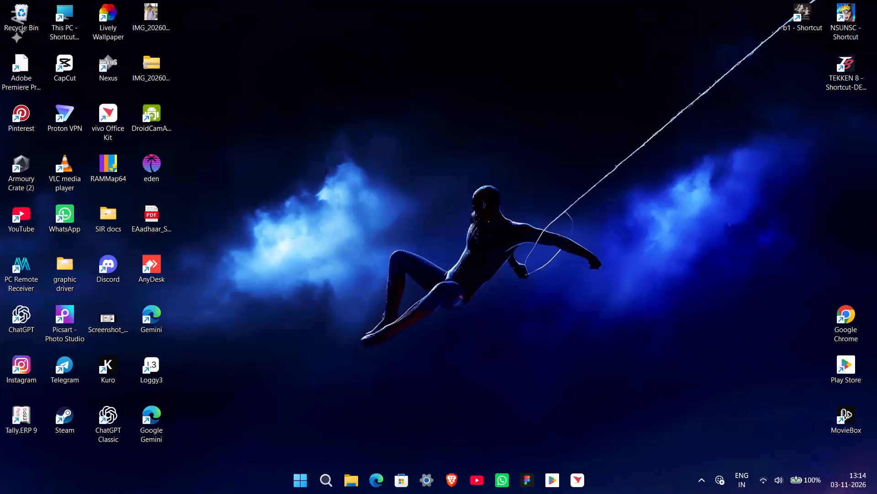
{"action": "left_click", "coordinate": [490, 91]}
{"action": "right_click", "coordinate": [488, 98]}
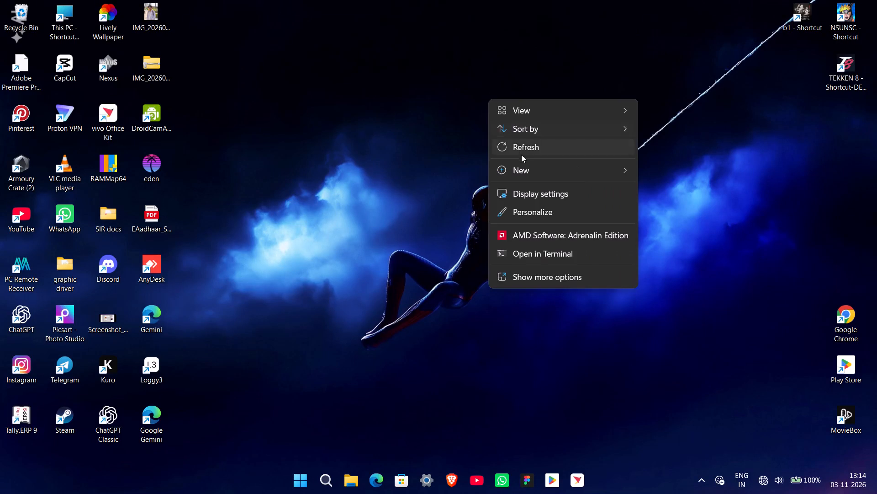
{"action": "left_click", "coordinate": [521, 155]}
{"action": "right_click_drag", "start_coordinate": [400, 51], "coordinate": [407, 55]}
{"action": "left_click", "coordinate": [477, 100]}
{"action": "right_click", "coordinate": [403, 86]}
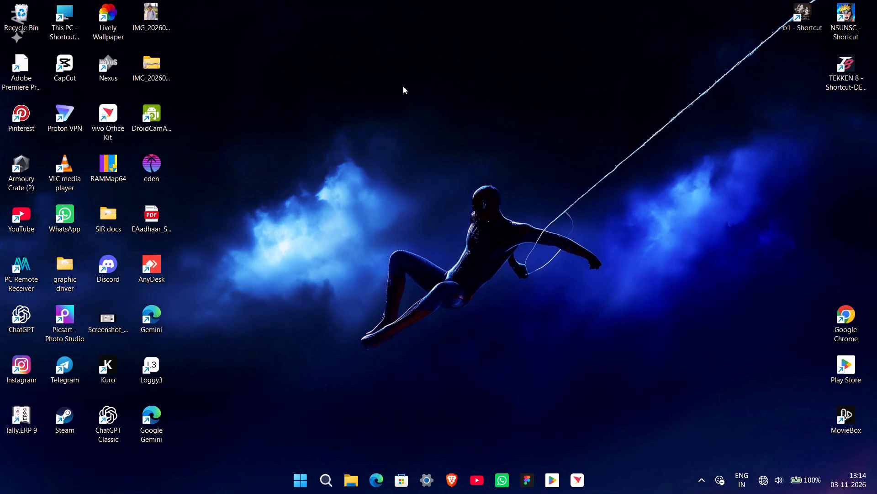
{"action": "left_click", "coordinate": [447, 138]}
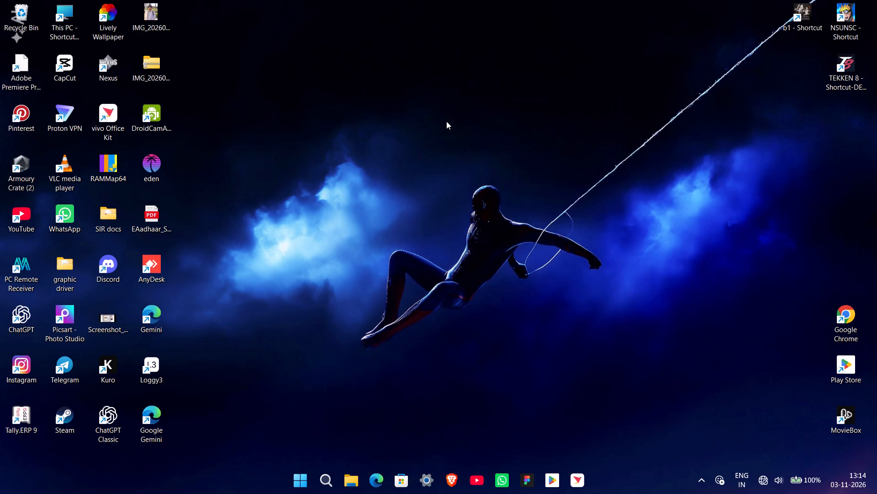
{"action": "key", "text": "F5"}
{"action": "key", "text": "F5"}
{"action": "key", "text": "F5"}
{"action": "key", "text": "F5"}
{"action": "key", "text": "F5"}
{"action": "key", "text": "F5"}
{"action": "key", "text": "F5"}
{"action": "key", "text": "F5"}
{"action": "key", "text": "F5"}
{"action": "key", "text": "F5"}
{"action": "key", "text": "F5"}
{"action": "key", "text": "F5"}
View the list of available Wi-Fi networks to check the iQOO 12 hotspot connection, and close it.
{"action": "left_click", "coordinate": [780, 482]}
{"action": "left_click", "coordinate": [731, 252]}
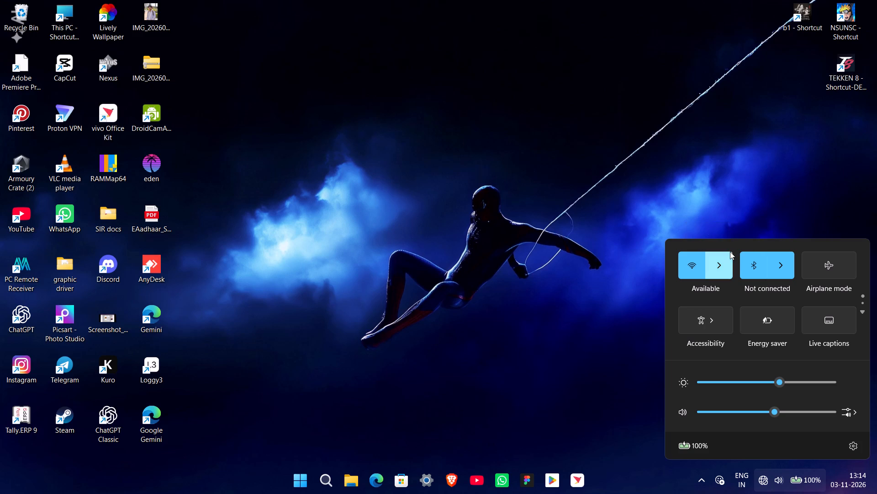
{"action": "left_click", "coordinate": [713, 265]}
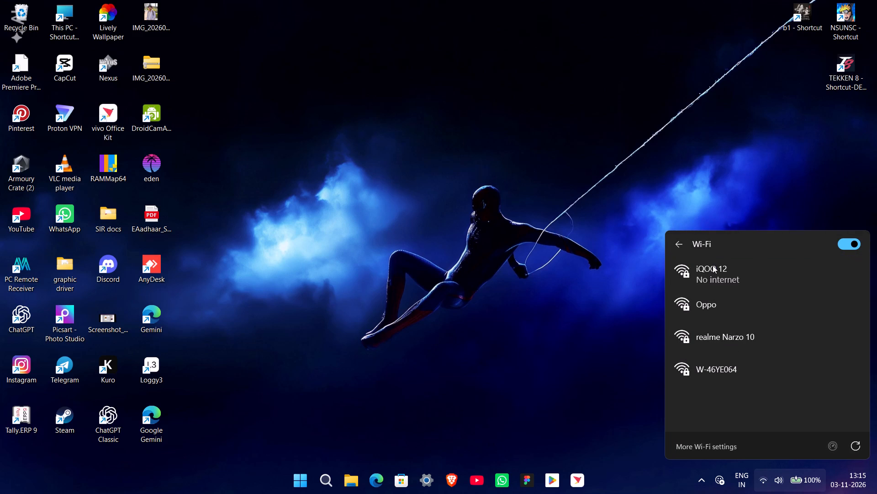
{"action": "left_click", "coordinate": [539, 275]}
Launch vivo Office Kit to link the iQOO 12 phone with the computer, and minimize its window.
{"action": "left_click", "coordinate": [583, 474]}
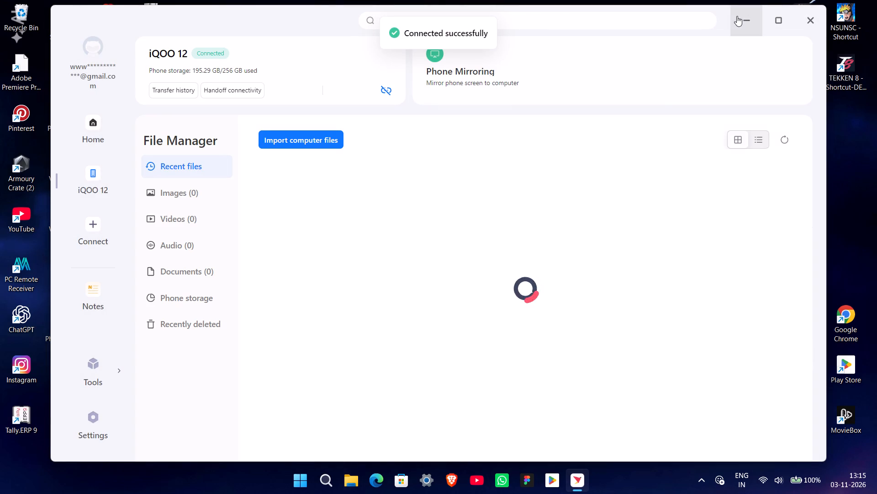
{"action": "left_click", "coordinate": [737, 16]}
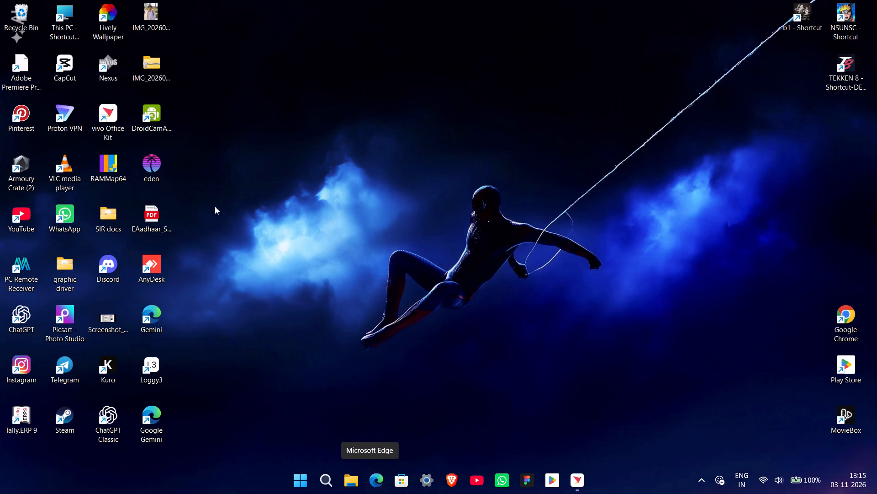
Launch the Kuro application from its desktop shortcut.
{"action": "double_click", "coordinate": [108, 368]}
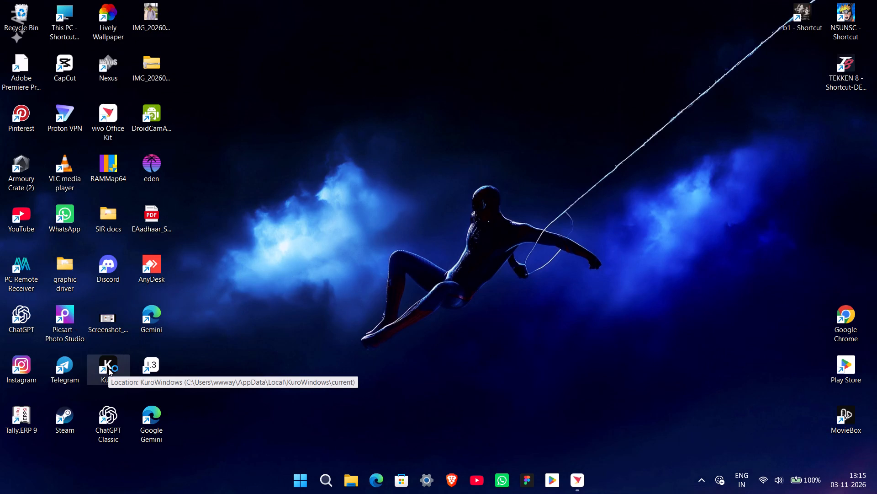
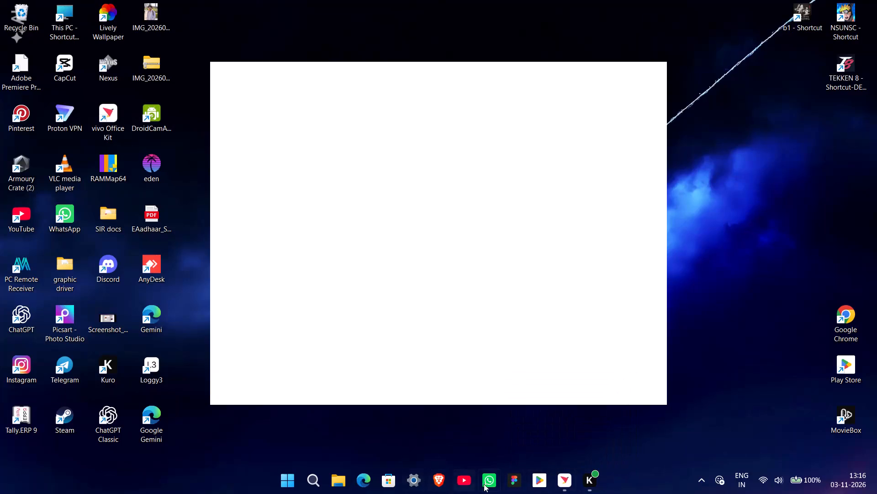
Launch the Figma desktop application.
{"action": "left_click", "coordinate": [511, 483]}
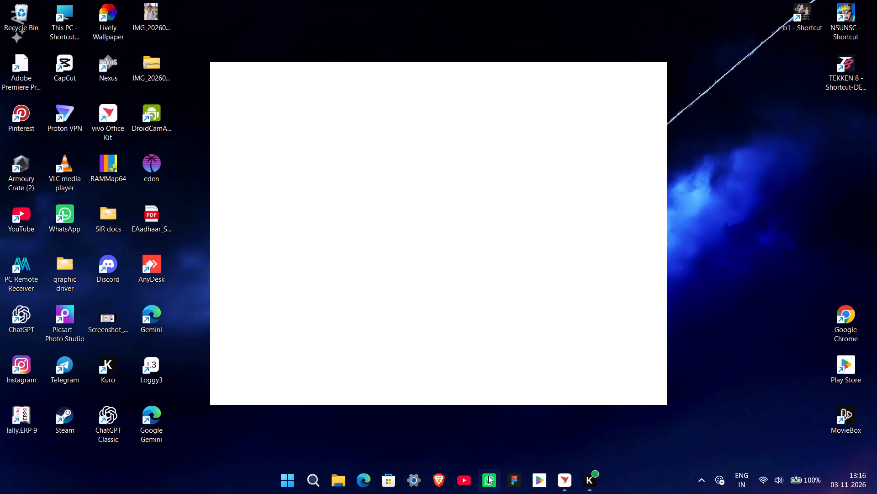
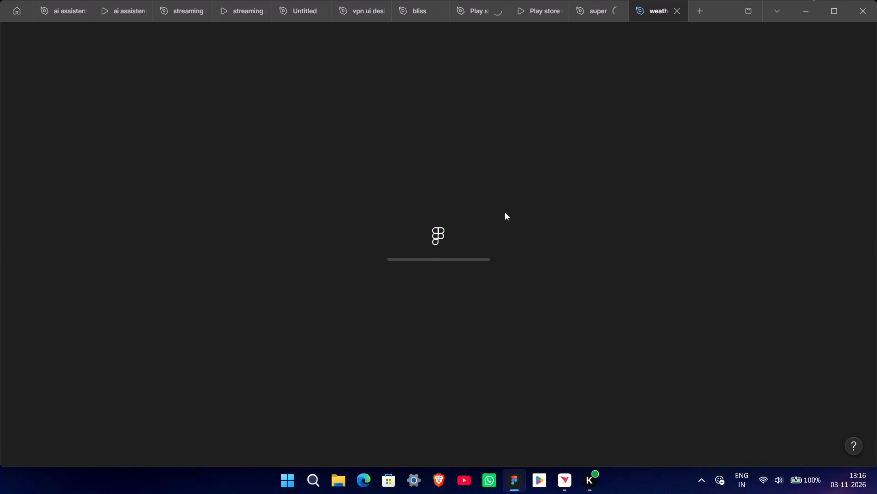
Examine the Weather Layers reference screenshot, including its toggles, and the redesigned Weather Layers panel beside it.
{"action": "middle_click_drag", "start_coordinate": [430, 365], "coordinate": [450, 368]}
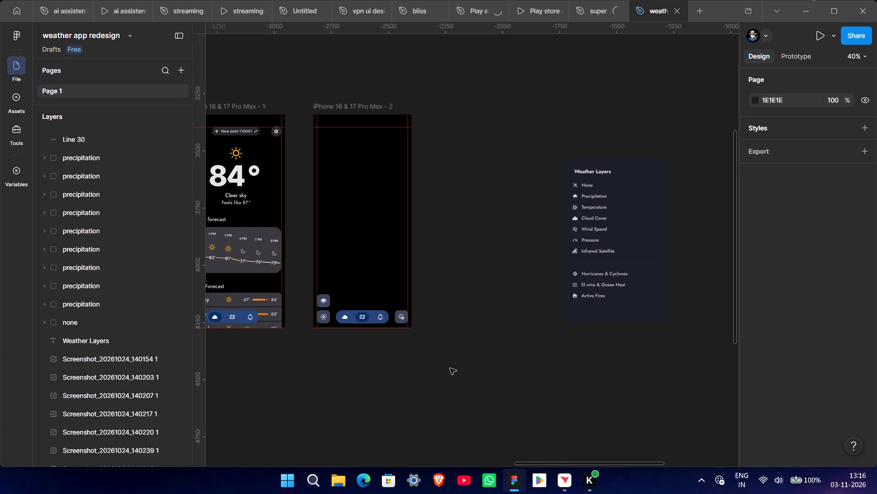
{"action": "middle_click_drag", "start_coordinate": [450, 368], "coordinate": [452, 368]}
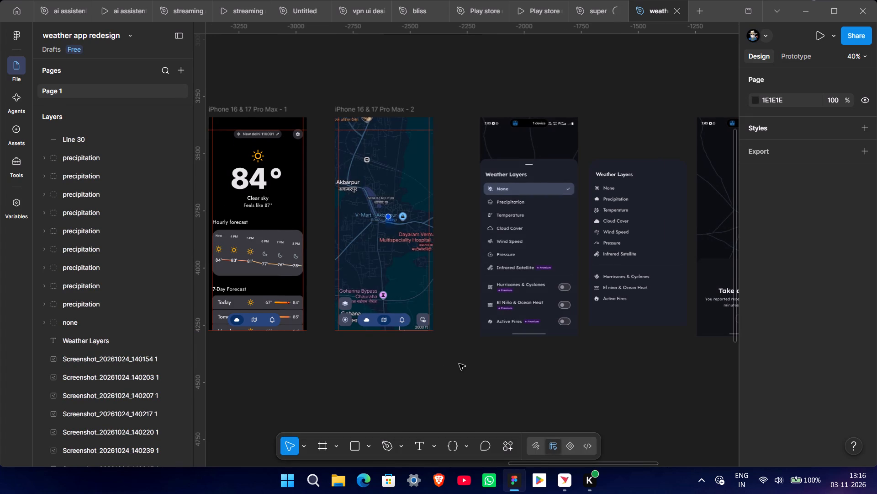
{"action": "middle_click_drag", "start_coordinate": [613, 392], "coordinate": [594, 365]}
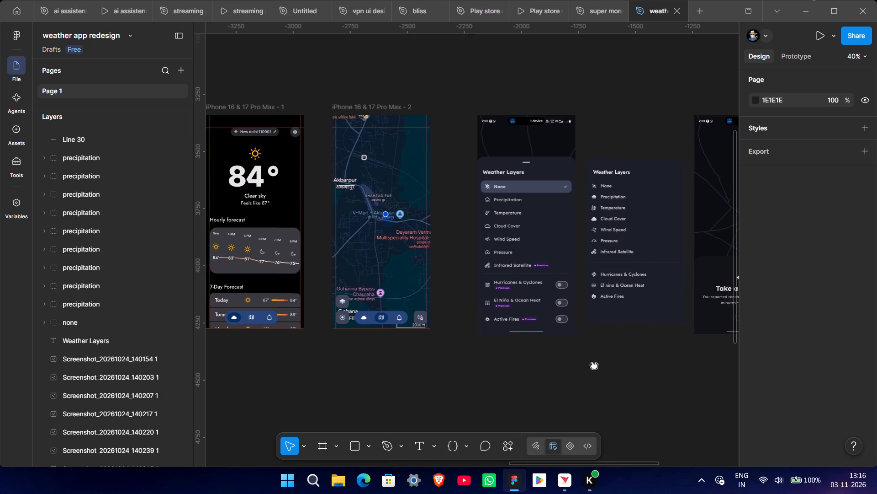
{"action": "middle_click_drag", "start_coordinate": [594, 365], "coordinate": [563, 340]}
{"action": "scroll", "coordinate": [548, 281], "scroll_direction": "up", "scroll_amount": 5, "text": "ctrl"}
{"action": "middle_click_drag", "start_coordinate": [570, 326], "coordinate": [549, 344]}
{"action": "scroll", "coordinate": [548, 338], "scroll_direction": "down", "scroll_amount": 2, "text": "ctrl"}
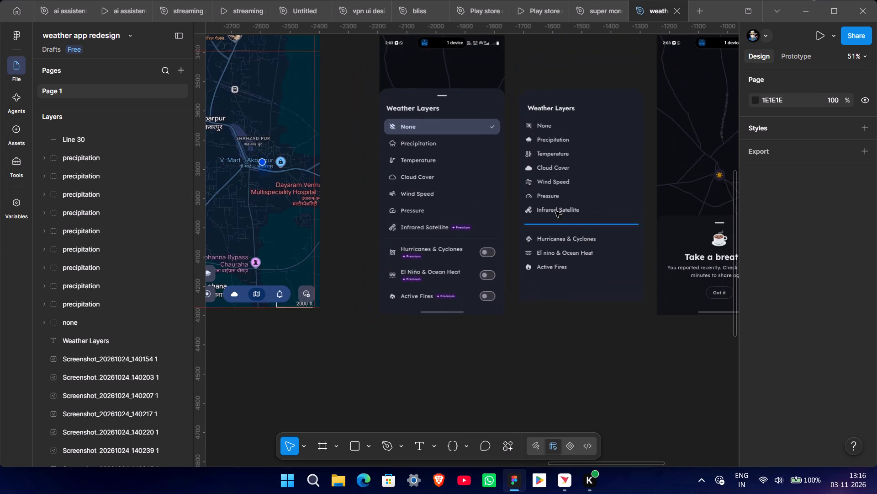
{"action": "scroll", "coordinate": [561, 332], "scroll_direction": "down", "scroll_amount": 4, "text": "ctrl"}
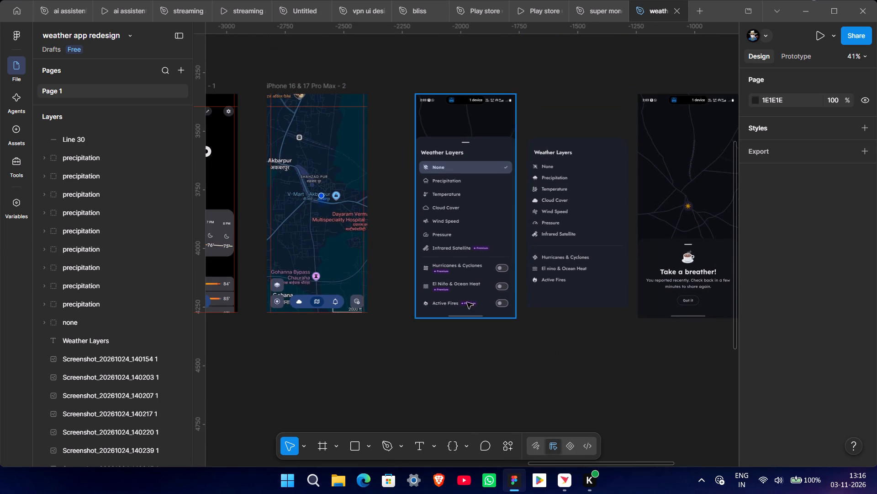
{"action": "scroll", "coordinate": [558, 323], "scroll_direction": "up", "scroll_amount": 6, "text": "ctrl"}
{"action": "middle_click_drag", "start_coordinate": [545, 352], "coordinate": [645, 387]}
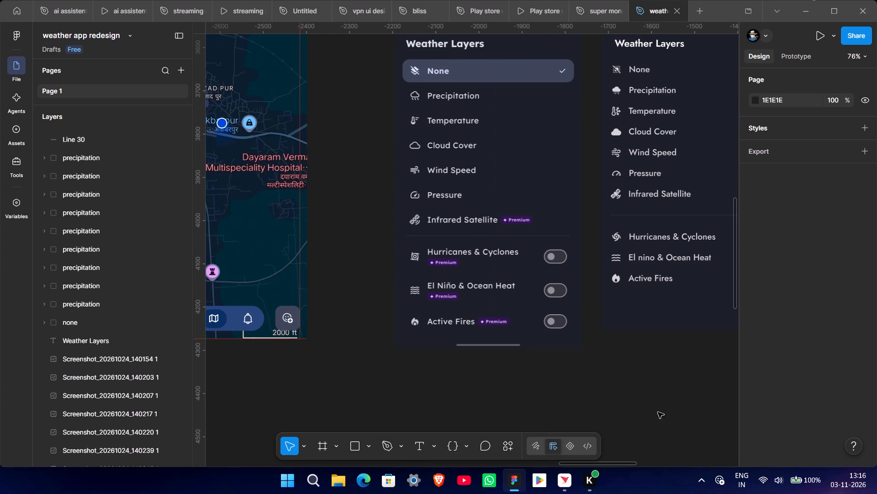
{"action": "middle_click_drag", "start_coordinate": [624, 392], "coordinate": [560, 377], "text": "ctrl"}
{"action": "middle_click_drag", "start_coordinate": [577, 371], "coordinate": [433, 410]}
Draw a rectangle about 51 × 31 just below the reference screenshot, under its Active Fires toggle.
{"action": "scroll", "coordinate": [368, 364], "scroll_direction": "up", "scroll_amount": 5, "text": "ctrl"}
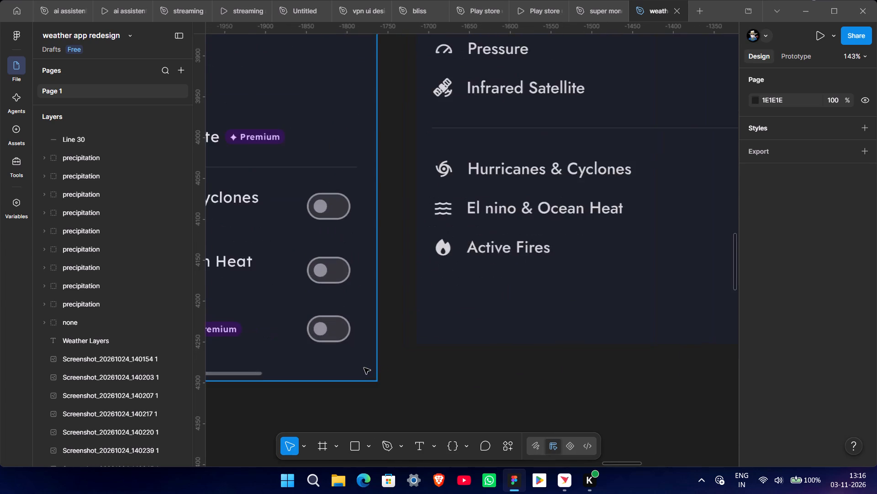
{"action": "scroll", "coordinate": [364, 368], "scroll_direction": "up", "scroll_amount": 1, "text": "ctrl"}
{"action": "middle_click_drag", "start_coordinate": [376, 360], "coordinate": [418, 334]}
{"action": "left_click", "coordinate": [360, 446]}
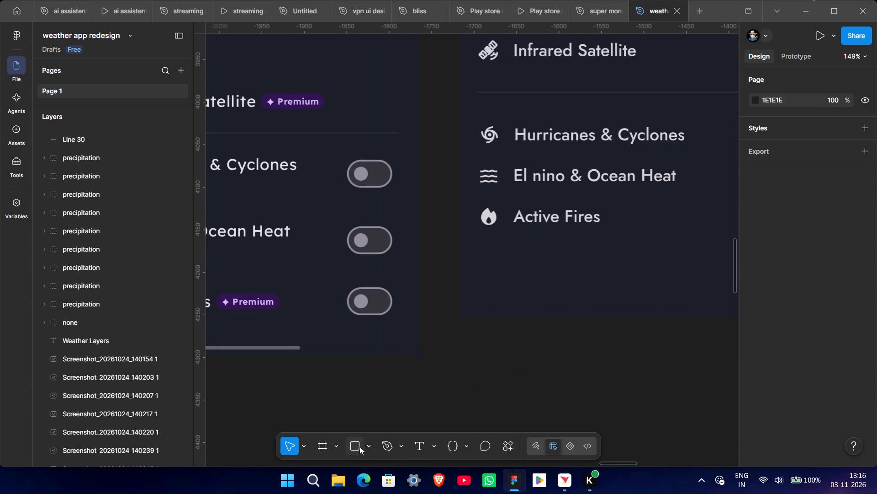
{"action": "left_click_drag", "start_coordinate": [364, 373], "coordinate": [405, 398]}
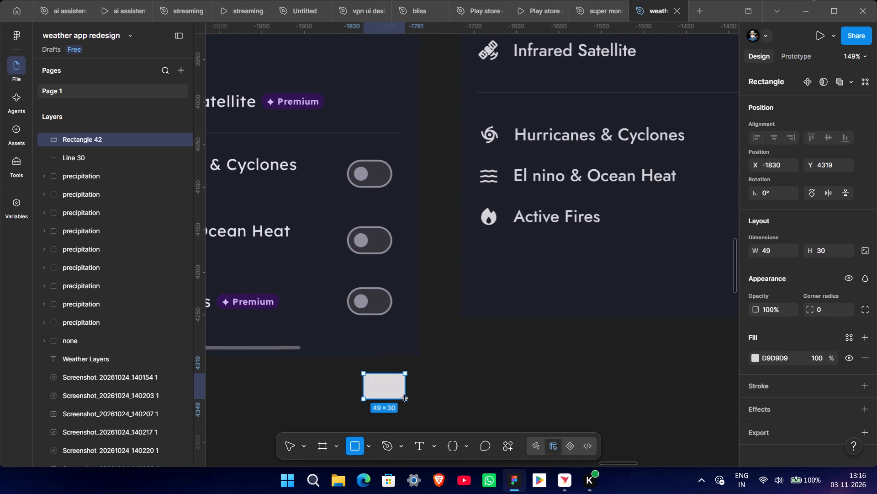
{"action": "left_click_drag", "start_coordinate": [405, 398], "coordinate": [407, 399]}
Round the new rectangle's corners to a radius of 51, making a pill shape.
{"action": "middle_click", "coordinate": [803, 309]}
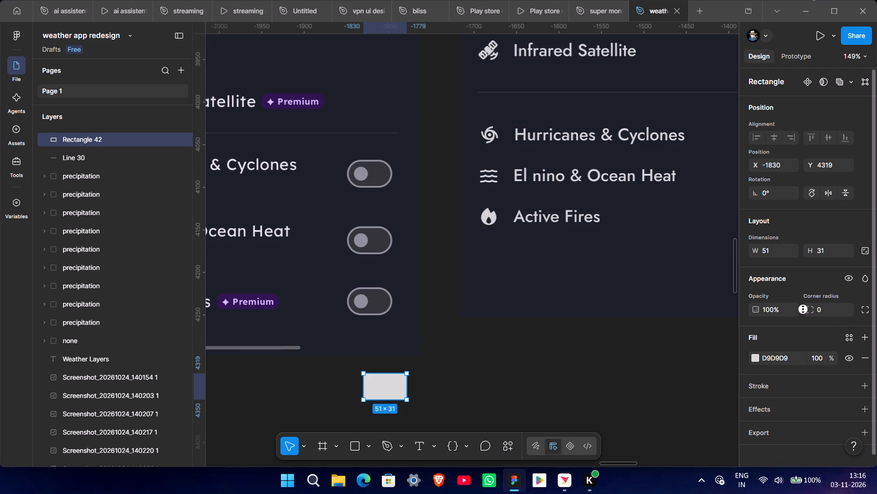
{"action": "left_click", "coordinate": [730, 332]}
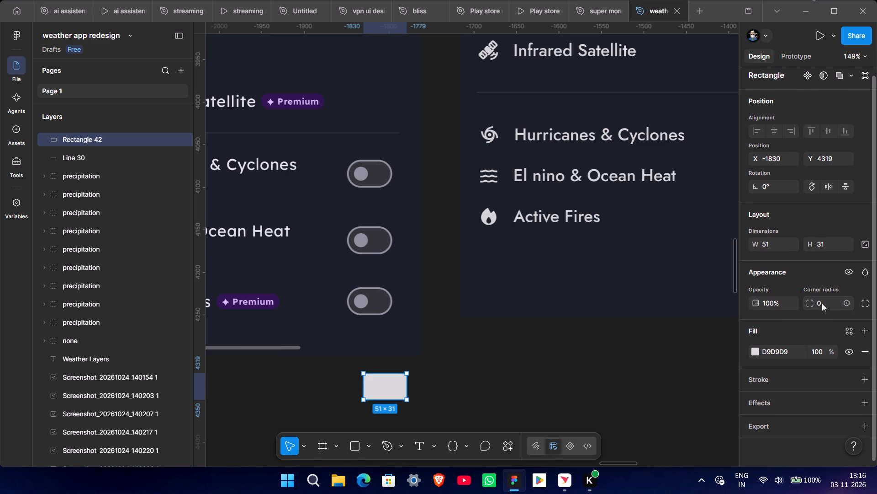
{"action": "middle_click_drag", "start_coordinate": [812, 303], "coordinate": [483, 219]}
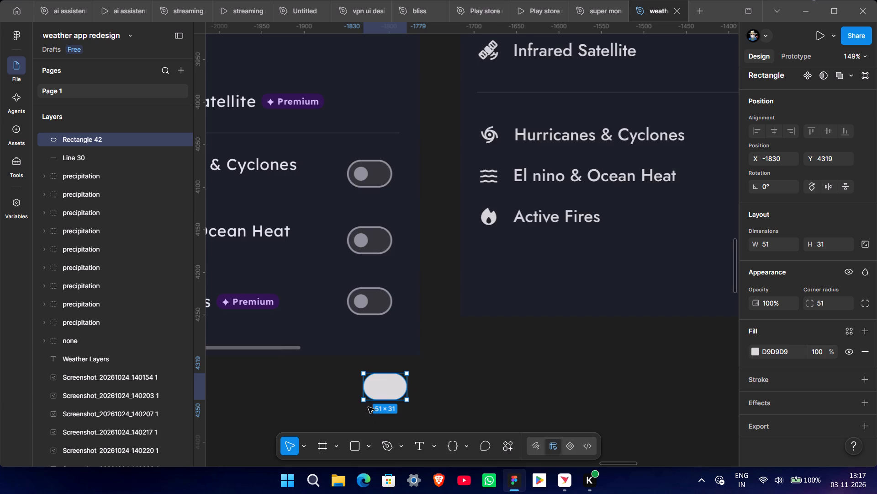
Widen the pill to 55 × 31 and check it against the reference Active Fires toggle, placing it back below the screenshot.
{"action": "scroll", "coordinate": [368, 407], "scroll_direction": "up", "scroll_amount": 3, "text": "ctrl"}
{"action": "middle_click_drag", "start_coordinate": [362, 407], "coordinate": [427, 327]}
{"action": "left_click_drag", "start_coordinate": [424, 302], "coordinate": [416, 303]}
{"action": "left_click", "coordinate": [419, 303]}
{"action": "left_click_drag", "start_coordinate": [442, 311], "coordinate": [424, 248]}
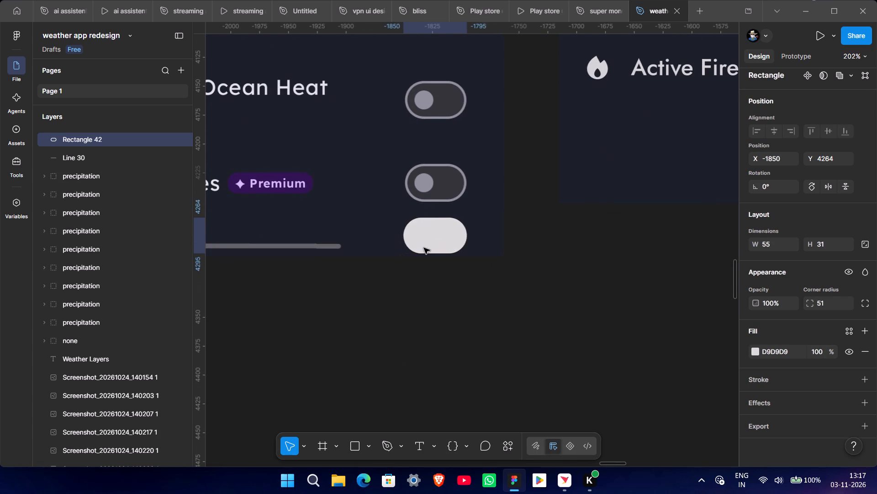
{"action": "left_click_drag", "start_coordinate": [424, 248], "coordinate": [430, 311]}
Add an inside stroke coloured DEDEDE to the pill and move it directly beneath the reference Active Fires toggle.
{"action": "left_click", "coordinate": [859, 381]}
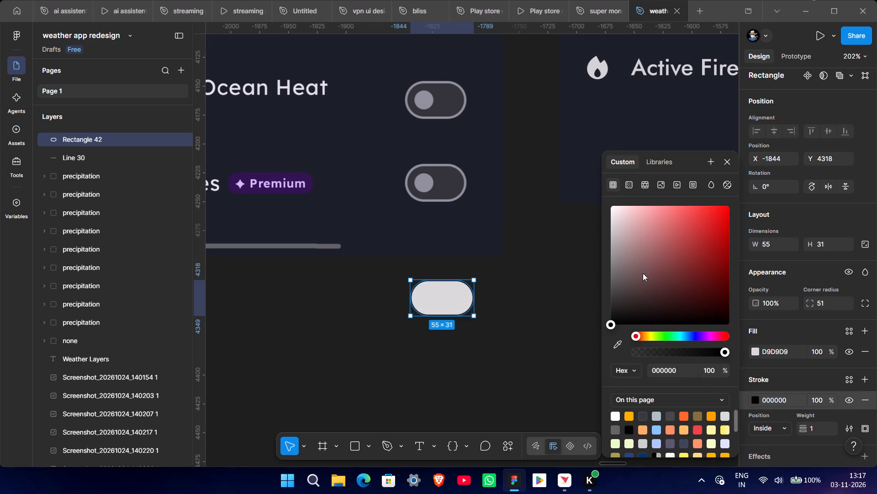
{"action": "left_click_drag", "start_coordinate": [643, 272], "coordinate": [555, 221]}
{"action": "left_click_drag", "start_coordinate": [430, 308], "coordinate": [423, 256]}
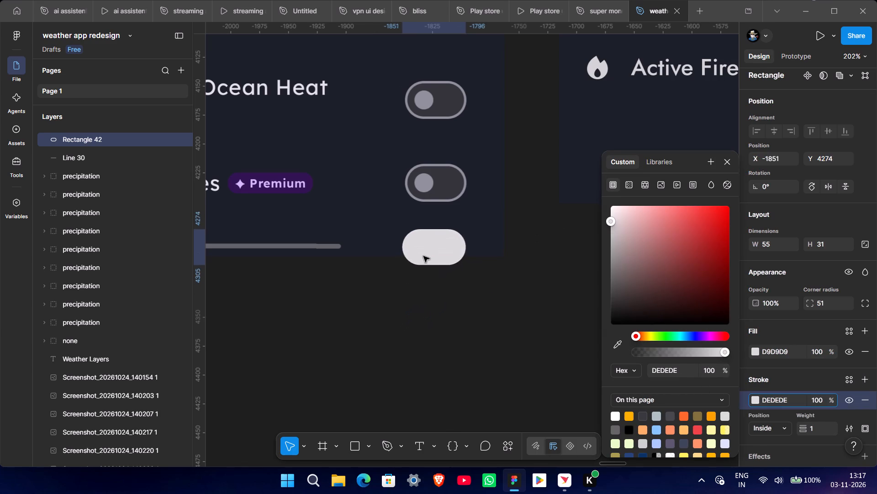
{"action": "left_click_drag", "start_coordinate": [423, 256], "coordinate": [430, 249]}
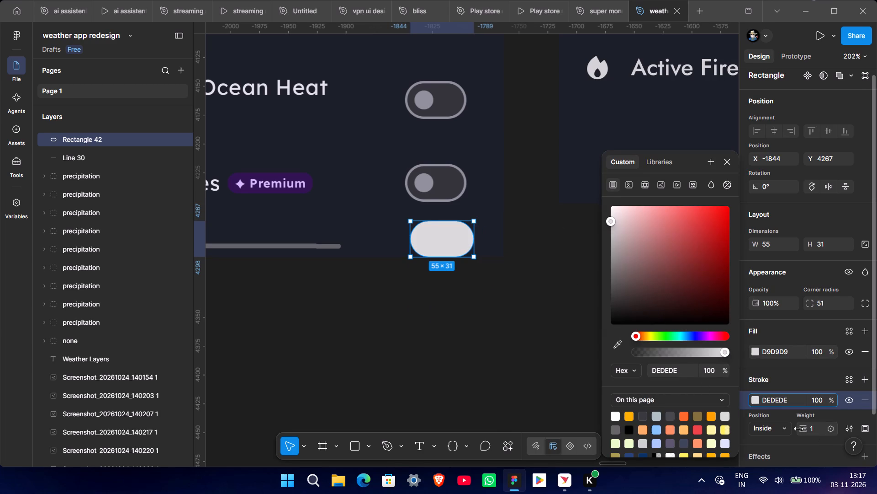
Set the pill's stroke to grey 929292 with a weight of 2.
{"action": "middle_click_drag", "start_coordinate": [802, 428], "coordinate": [450, 242]}
{"action": "left_click_drag", "start_coordinate": [692, 285], "coordinate": [639, 267]}
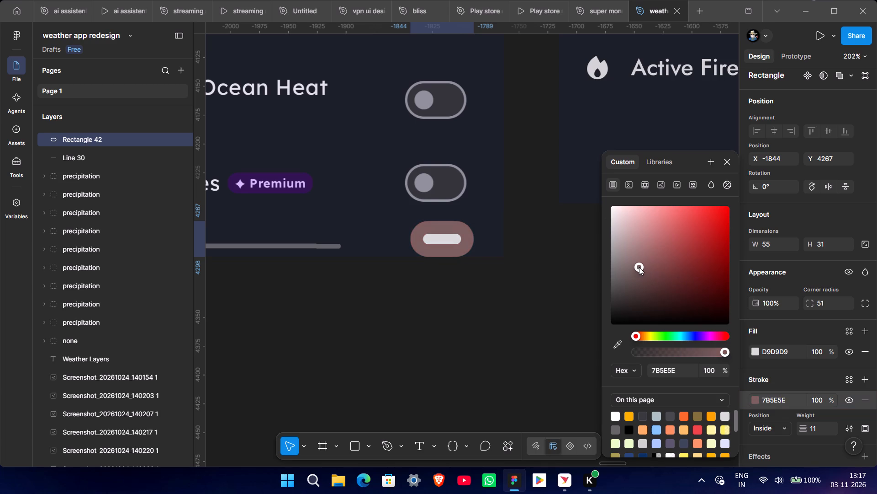
{"action": "left_click_drag", "start_coordinate": [639, 267], "coordinate": [558, 257]}
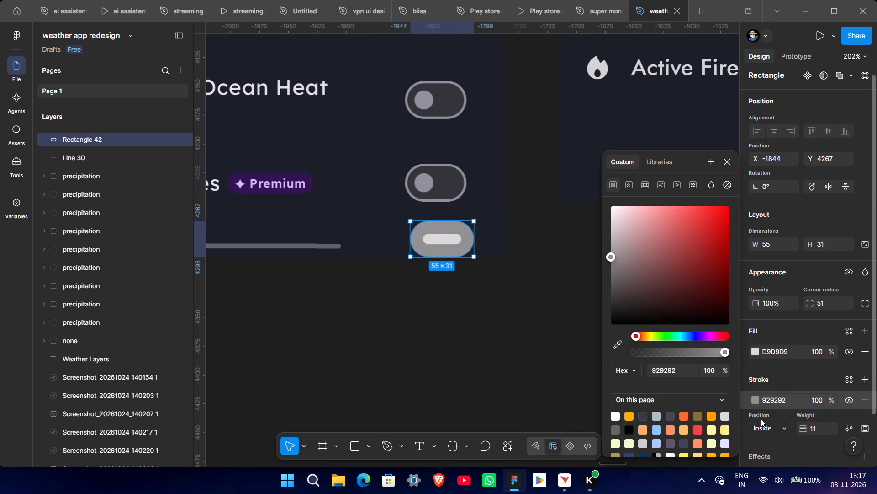
{"action": "middle_click_drag", "start_coordinate": [814, 429], "coordinate": [429, 240]}
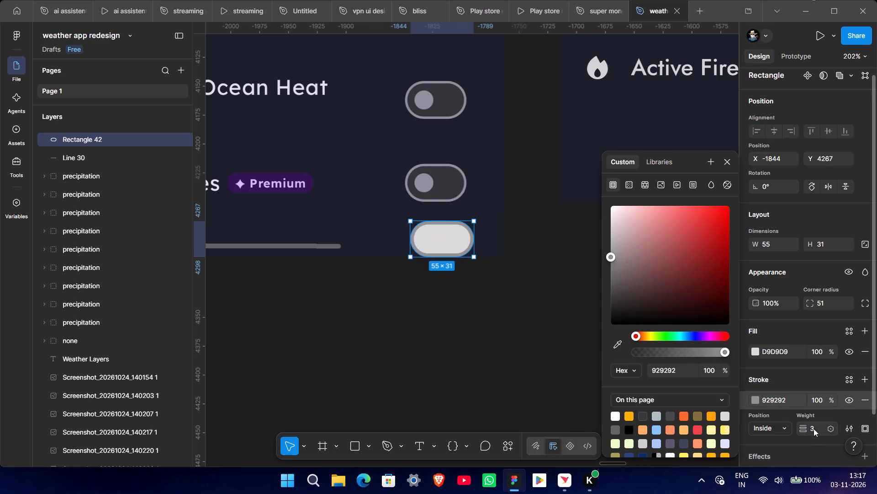
{"action": "middle_click_drag", "start_coordinate": [813, 429], "coordinate": [436, 243]}
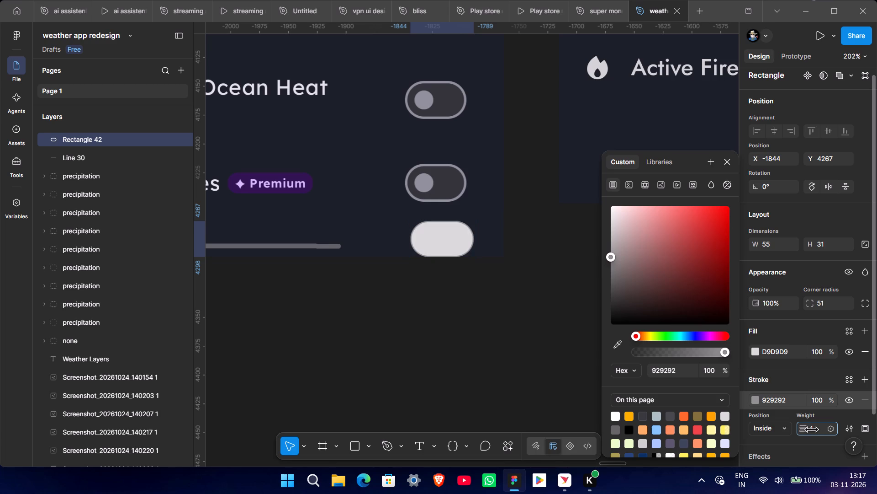
{"action": "middle_click_drag", "start_coordinate": [436, 243], "coordinate": [437, 243]}
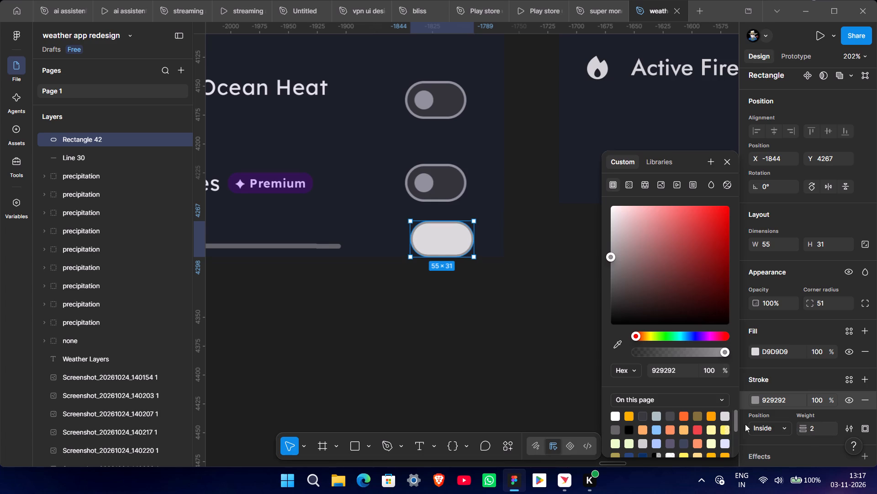
Fill the pill with the dark grey sampled from inside the reference Active Fires toggle.
{"action": "left_click", "coordinate": [754, 348]}
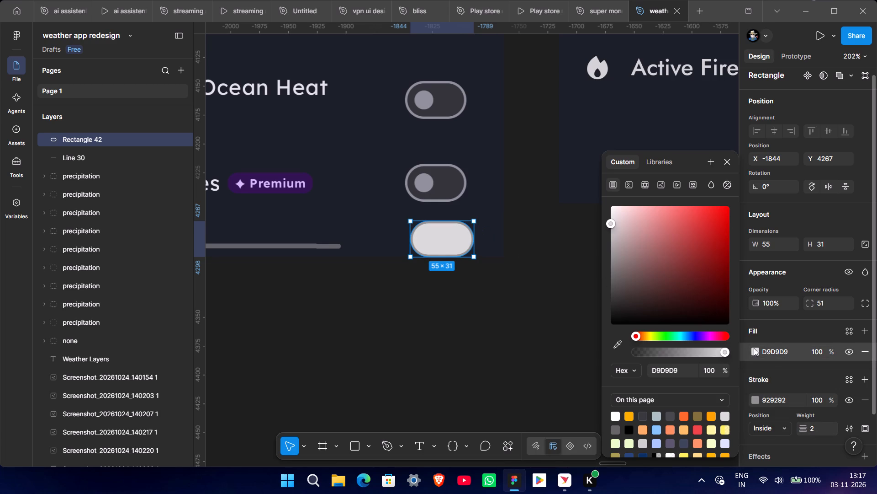
{"action": "left_click", "coordinate": [758, 350]}
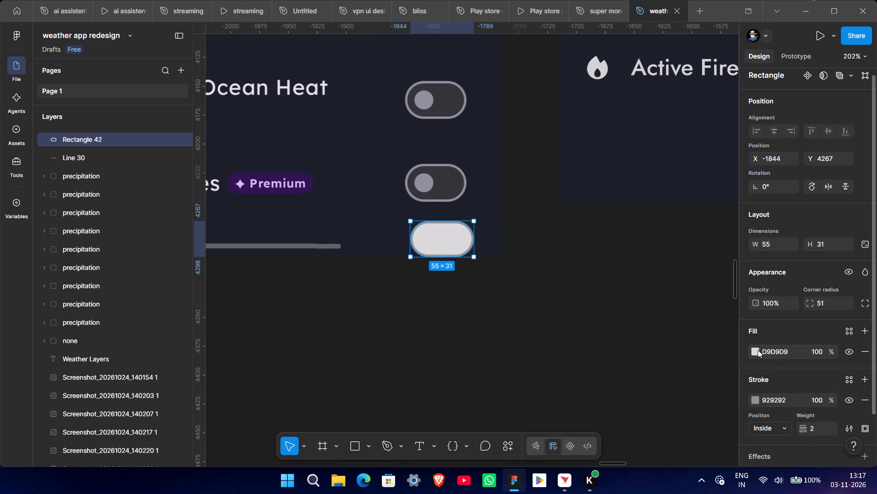
{"action": "left_click", "coordinate": [755, 349]}
{"action": "left_click", "coordinate": [614, 344]}
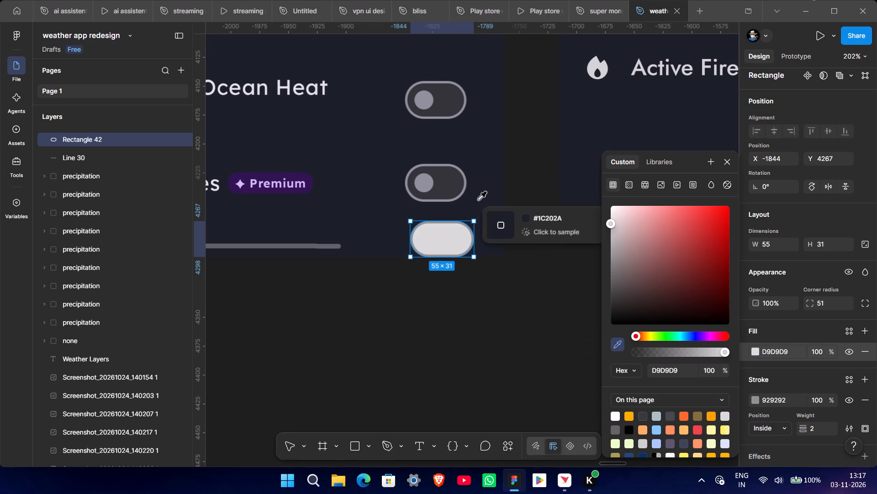
{"action": "left_click", "coordinate": [449, 185]}
{"action": "left_click", "coordinate": [461, 334]}
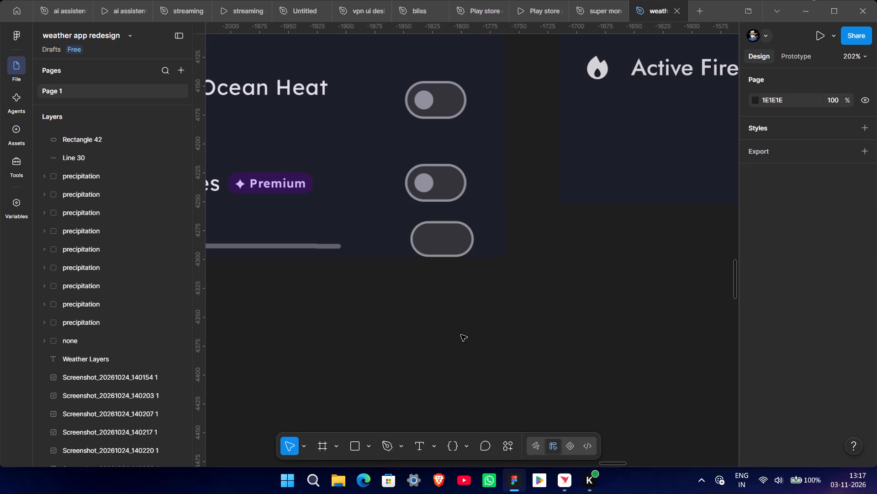
Place a 100 × 100 circle on the canvas below the pill using the Ellipse tool.
{"action": "scroll", "coordinate": [461, 335], "scroll_direction": "up", "scroll_amount": 2}
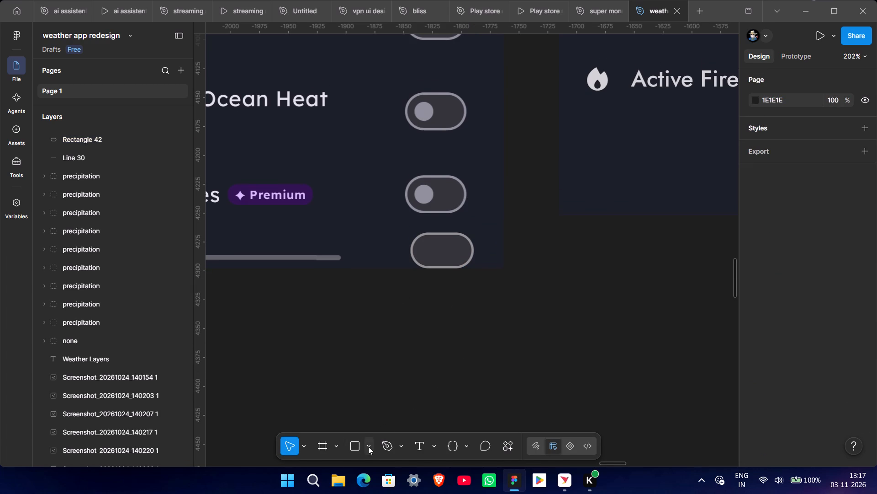
{"action": "key", "text": "o"}
{"action": "left_click", "coordinate": [410, 357]}
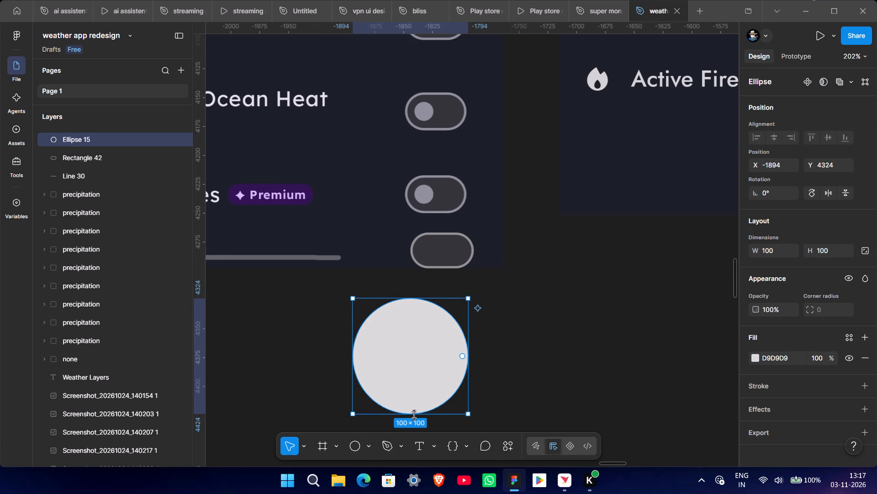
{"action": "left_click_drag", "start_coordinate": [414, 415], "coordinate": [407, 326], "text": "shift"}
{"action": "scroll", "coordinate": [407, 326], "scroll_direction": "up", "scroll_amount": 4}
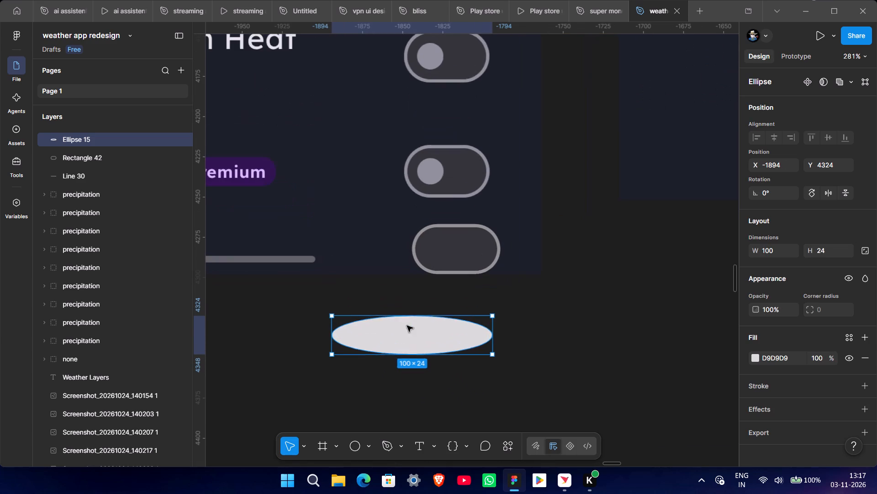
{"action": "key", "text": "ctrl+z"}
Scale the circle down to 19 × 19 and place it inside the pill's left end as the toggle knob.
{"action": "left_click_drag", "start_coordinate": [413, 358], "coordinate": [447, 279]}
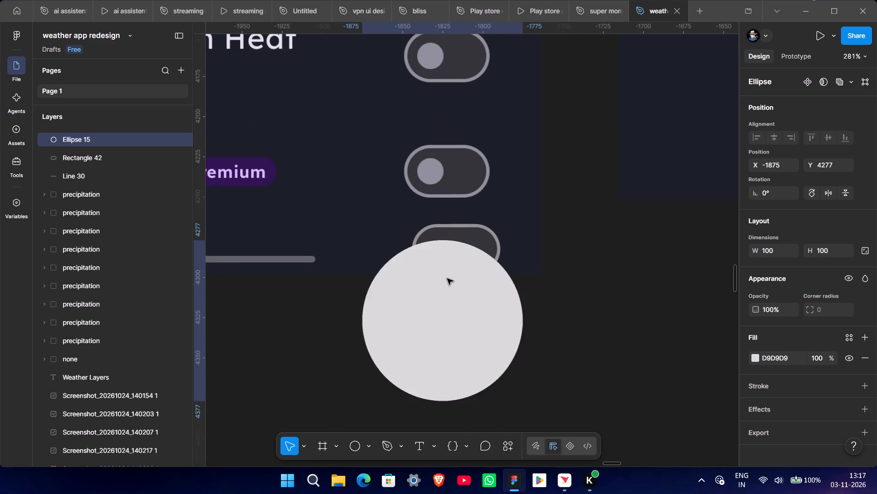
{"action": "left_click_drag", "start_coordinate": [447, 279], "coordinate": [449, 279]}
{"action": "left_click_drag", "start_coordinate": [449, 399], "coordinate": [442, 274], "text": "shift"}
{"action": "left_click_drag", "start_coordinate": [446, 255], "coordinate": [445, 253]}
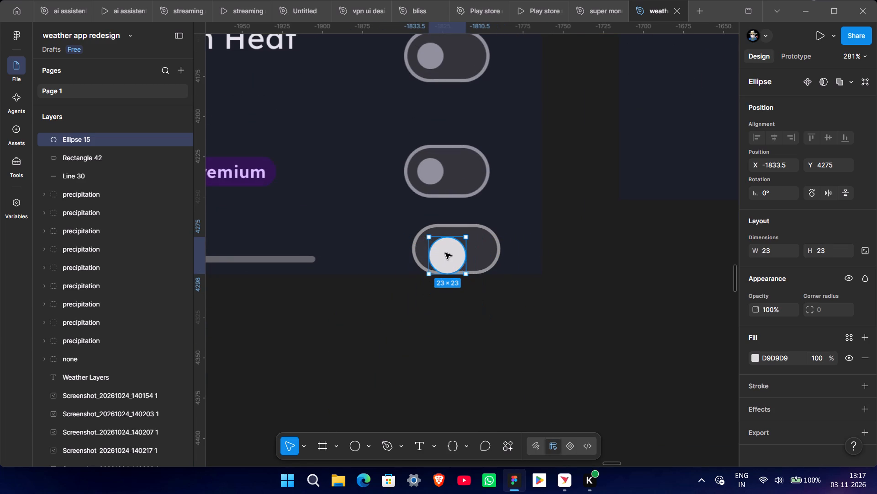
{"action": "left_click_drag", "start_coordinate": [445, 253], "coordinate": [439, 248]}
{"action": "scroll", "coordinate": [439, 248], "scroll_direction": "up", "scroll_amount": 6, "text": "ctrl"}
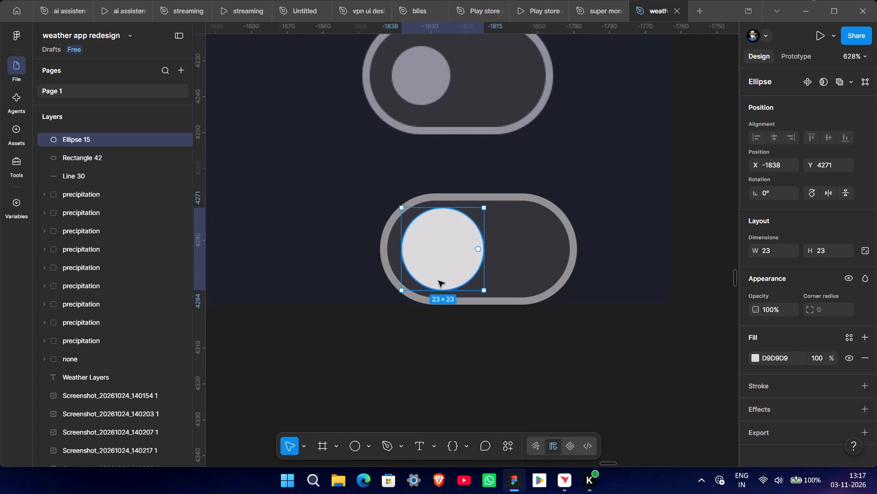
{"action": "left_click_drag", "start_coordinate": [451, 291], "coordinate": [446, 277], "text": "shift"}
{"action": "left_click_drag", "start_coordinate": [441, 247], "coordinate": [441, 257]}
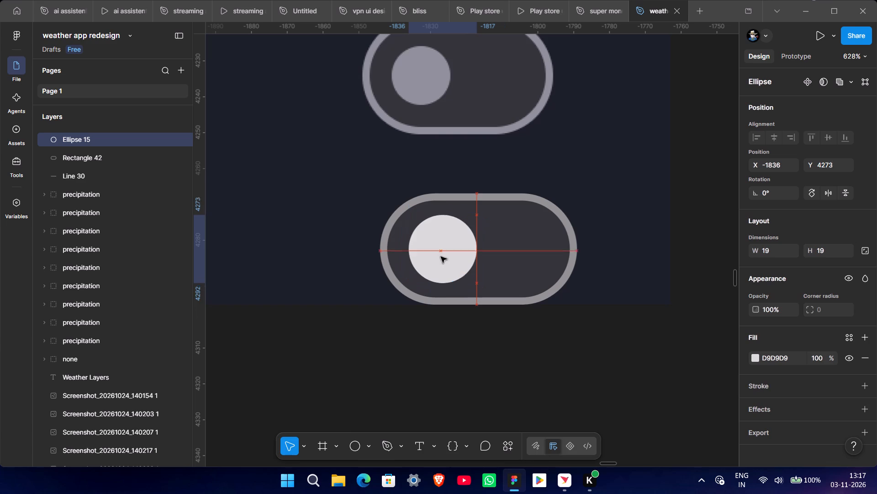
{"action": "left_click_drag", "start_coordinate": [441, 257], "coordinate": [433, 255]}
Compare the drawn toggle's knob and outline with the reference toggles above it.
{"action": "scroll", "coordinate": [444, 397], "scroll_direction": "down", "scroll_amount": 1, "text": "ctrl"}
{"action": "scroll", "coordinate": [444, 396], "scroll_direction": "up", "scroll_amount": 1, "text": "ctrl"}
{"action": "scroll", "coordinate": [443, 392], "scroll_direction": "down", "scroll_amount": 7, "text": "ctrl"}
{"action": "scroll", "coordinate": [443, 392], "scroll_direction": "up", "scroll_amount": 1, "text": "ctrl"}
{"action": "left_click", "coordinate": [442, 390]}
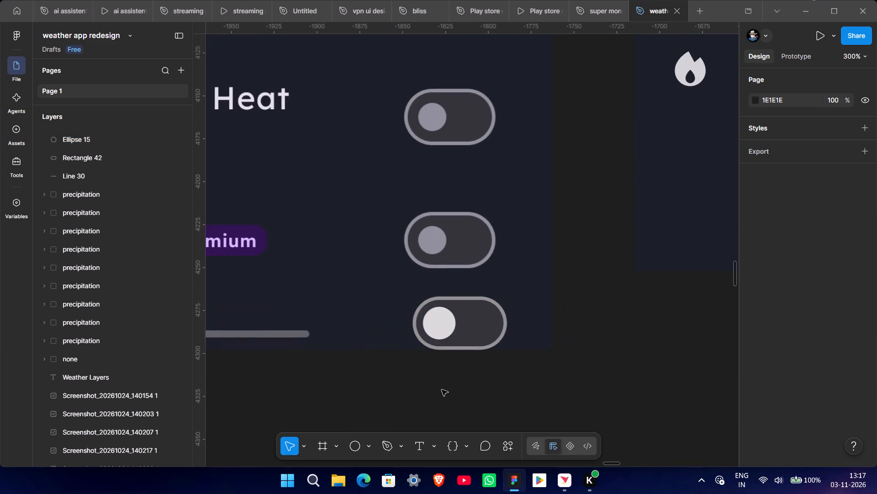
{"action": "scroll", "coordinate": [442, 390], "scroll_direction": "down", "scroll_amount": 8, "text": "ctrl"}
{"action": "scroll", "coordinate": [442, 390], "scroll_direction": "up", "scroll_amount": 12, "text": "ctrl"}
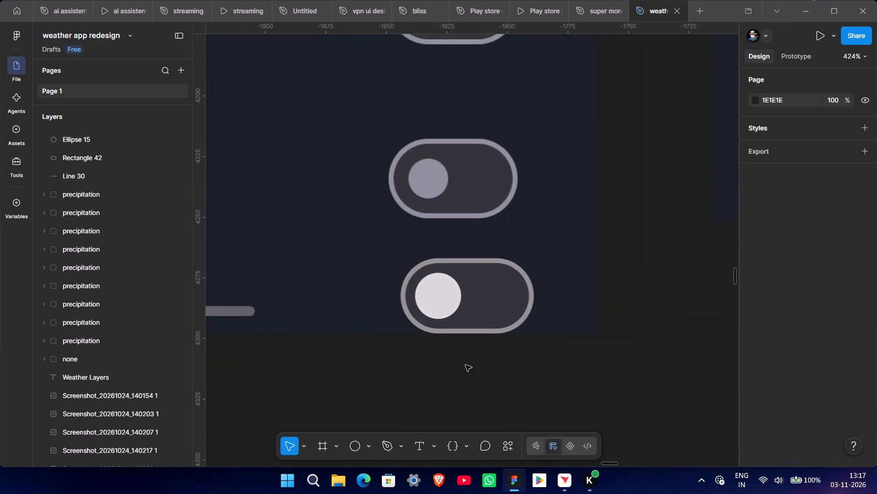
{"action": "left_click", "coordinate": [602, 354]}
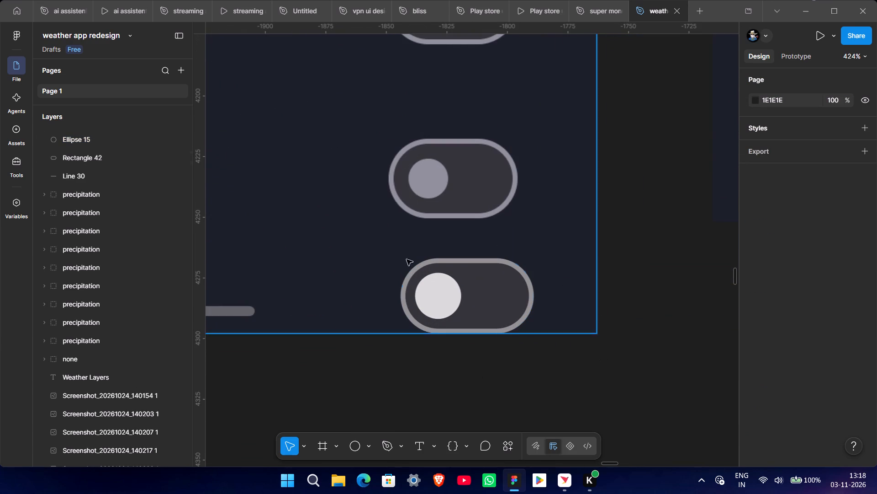
Move the drawn pill and its knob together off the Weather Layers panel, onto the empty canvas just below it.
{"action": "left_click_drag", "start_coordinate": [395, 251], "coordinate": [571, 366], "text": "ctrl"}
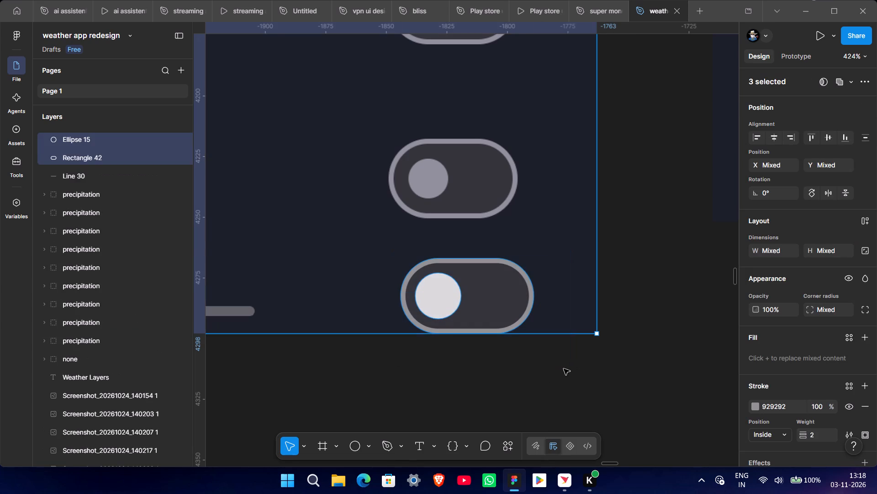
{"action": "scroll", "coordinate": [562, 367], "scroll_direction": "down", "scroll_amount": 7, "text": "ctrl"}
{"action": "double_click", "coordinate": [528, 385]}
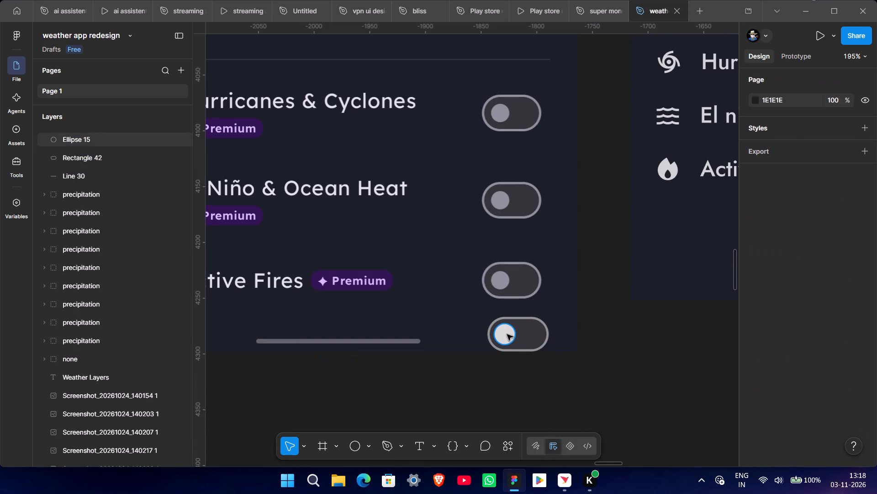
{"action": "left_click", "coordinate": [507, 334], "text": "shift"}
{"action": "left_click", "coordinate": [534, 342], "text": "shift"}
{"action": "left_click_drag", "start_coordinate": [521, 333], "coordinate": [522, 388]}
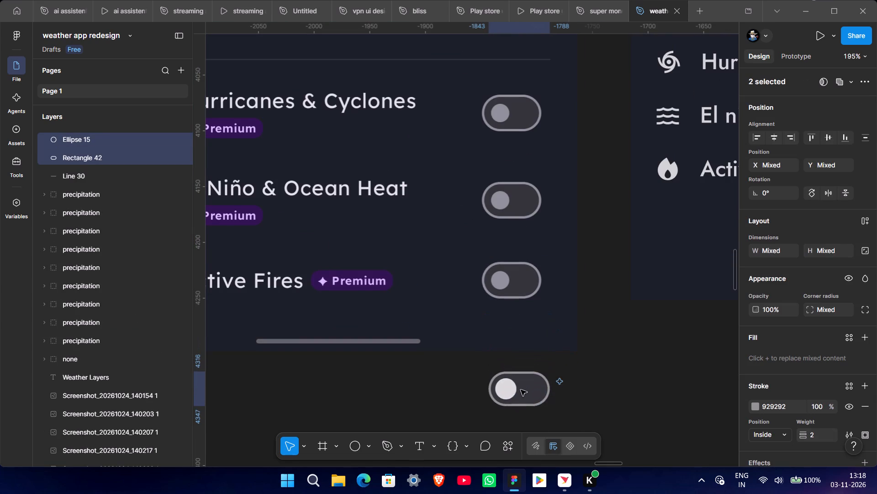
Scale the pill and knob together down to 51 × 29.
{"action": "scroll", "coordinate": [521, 390], "scroll_direction": "down", "scroll_amount": 4}
{"action": "left_click", "coordinate": [522, 283], "text": "shift"}
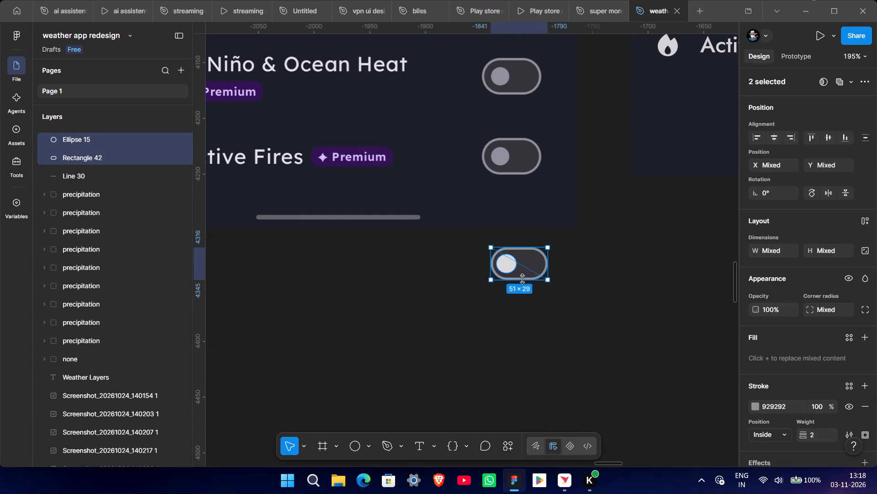
{"action": "left_click", "coordinate": [522, 279], "text": "shift"}
{"action": "left_click", "coordinate": [514, 318]}
Group the toggle's pill and knob, and wrap the group in a frame.
{"action": "scroll", "coordinate": [518, 343], "scroll_direction": "down", "scroll_amount": 3, "text": "ctrl"}
{"action": "scroll", "coordinate": [518, 343], "scroll_direction": "up", "scroll_amount": 1, "text": "ctrl"}
{"action": "scroll", "coordinate": [518, 343], "scroll_direction": "down", "scroll_amount": 5, "text": "ctrl"}
{"action": "scroll", "coordinate": [513, 357], "scroll_direction": "up", "scroll_amount": 7, "text": "ctrl"}
{"action": "middle_click_drag", "start_coordinate": [527, 309], "coordinate": [504, 412]}
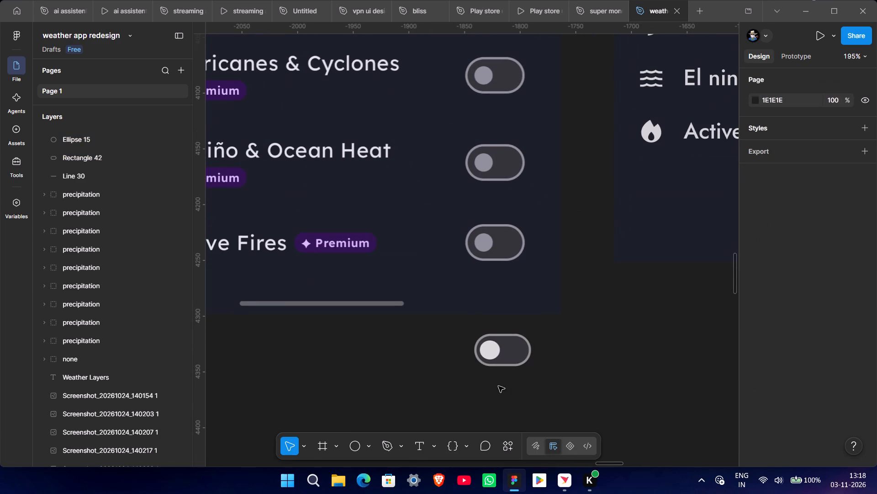
{"action": "left_click", "coordinate": [456, 340]}
{"action": "left_click_drag", "start_coordinate": [465, 327], "coordinate": [555, 384]}
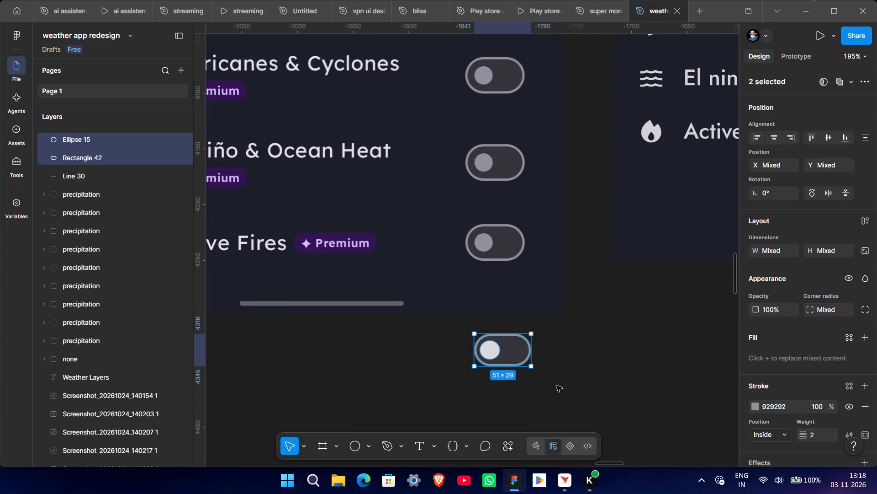
{"action": "key", "text": "ctrl+g"}
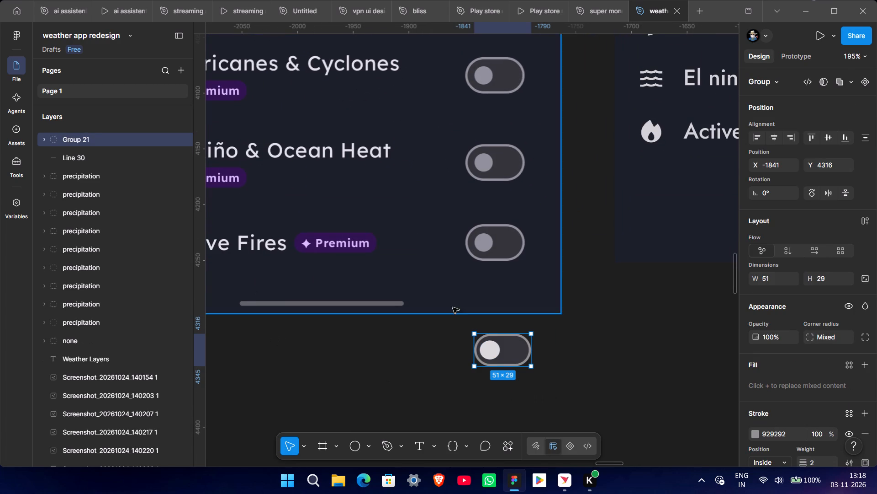
{"action": "right_click", "coordinate": [505, 349]}
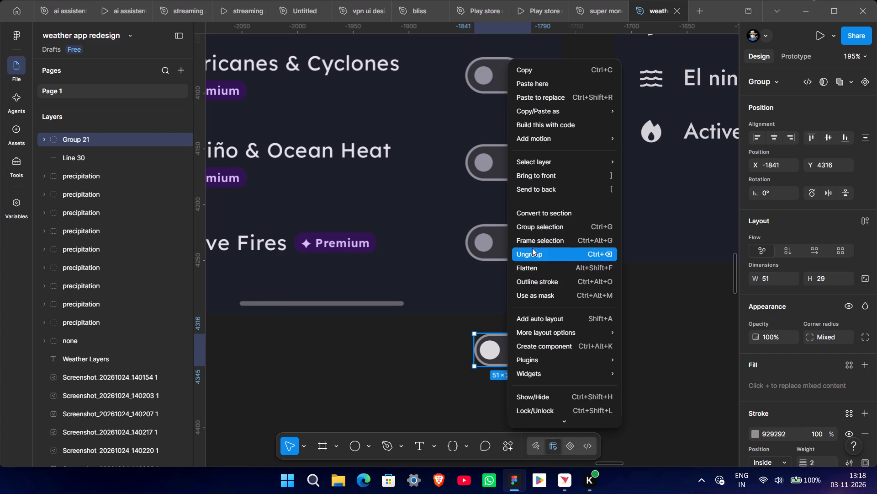
{"action": "left_click", "coordinate": [530, 241]}
Rename the toggle's frame as "on off button".
{"action": "double_click", "coordinate": [78, 140]}
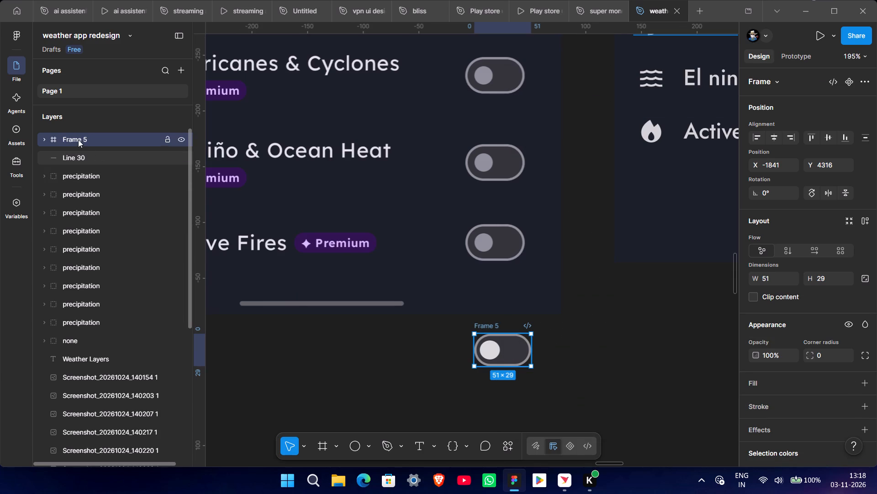
{"action": "type", "text": "on og"}
{"action": "key", "text": "BackSpace"}
{"action": "type", "text": "fff"}
{"action": "key", "text": "space"}
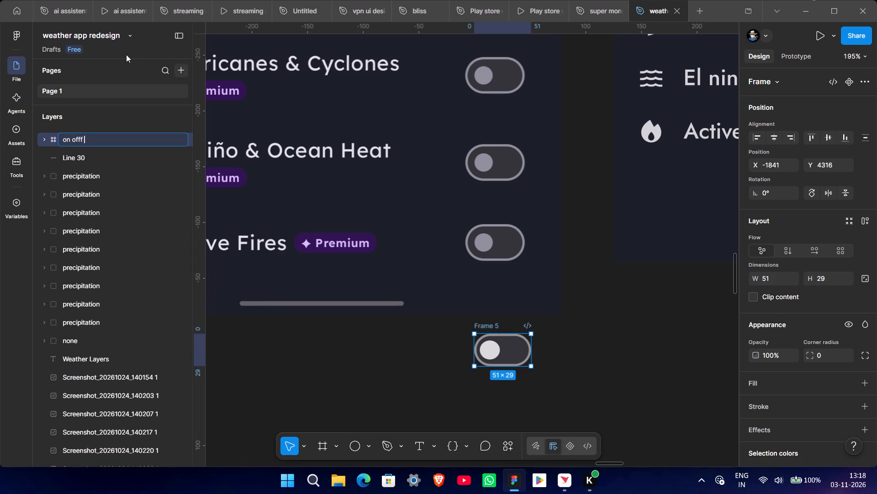
{"action": "key", "text": "BackSpace"}
{"action": "key", "text": "BackSpace"}
{"action": "key", "text": "space"}
{"action": "type", "text": "button"}
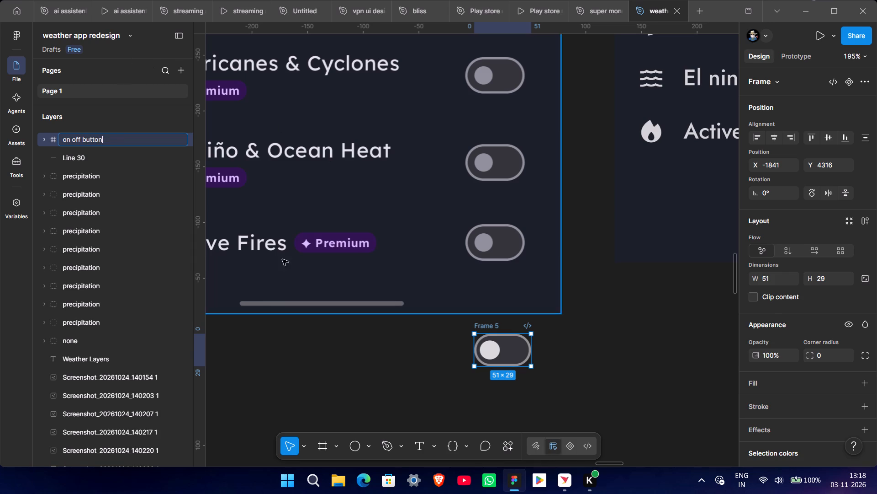
{"action": "left_click", "coordinate": [454, 403]}
Turn the "on off button" frame into a component.
{"action": "left_click", "coordinate": [494, 326]}
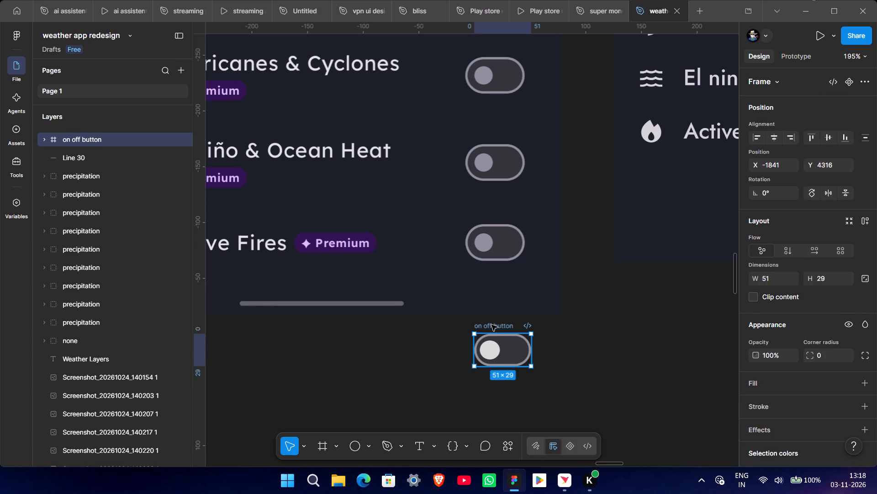
{"action": "right_click", "coordinate": [491, 325]}
{"action": "left_click", "coordinate": [440, 347]}
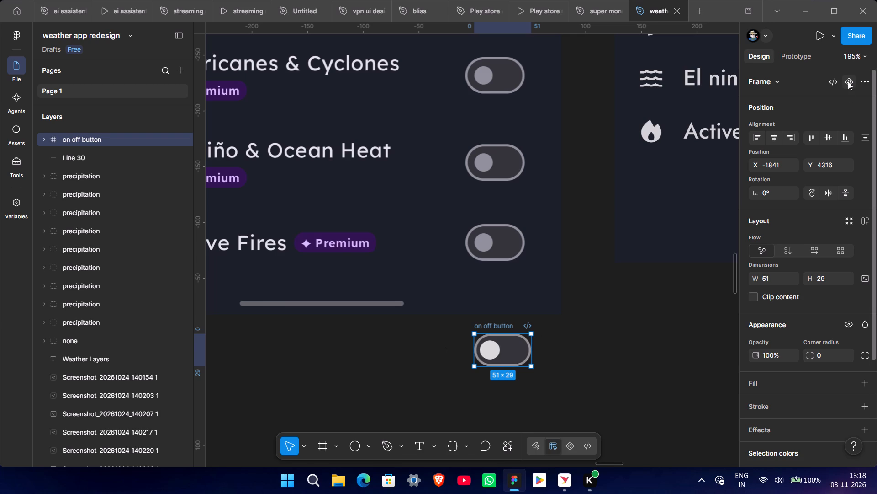
{"action": "left_click", "coordinate": [849, 81]}
Add a second variant to the "on off button" component.
{"action": "scroll", "coordinate": [605, 330], "scroll_direction": "down", "scroll_amount": 2}
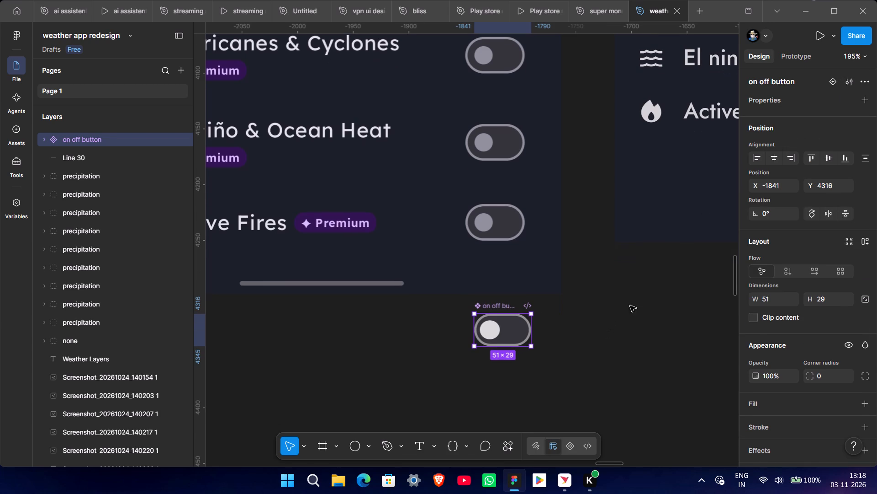
{"action": "left_click", "coordinate": [835, 84]}
{"action": "scroll", "coordinate": [648, 334], "scroll_direction": "down", "scroll_amount": 3}
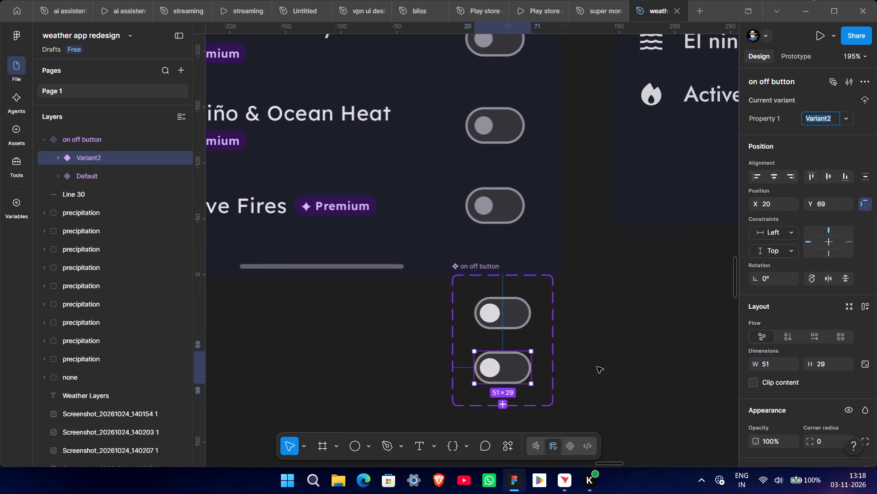
{"action": "left_click", "coordinate": [597, 367]}
Move the "on off button" component set to the right, into the empty canvas beyond the panel's edge.
{"action": "left_click_drag", "start_coordinate": [475, 269], "coordinate": [597, 298]}
{"action": "left_click", "coordinate": [511, 370]}
{"action": "scroll", "coordinate": [511, 370], "scroll_direction": "down", "scroll_amount": 2}
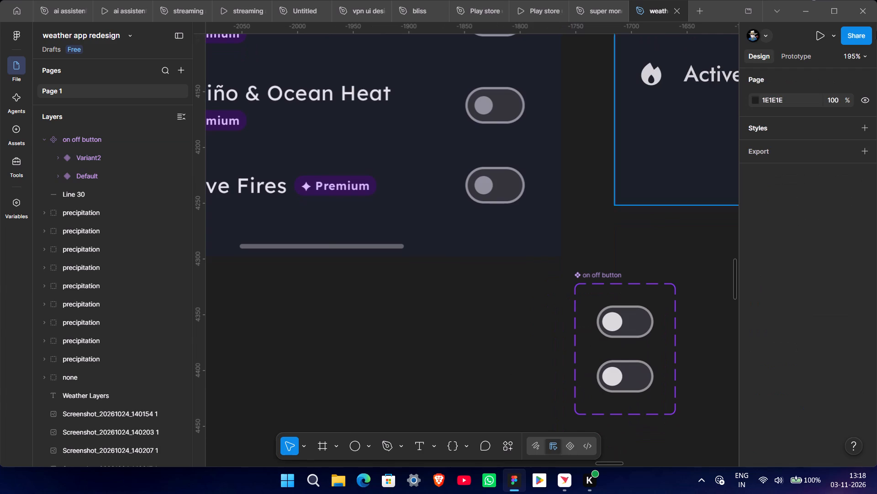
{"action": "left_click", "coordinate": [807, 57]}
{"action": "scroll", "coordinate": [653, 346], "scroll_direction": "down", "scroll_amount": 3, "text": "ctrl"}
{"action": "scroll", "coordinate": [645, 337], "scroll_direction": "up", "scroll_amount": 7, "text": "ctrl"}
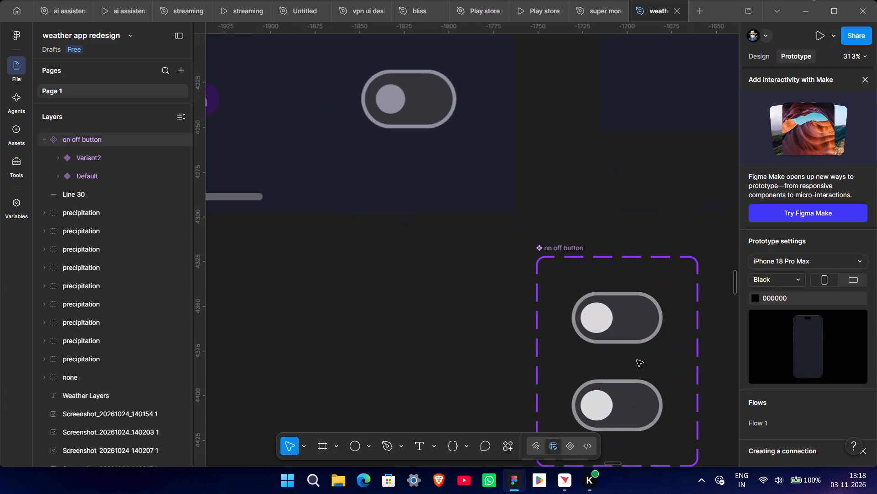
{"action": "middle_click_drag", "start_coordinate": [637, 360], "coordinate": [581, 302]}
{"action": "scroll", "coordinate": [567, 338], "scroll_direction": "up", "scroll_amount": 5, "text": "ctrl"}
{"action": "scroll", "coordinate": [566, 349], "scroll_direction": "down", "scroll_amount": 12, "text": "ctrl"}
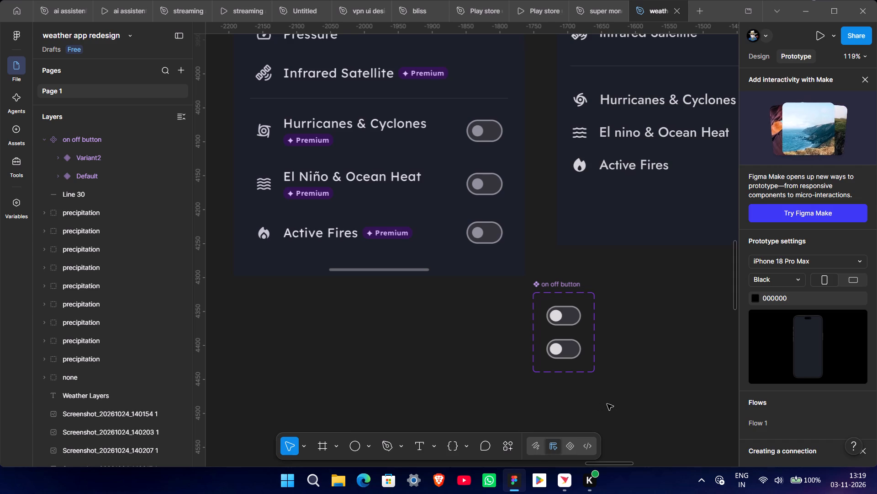
Move the knob in Variant2 to the right end of its pill, at about X 28.
{"action": "scroll", "coordinate": [546, 331], "scroll_direction": "up", "scroll_amount": 3, "text": "ctrl"}
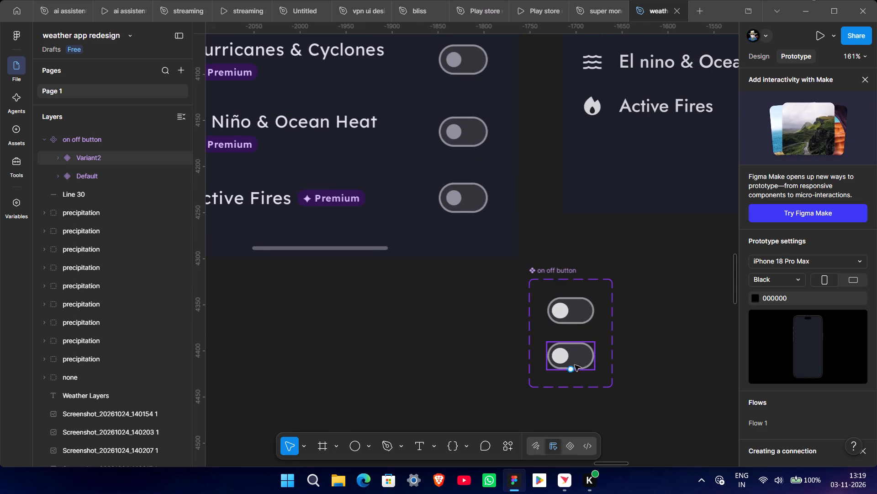
{"action": "scroll", "coordinate": [574, 373], "scroll_direction": "up", "scroll_amount": 6, "text": "ctrl"}
{"action": "left_click", "coordinate": [544, 338], "text": "ctrl"}
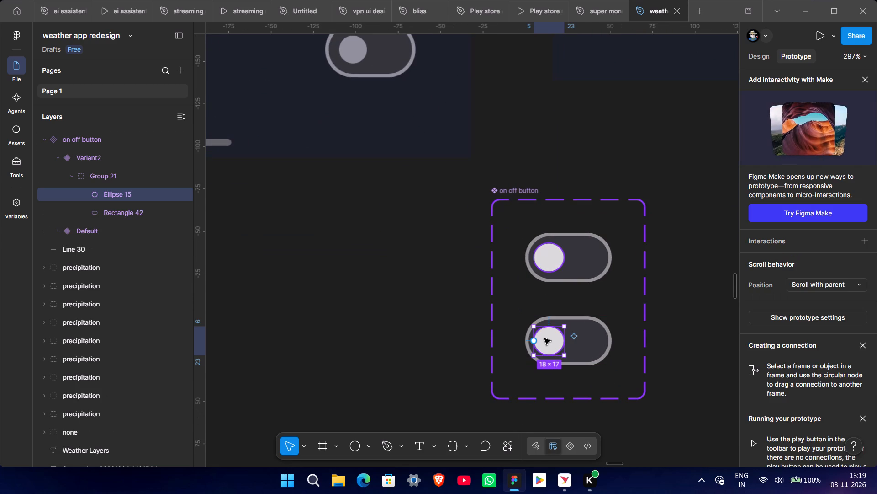
{"action": "key", "text": "shift+Right"}
{"action": "key", "text": "shift+Right"}
{"action": "key", "text": "shift+Right"}
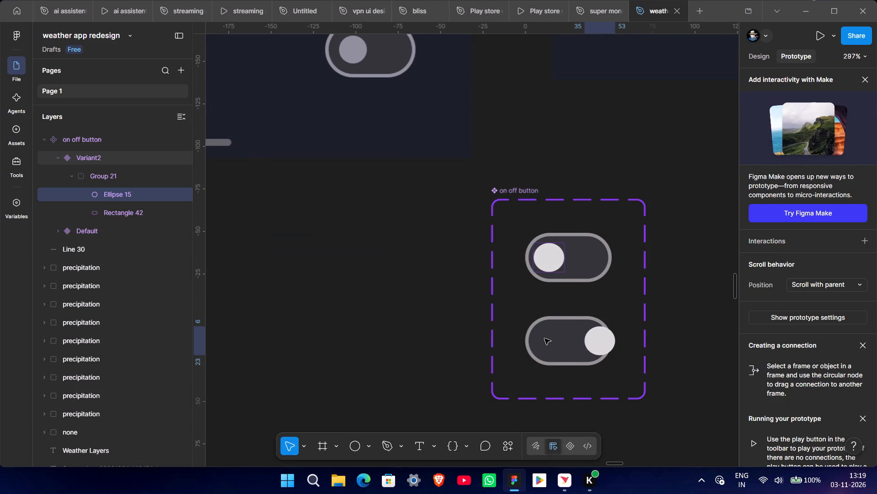
{"action": "key", "text": "shift+Left"}
{"action": "scroll", "coordinate": [544, 338], "scroll_direction": "up", "scroll_amount": 4, "text": "ctrl"}
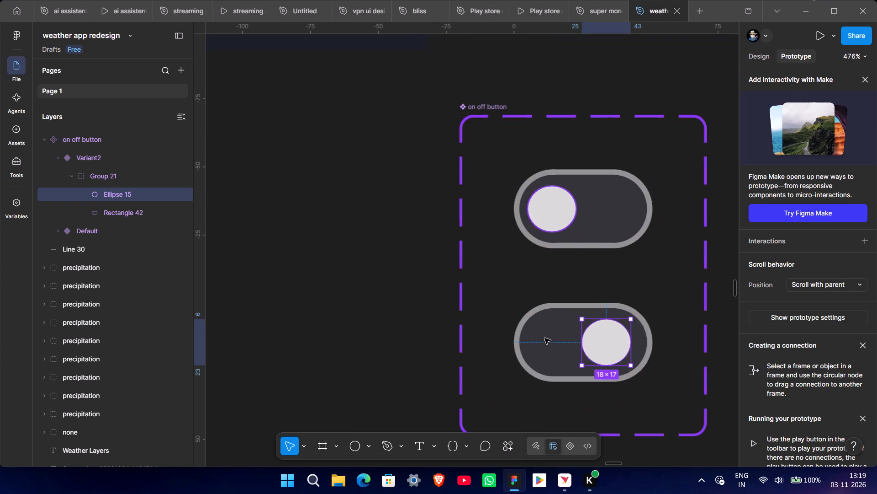
{"action": "middle_click_drag", "start_coordinate": [587, 355], "coordinate": [434, 356]}
{"action": "scroll", "coordinate": [434, 356], "scroll_direction": "up", "scroll_amount": 3, "text": "ctrl"}
{"action": "left_click_drag", "start_coordinate": [446, 347], "coordinate": [452, 346]}
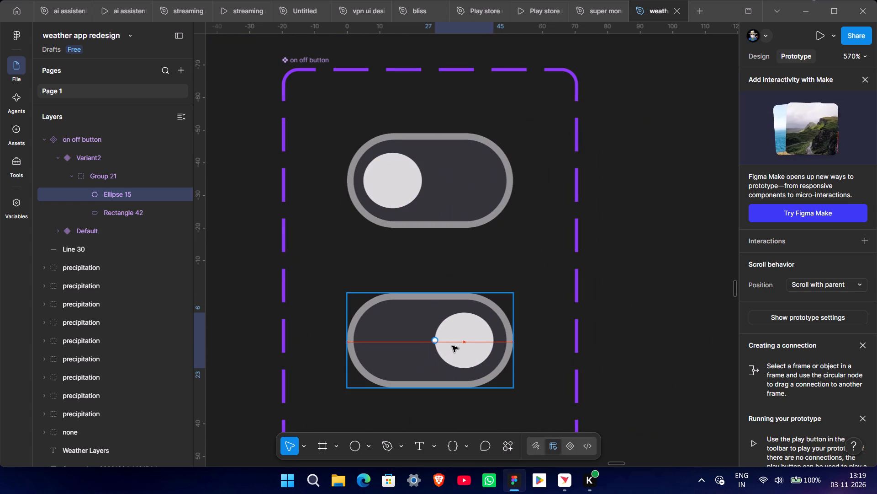
{"action": "left_click_drag", "start_coordinate": [452, 346], "coordinate": [455, 346]}
Recolour Variant2's dark pill fill to the light grey D9D9D9 sampled from its knob.
{"action": "scroll", "coordinate": [455, 346], "scroll_direction": "down", "scroll_amount": 3, "text": "ctrl"}
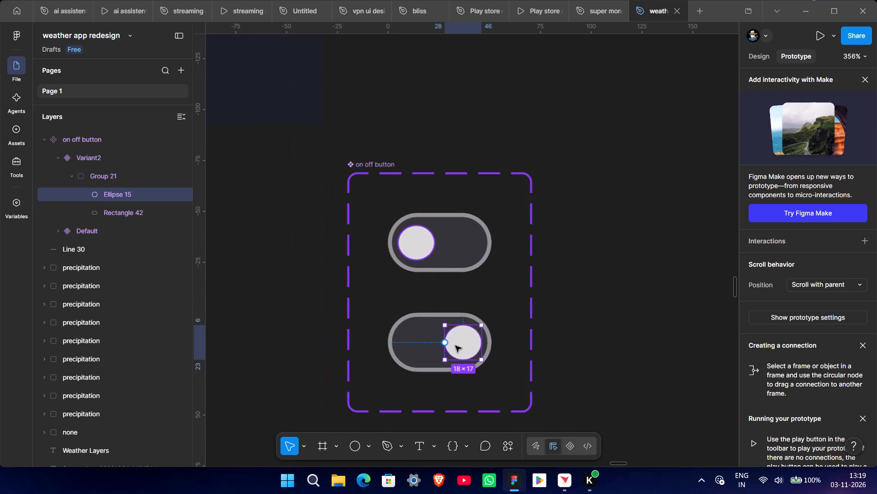
{"action": "scroll", "coordinate": [455, 346], "scroll_direction": "down", "scroll_amount": 4, "text": "ctrl"}
{"action": "left_click", "coordinate": [433, 350]}
{"action": "scroll", "coordinate": [876, 403], "scroll_direction": "down", "scroll_amount": 2}
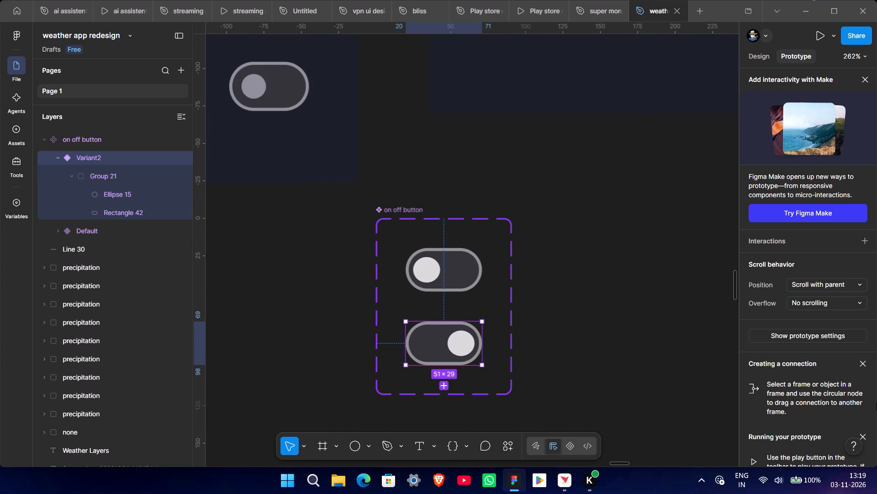
{"action": "left_click", "coordinate": [762, 63]}
{"action": "scroll", "coordinate": [761, 386], "scroll_direction": "down", "scroll_amount": 2}
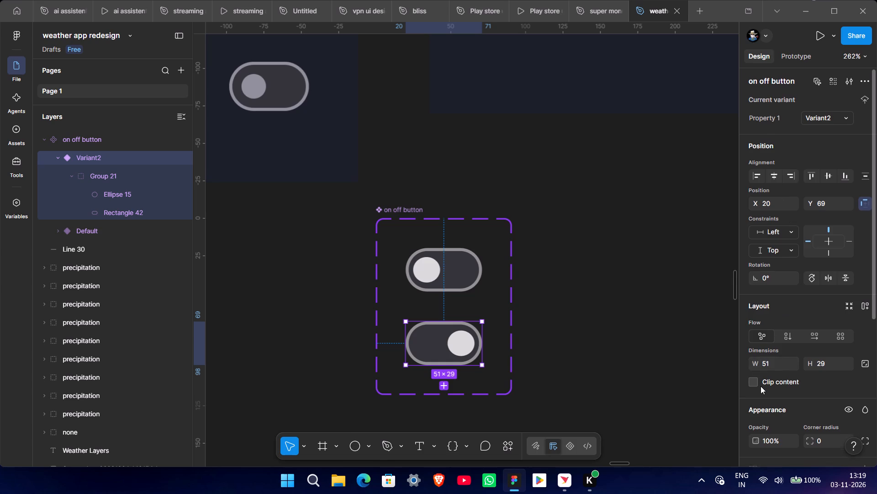
{"action": "scroll", "coordinate": [761, 386], "scroll_direction": "down", "scroll_amount": 2}
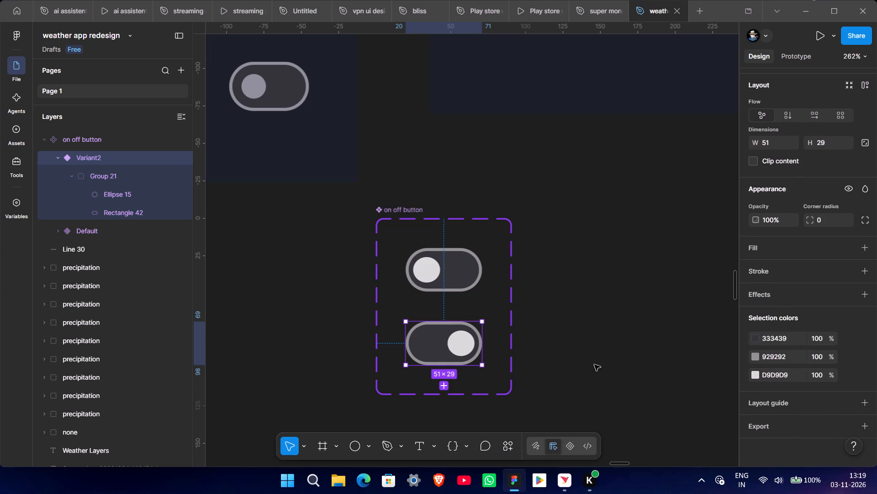
{"action": "left_click", "coordinate": [755, 338]}
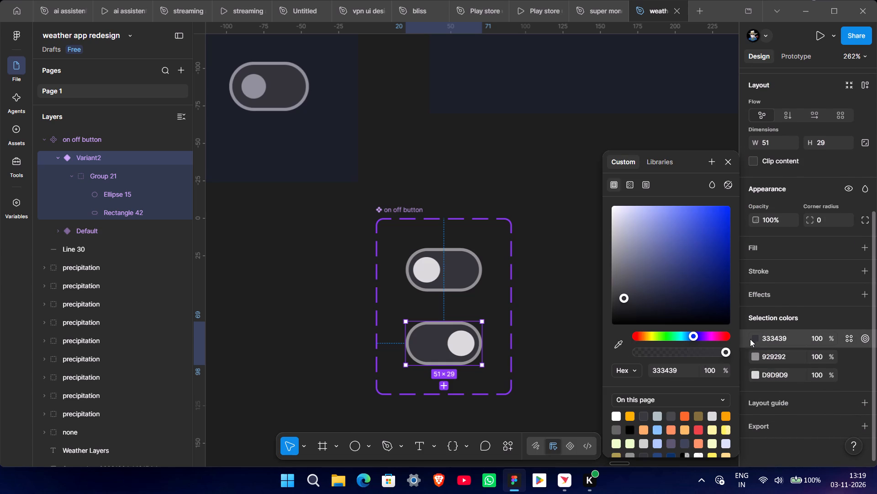
{"action": "left_click", "coordinate": [618, 346]}
{"action": "left_click", "coordinate": [463, 346]}
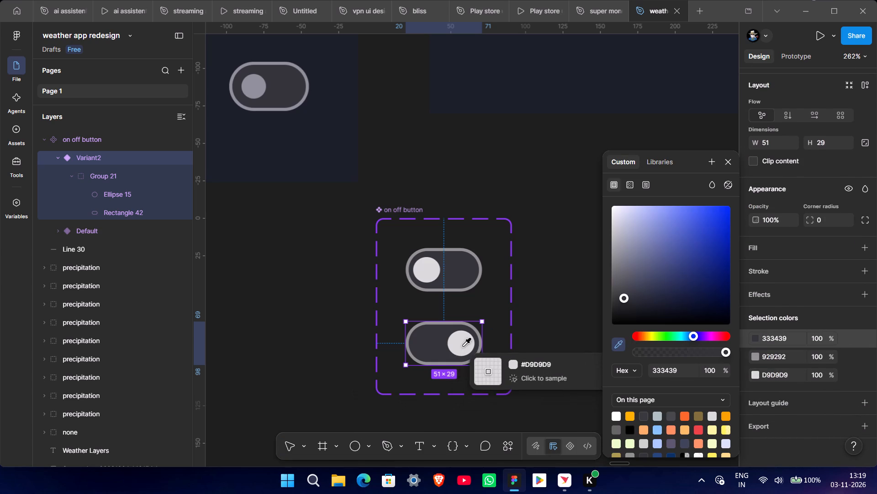
Fill Variant2's knob with the dark grey 333439 sampled from the default variant's pill.
{"action": "left_click", "coordinate": [758, 358]}
{"action": "left_click", "coordinate": [757, 376]}
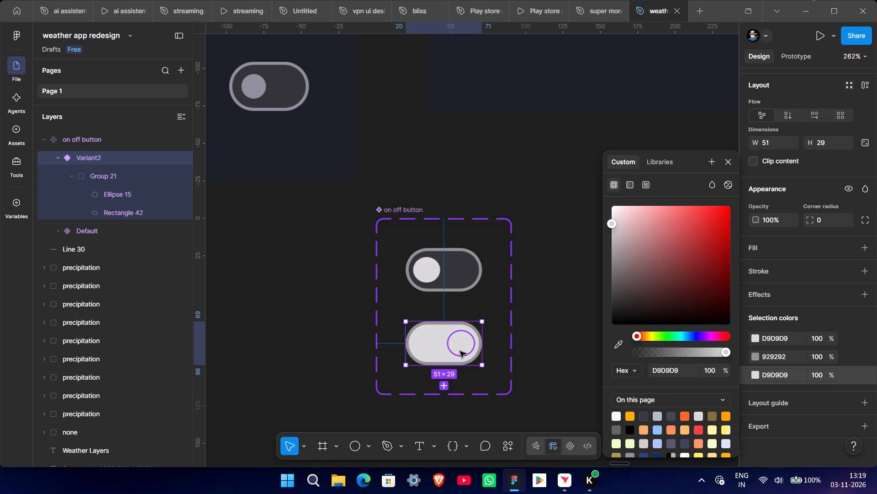
{"action": "left_click", "coordinate": [460, 351], "text": "ctrl"}
{"action": "left_click", "coordinate": [460, 347], "text": "ctrl"}
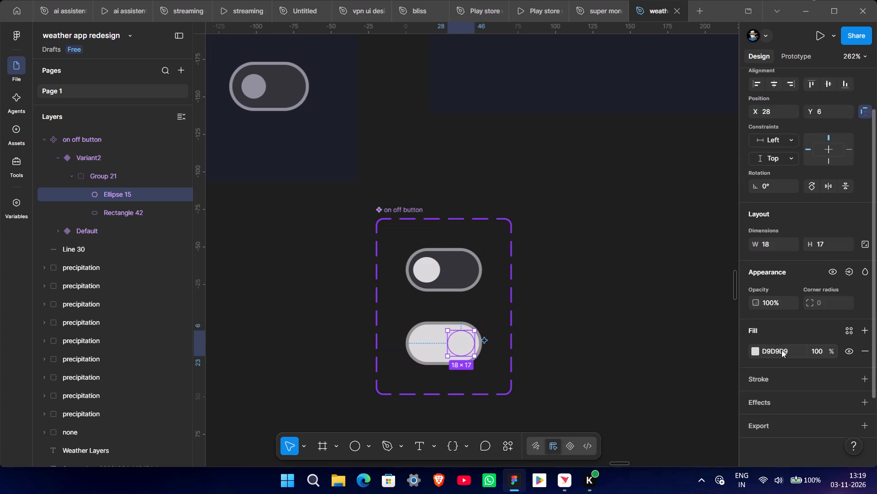
{"action": "left_click", "coordinate": [753, 352]}
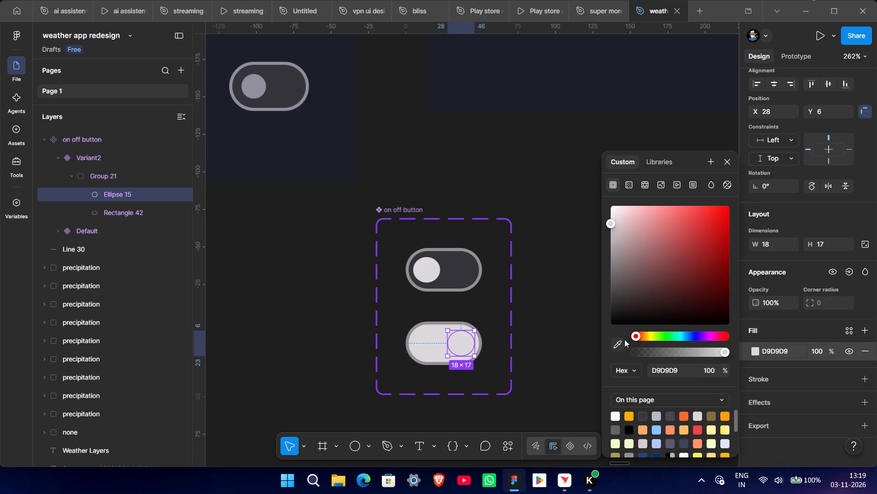
{"action": "left_click", "coordinate": [624, 339]}
{"action": "left_click", "coordinate": [459, 274]}
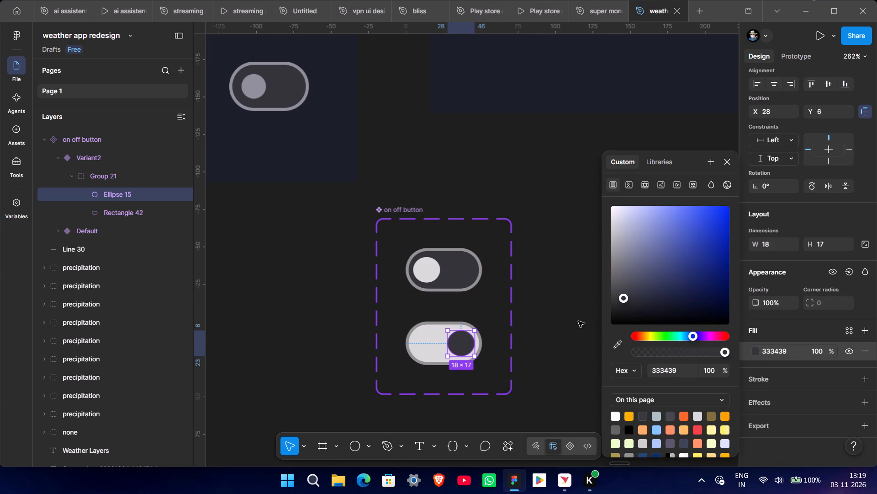
{"action": "left_click", "coordinate": [578, 321]}
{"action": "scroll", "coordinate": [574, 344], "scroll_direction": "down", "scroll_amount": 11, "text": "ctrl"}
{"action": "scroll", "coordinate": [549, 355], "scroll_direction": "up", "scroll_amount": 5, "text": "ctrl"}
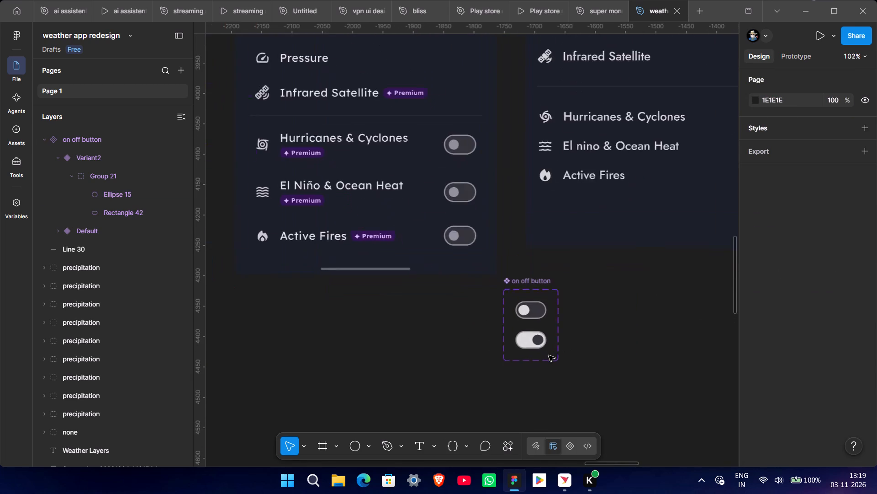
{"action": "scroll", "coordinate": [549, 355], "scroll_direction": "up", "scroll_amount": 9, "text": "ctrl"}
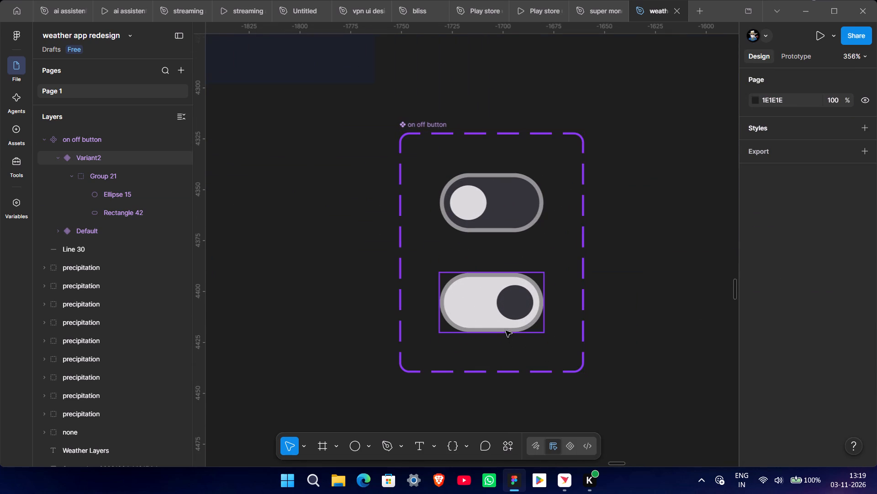
Darken the grey outline of Variant2's pill to 474747.
{"action": "scroll", "coordinate": [506, 331], "scroll_direction": "up", "scroll_amount": 3, "text": "ctrl"}
{"action": "left_click", "coordinate": [497, 312]}
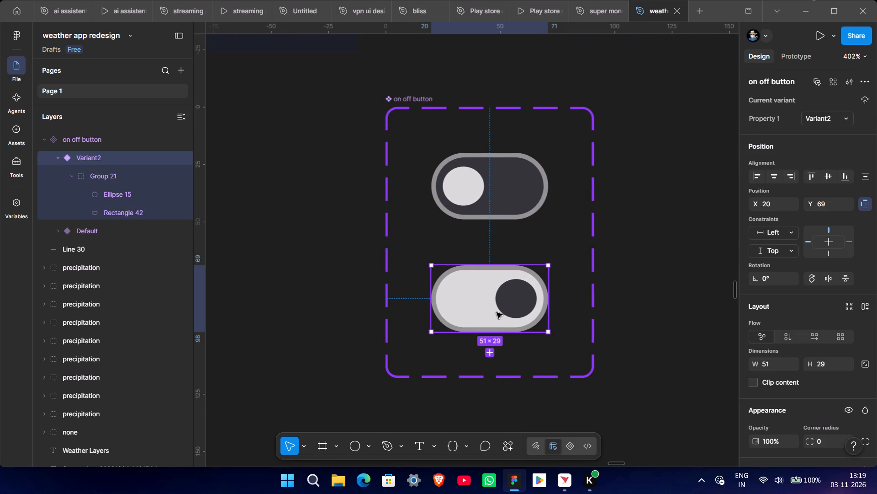
{"action": "scroll", "coordinate": [789, 388], "scroll_direction": "down", "scroll_amount": 4}
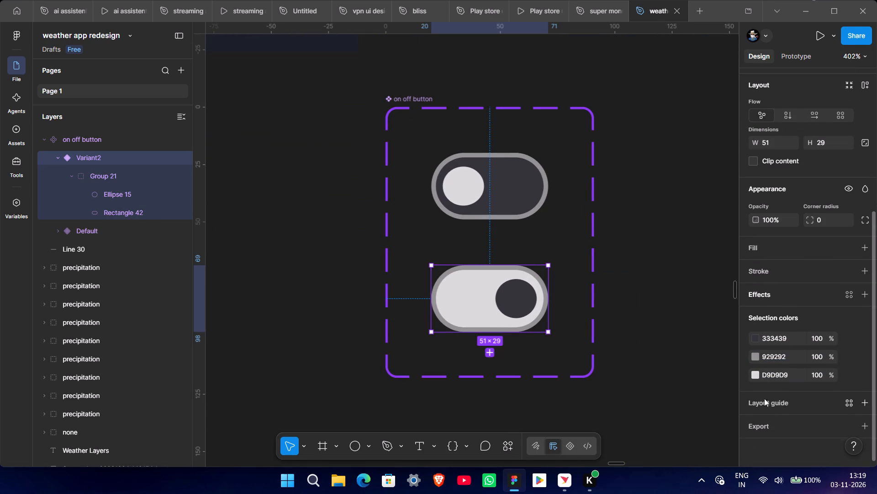
{"action": "left_click", "coordinate": [754, 338]}
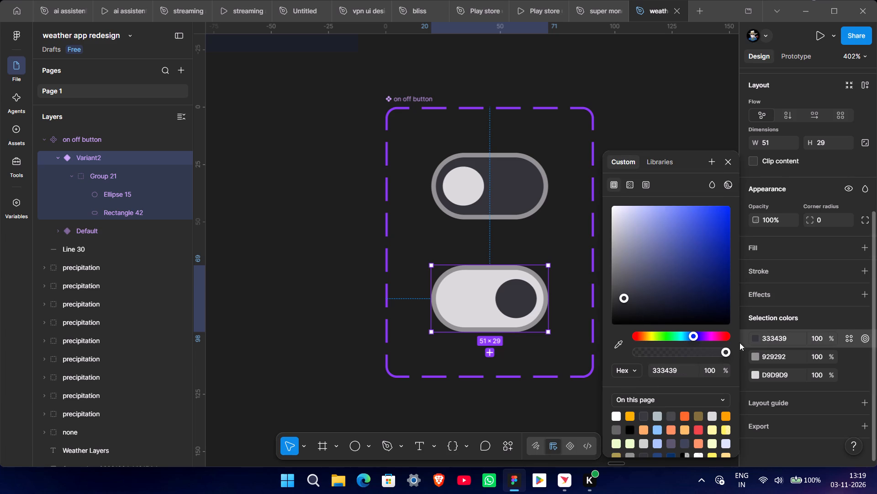
{"action": "left_click", "coordinate": [753, 358]}
{"action": "left_click_drag", "start_coordinate": [610, 258], "coordinate": [607, 293]}
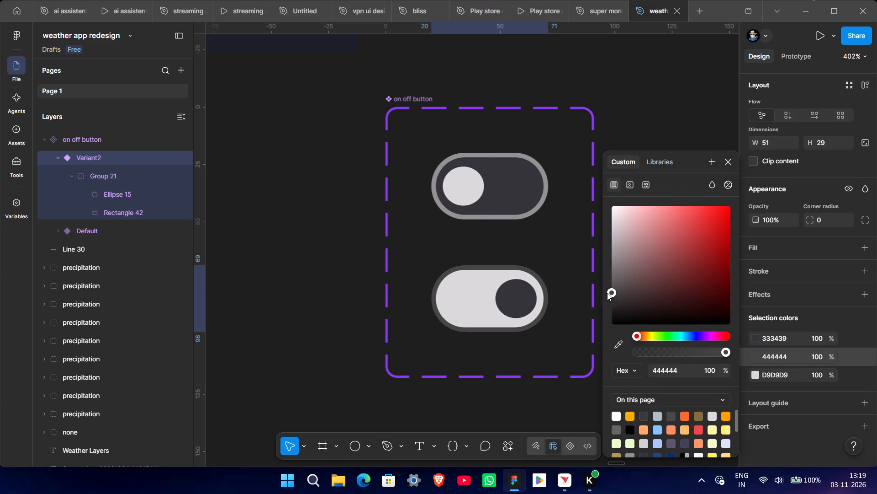
{"action": "left_click_drag", "start_coordinate": [607, 293], "coordinate": [604, 291]}
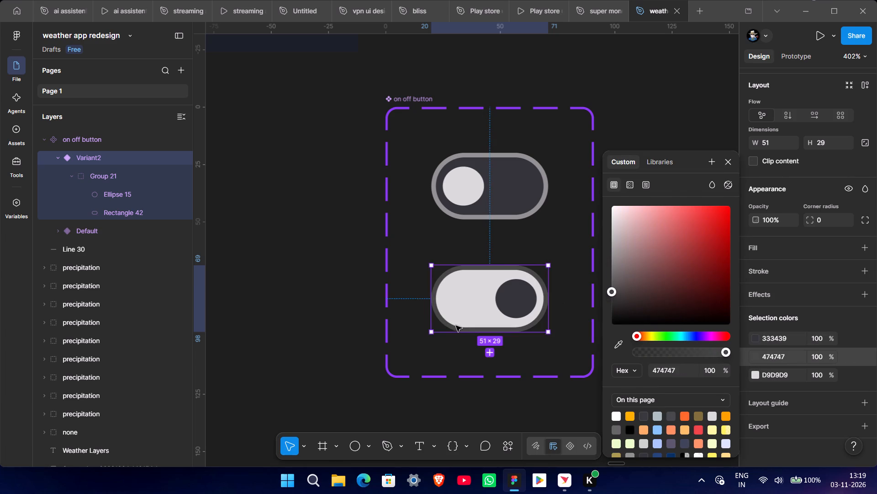
{"action": "left_click", "coordinate": [272, 357], "text": "ctrl"}
Place an instance of the "on off button" component from the file's local assets on the empty canvas beside the component set.
{"action": "scroll", "coordinate": [290, 334], "scroll_direction": "up", "scroll_amount": 1, "text": "ctrl"}
{"action": "scroll", "coordinate": [291, 316], "scroll_direction": "down", "scroll_amount": 13, "text": "ctrl"}
{"action": "middle_click_drag", "start_coordinate": [415, 361], "coordinate": [527, 399]}
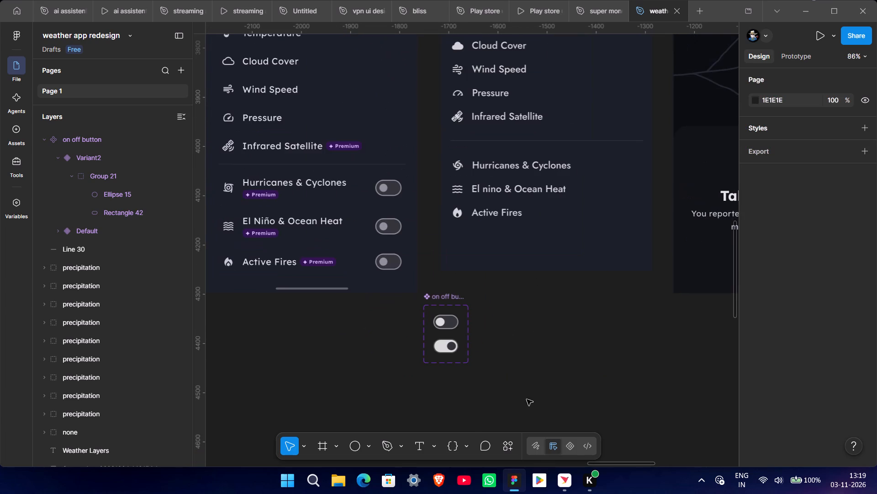
{"action": "scroll", "coordinate": [527, 399], "scroll_direction": "down", "scroll_amount": 2, "text": "ctrl"}
{"action": "left_click", "coordinate": [493, 394]}
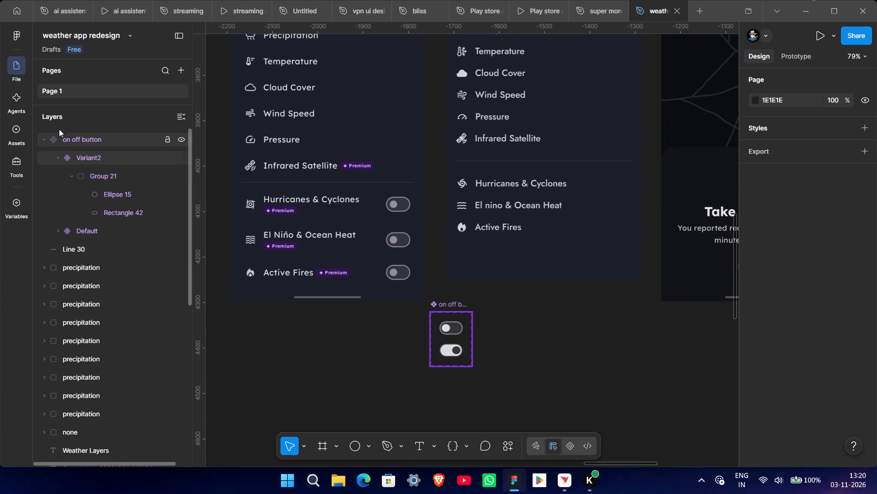
{"action": "left_click", "coordinate": [24, 141]}
{"action": "left_click", "coordinate": [87, 159]}
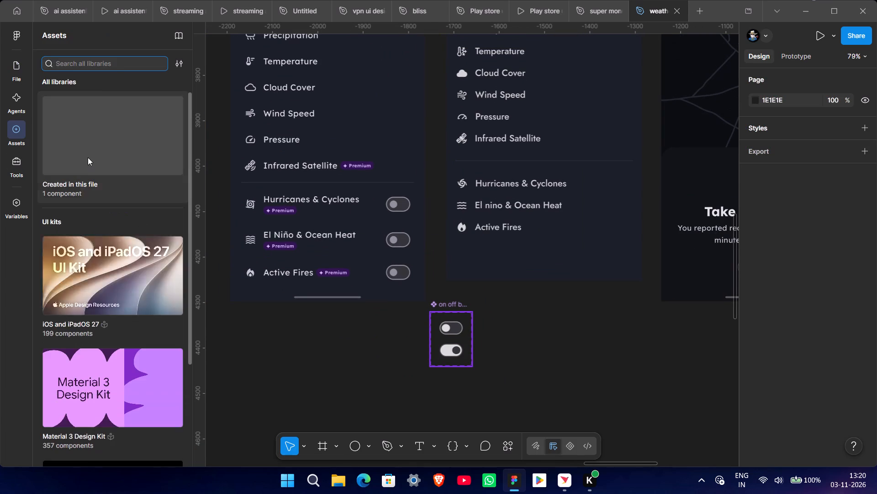
{"action": "left_click_drag", "start_coordinate": [63, 125], "coordinate": [583, 376]}
{"action": "left_click", "coordinate": [521, 342]}
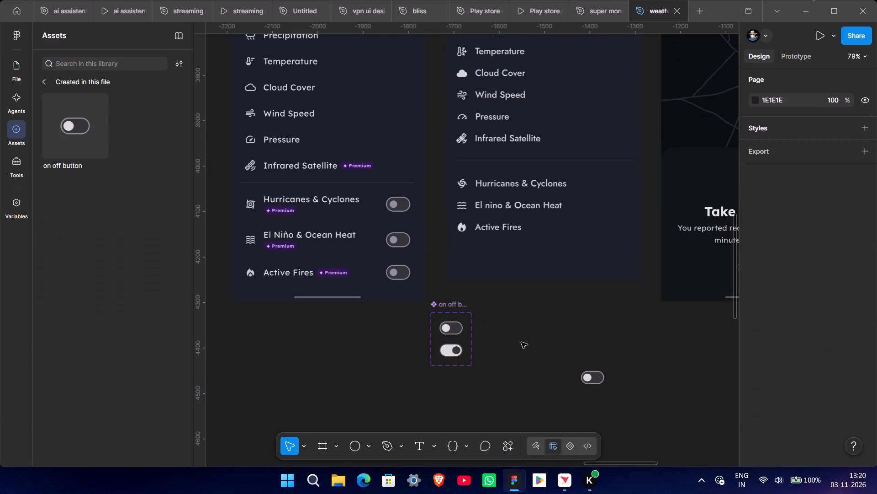
Add a prototype interaction from the default toggle to Variant2 with an On tap trigger and a Change to action.
{"action": "scroll", "coordinate": [457, 318], "scroll_direction": "up", "scroll_amount": 7, "text": "ctrl"}
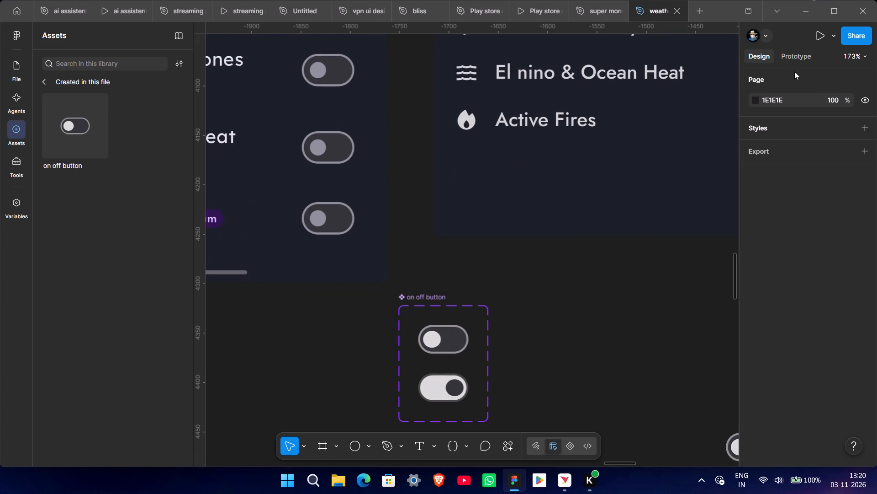
{"action": "left_click", "coordinate": [791, 62]}
{"action": "scroll", "coordinate": [476, 364], "scroll_direction": "up", "scroll_amount": 4, "text": "ctrl"}
{"action": "middle_click_drag", "start_coordinate": [438, 381], "coordinate": [453, 319]}
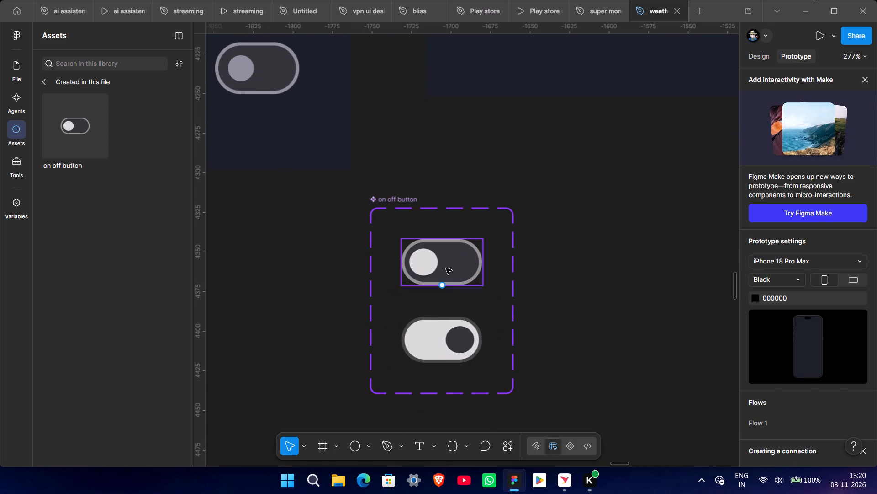
{"action": "left_click", "coordinate": [446, 268]}
{"action": "left_click_drag", "start_coordinate": [444, 284], "coordinate": [441, 323]}
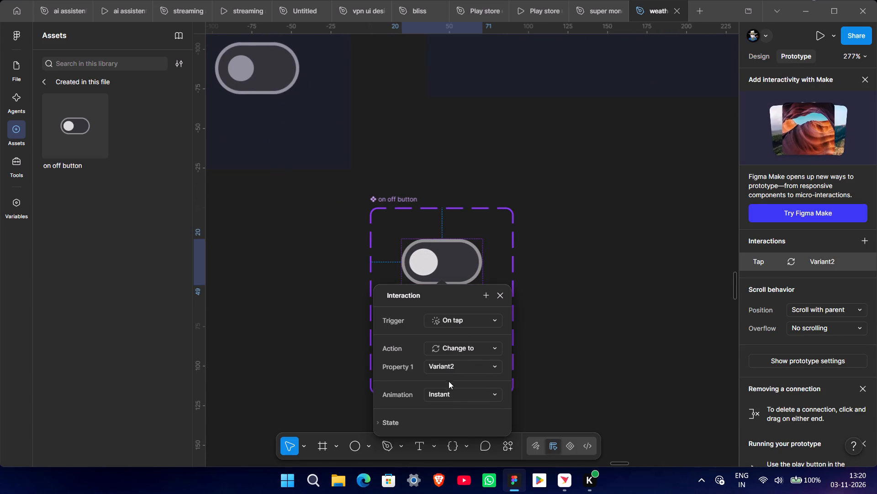
{"action": "left_click_drag", "start_coordinate": [587, 389], "coordinate": [593, 390]}
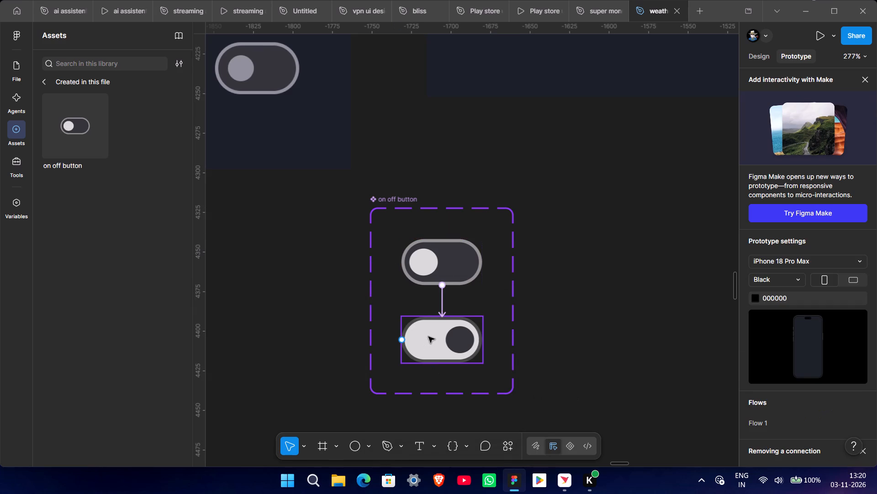
Set the animation of the default-to-Variant2 interaction to Smart animate.
{"action": "left_click", "coordinate": [443, 302]}
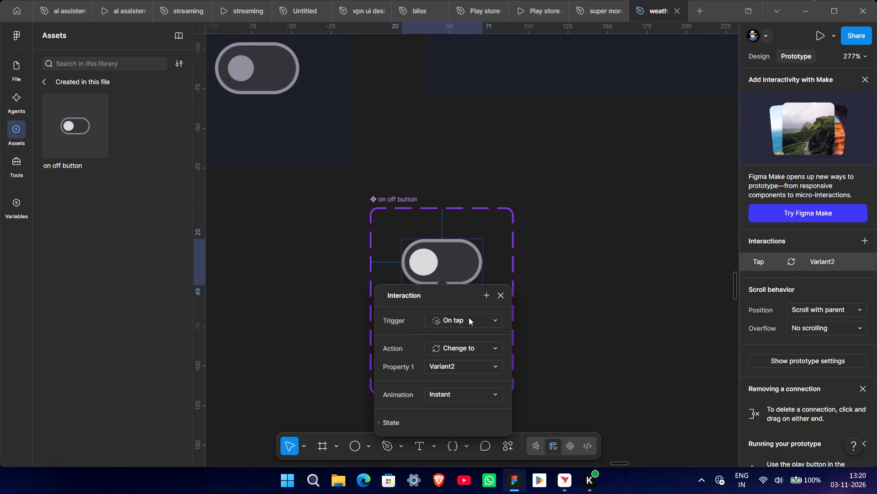
{"action": "left_click", "coordinate": [458, 392]}
{"action": "left_click", "coordinate": [465, 420]}
{"action": "scroll", "coordinate": [472, 397], "scroll_direction": "down", "scroll_amount": 3}
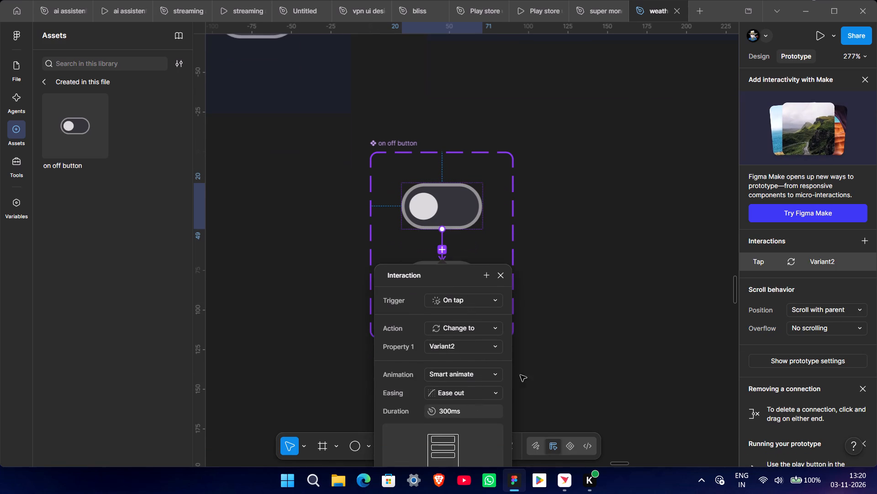
{"action": "left_click", "coordinate": [525, 366]}
Set the duration of the default-to-Variant2 interaction to 200 ms.
{"action": "scroll", "coordinate": [526, 365], "scroll_direction": "up", "scroll_amount": 2}
{"action": "scroll", "coordinate": [483, 325], "scroll_direction": "up", "scroll_amount": 2}
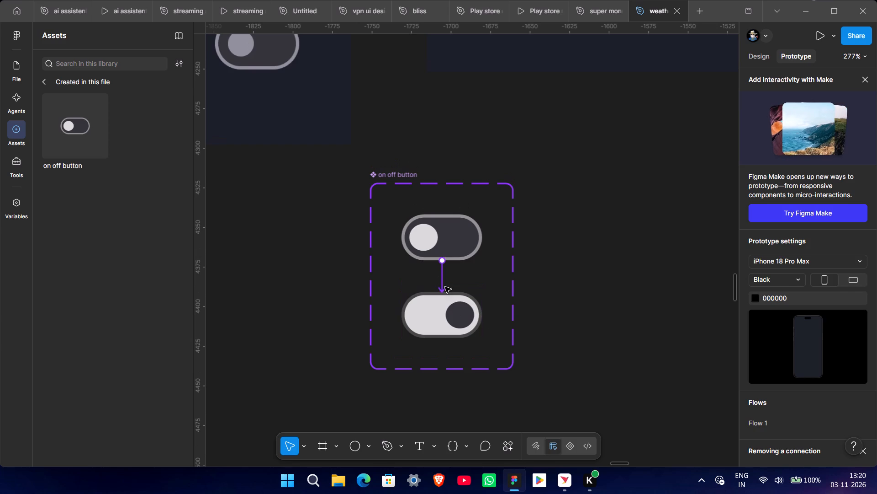
{"action": "left_click", "coordinate": [443, 286]}
{"action": "scroll", "coordinate": [461, 415], "scroll_direction": "down", "scroll_amount": 2}
{"action": "left_click", "coordinate": [462, 427]}
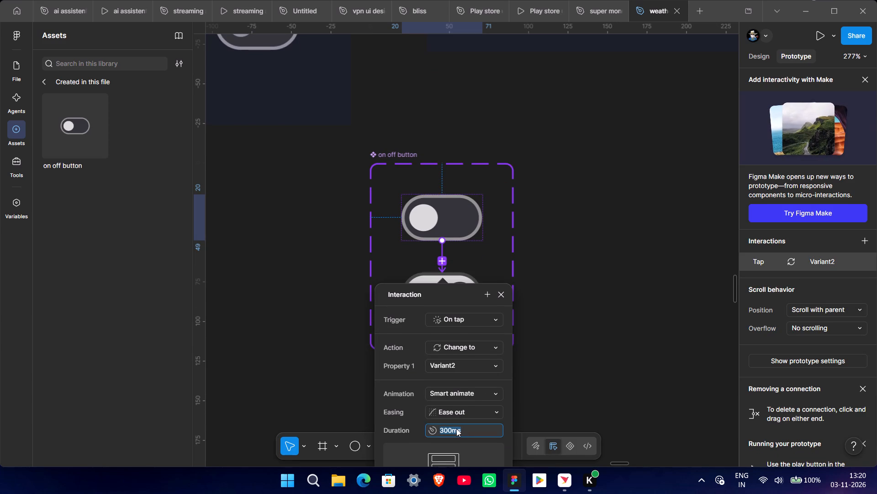
{"action": "type", "text": "200"}
{"action": "key", "text": "Return"}
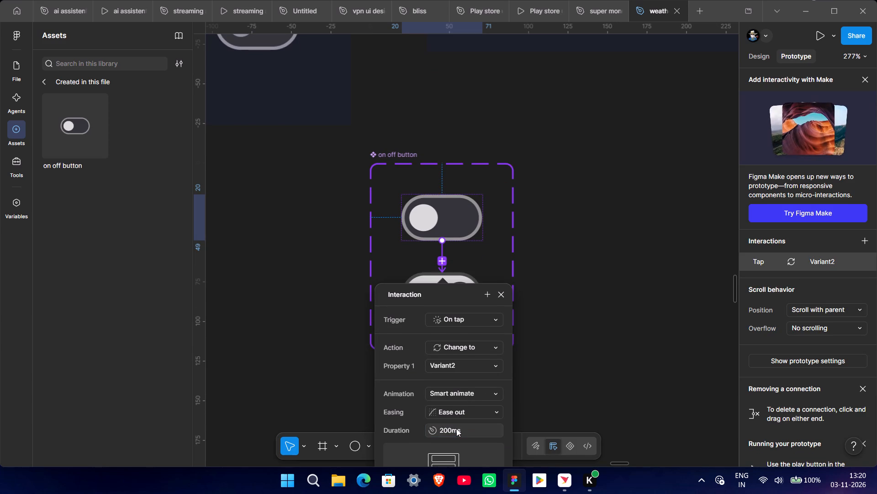
{"action": "left_click", "coordinate": [604, 309]}
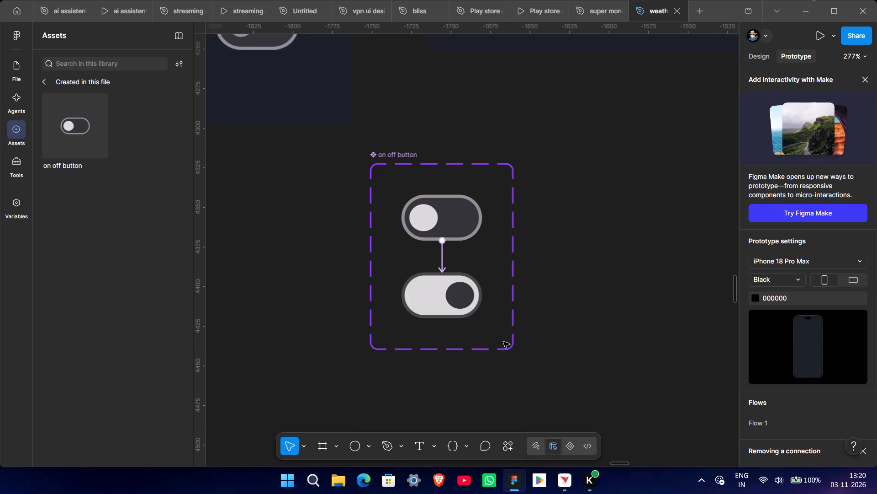
Add a return prototype connection from Variant2 back to the default toggle variant.
{"action": "left_click", "coordinate": [442, 301]}
{"action": "left_click_drag", "start_coordinate": [452, 269], "coordinate": [452, 247]}
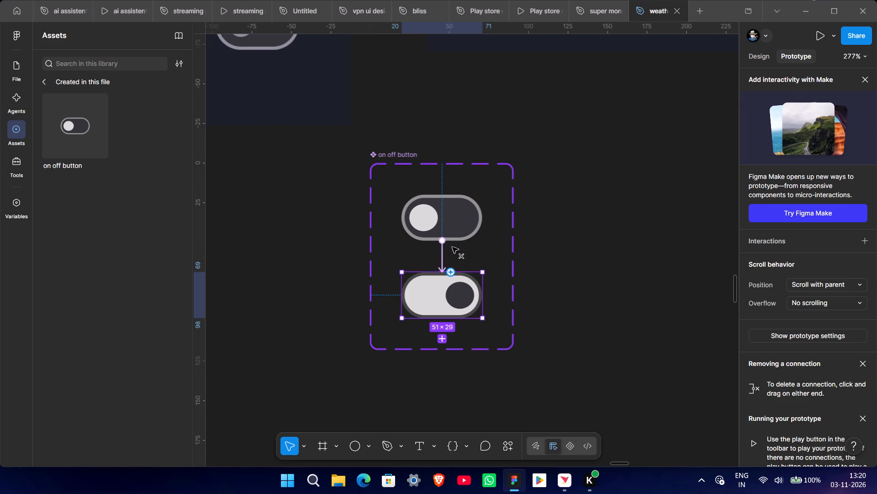
{"action": "left_click_drag", "start_coordinate": [452, 247], "coordinate": [452, 227]}
{"action": "left_click", "coordinate": [615, 372]}
Make the toggle instance on the empty canvas a new flow starting point.
{"action": "scroll", "coordinate": [613, 370], "scroll_direction": "down", "scroll_amount": 10, "text": "ctrl"}
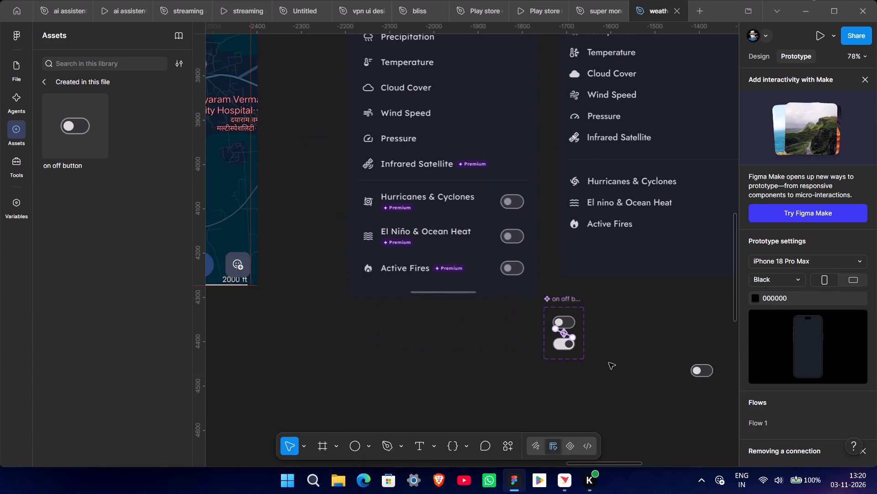
{"action": "middle_click_drag", "start_coordinate": [609, 363], "coordinate": [531, 414]}
{"action": "left_click", "coordinate": [624, 423]}
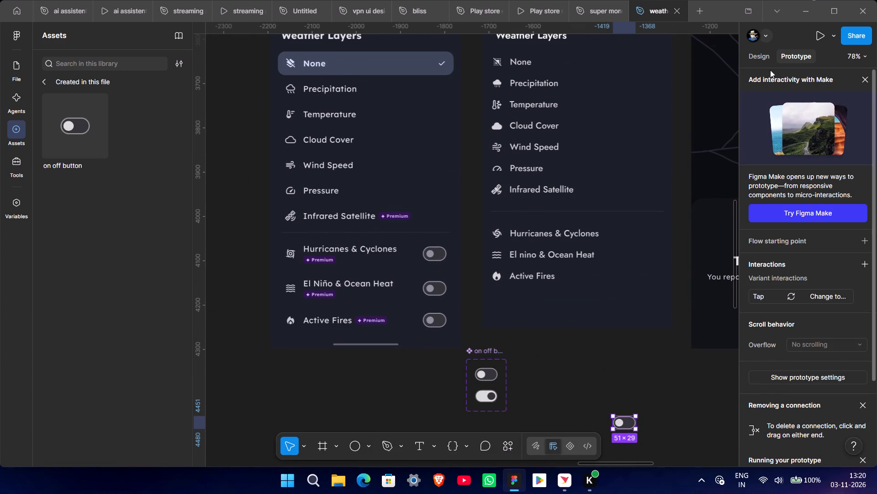
{"action": "left_click", "coordinate": [860, 239]}
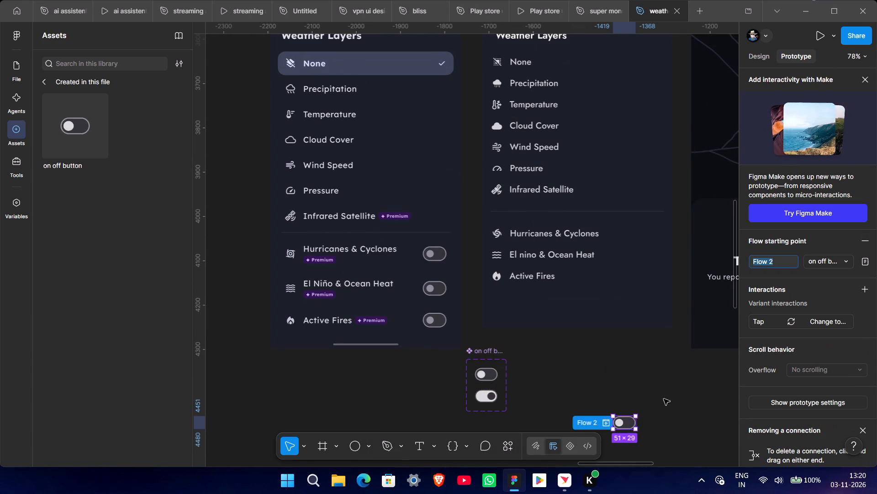
Preview the toggle's flow, switch it on and off several times to test the interactions, and close the preview.
{"action": "left_click", "coordinate": [605, 424]}
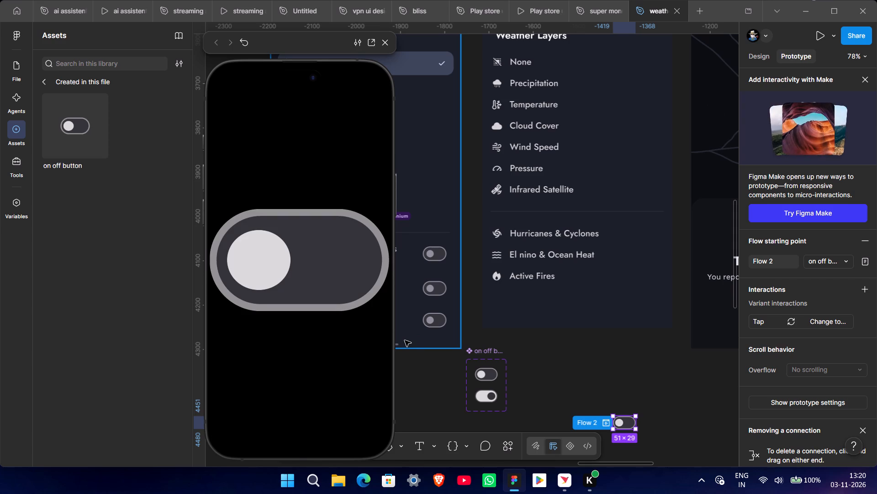
{"action": "left_click", "coordinate": [254, 252]}
{"action": "left_click", "coordinate": [347, 262]}
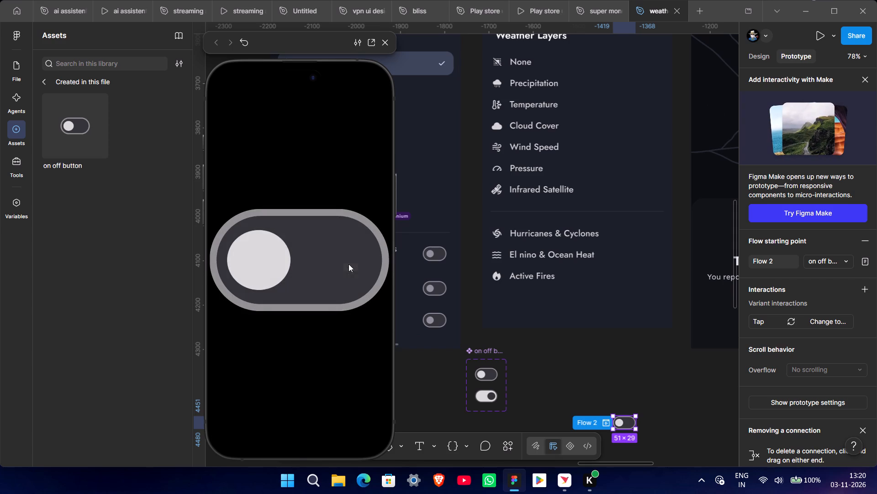
{"action": "left_click", "coordinate": [259, 274]}
{"action": "left_click", "coordinate": [328, 266]}
{"action": "left_click", "coordinate": [283, 268]}
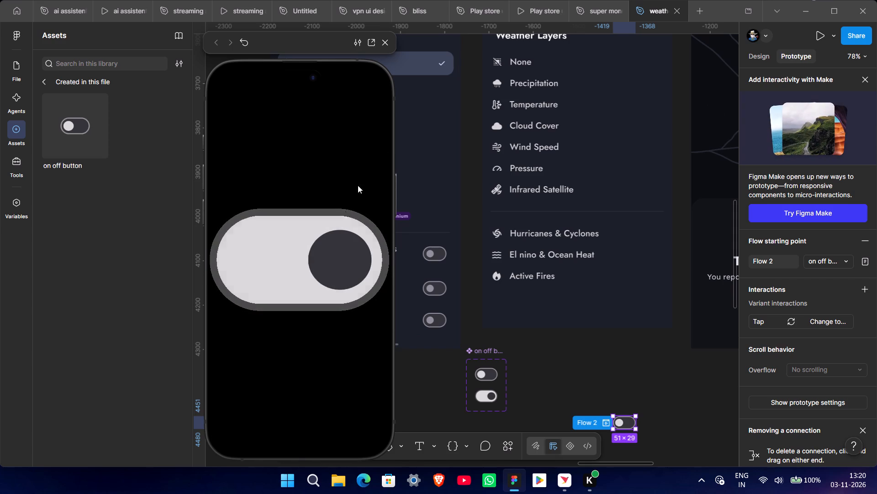
{"action": "left_click", "coordinate": [387, 47]}
Move the "on off button" component set away from the panels, to the empty canvas above the "iPhone 16 & 17 Pro Max - 1" frame.
{"action": "left_click", "coordinate": [600, 385]}
{"action": "scroll", "coordinate": [602, 366], "scroll_direction": "down", "scroll_amount": 2}
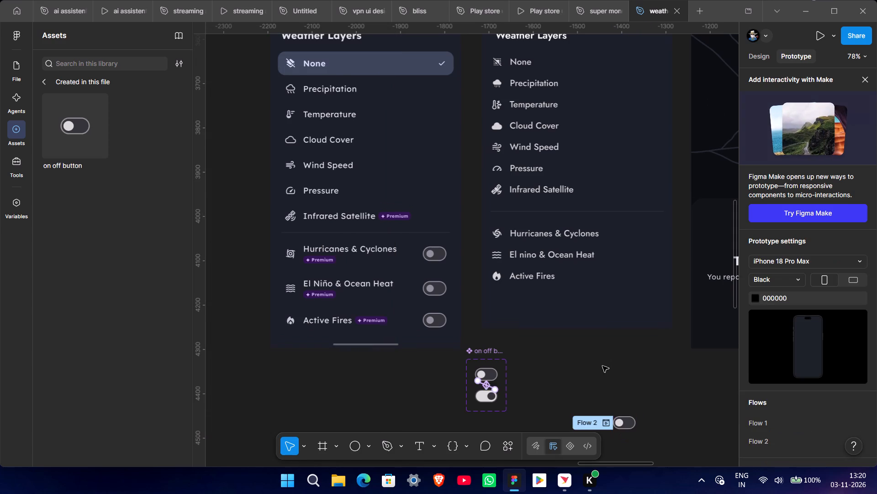
{"action": "scroll", "coordinate": [602, 366], "scroll_direction": "down", "scroll_amount": 4}
{"action": "left_click", "coordinate": [556, 416]}
{"action": "scroll", "coordinate": [570, 408], "scroll_direction": "up", "scroll_amount": 6, "text": "ctrl"}
{"action": "middle_click_drag", "start_coordinate": [551, 357], "coordinate": [534, 408]}
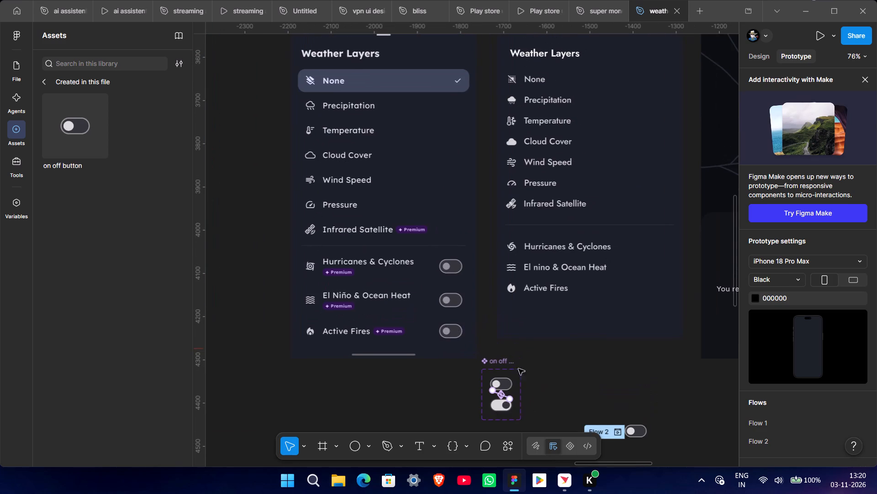
{"action": "left_click_drag", "start_coordinate": [550, 360], "coordinate": [541, 376]}
{"action": "scroll", "coordinate": [534, 393], "scroll_direction": "down", "scroll_amount": 7, "text": "ctrl"}
{"action": "middle_click_drag", "start_coordinate": [539, 388], "coordinate": [564, 420]}
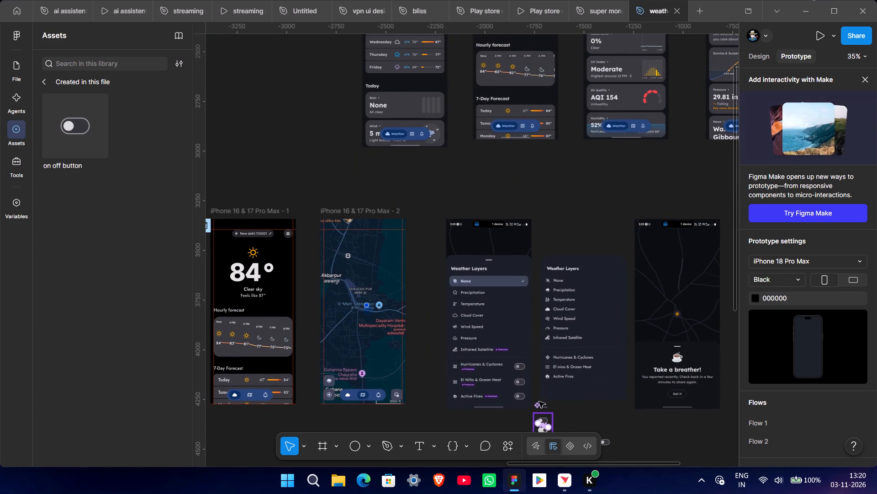
{"action": "left_click_drag", "start_coordinate": [539, 405], "coordinate": [377, 170]}
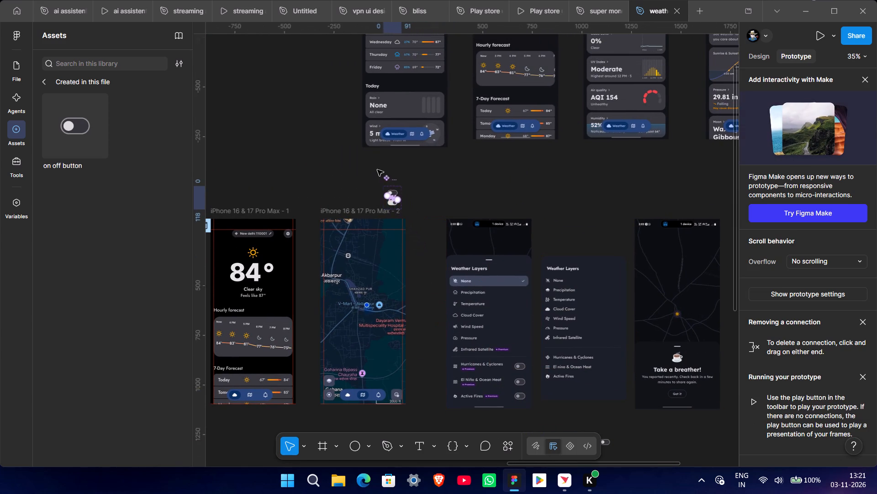
{"action": "left_click_drag", "start_coordinate": [377, 170], "coordinate": [203, 79]}
Move the toggle instance from the empty canvas into the redesigned Weather Layers panel, beside Hurricanes & Cyclones at about X -1362, Y 4030.
{"action": "scroll", "coordinate": [607, 473], "scroll_direction": "down", "scroll_amount": 7}
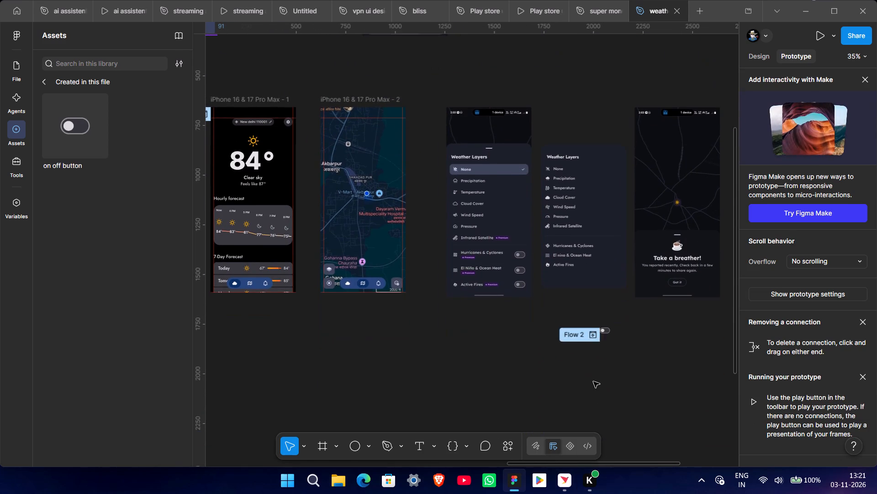
{"action": "scroll", "coordinate": [598, 353], "scroll_direction": "up", "scroll_amount": 10, "text": "ctrl"}
{"action": "middle_click_drag", "start_coordinate": [513, 364], "coordinate": [454, 253]}
{"action": "scroll", "coordinate": [471, 277], "scroll_direction": "down", "scroll_amount": 5, "text": "ctrl"}
{"action": "middle_click_drag", "start_coordinate": [415, 263], "coordinate": [546, 358]}
{"action": "middle_click_drag", "start_coordinate": [543, 344], "coordinate": [523, 369]}
{"action": "scroll", "coordinate": [523, 369], "scroll_direction": "down", "scroll_amount": 2, "text": "ctrl"}
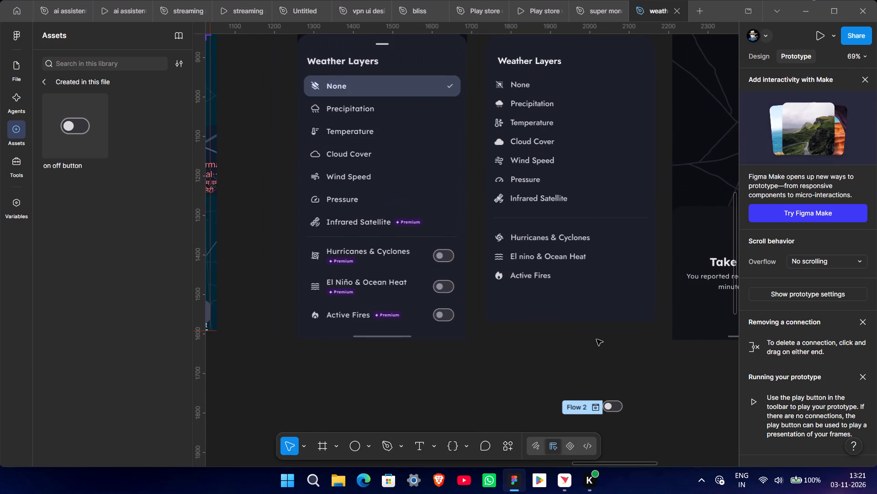
{"action": "scroll", "coordinate": [597, 339], "scroll_direction": "down", "scroll_amount": 1, "text": "ctrl"}
{"action": "left_click", "coordinate": [616, 394]}
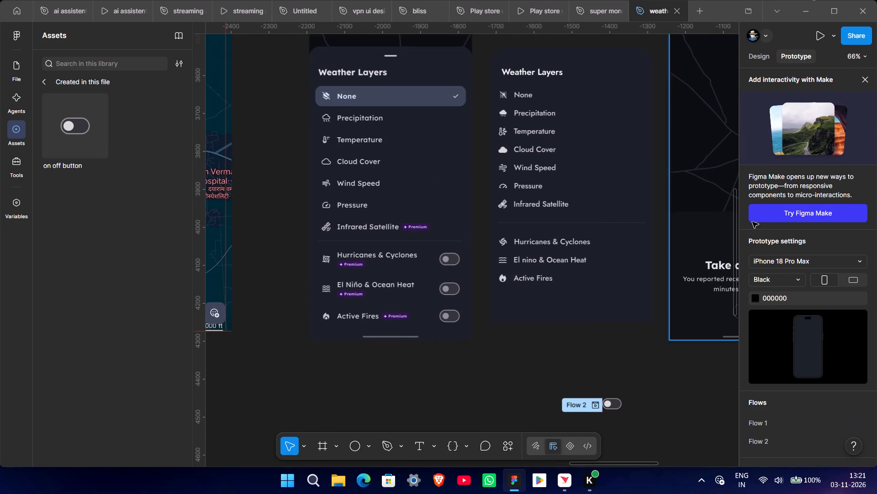
{"action": "left_click", "coordinate": [765, 54]}
{"action": "scroll", "coordinate": [598, 371], "scroll_direction": "up", "scroll_amount": 3, "text": "ctrl"}
{"action": "left_click", "coordinate": [618, 415]}
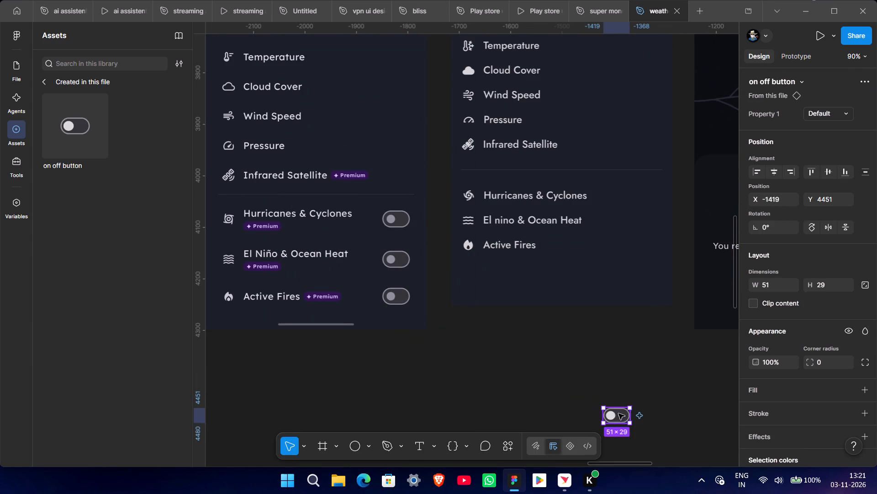
{"action": "left_click_drag", "start_coordinate": [618, 413], "coordinate": [646, 196]}
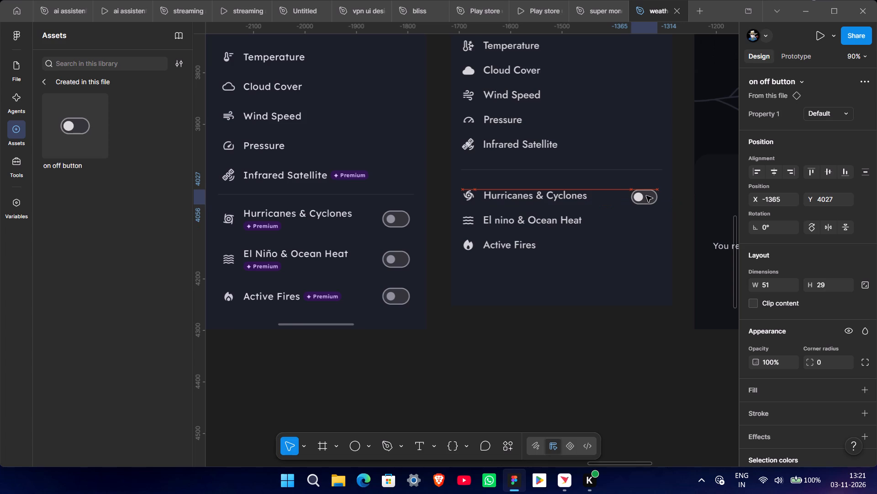
{"action": "left_click_drag", "start_coordinate": [646, 196], "coordinate": [645, 195]}
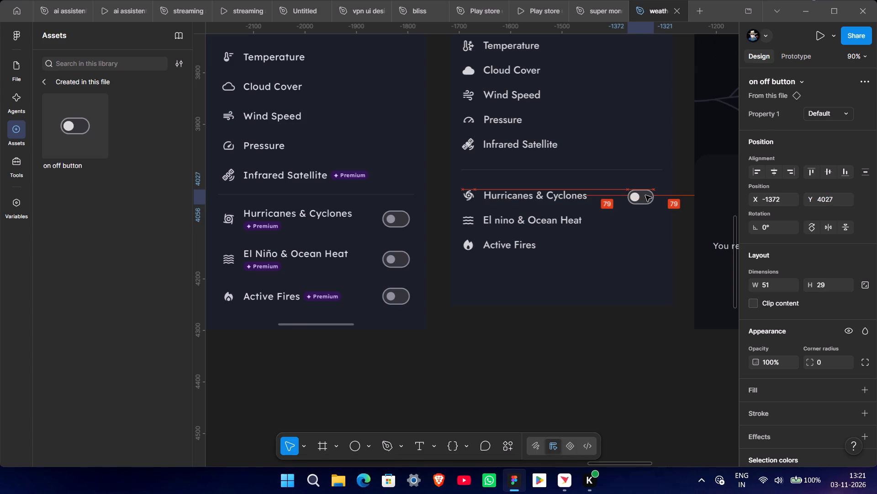
{"action": "left_click_drag", "start_coordinate": [645, 195], "coordinate": [647, 198]}
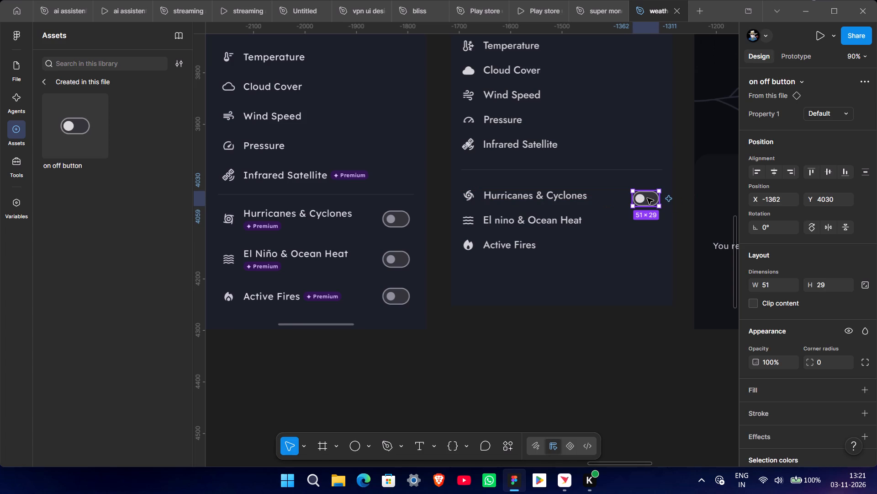
Align the Hurricanes & Cyclones label group and its toggle on their vertical centres.
{"action": "left_click", "coordinate": [572, 201], "text": "shift"}
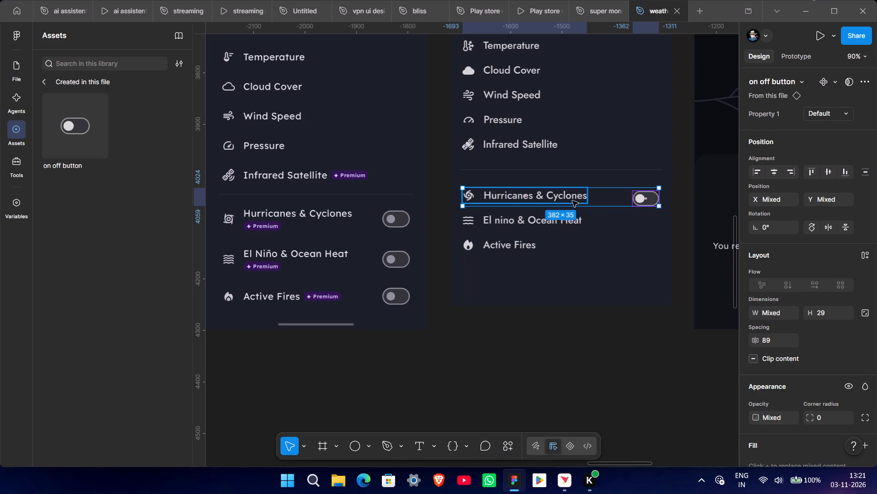
{"action": "left_click", "coordinate": [826, 172]}
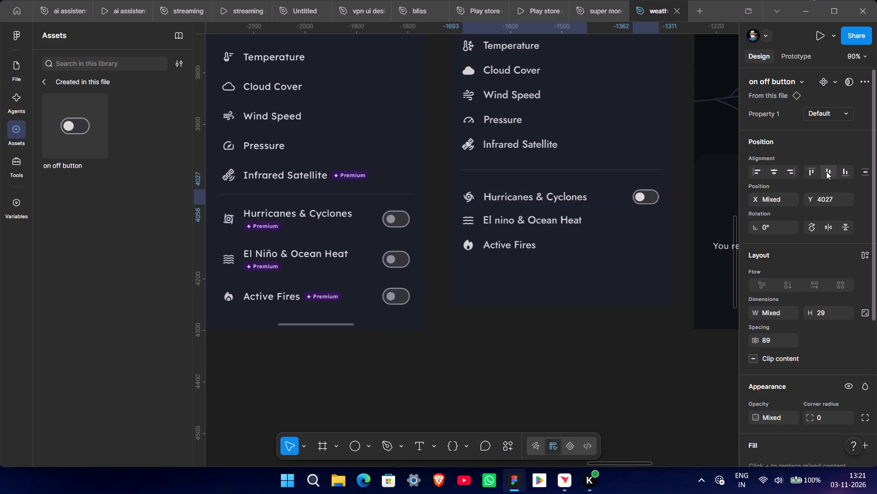
{"action": "left_click", "coordinate": [574, 349]}
Duplicate the toggle directly below for the El nino & Ocean Heat row and align it with the row's text on vertical centres.
{"action": "left_click", "coordinate": [647, 198]}
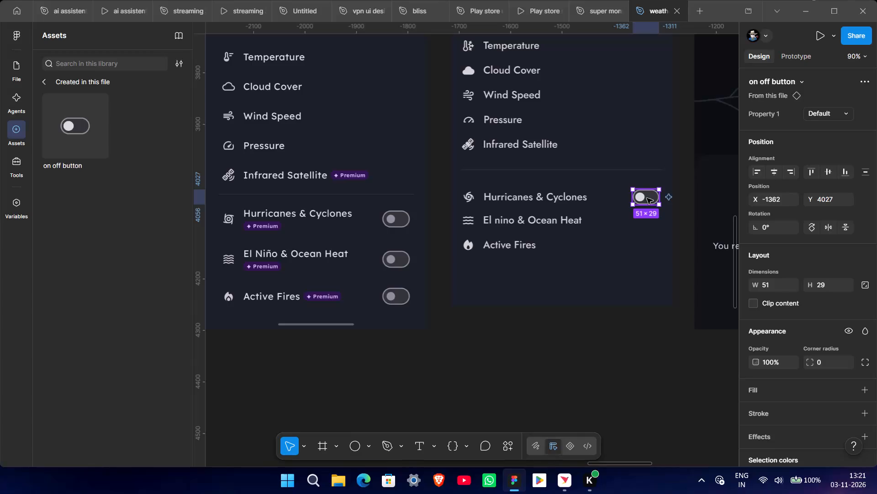
{"action": "left_click_drag", "start_coordinate": [641, 199], "coordinate": [646, 227], "text": "alt"}
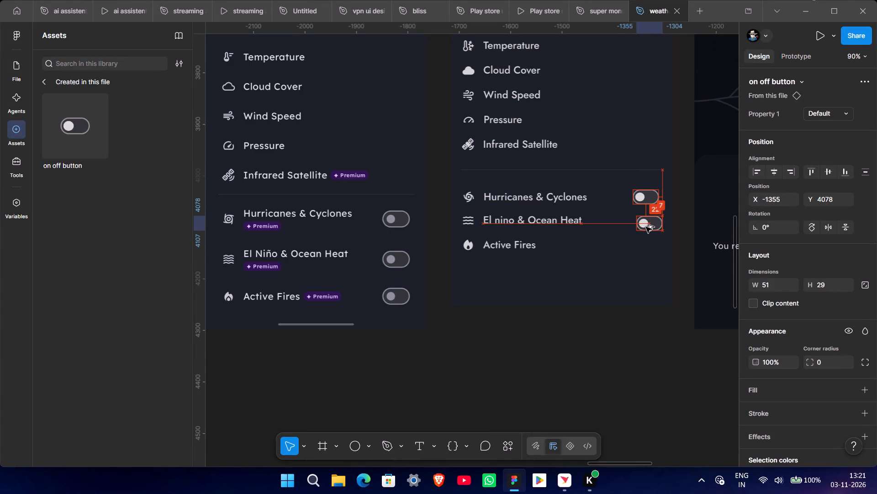
{"action": "left_click_drag", "start_coordinate": [646, 227], "coordinate": [639, 227], "text": "alt"}
{"action": "left_click", "coordinate": [562, 223], "text": "ctrl"}
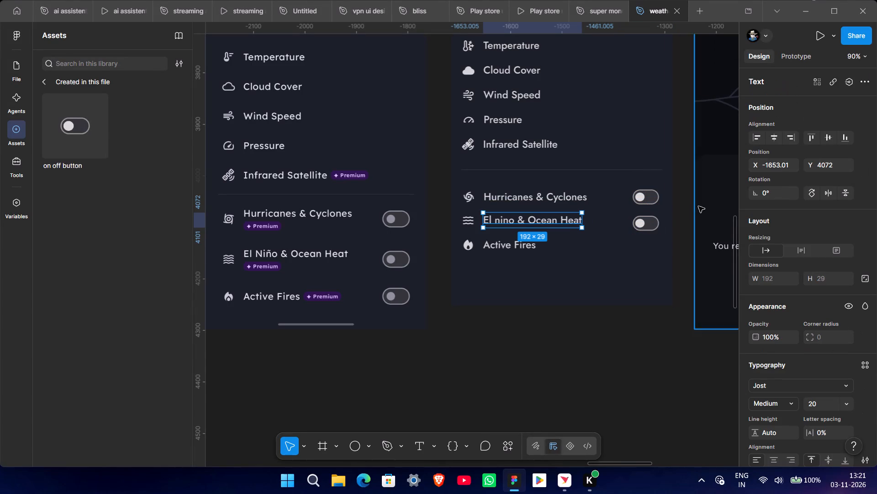
{"action": "left_click", "coordinate": [652, 222], "text": "shift"}
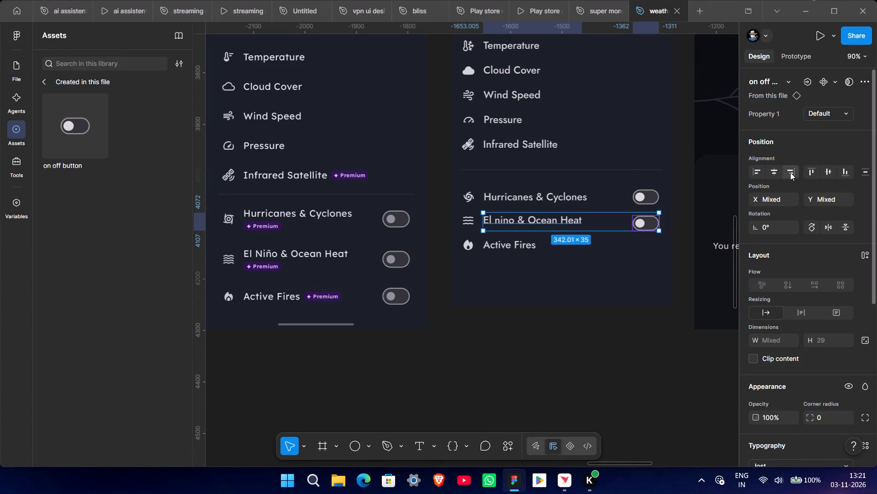
{"action": "left_click", "coordinate": [828, 170]}
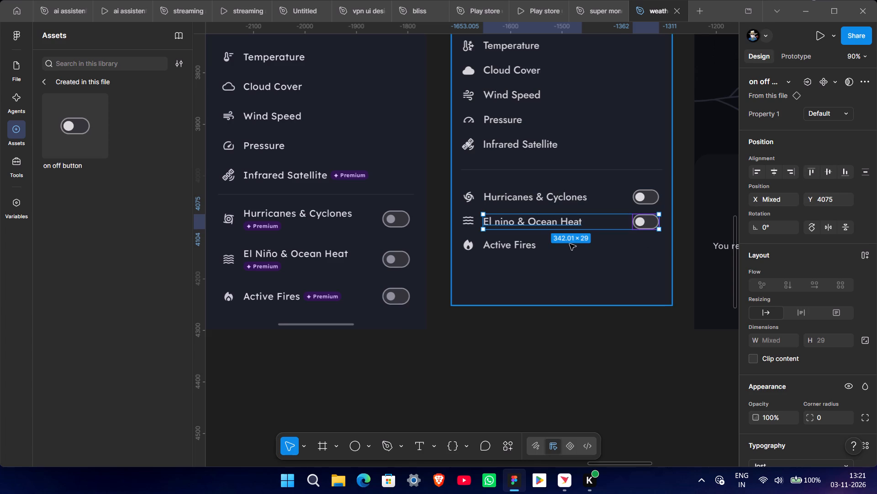
{"action": "left_click", "coordinate": [573, 345]}
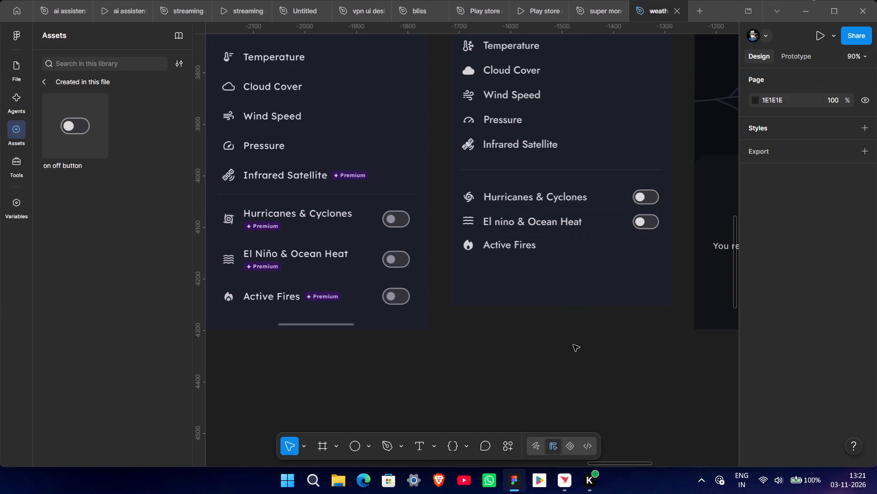
Duplicate the El nino toggle directly below for the Active Fires row and align it with the row's label on vertical centres.
{"action": "left_click", "coordinate": [636, 225]}
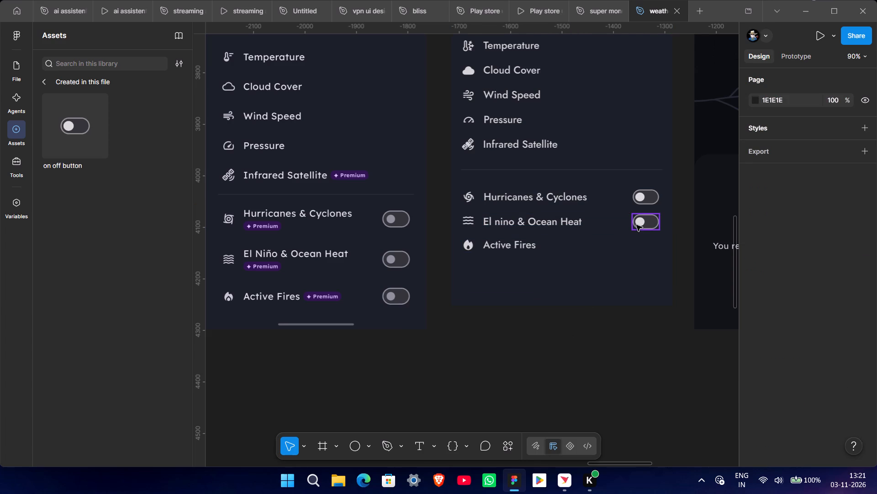
{"action": "left_click_drag", "start_coordinate": [644, 224], "coordinate": [645, 242], "text": "alt"}
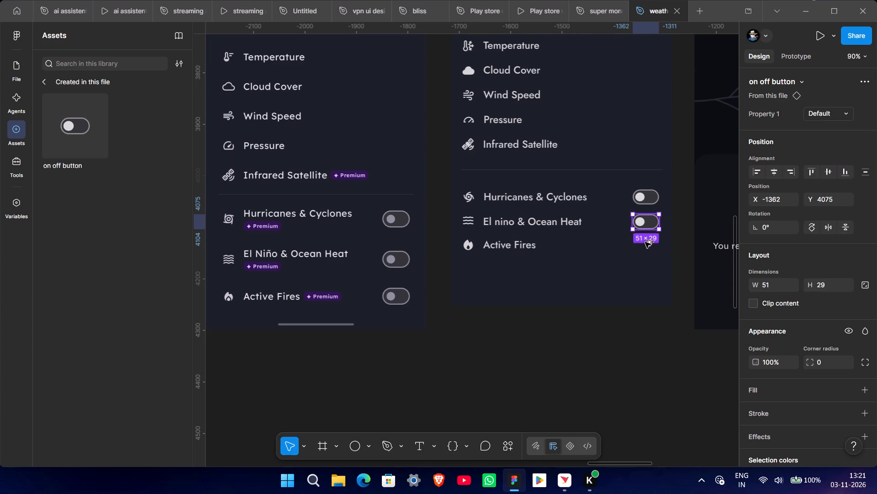
{"action": "left_click_drag", "start_coordinate": [645, 242], "coordinate": [643, 247], "text": "alt"}
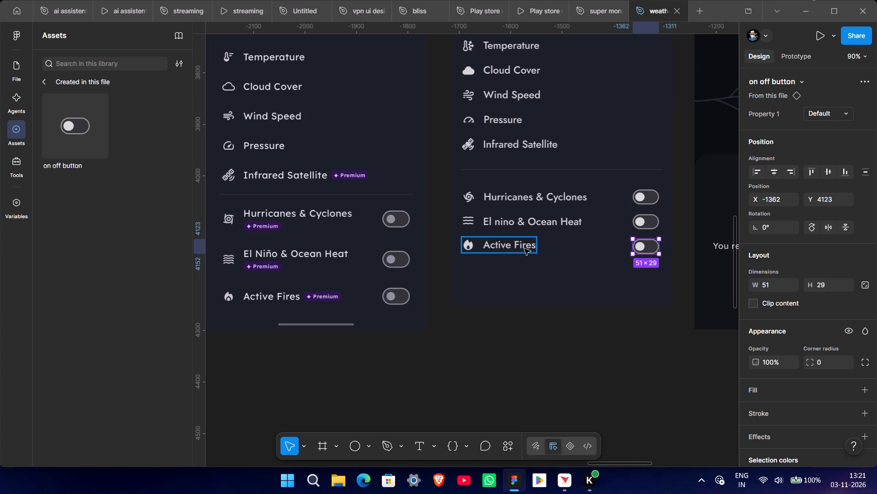
{"action": "left_click", "coordinate": [524, 249], "text": "shift"}
{"action": "left_click", "coordinate": [603, 396]}
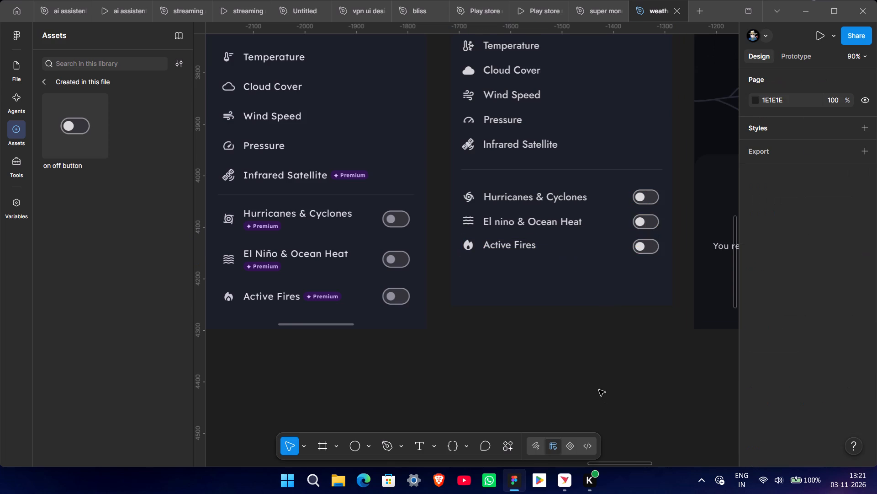
{"action": "left_click", "coordinate": [640, 252], "text": "shift"}
{"action": "left_click", "coordinate": [524, 248], "text": "shift"}
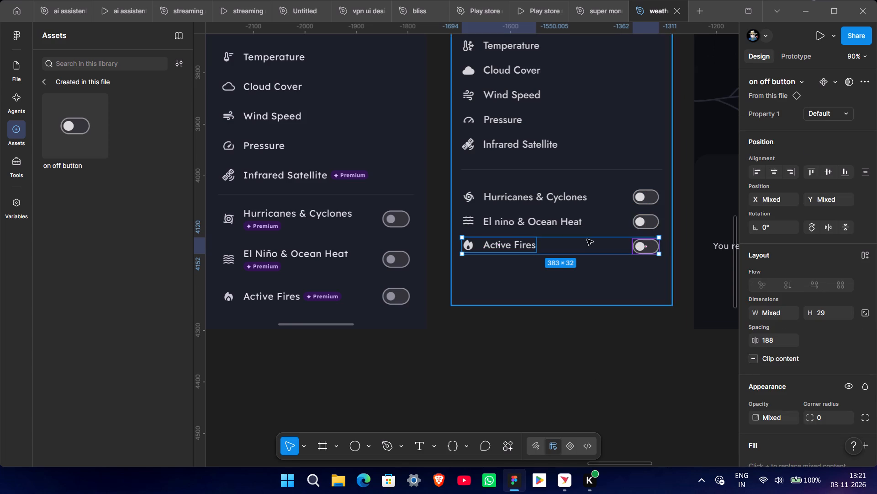
{"action": "left_click", "coordinate": [823, 169]}
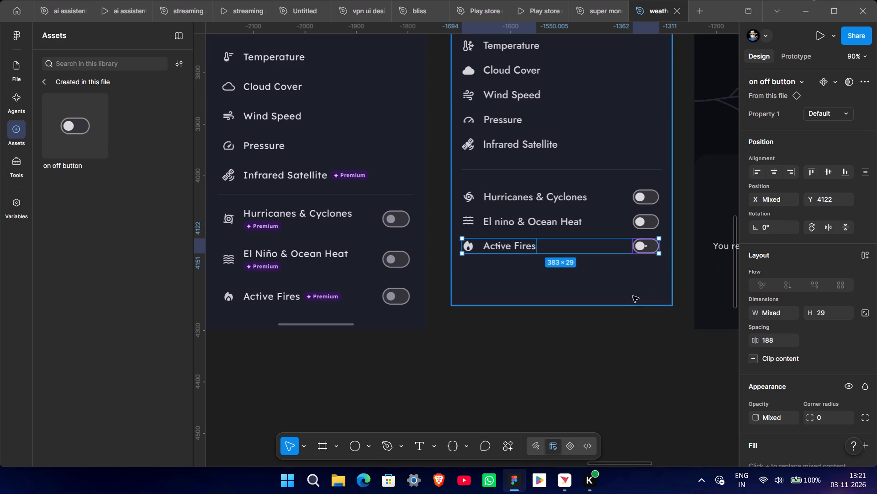
{"action": "left_click", "coordinate": [626, 338]}
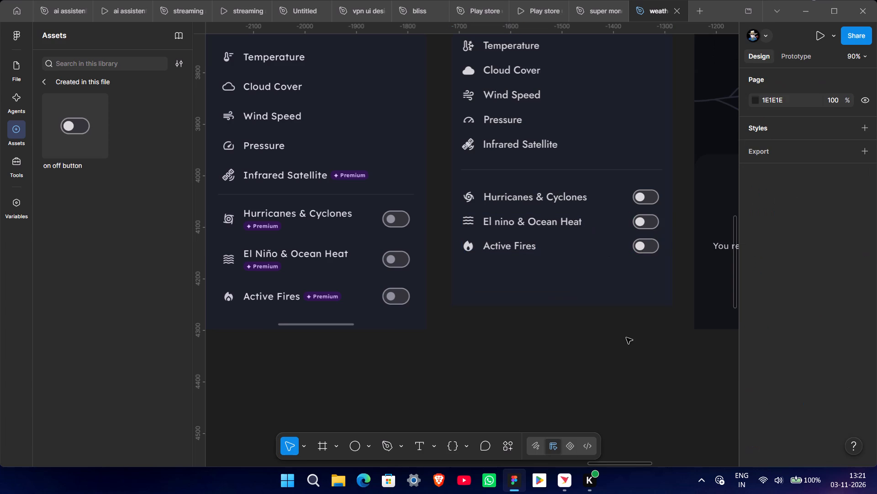
Group the El nino & Ocean Heat label with its toggle and rename the group "el nino".
{"action": "left_click", "coordinate": [519, 218], "text": "shift"}
{"action": "left_click", "coordinate": [643, 218], "text": "shift"}
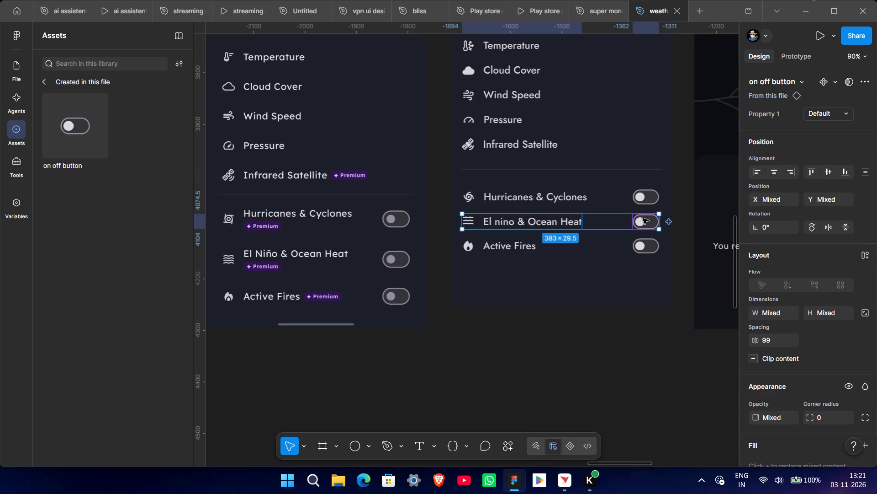
{"action": "key", "text": "ctrl+g"}
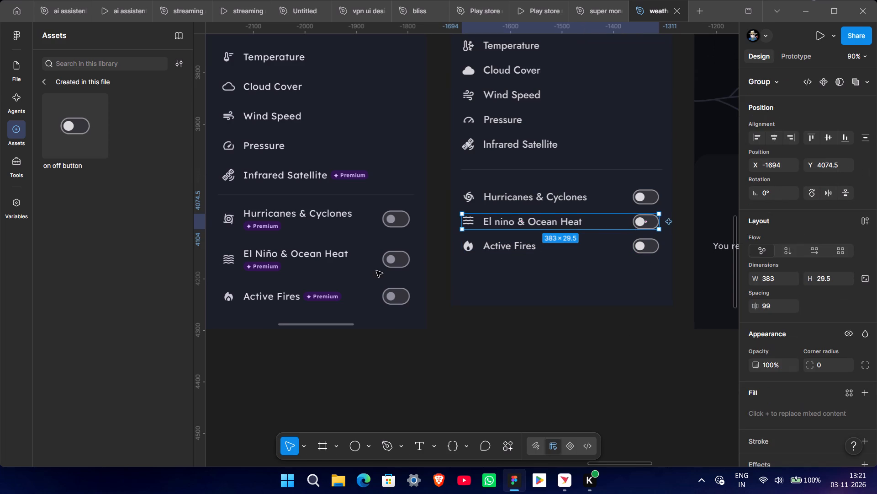
{"action": "left_click", "coordinate": [14, 75]}
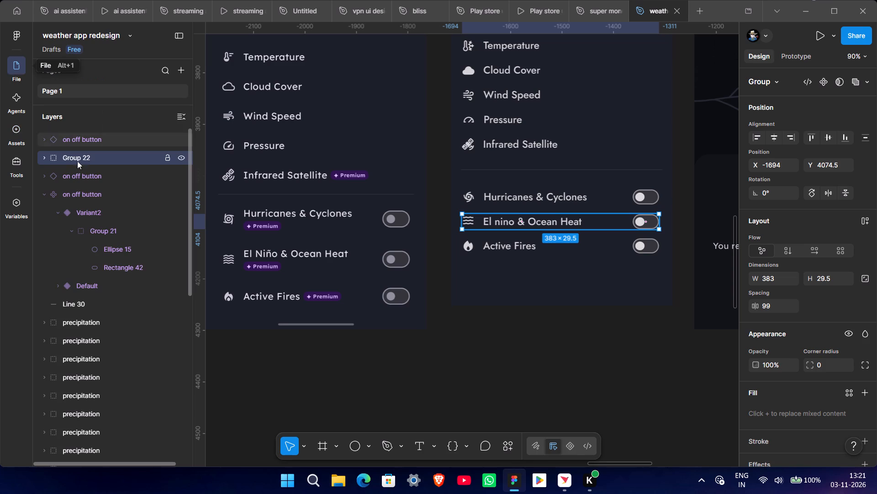
{"action": "double_click", "coordinate": [75, 155]}
{"action": "type", "text": "el nino"}
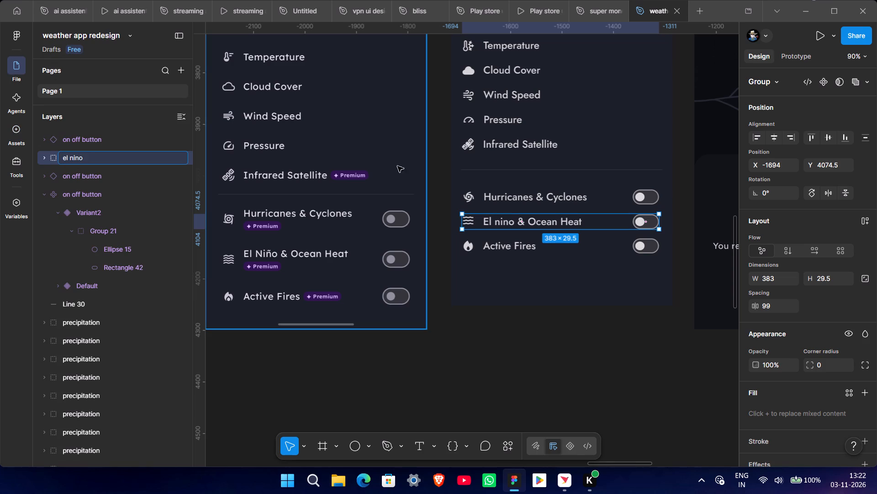
{"action": "left_click", "coordinate": [625, 402]}
Group the Active Fires label with its toggle and rename the group "active fire".
{"action": "left_click", "coordinate": [512, 247], "text": "shift"}
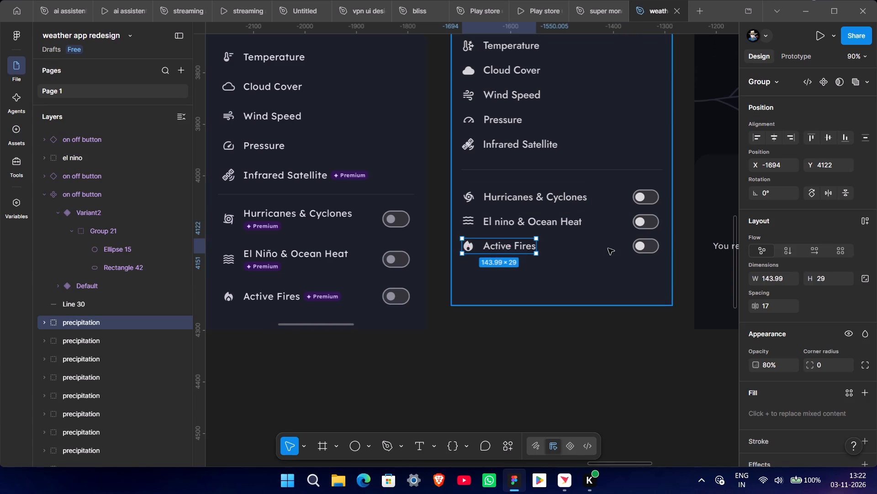
{"action": "left_click", "coordinate": [641, 246], "text": "shift"}
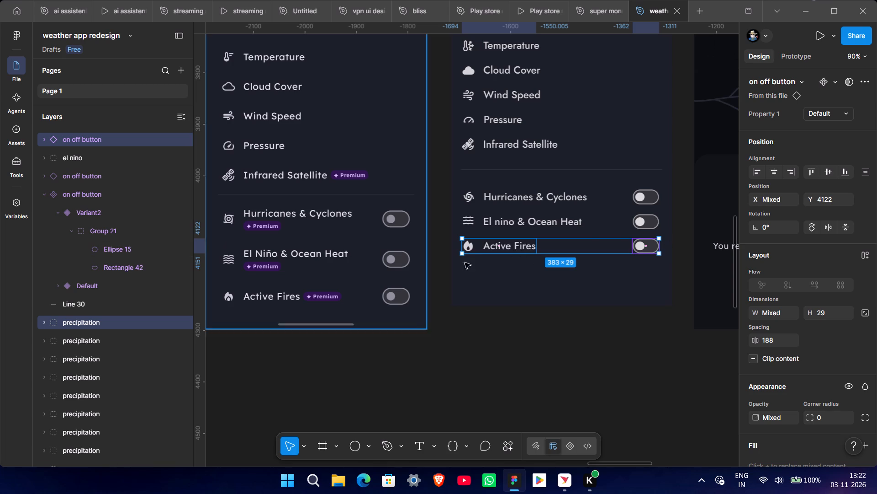
{"action": "right_click", "coordinate": [505, 250]}
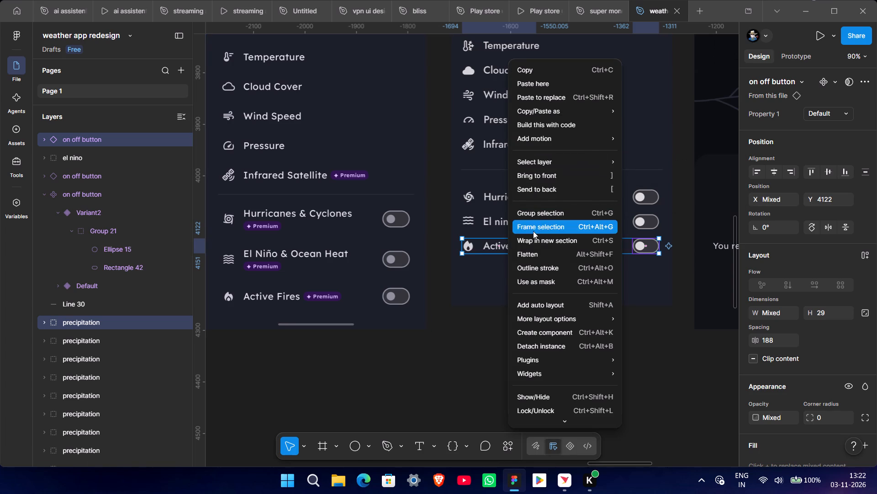
{"action": "left_click", "coordinate": [545, 217]}
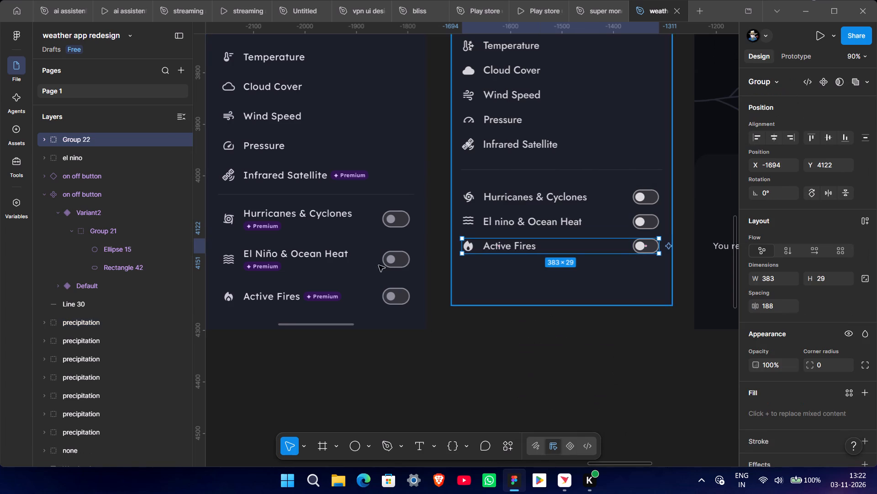
{"action": "double_click", "coordinate": [82, 138]}
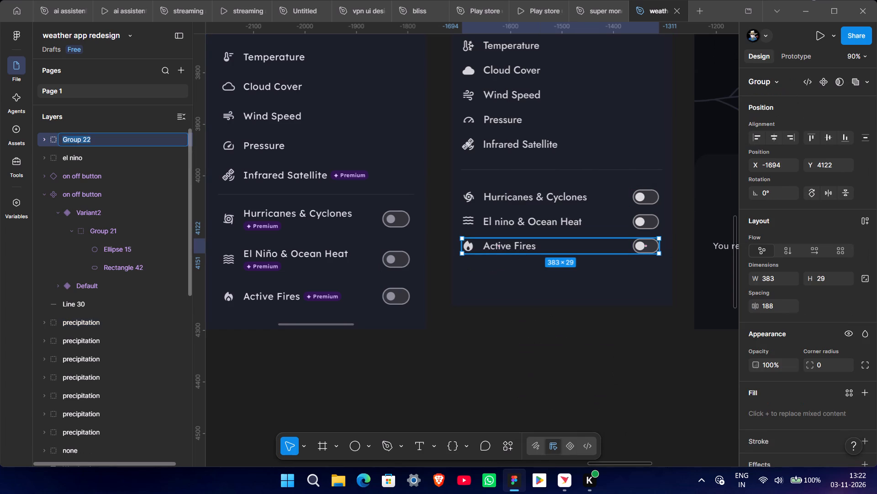
{"action": "type", "text": "active fire"}
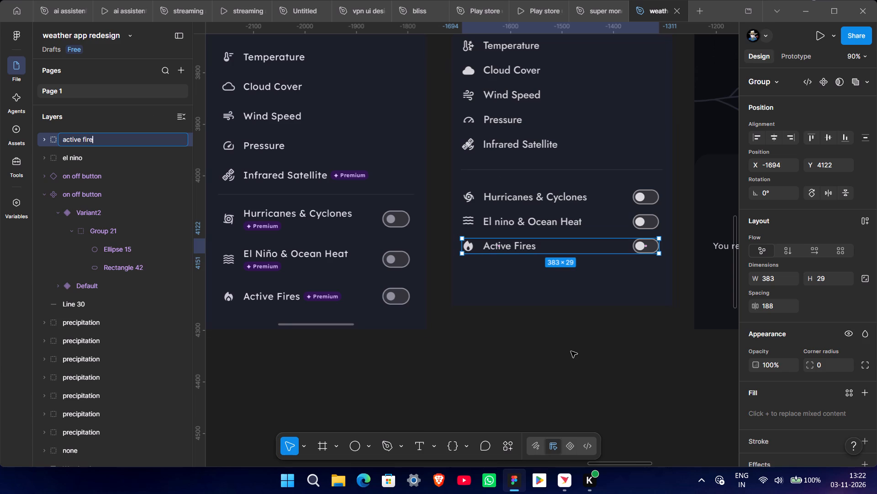
{"action": "left_click", "coordinate": [571, 351]}
Group the Hurricanes & Cyclones label with its toggle and rename the group "hurricane".
{"action": "left_click", "coordinate": [570, 201]}
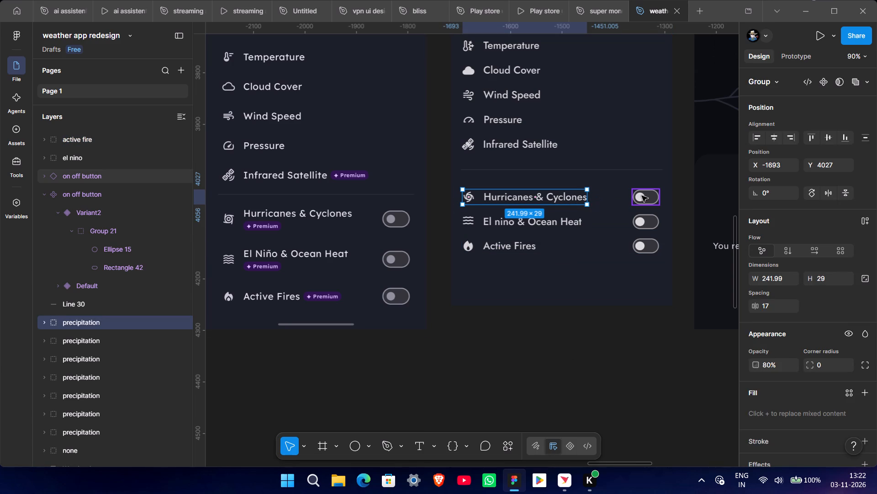
{"action": "left_click", "coordinate": [642, 196], "text": "shift"}
{"action": "right_click", "coordinate": [572, 201]}
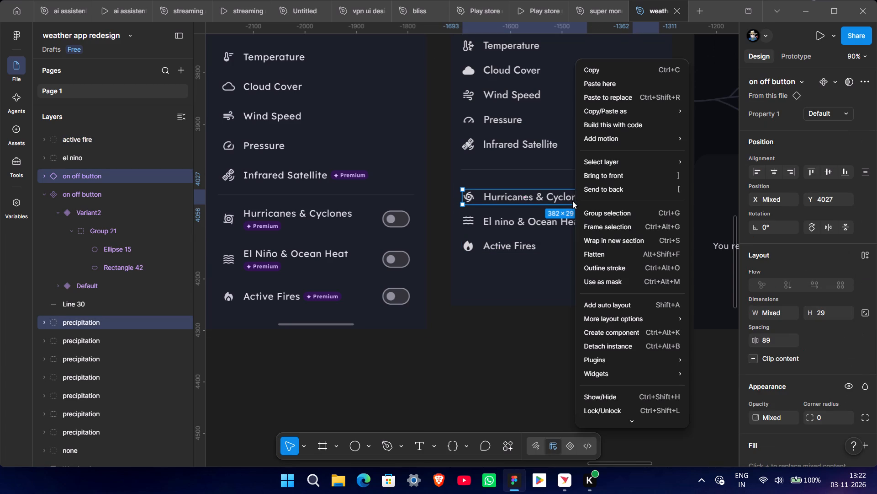
{"action": "left_click", "coordinate": [612, 211]}
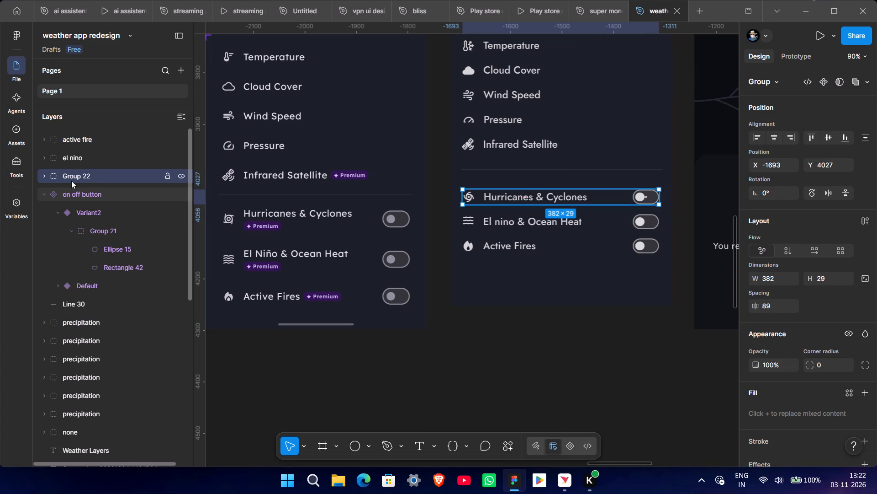
{"action": "double_click", "coordinate": [74, 181]}
{"action": "type", "text": "hurri"}
{"action": "type", "text": "cane"}
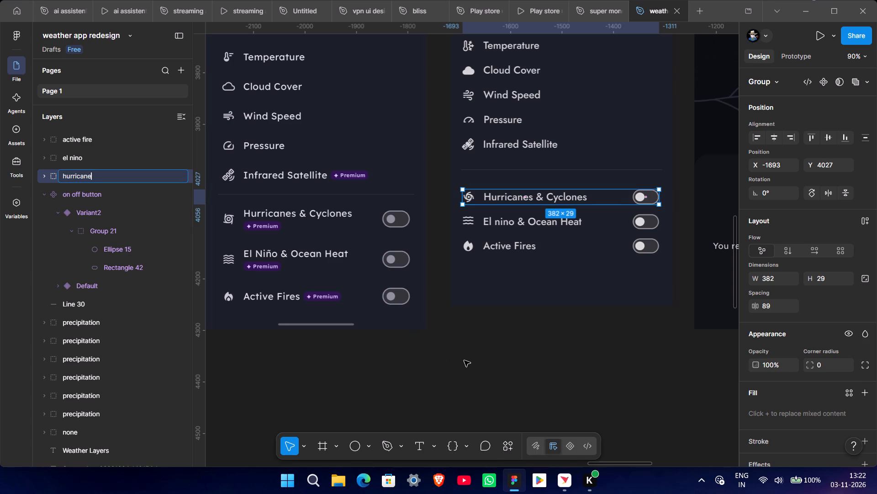
{"action": "left_click", "coordinate": [464, 360]}
Check the spacing between the hurricane, el nino and active fire groups and compare the redesigned panel with the original Weather Layers screen.
{"action": "left_click", "coordinate": [517, 203], "text": "shift"}
{"action": "left_click", "coordinate": [520, 224], "text": "shift"}
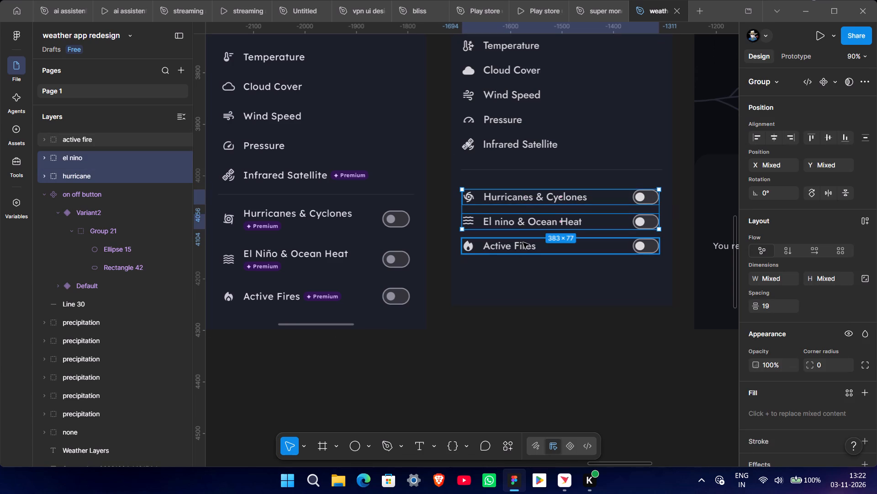
{"action": "left_click", "coordinate": [523, 244], "text": "shift"}
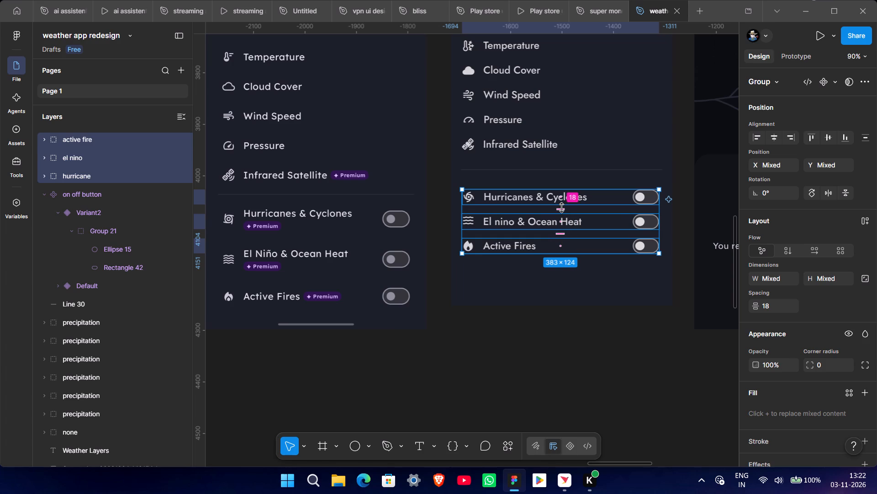
{"action": "left_click", "coordinate": [567, 336]}
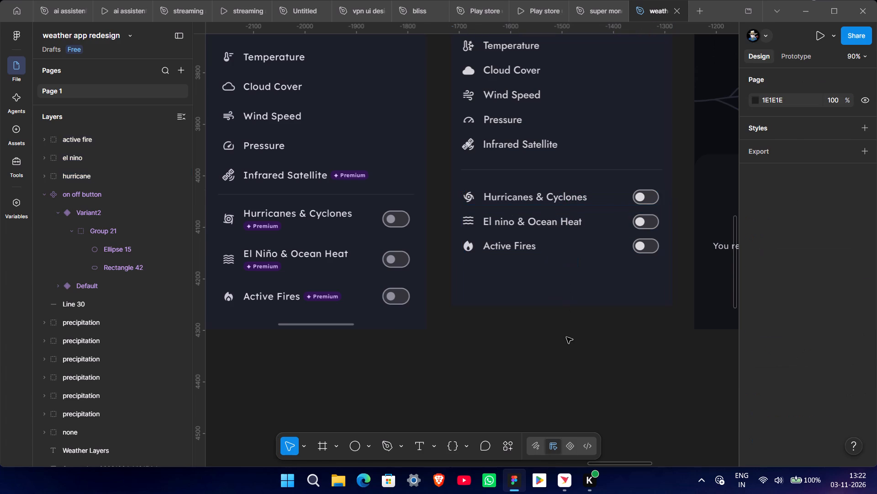
{"action": "scroll", "coordinate": [586, 330], "scroll_direction": "down", "scroll_amount": 5, "text": "ctrl"}
{"action": "middle_click_drag", "start_coordinate": [592, 351], "coordinate": [600, 358]}
{"action": "left_click", "coordinate": [599, 359]}
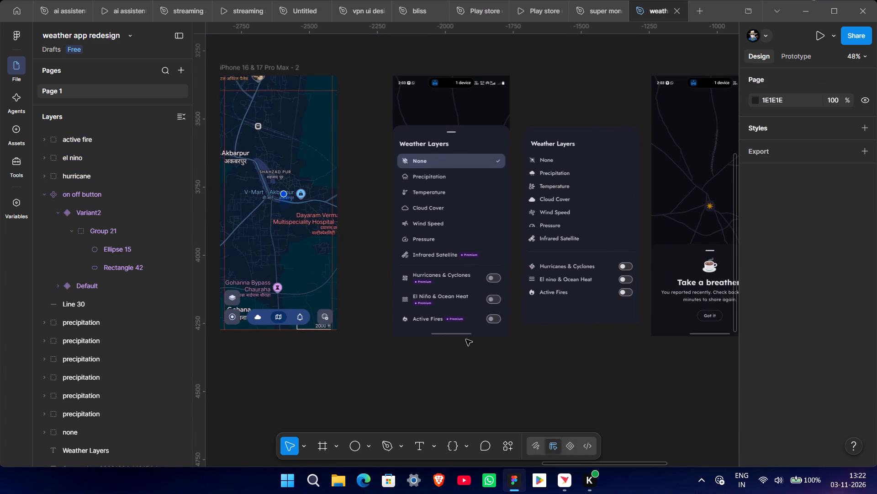
{"action": "scroll", "coordinate": [466, 339], "scroll_direction": "up", "scroll_amount": 14, "text": "ctrl"}
{"action": "scroll", "coordinate": [496, 365], "scroll_direction": "down", "scroll_amount": 11, "text": "ctrl"}
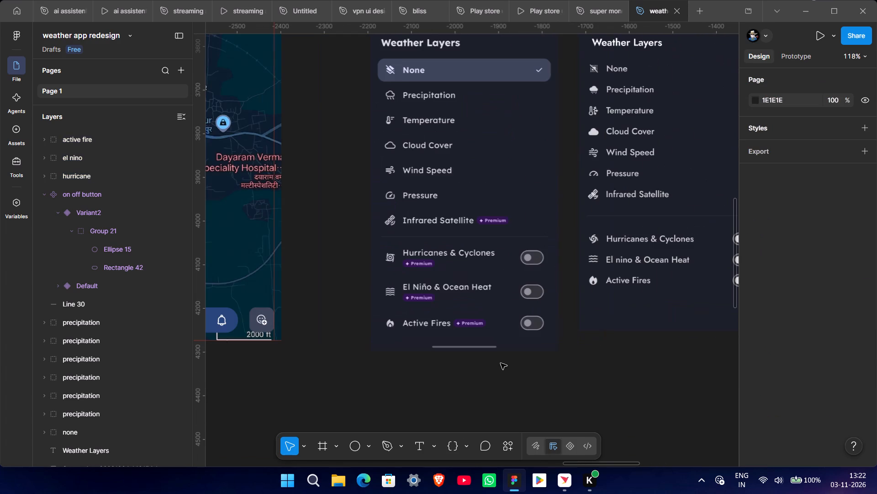
{"action": "middle_click_drag", "start_coordinate": [625, 376], "coordinate": [569, 401]}
{"action": "scroll", "coordinate": [570, 401], "scroll_direction": "down", "scroll_amount": 2, "text": "ctrl"}
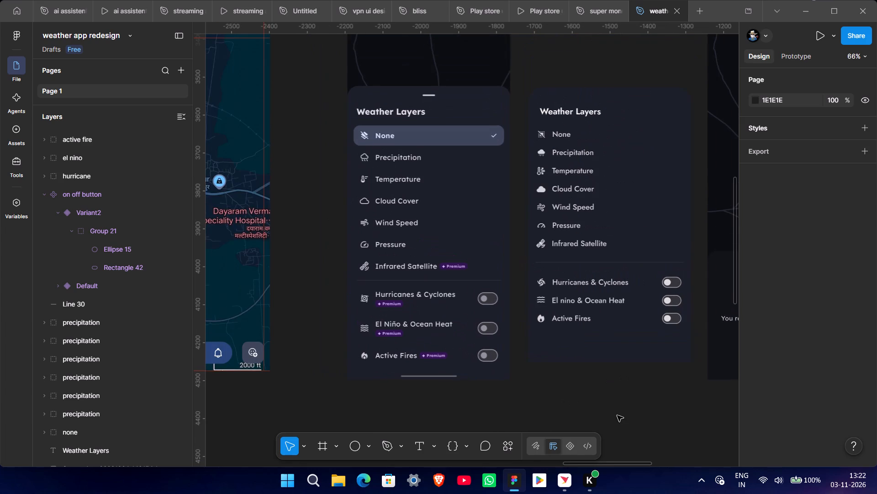
{"action": "middle_click_drag", "start_coordinate": [617, 416], "coordinate": [606, 416]}
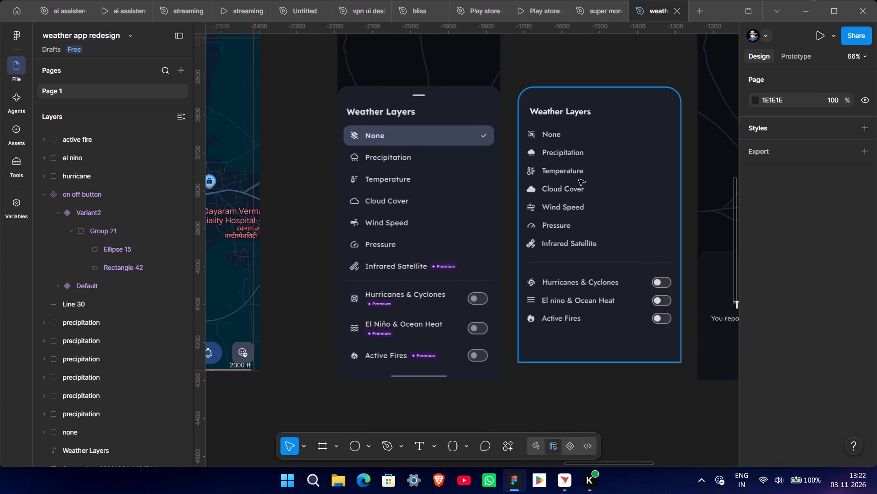
{"action": "left_click", "coordinate": [589, 381]}
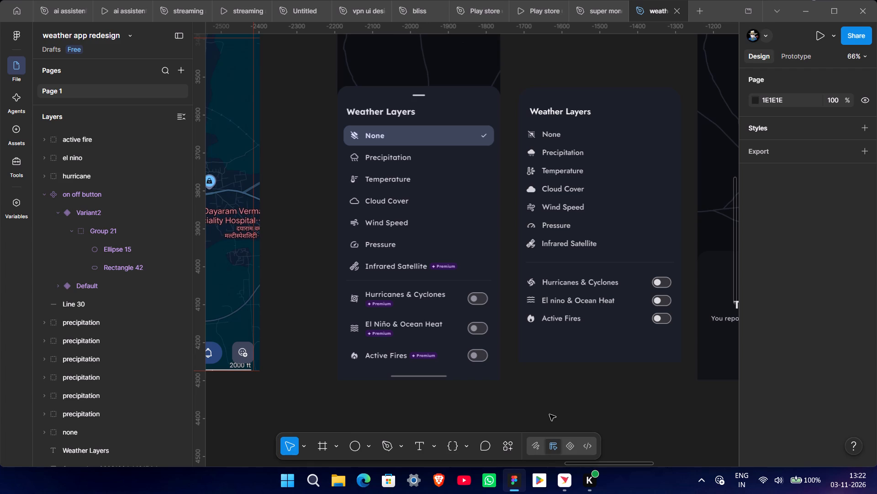
{"action": "scroll", "coordinate": [549, 414], "scroll_direction": "down", "scroll_amount": 1}
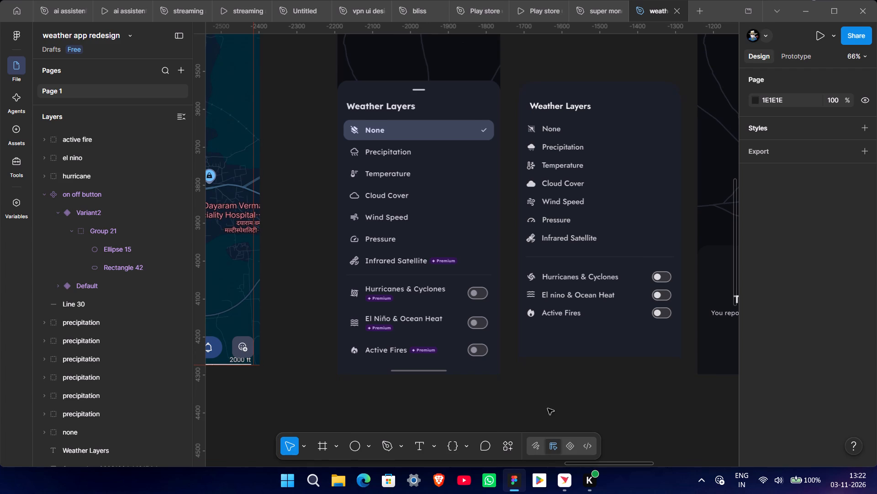
Move the divider line below Infrared Satellite up to about Y 3979.
{"action": "scroll", "coordinate": [565, 263], "scroll_direction": "up", "scroll_amount": 7, "text": "ctrl"}
{"action": "middle_click_drag", "start_coordinate": [562, 271], "coordinate": [596, 201]}
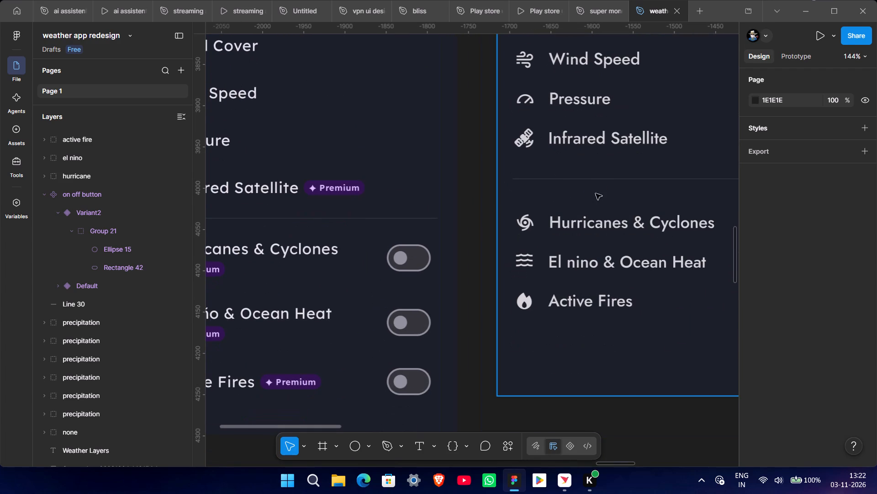
{"action": "left_click", "coordinate": [592, 179], "text": "shift"}
{"action": "left_click_drag", "start_coordinate": [591, 179], "coordinate": [591, 170]}
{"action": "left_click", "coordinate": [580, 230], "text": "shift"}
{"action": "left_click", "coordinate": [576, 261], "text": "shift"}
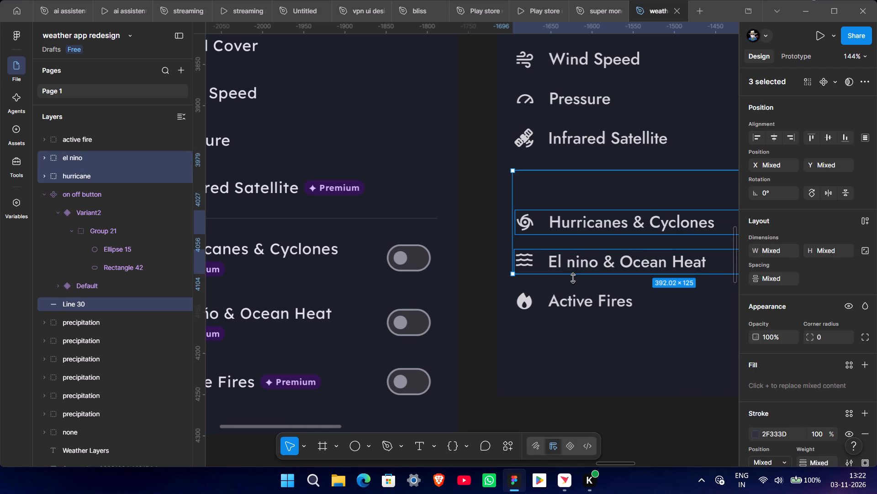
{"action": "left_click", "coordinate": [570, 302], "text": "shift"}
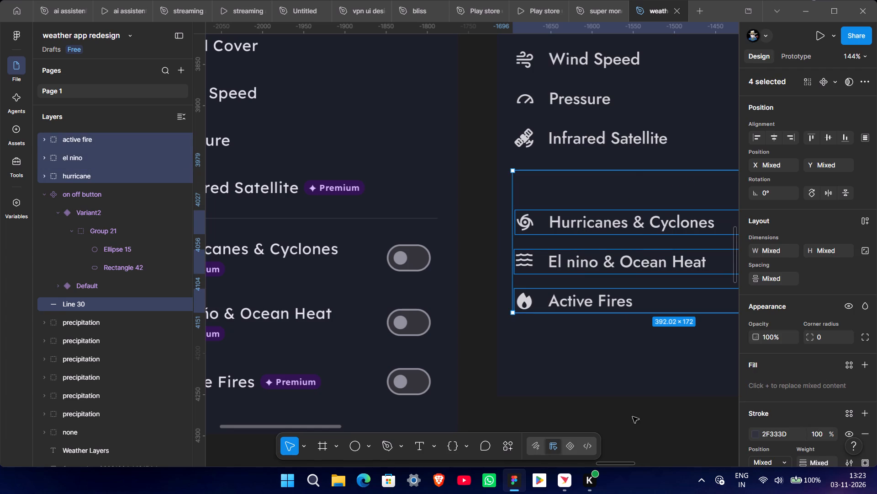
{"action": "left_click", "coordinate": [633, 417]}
Move the active fire, el nino and hurricane groups up together, closer to the divider line.
{"action": "left_click", "coordinate": [599, 306], "text": "shift"}
{"action": "left_click", "coordinate": [591, 266], "text": "shift"}
{"action": "left_click", "coordinate": [590, 230], "text": "shift"}
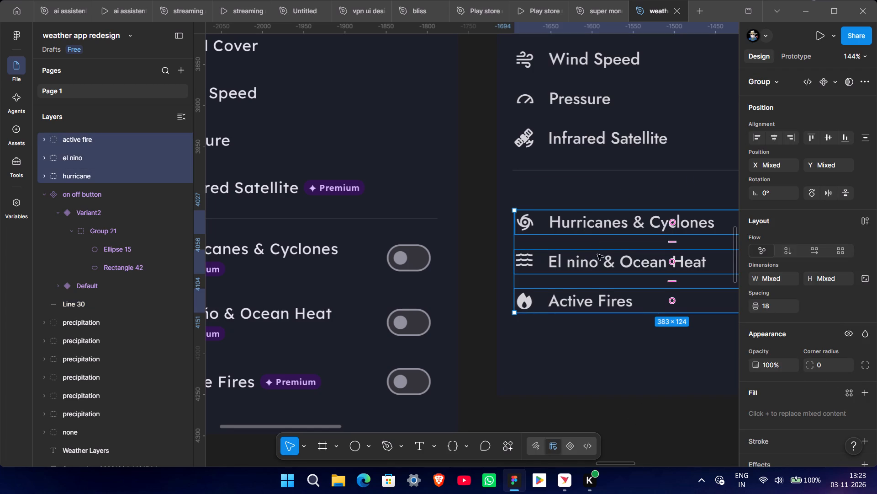
{"action": "left_click_drag", "start_coordinate": [600, 263], "coordinate": [600, 244]}
{"action": "scroll", "coordinate": [604, 250], "scroll_direction": "down", "scroll_amount": 7, "text": "ctrl"}
{"action": "left_click", "coordinate": [598, 387]}
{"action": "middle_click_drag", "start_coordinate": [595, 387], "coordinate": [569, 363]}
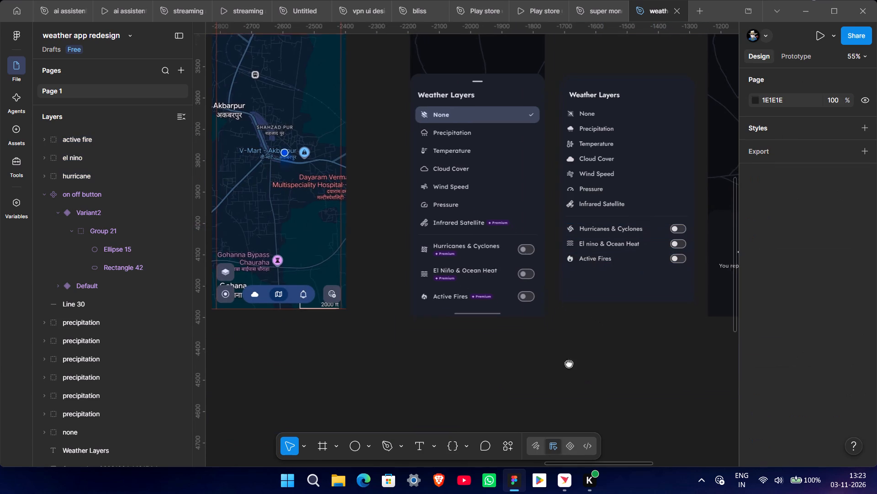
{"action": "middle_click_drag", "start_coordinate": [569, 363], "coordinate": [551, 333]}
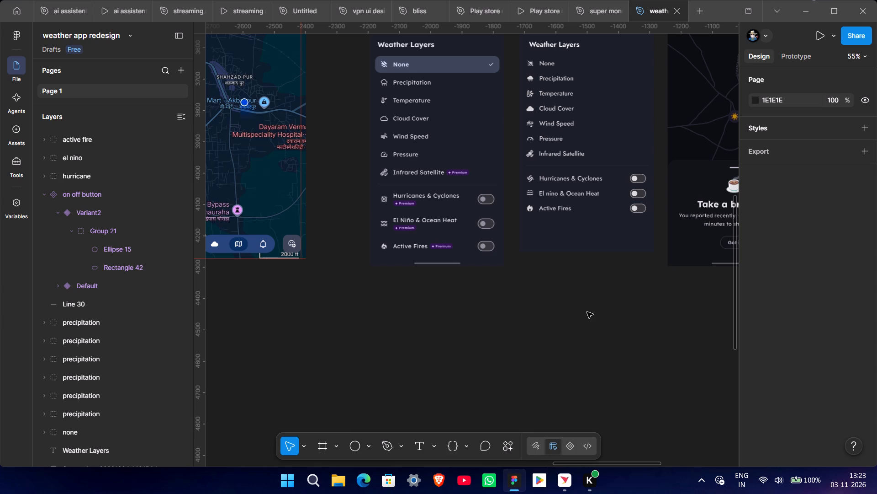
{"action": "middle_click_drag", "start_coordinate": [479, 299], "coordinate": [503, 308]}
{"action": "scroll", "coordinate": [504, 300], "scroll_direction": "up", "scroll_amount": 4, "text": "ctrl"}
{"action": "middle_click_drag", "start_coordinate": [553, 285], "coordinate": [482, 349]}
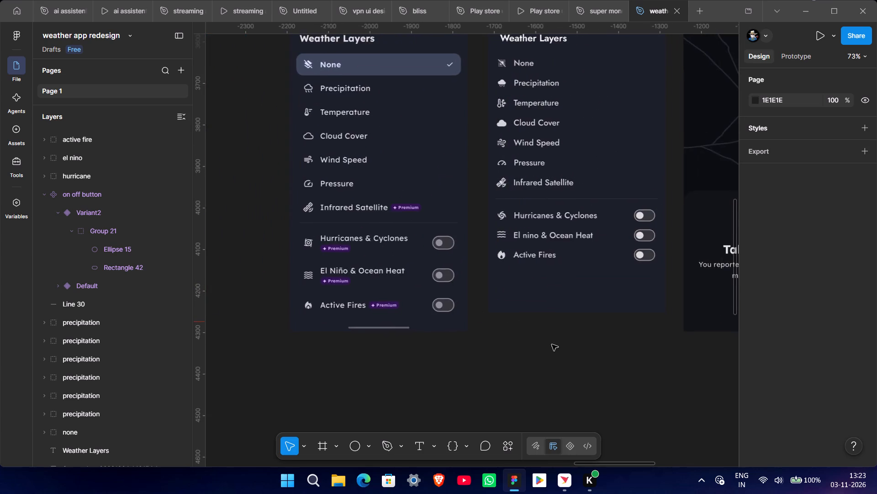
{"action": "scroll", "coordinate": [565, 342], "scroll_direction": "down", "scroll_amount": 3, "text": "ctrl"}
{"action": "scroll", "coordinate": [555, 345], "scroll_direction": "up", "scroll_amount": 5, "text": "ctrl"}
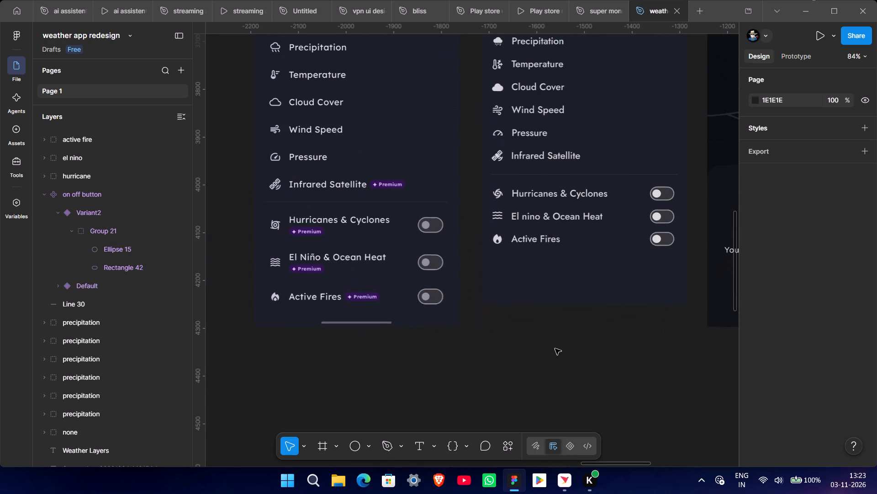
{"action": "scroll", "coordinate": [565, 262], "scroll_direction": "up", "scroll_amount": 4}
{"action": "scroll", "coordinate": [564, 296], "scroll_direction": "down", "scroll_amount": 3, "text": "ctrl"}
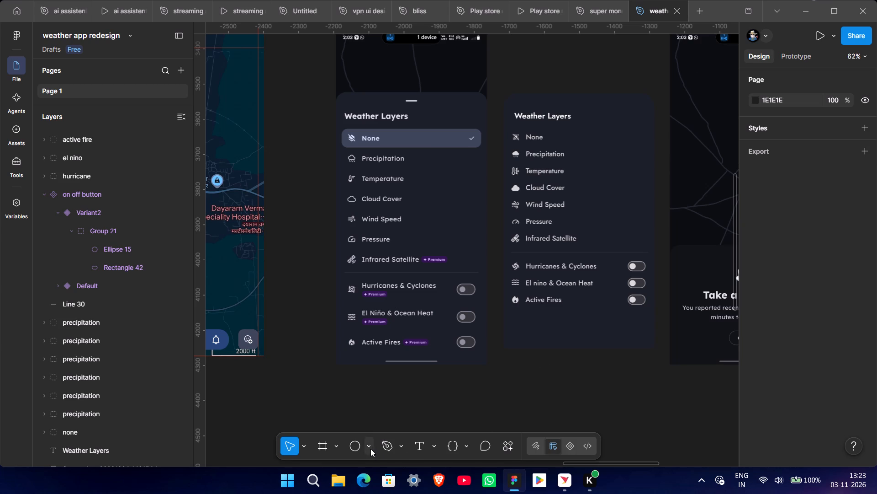
Draw a 392 × 53 rectangle over the None row in the redesigned panel, positioned at X -1696, Y 3625.
{"action": "key", "text": "r"}
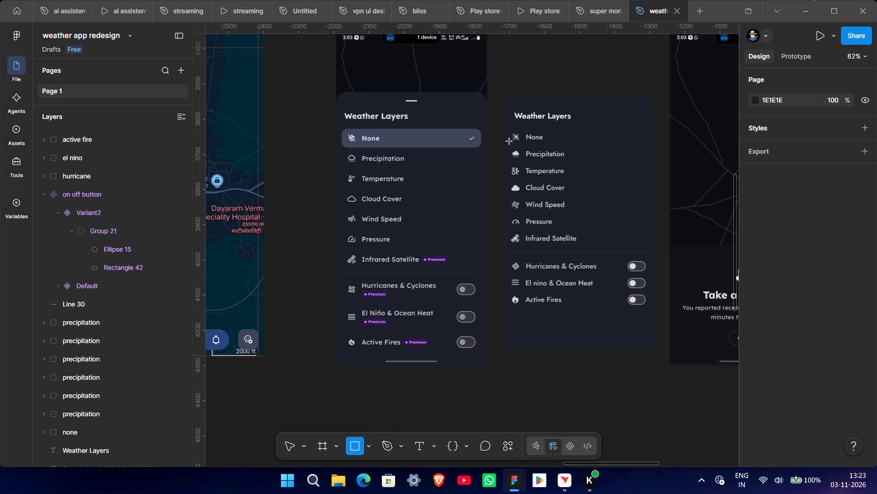
{"action": "scroll", "coordinate": [388, 143], "scroll_direction": "up", "scroll_amount": 3, "text": "ctrl"}
{"action": "middle_click_drag", "start_coordinate": [404, 151], "coordinate": [309, 207]}
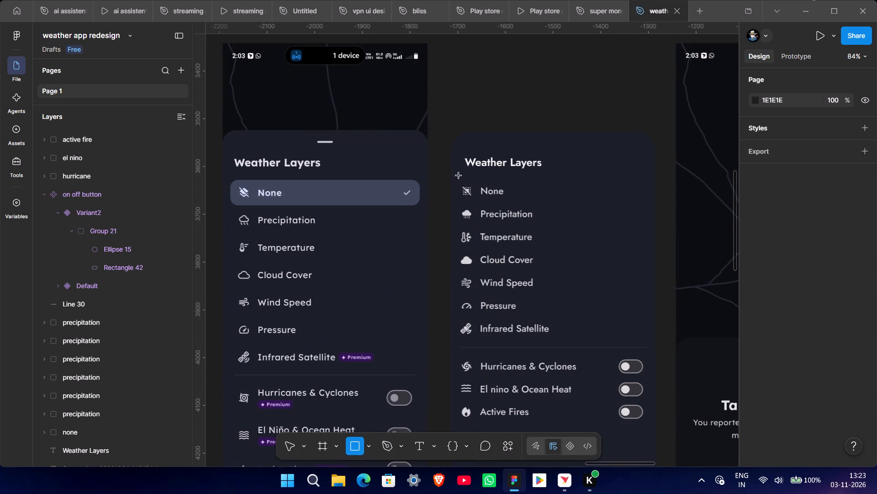
{"action": "left_click_drag", "start_coordinate": [456, 181], "coordinate": [555, 208]}
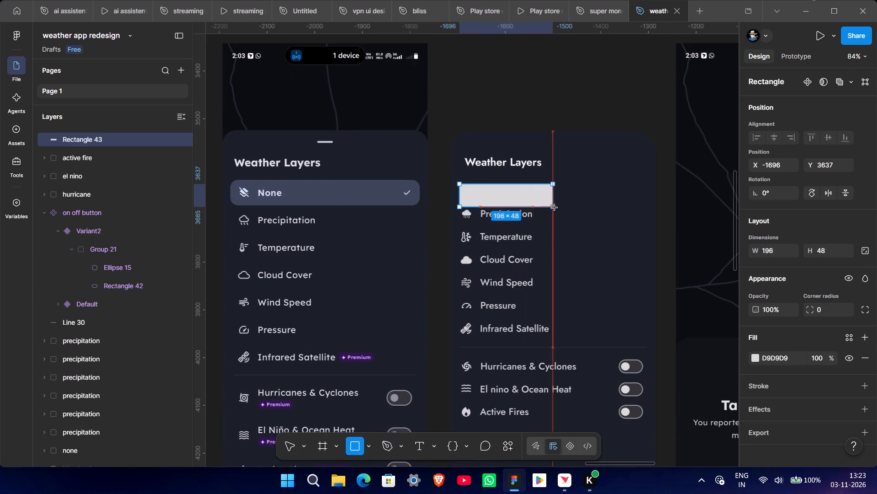
{"action": "left_click_drag", "start_coordinate": [555, 208], "coordinate": [649, 209]}
{"action": "left_click_drag", "start_coordinate": [533, 204], "coordinate": [535, 198]}
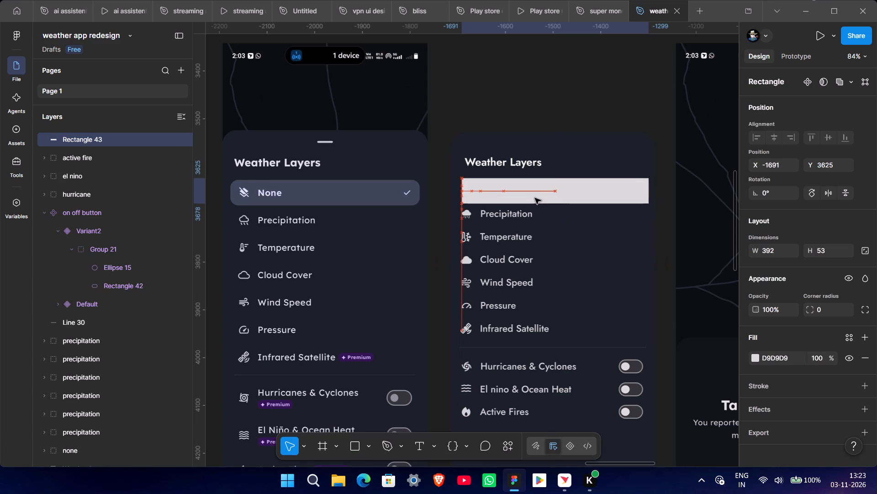
{"action": "left_click_drag", "start_coordinate": [535, 198], "coordinate": [532, 199]}
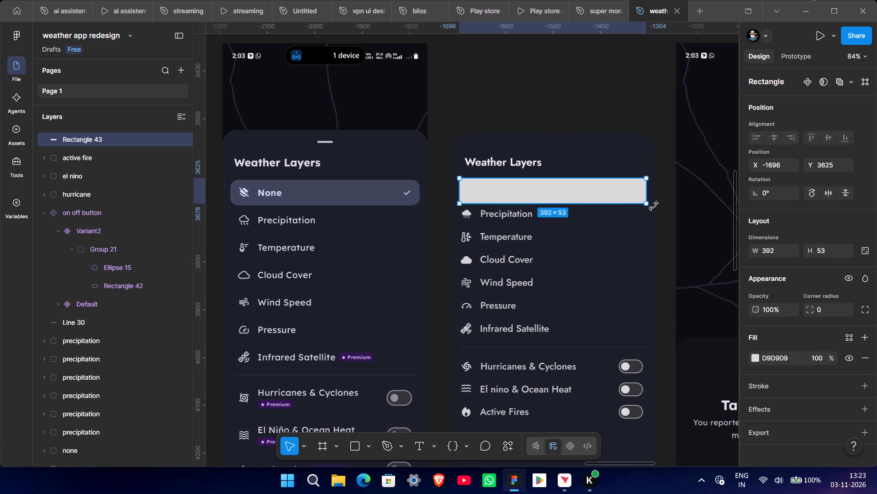
Set the new rectangle's corner radius to 17.
{"action": "scroll", "coordinate": [580, 195], "scroll_direction": "up", "scroll_amount": 7, "text": "ctrl"}
{"action": "middle_click_drag", "start_coordinate": [586, 227], "coordinate": [495, 213]}
{"action": "middle_click_drag", "start_coordinate": [495, 213], "coordinate": [550, 217], "text": "ctrl"}
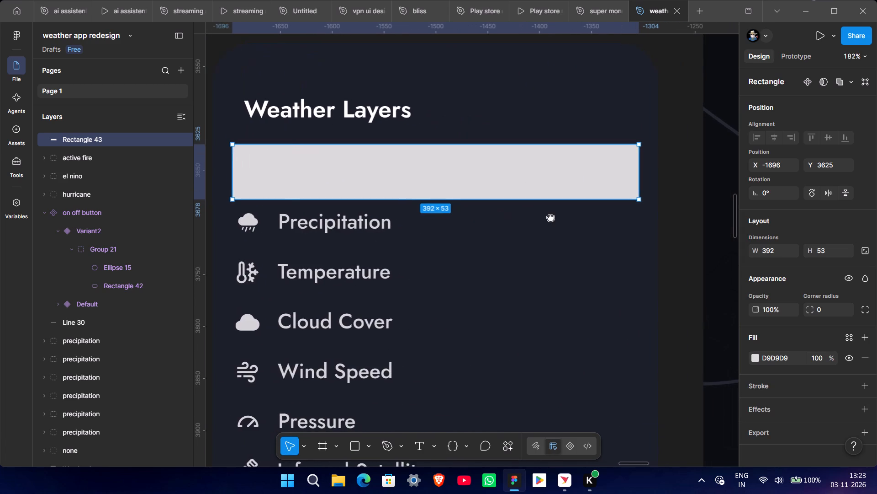
{"action": "middle_click_drag", "start_coordinate": [550, 217], "coordinate": [559, 218], "text": "ctrl"}
{"action": "scroll", "coordinate": [559, 218], "scroll_direction": "up", "scroll_amount": 1, "text": "ctrl"}
{"action": "scroll", "coordinate": [559, 218], "scroll_direction": "down", "scroll_amount": 8, "text": "ctrl"}
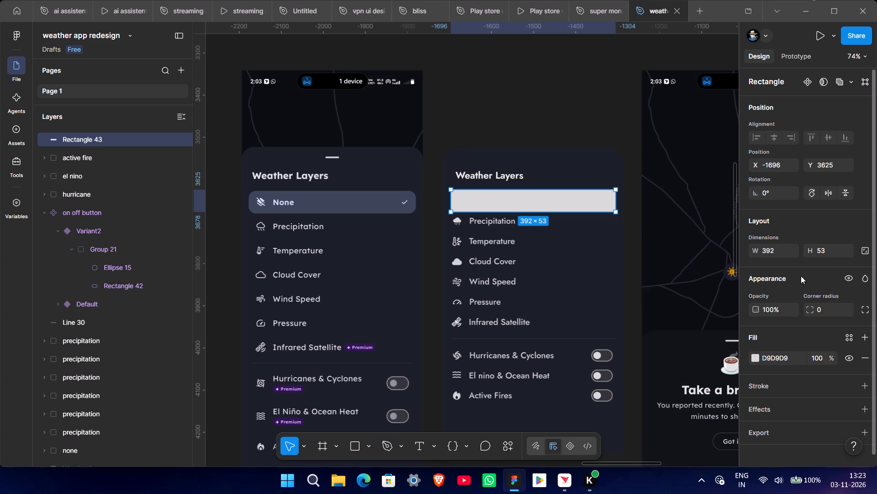
{"action": "middle_click_drag", "start_coordinate": [814, 309], "coordinate": [564, 251]}
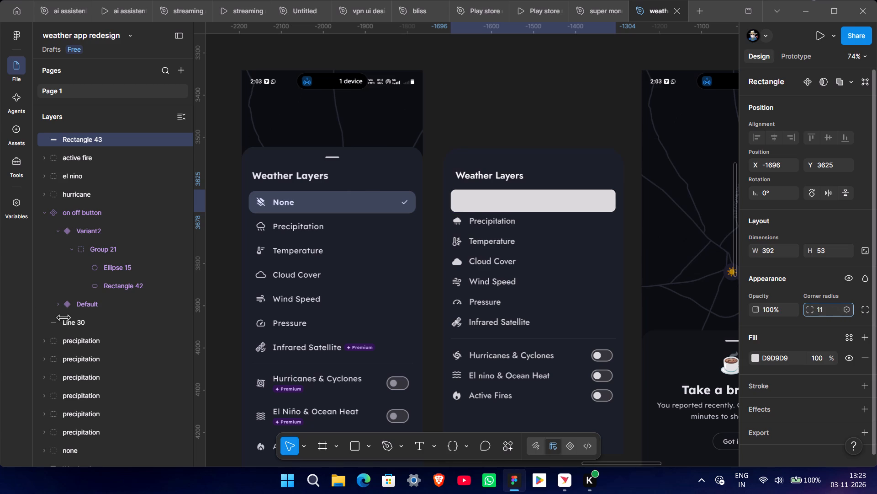
{"action": "middle_click_drag", "start_coordinate": [564, 251], "coordinate": [689, 251]}
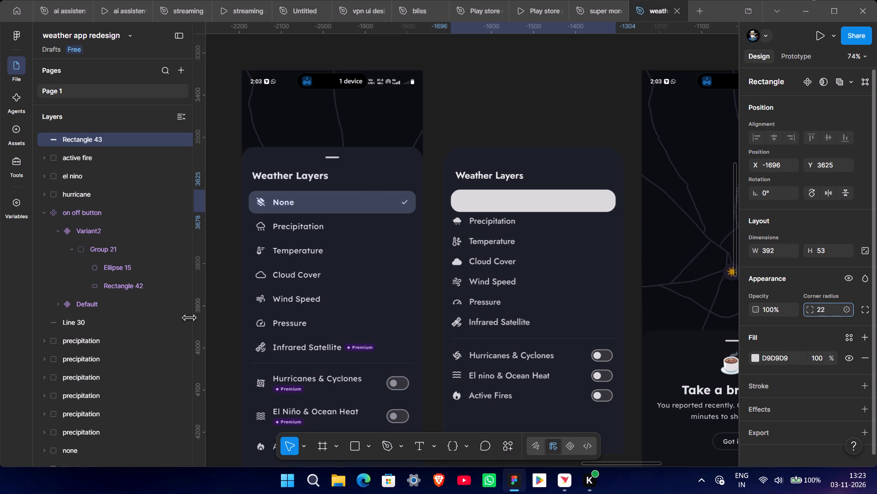
{"action": "middle_click_drag", "start_coordinate": [689, 251], "coordinate": [642, 263]}
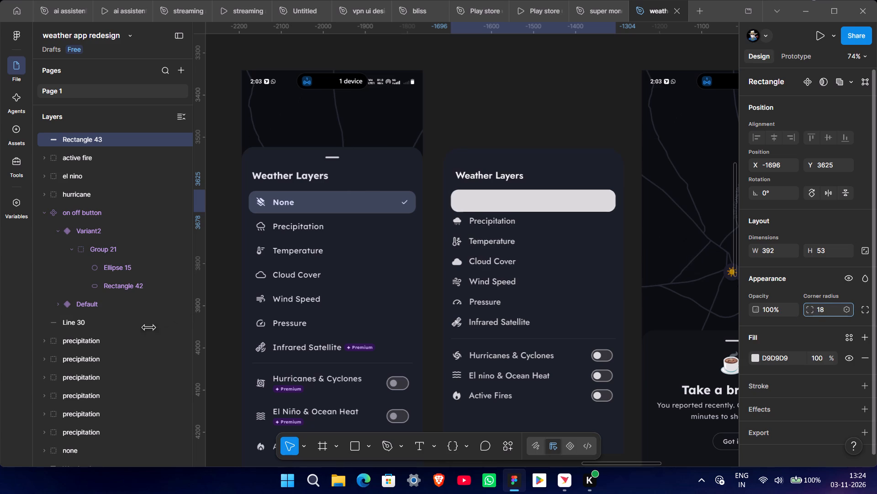
{"action": "middle_click_drag", "start_coordinate": [642, 263], "coordinate": [613, 267]}
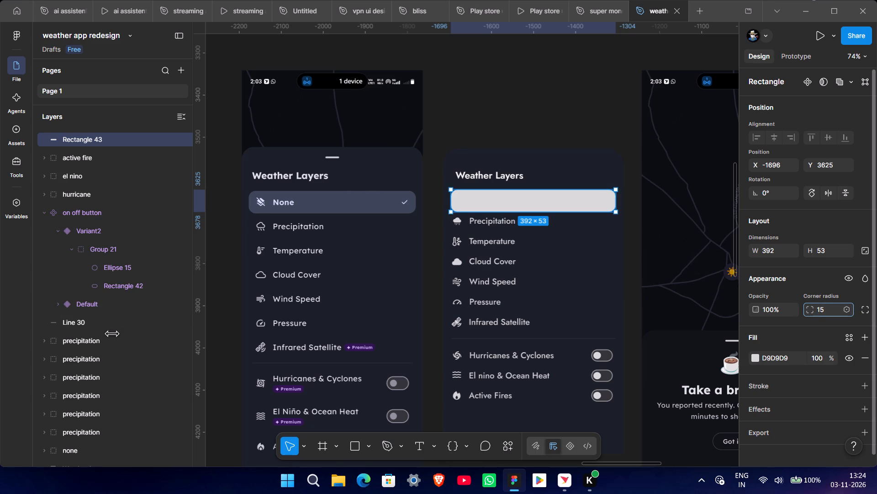
{"action": "middle_click_drag", "start_coordinate": [613, 267], "coordinate": [632, 268]}
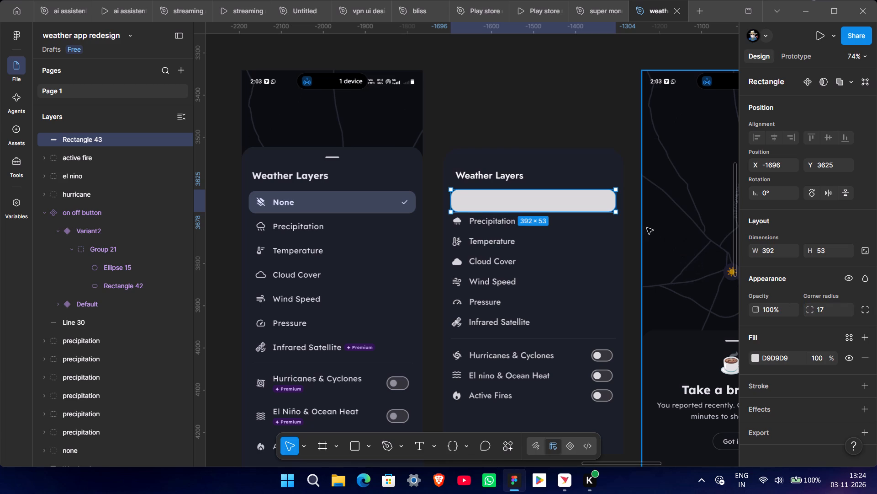
Fill the new rectangle with #3D465B sampled from the None row highlight in the original screenshot.
{"action": "left_click", "coordinate": [757, 356]}
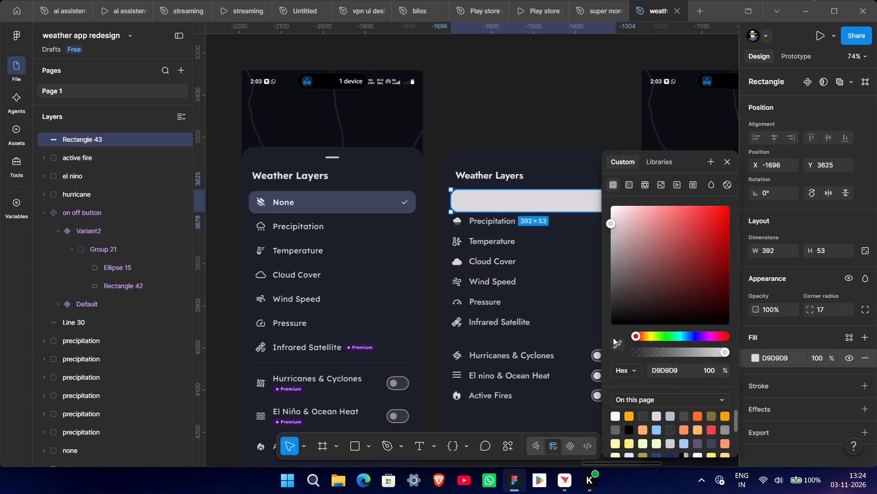
{"action": "left_click", "coordinate": [614, 340]}
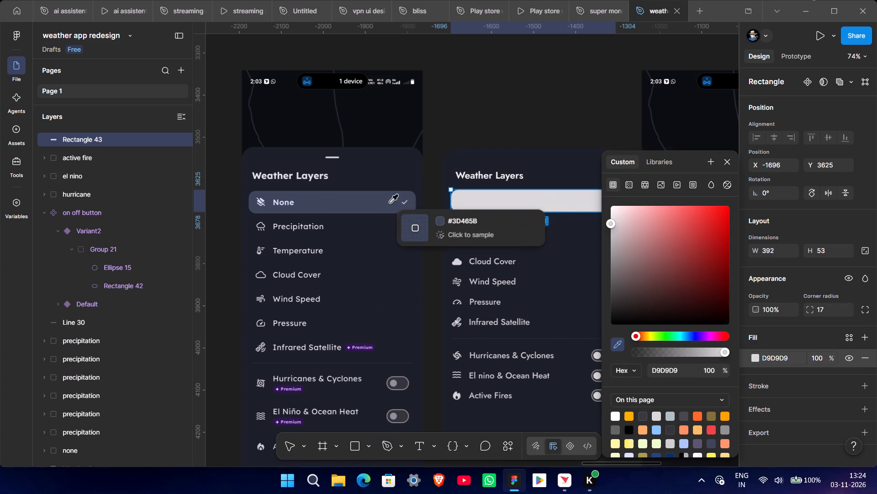
{"action": "left_click", "coordinate": [386, 204]}
{"action": "left_click", "coordinate": [506, 139]}
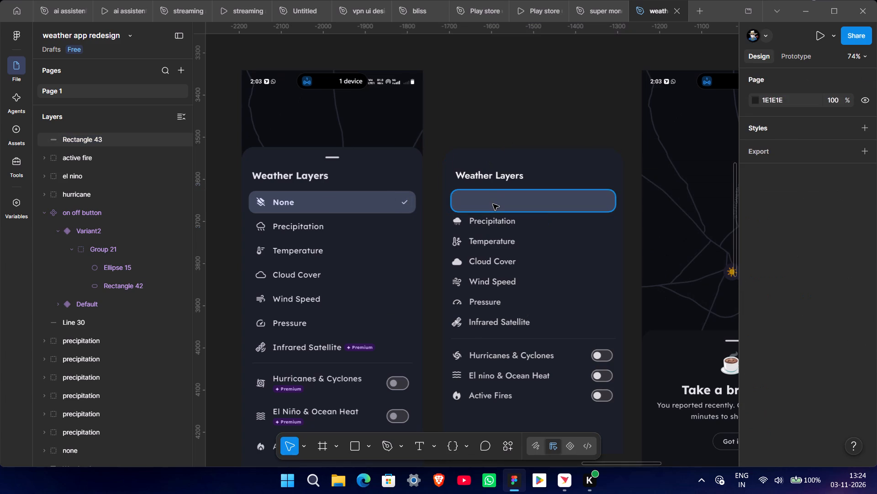
Move the highlight rectangle, Rectangle 43, directly below the none group in the layer order.
{"action": "left_click", "coordinate": [493, 204]}
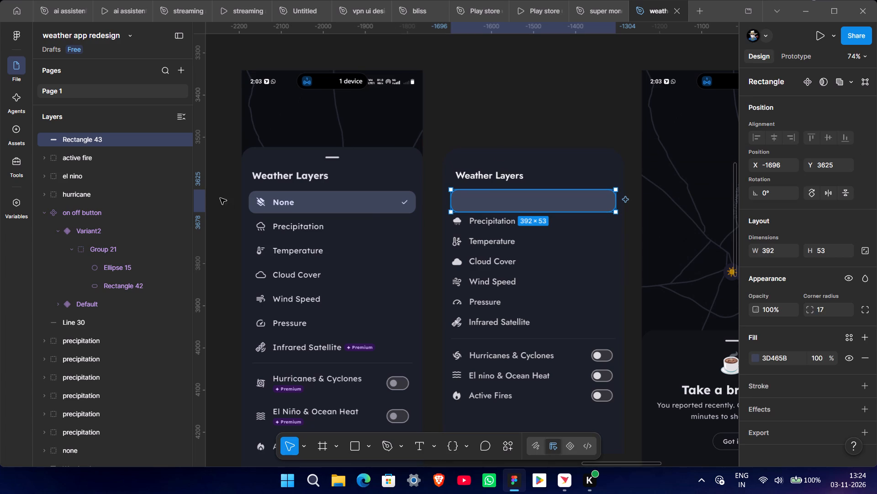
{"action": "scroll", "coordinate": [110, 193], "scroll_direction": "up", "scroll_amount": 1}
{"action": "scroll", "coordinate": [15, 217], "scroll_direction": "up", "scroll_amount": 3}
{"action": "scroll", "coordinate": [69, 239], "scroll_direction": "up", "scroll_amount": 3}
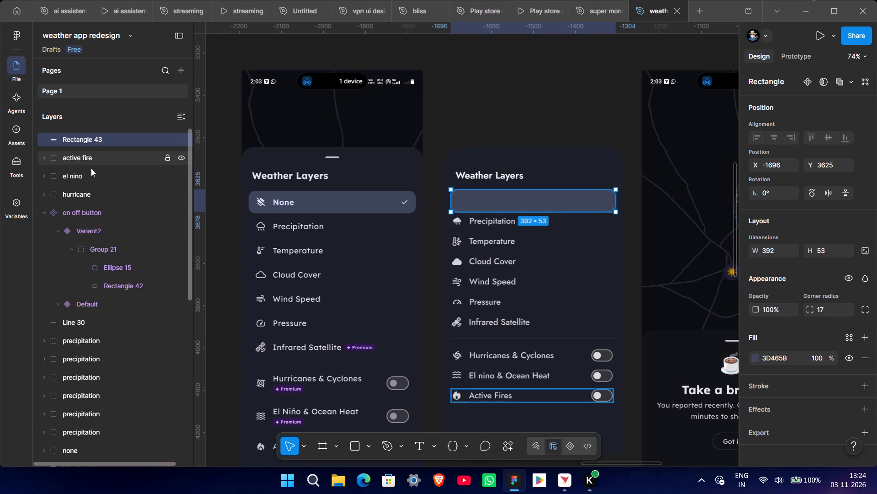
{"action": "left_click", "coordinate": [45, 215]}
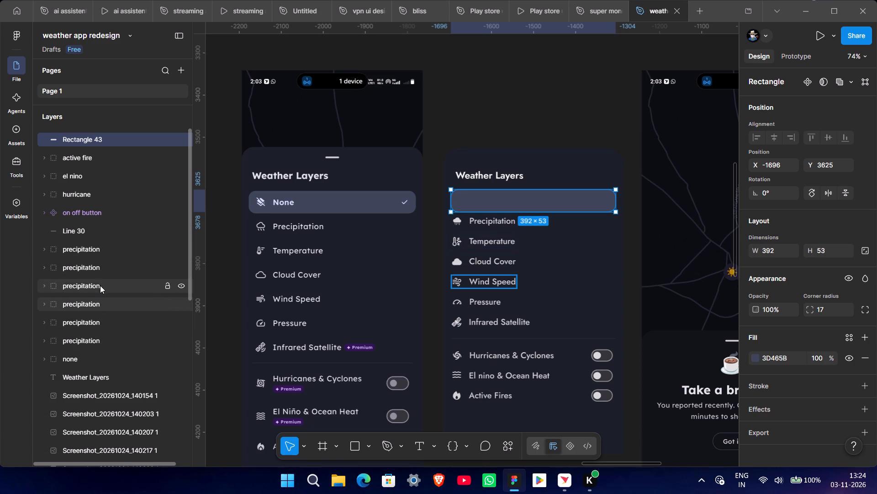
{"action": "left_click", "coordinate": [89, 355]}
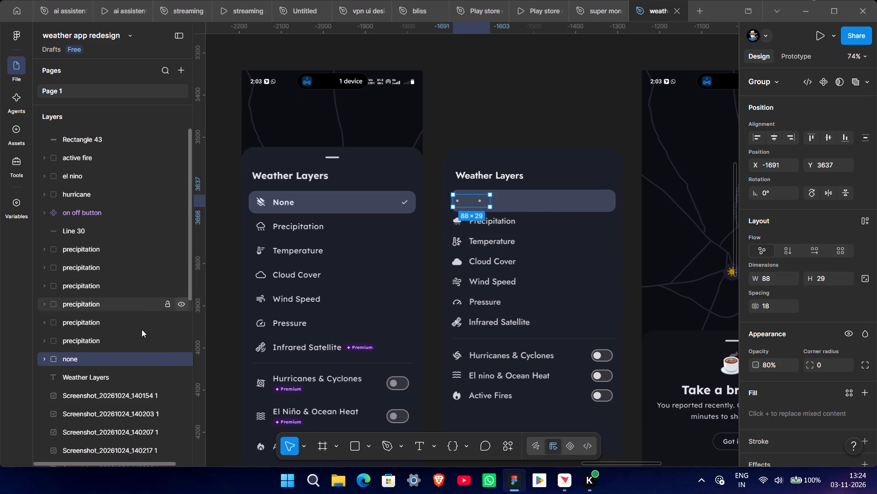
{"action": "left_click", "coordinate": [93, 147]}
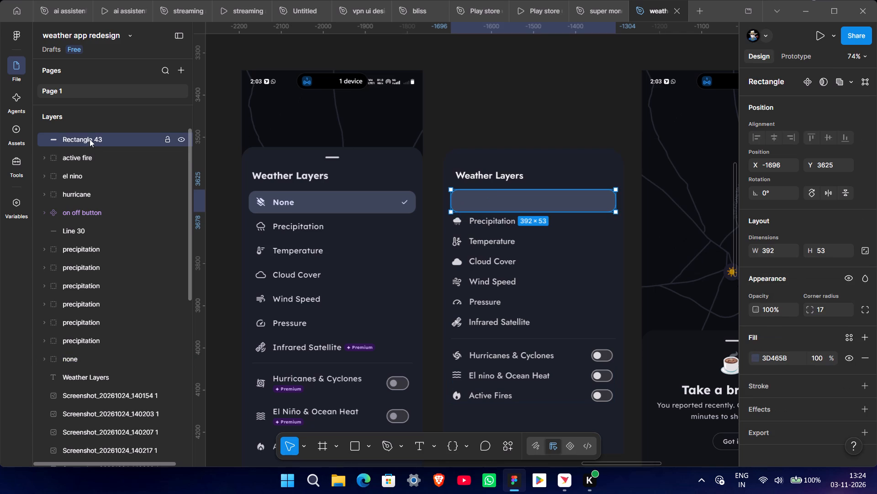
{"action": "left_click_drag", "start_coordinate": [90, 139], "coordinate": [96, 364]}
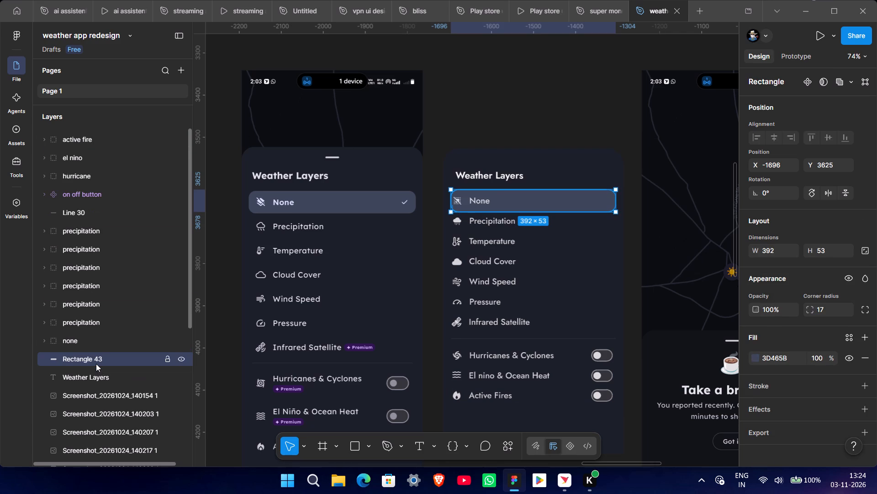
Rename the Temperature, Cloud Cover, Wind Speed, Pressure and Infrared Satellite row groups as temp, cloud, wind, pressure and infrared.
{"action": "double_click", "coordinate": [77, 322]}
{"action": "double_click", "coordinate": [83, 307]}
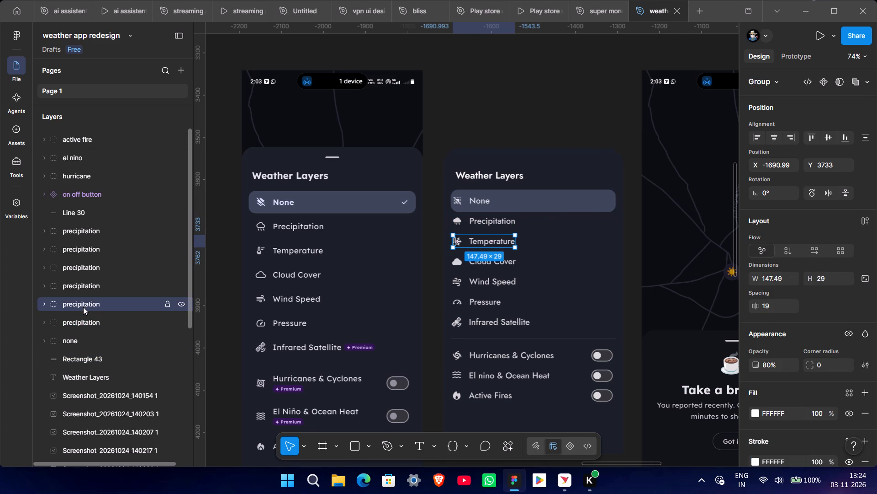
{"action": "double_click", "coordinate": [79, 300]}
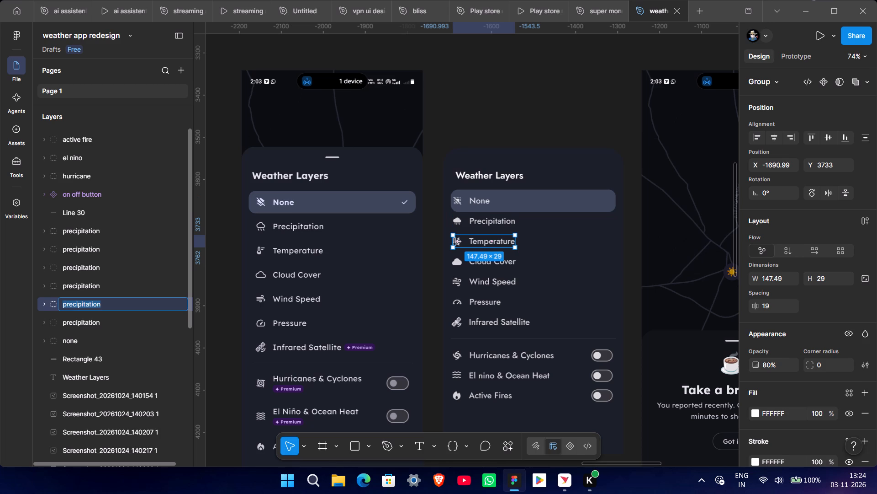
{"action": "type", "text": "temp"}
{"action": "double_click", "coordinate": [89, 285]}
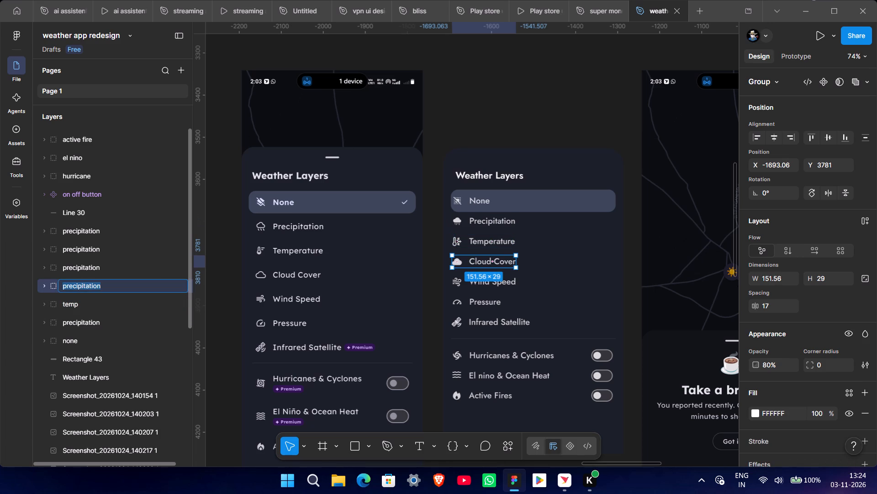
{"action": "type", "text": "cloud"}
{"action": "double_click", "coordinate": [86, 265]}
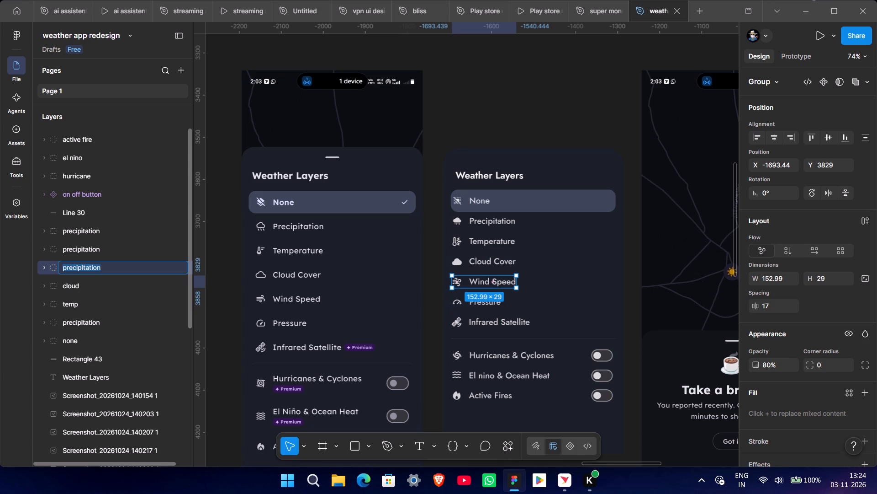
{"action": "type", "text": "wind"}
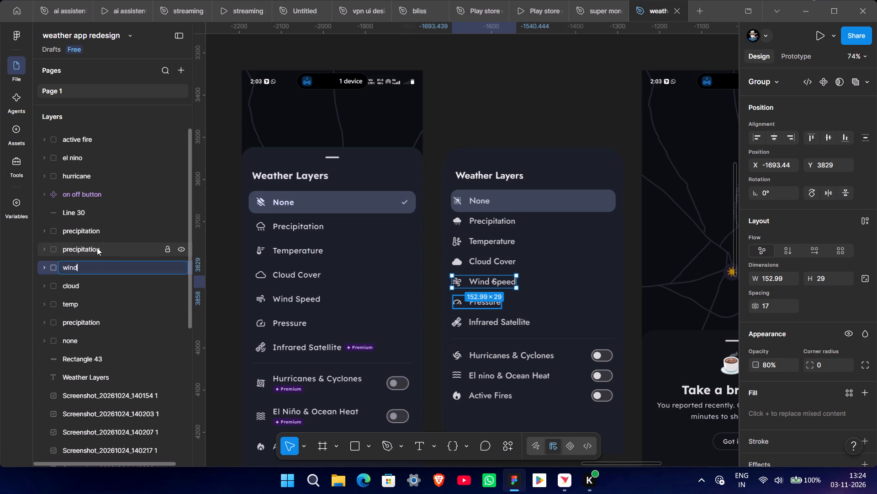
{"action": "double_click", "coordinate": [97, 247]}
{"action": "type", "text": "pressure"}
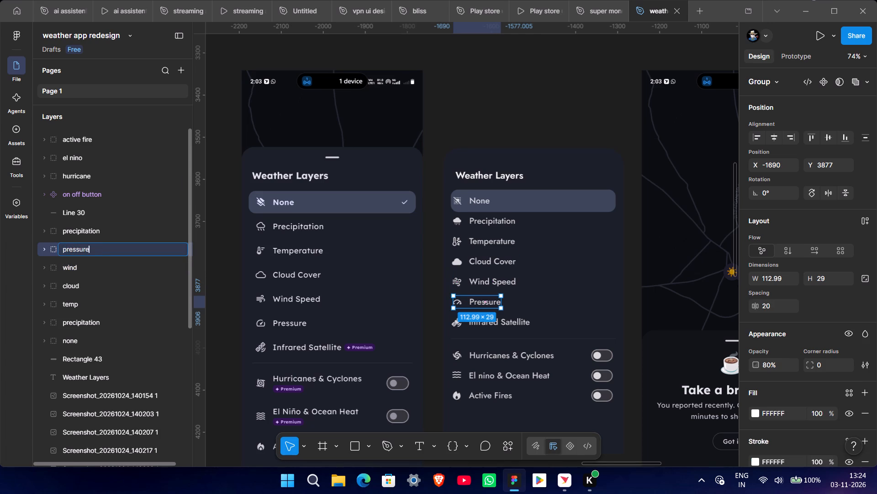
{"action": "left_click", "coordinate": [79, 231]}
{"action": "double_click", "coordinate": [79, 231]}
{"action": "triple_click", "coordinate": [79, 231]}
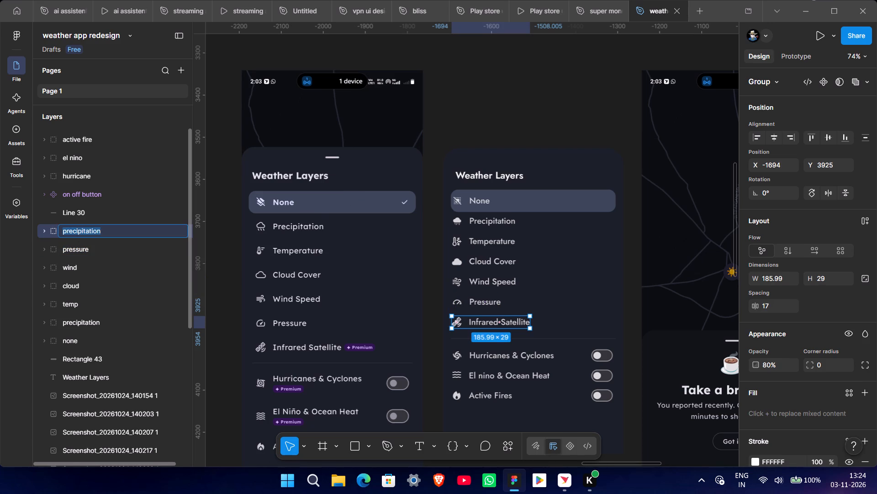
{"action": "type", "text": "infrared"}
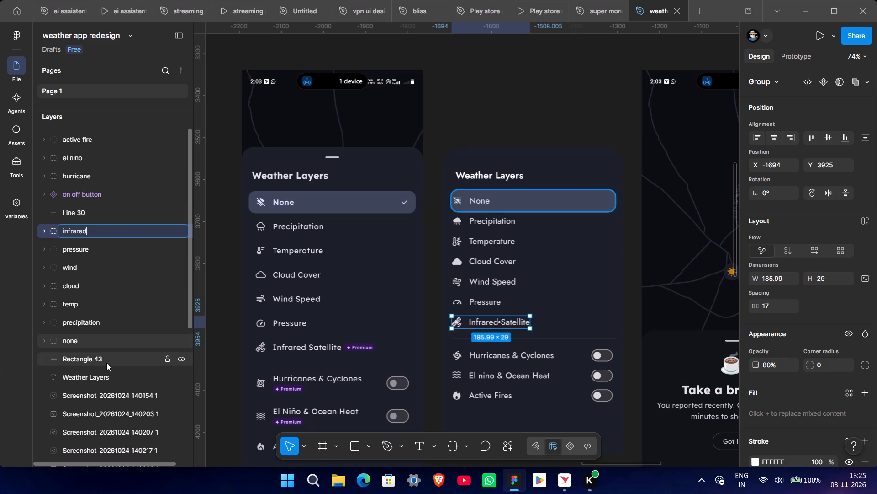
{"action": "scroll", "coordinate": [95, 275], "scroll_direction": "up", "scroll_amount": 3}
{"action": "left_click", "coordinate": [492, 148]}
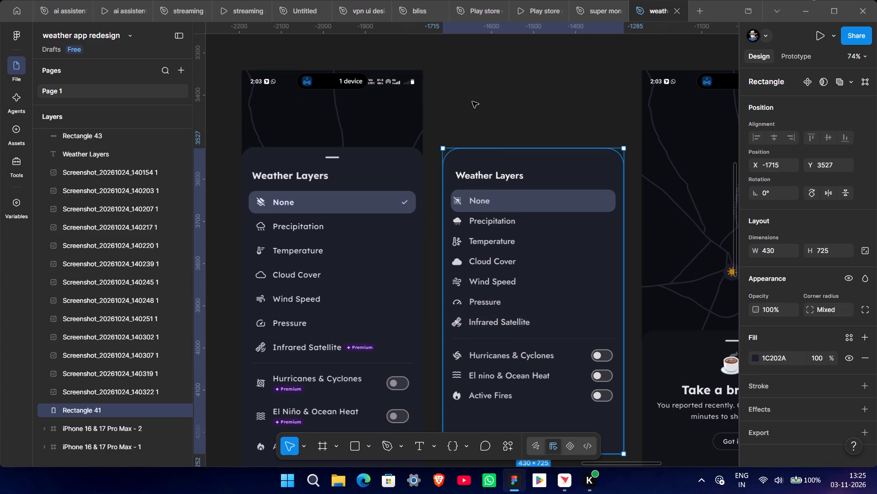
{"action": "left_click", "coordinate": [472, 102]}
Widen the None row's highlight rectangle equally on both sides to 412 wide, with its left edge at X -1706.
{"action": "scroll", "coordinate": [515, 226], "scroll_direction": "up", "scroll_amount": 3, "text": "ctrl"}
{"action": "scroll", "coordinate": [507, 231], "scroll_direction": "down", "scroll_amount": 2, "text": "ctrl"}
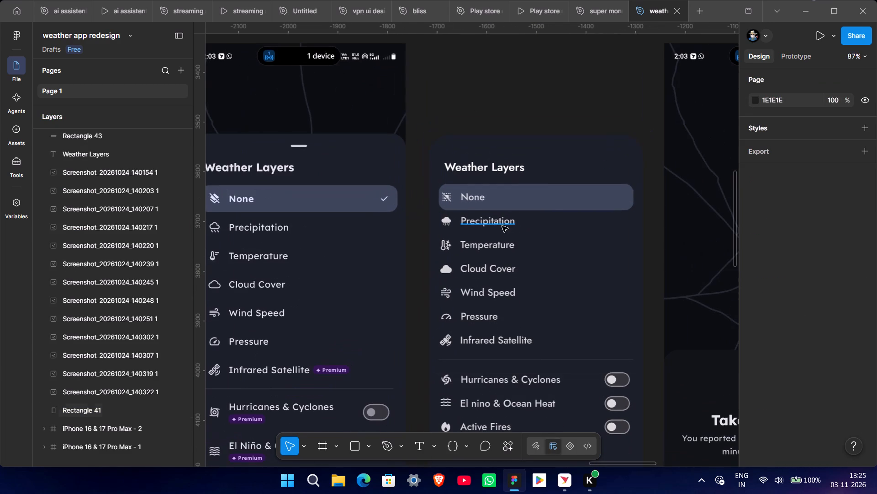
{"action": "left_click", "coordinate": [502, 207], "text": "ctrl"}
{"action": "middle_click_drag", "start_coordinate": [496, 228], "coordinate": [526, 235]}
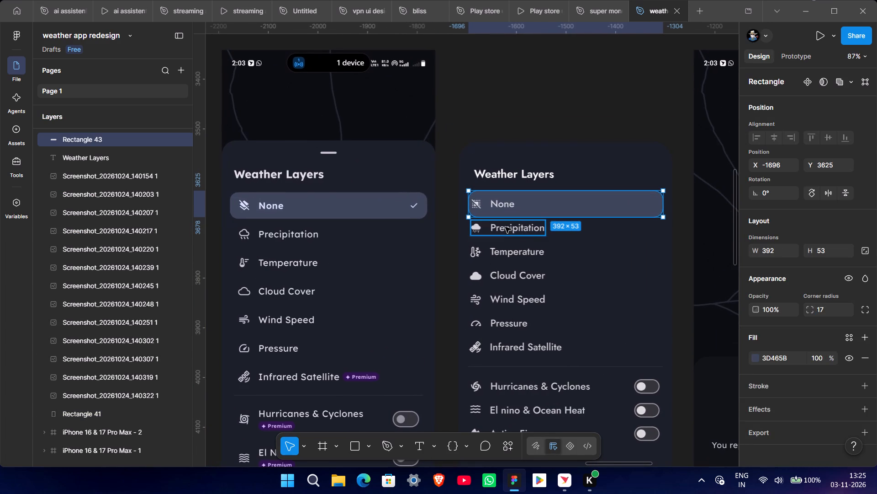
{"action": "left_click_drag", "start_coordinate": [469, 207], "coordinate": [464, 207]}
{"action": "left_click_drag", "start_coordinate": [663, 210], "coordinate": [668, 210]}
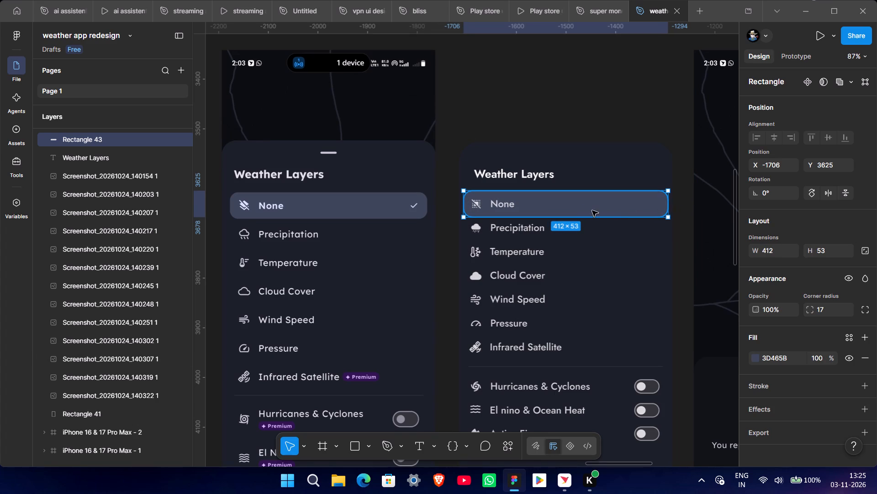
{"action": "left_click", "coordinate": [573, 209]}
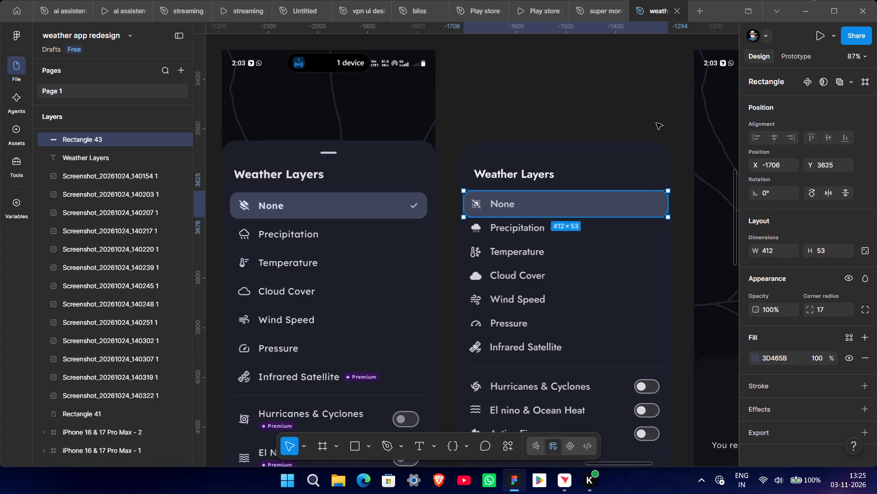
{"action": "left_click", "coordinate": [656, 123]}
{"action": "left_click", "coordinate": [578, 205]}
{"action": "left_click", "coordinate": [568, 204]}
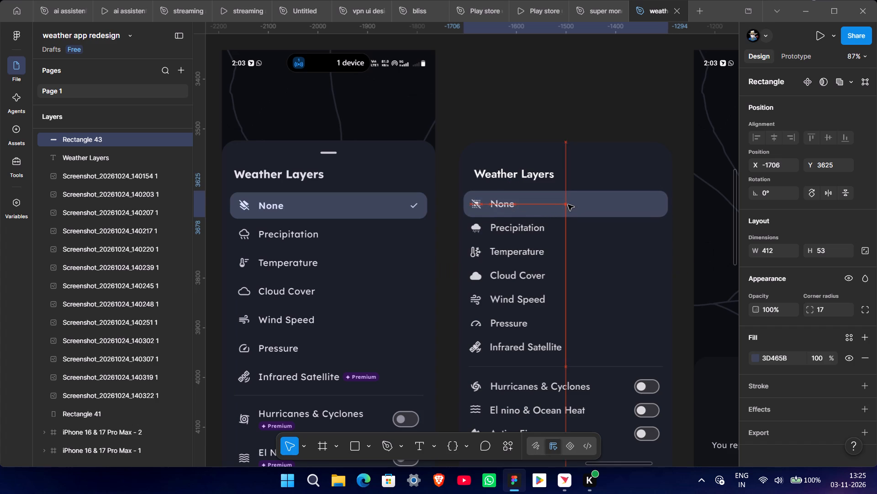
{"action": "left_click", "coordinate": [547, 105]}
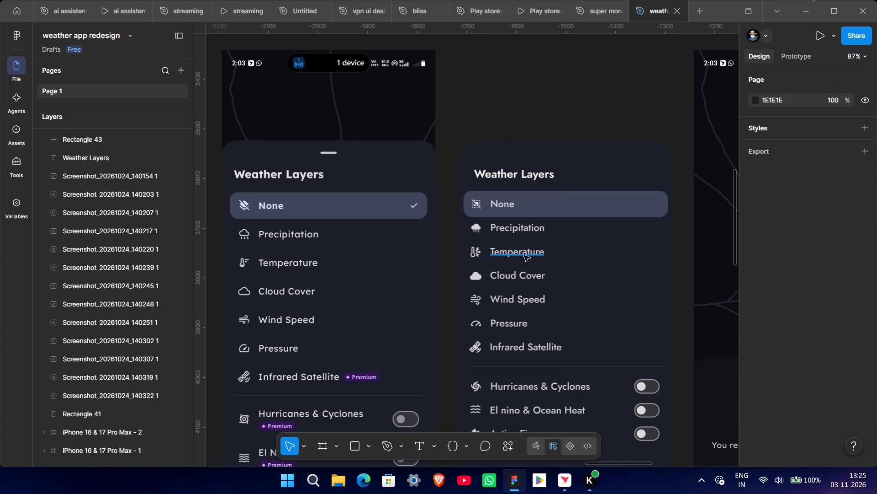
Examine the redesigned panel's None row highlight and compare it with the original Weather Layers screenshot.
{"action": "scroll", "coordinate": [521, 259], "scroll_direction": "up", "scroll_amount": 4, "text": "ctrl"}
{"action": "scroll", "coordinate": [520, 257], "scroll_direction": "down", "scroll_amount": 9, "text": "ctrl"}
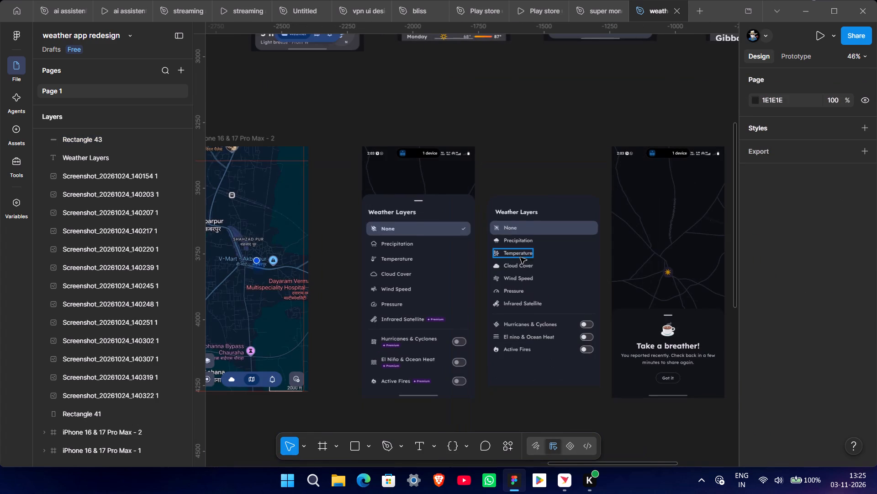
{"action": "scroll", "coordinate": [527, 265], "scroll_direction": "up", "scroll_amount": 2, "text": "ctrl"}
{"action": "scroll", "coordinate": [461, 234], "scroll_direction": "up", "scroll_amount": 9, "text": "ctrl"}
{"action": "middle_click_drag", "start_coordinate": [471, 252], "coordinate": [322, 314]}
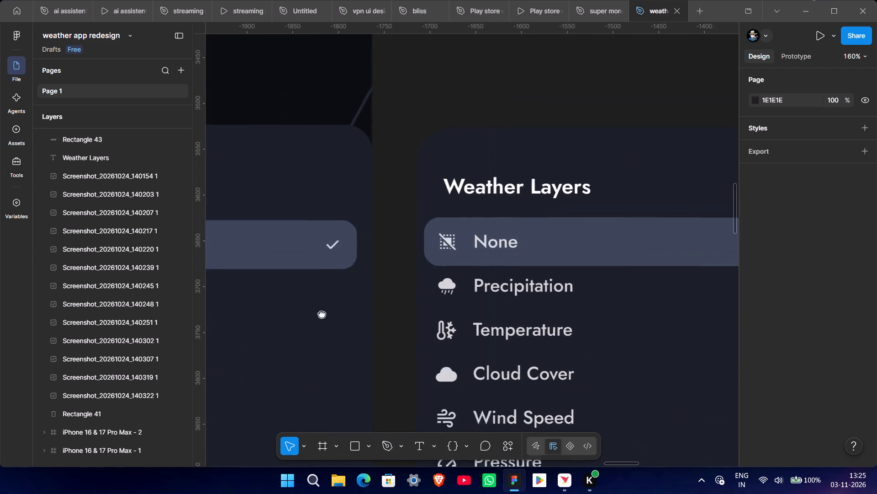
{"action": "middle_click_drag", "start_coordinate": [322, 314], "coordinate": [319, 316]}
{"action": "middle_click_drag", "start_coordinate": [549, 367], "coordinate": [410, 295], "text": "ctrl"}
{"action": "scroll", "coordinate": [420, 316], "scroll_direction": "down", "scroll_amount": 5, "text": "ctrl"}
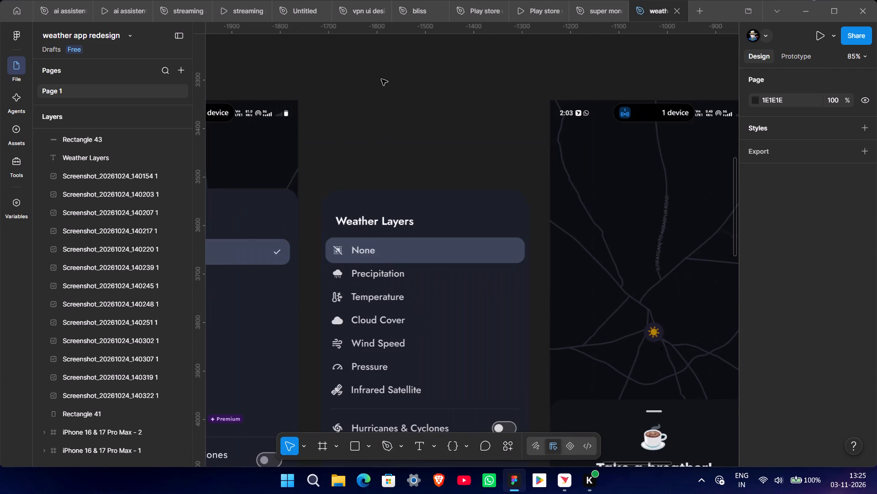
Search Iconify for "check" and insert the akar-icons check mark above the redesigned panel, at about X -1512, Y 3402.
{"action": "right_click", "coordinate": [381, 79]}
{"action": "left_click", "coordinate": [419, 178]}
{"action": "left_click", "coordinate": [524, 193]}
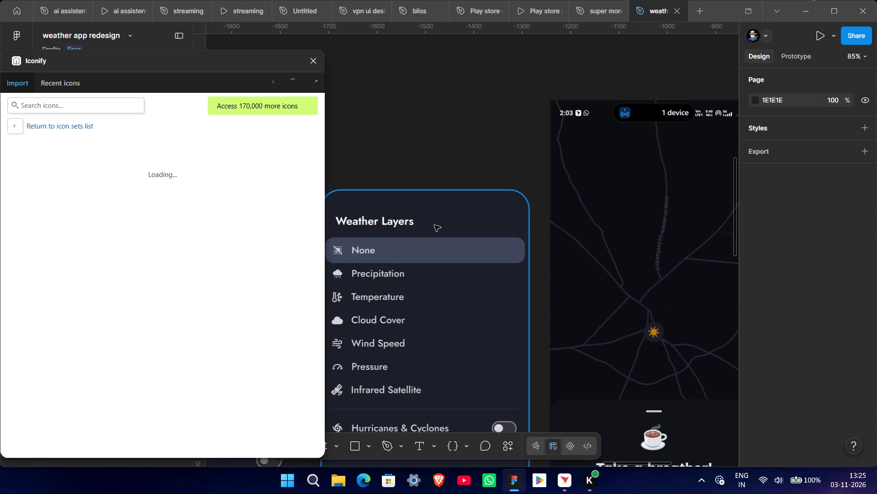
{"action": "left_click", "coordinate": [132, 112]}
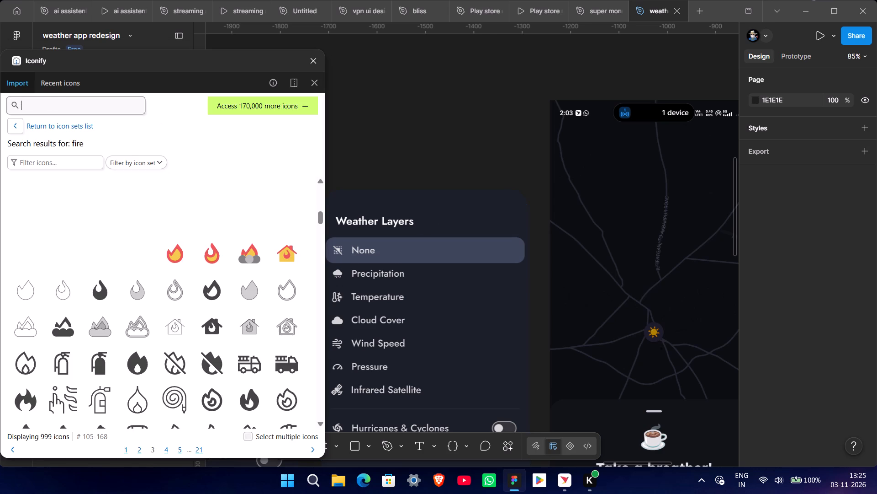
{"action": "type", "text": "check"}
{"action": "key", "text": "Return"}
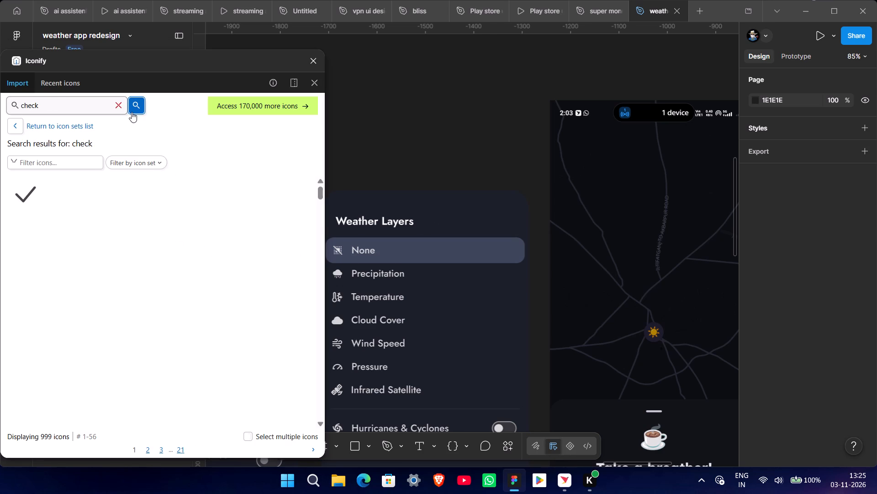
{"action": "left_click_drag", "start_coordinate": [23, 188], "coordinate": [426, 135]}
{"action": "left_click", "coordinate": [311, 67]}
{"action": "scroll", "coordinate": [362, 157], "scroll_direction": "down", "scroll_amount": 1}
{"action": "middle_click_drag", "start_coordinate": [362, 157], "coordinate": [364, 157]}
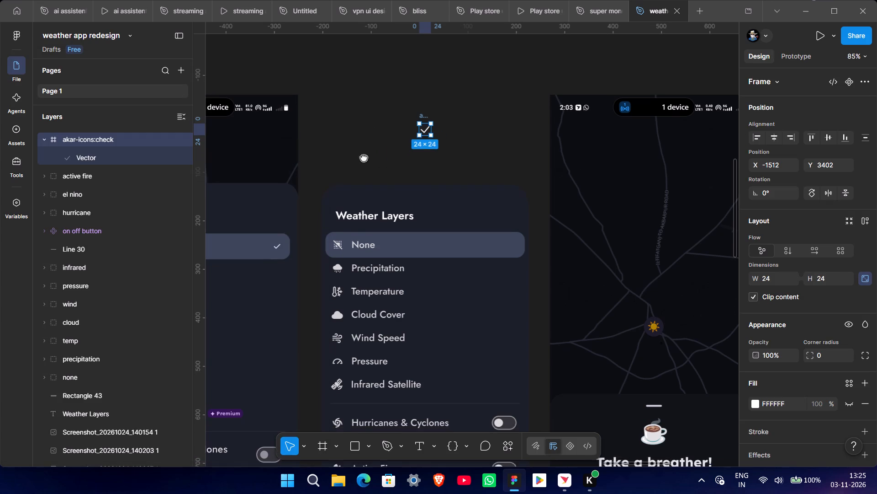
{"action": "middle_click_drag", "start_coordinate": [364, 157], "coordinate": [428, 161]}
{"action": "scroll", "coordinate": [428, 161], "scroll_direction": "down", "scroll_amount": 2, "text": "ctrl"}
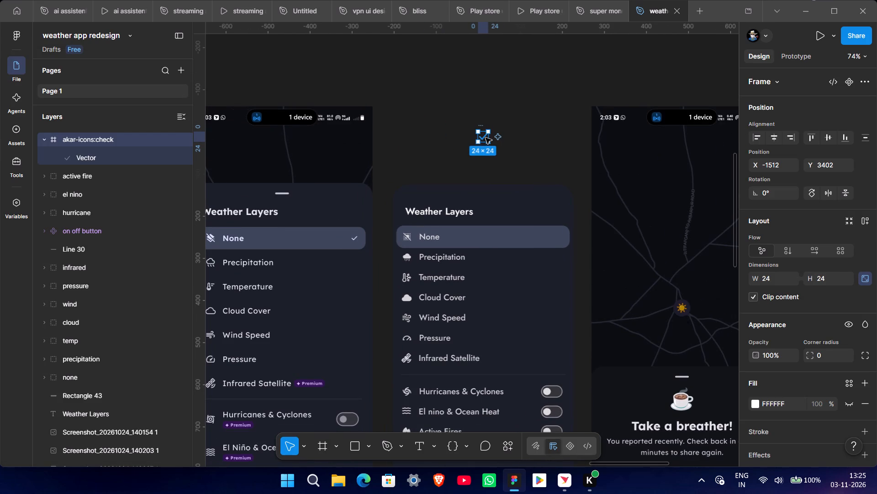
Scale the check mark icon to 18 × 18 and place it at the right end of the None row, at about X -1329, Y 3643.
{"action": "left_click_drag", "start_coordinate": [485, 137], "coordinate": [416, 170]}
{"action": "scroll", "coordinate": [412, 170], "scroll_direction": "up", "scroll_amount": 5, "text": "ctrl"}
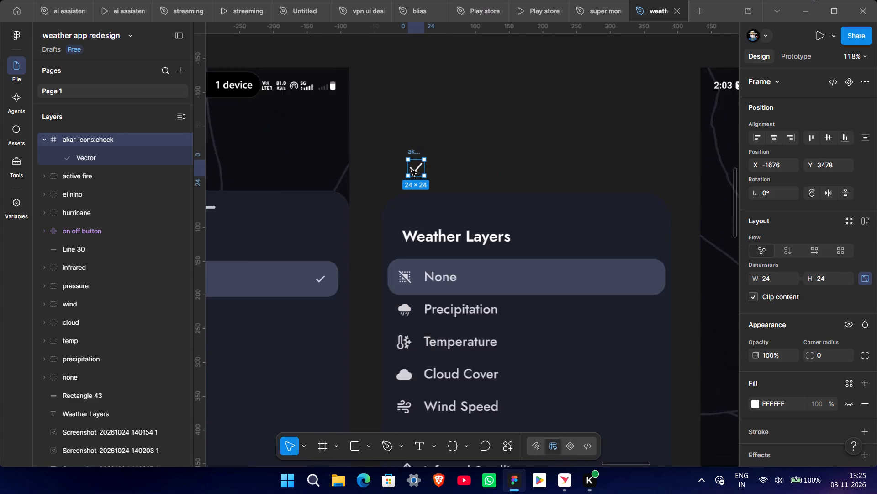
{"action": "scroll", "coordinate": [412, 170], "scroll_direction": "up", "scroll_amount": 3, "text": "ctrl"}
{"action": "left_click_drag", "start_coordinate": [420, 179], "coordinate": [419, 175], "text": "shift"}
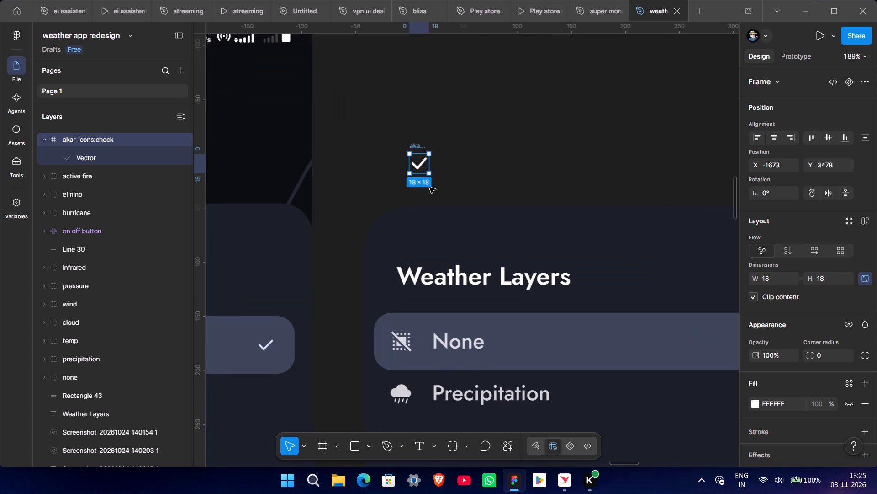
{"action": "scroll", "coordinate": [441, 189], "scroll_direction": "down", "scroll_amount": 9, "text": "ctrl"}
{"action": "middle_click_drag", "start_coordinate": [489, 168], "coordinate": [466, 157]}
{"action": "left_click", "coordinate": [466, 157]}
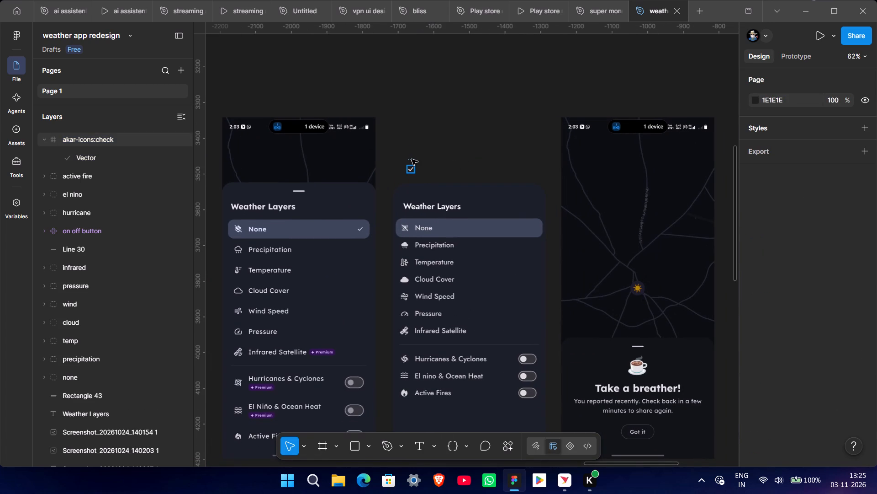
{"action": "left_click_drag", "start_coordinate": [412, 159], "coordinate": [533, 218]}
{"action": "left_click", "coordinate": [517, 148]}
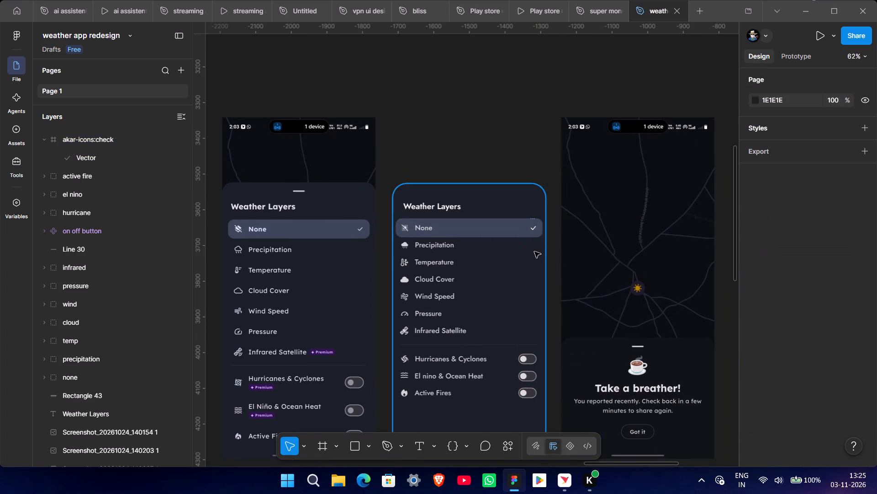
Ungroup the akar-icons check frame so the check mark vector stands alone on the None row.
{"action": "scroll", "coordinate": [531, 248], "scroll_direction": "up", "scroll_amount": 12, "text": "ctrl"}
{"action": "right_click", "coordinate": [534, 144]}
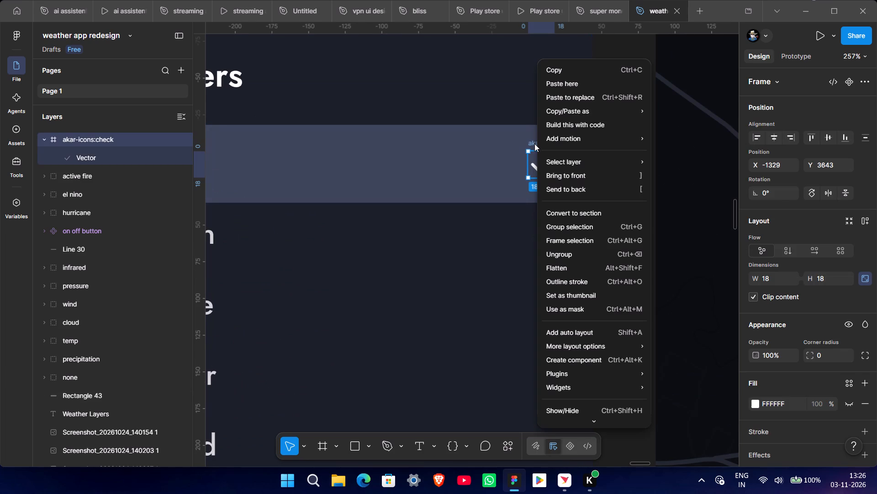
{"action": "left_click", "coordinate": [565, 252]}
{"action": "scroll", "coordinate": [550, 220], "scroll_direction": "down", "scroll_amount": 4, "text": "ctrl"}
{"action": "scroll", "coordinate": [550, 220], "scroll_direction": "up", "scroll_amount": 1, "text": "ctrl"}
{"action": "scroll", "coordinate": [550, 220], "scroll_direction": "down", "scroll_amount": 4, "text": "ctrl"}
{"action": "left_click", "coordinate": [598, 236]}
{"action": "left_click", "coordinate": [582, 233]}
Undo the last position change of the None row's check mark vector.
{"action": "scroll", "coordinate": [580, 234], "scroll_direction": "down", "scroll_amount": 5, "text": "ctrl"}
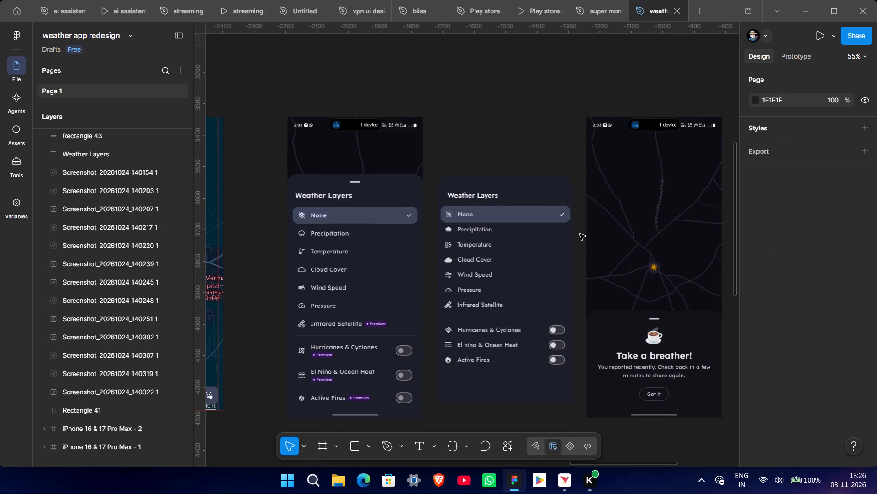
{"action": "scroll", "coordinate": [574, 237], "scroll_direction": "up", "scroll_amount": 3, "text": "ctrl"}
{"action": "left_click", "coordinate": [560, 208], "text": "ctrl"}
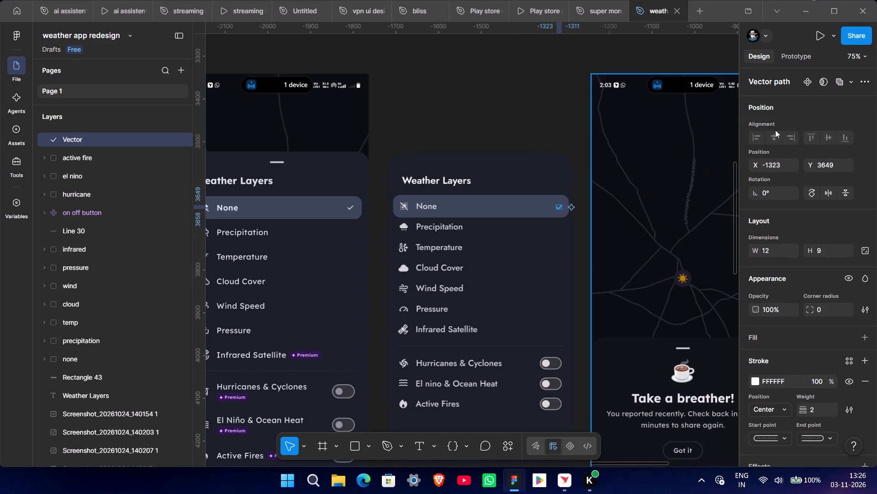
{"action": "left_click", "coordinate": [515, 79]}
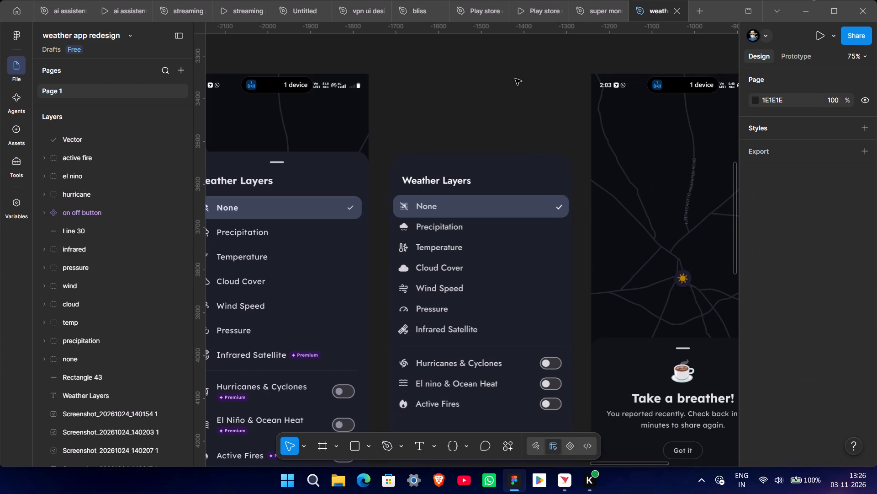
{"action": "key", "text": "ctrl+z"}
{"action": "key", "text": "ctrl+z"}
Set the opacity of the None row's check mark to 80%.
{"action": "left_click", "coordinate": [558, 206]}
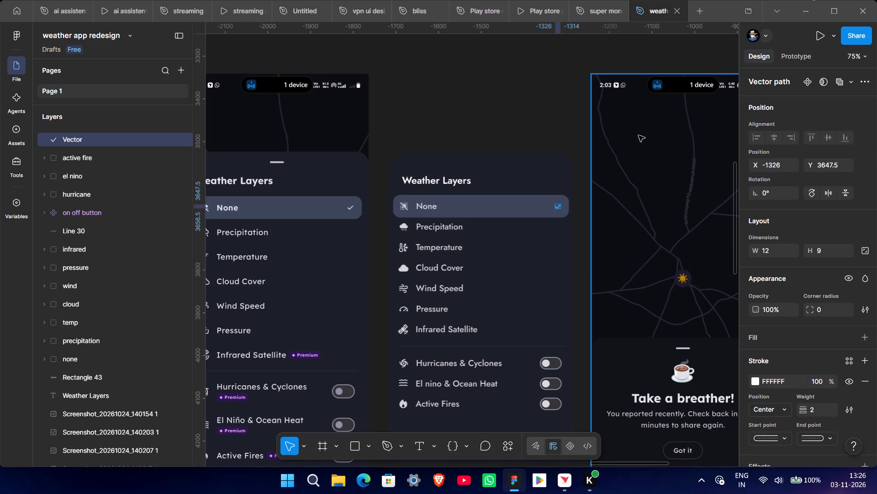
{"action": "key", "text": "4"}
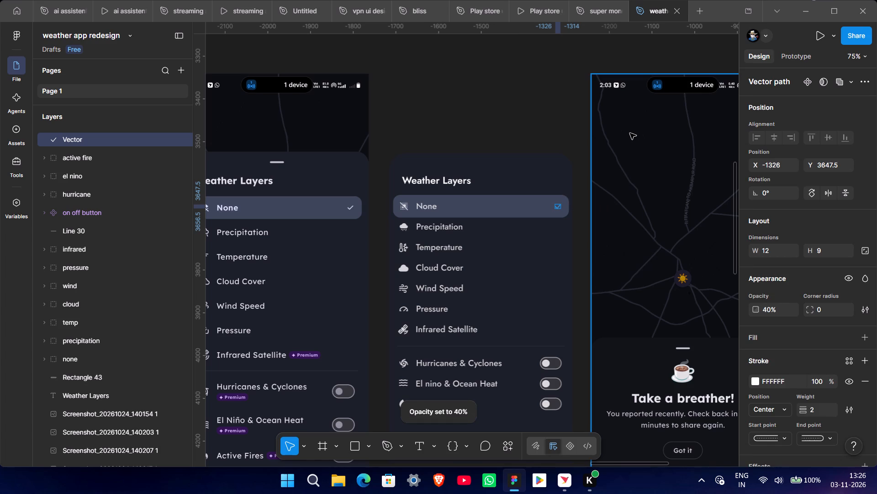
{"action": "key", "text": "8"}
{"action": "left_click", "coordinate": [478, 150]}
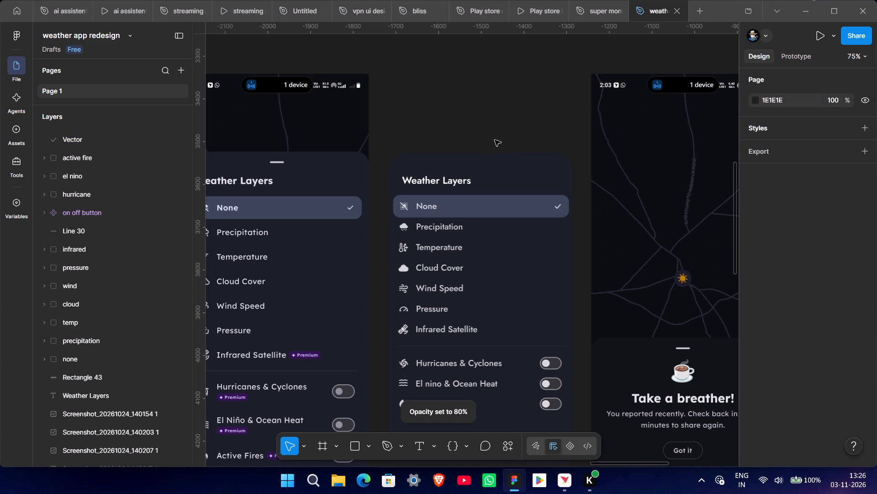
Group the None row's icon and label with its highlight rectangle and check mark, and rename the group as none.
{"action": "scroll", "coordinate": [497, 150], "scroll_direction": "down", "scroll_amount": 4, "text": "ctrl"}
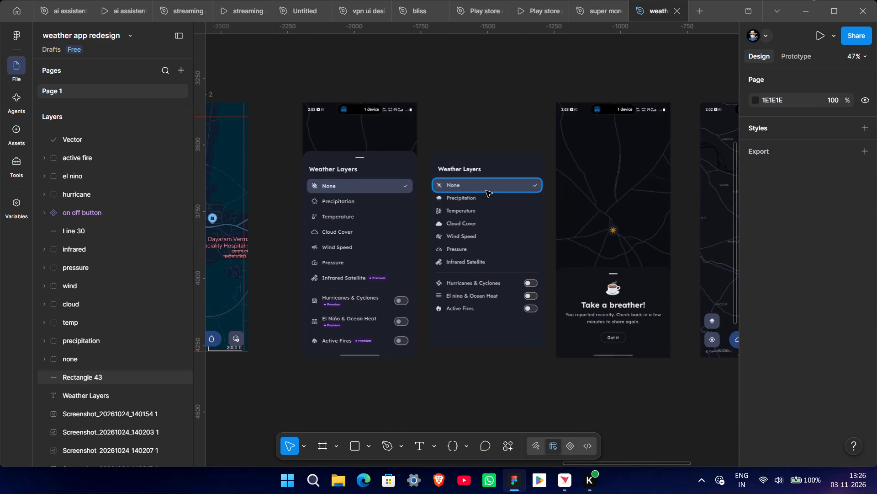
{"action": "scroll", "coordinate": [485, 191], "scroll_direction": "up", "scroll_amount": 6, "text": "ctrl"}
{"action": "left_click", "coordinate": [486, 188]}
{"action": "left_click", "coordinate": [428, 182], "text": "shift"}
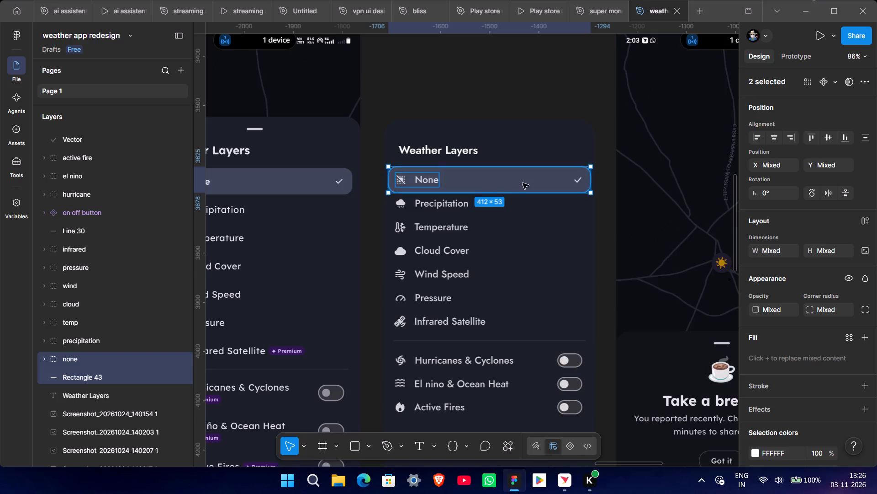
{"action": "left_click", "coordinate": [579, 182], "text": "shift"}
{"action": "key", "text": "ctrl+g"}
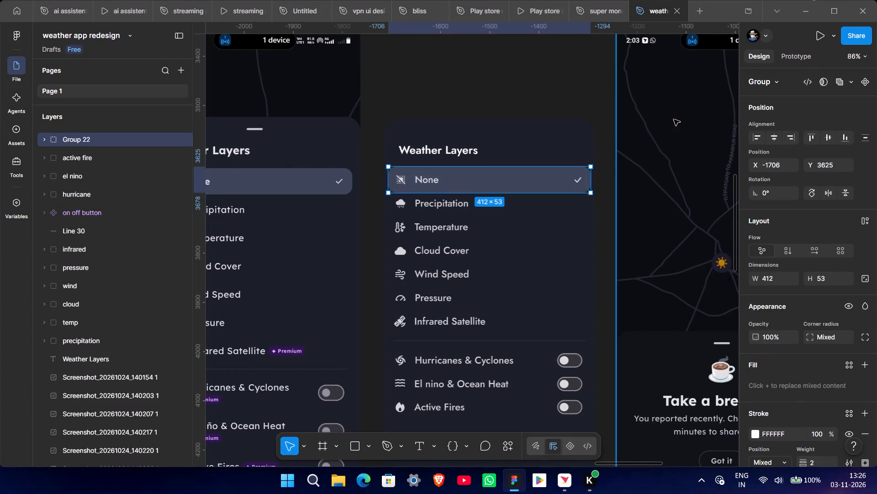
{"action": "double_click", "coordinate": [71, 139]}
{"action": "type", "text": "none"}
{"action": "left_click", "coordinate": [417, 97]}
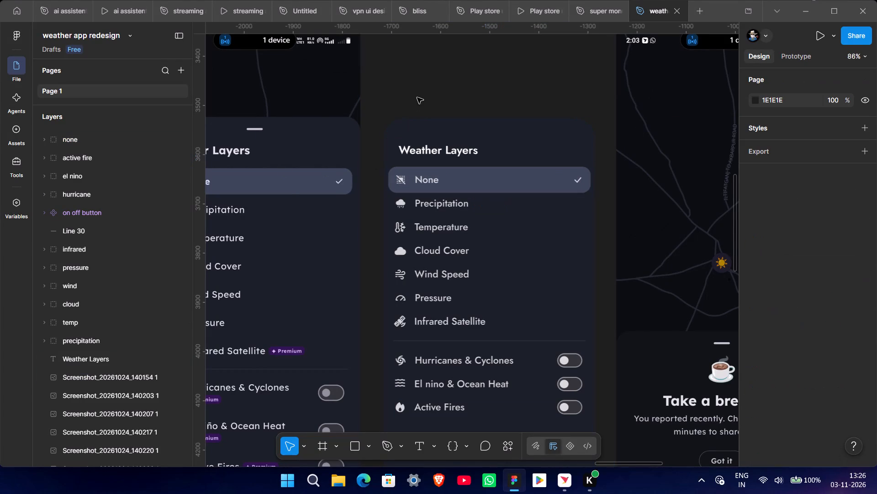
Move the whole redesigned Weather Layers panel with all its rows to the empty canvas below the screenshots, at about X -1721, Y 4425.
{"action": "scroll", "coordinate": [387, 236], "scroll_direction": "down", "scroll_amount": 4, "text": "ctrl"}
{"action": "middle_click_drag", "start_coordinate": [439, 403], "coordinate": [499, 397]}
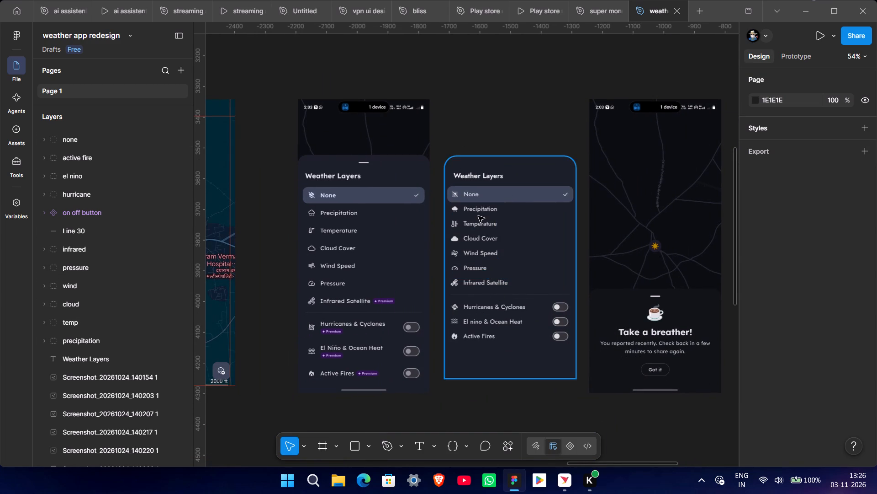
{"action": "scroll", "coordinate": [608, 398], "scroll_direction": "down", "scroll_amount": 3, "text": "ctrl"}
{"action": "middle_click_drag", "start_coordinate": [613, 399], "coordinate": [543, 386]}
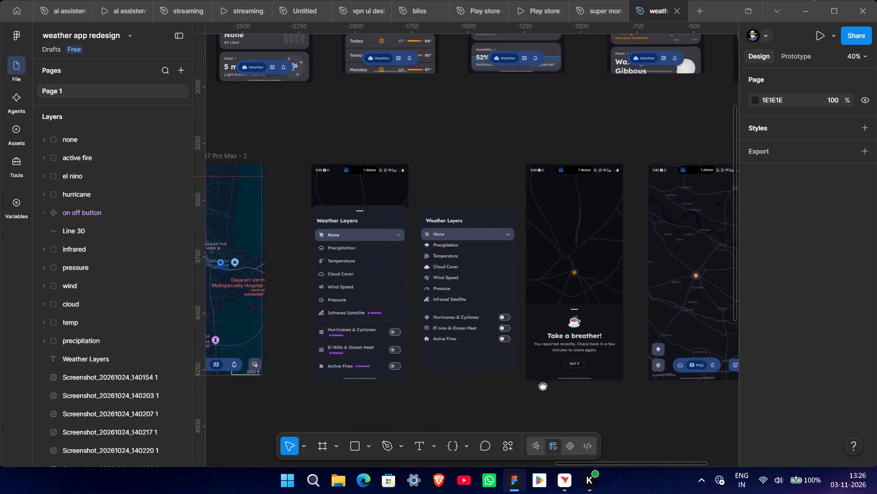
{"action": "middle_click_drag", "start_coordinate": [543, 386], "coordinate": [542, 385]}
{"action": "scroll", "coordinate": [542, 384], "scroll_direction": "down", "scroll_amount": 2}
{"action": "scroll", "coordinate": [473, 382], "scroll_direction": "down", "scroll_amount": 2, "text": "ctrl"}
{"action": "middle_click_drag", "start_coordinate": [467, 385], "coordinate": [465, 249]}
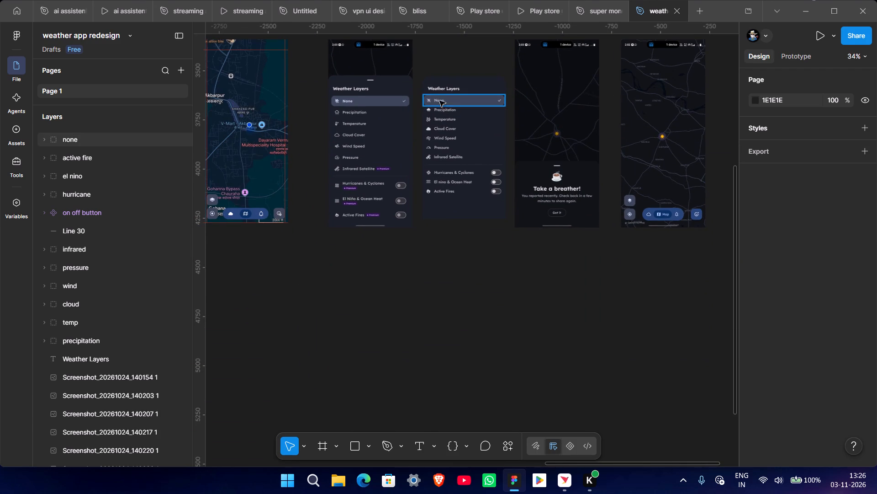
{"action": "left_click", "coordinate": [456, 80]}
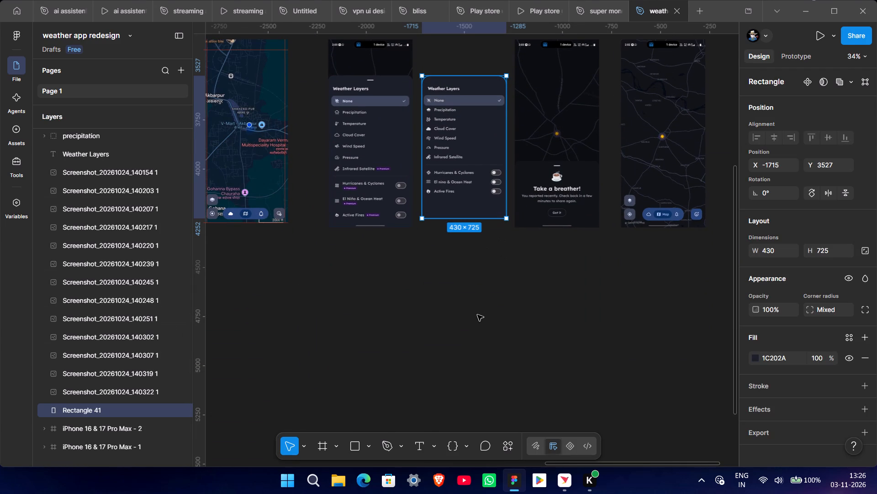
{"action": "scroll", "coordinate": [477, 315], "scroll_direction": "up", "scroll_amount": 2}
{"action": "left_click", "coordinate": [477, 318]}
{"action": "left_click_drag", "start_coordinate": [422, 86], "coordinate": [422, 121]}
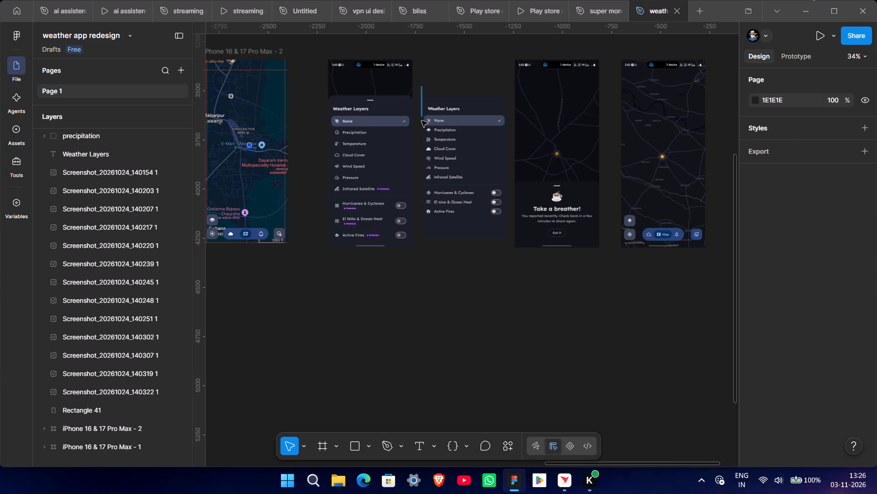
{"action": "left_click_drag", "start_coordinate": [422, 121], "coordinate": [513, 255]}
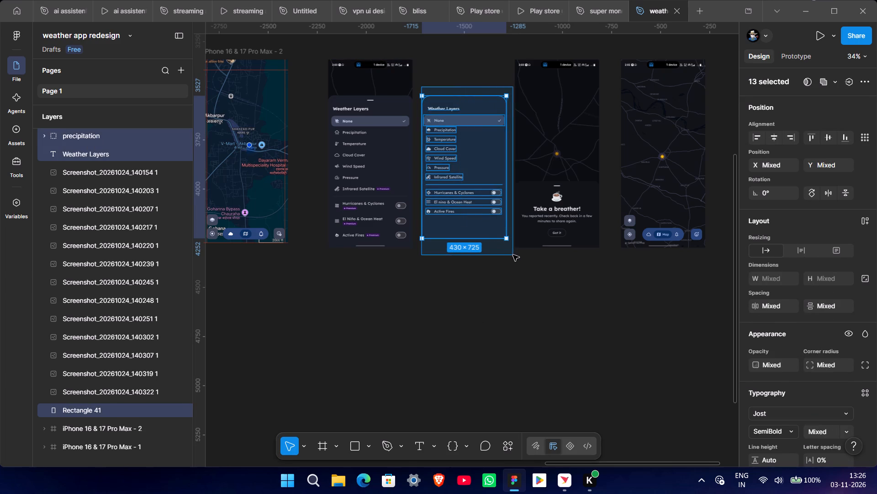
{"action": "left_click_drag", "start_coordinate": [513, 255], "coordinate": [511, 256]}
{"action": "left_click_drag", "start_coordinate": [466, 227], "coordinate": [465, 404]}
Wrap the selected panel elements in a 430 × 725 frame and rename it as weather layers.
{"action": "scroll", "coordinate": [470, 399], "scroll_direction": "down", "scroll_amount": 3}
{"action": "right_click", "coordinate": [374, 323]}
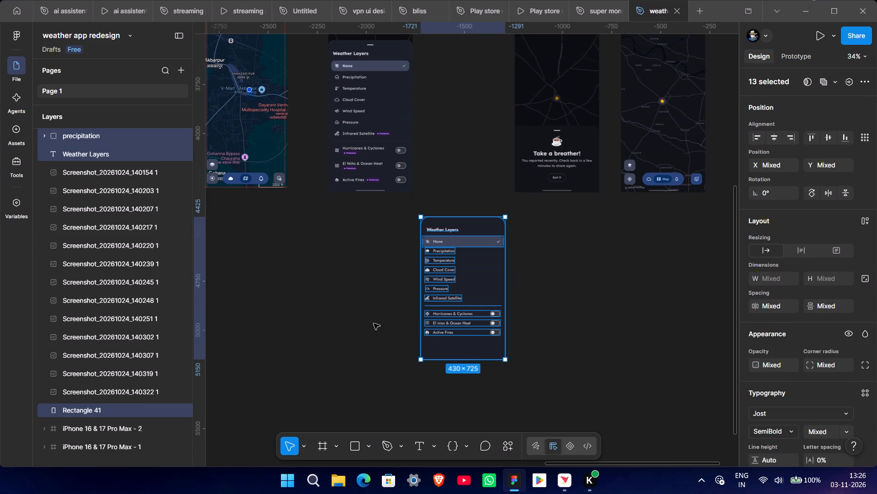
{"action": "left_click", "coordinate": [450, 266]}
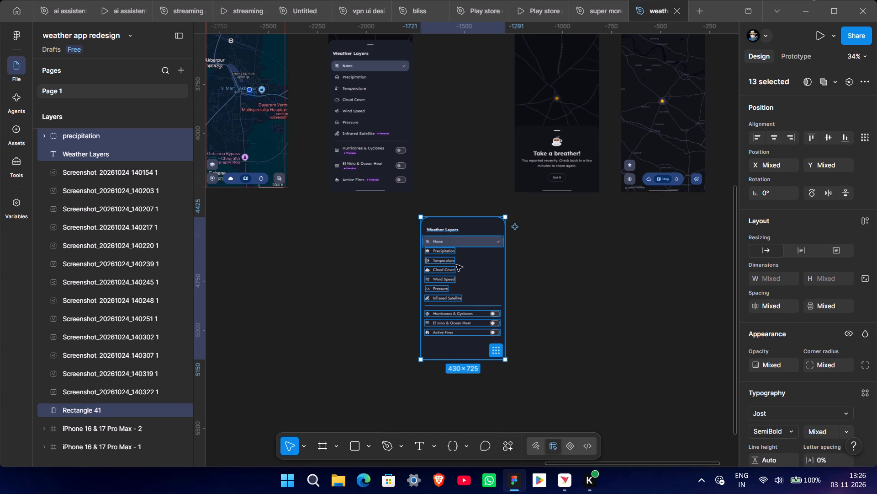
{"action": "right_click", "coordinate": [457, 265]}
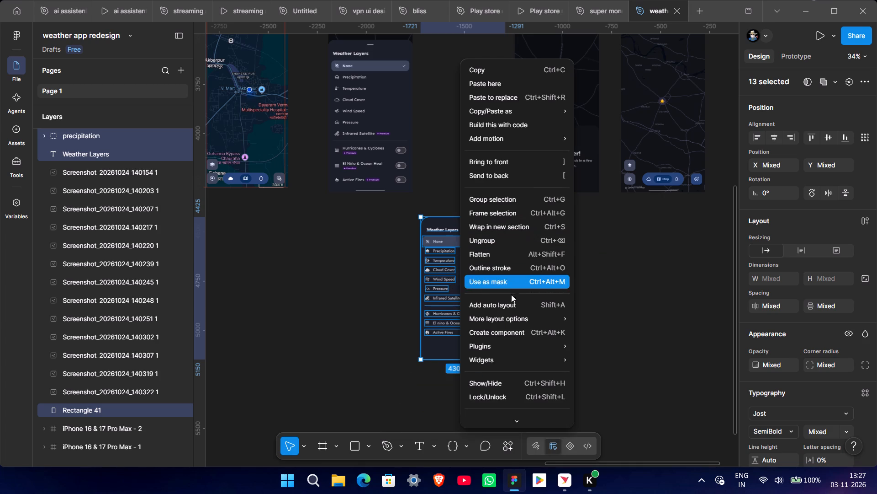
{"action": "left_click", "coordinate": [497, 212]}
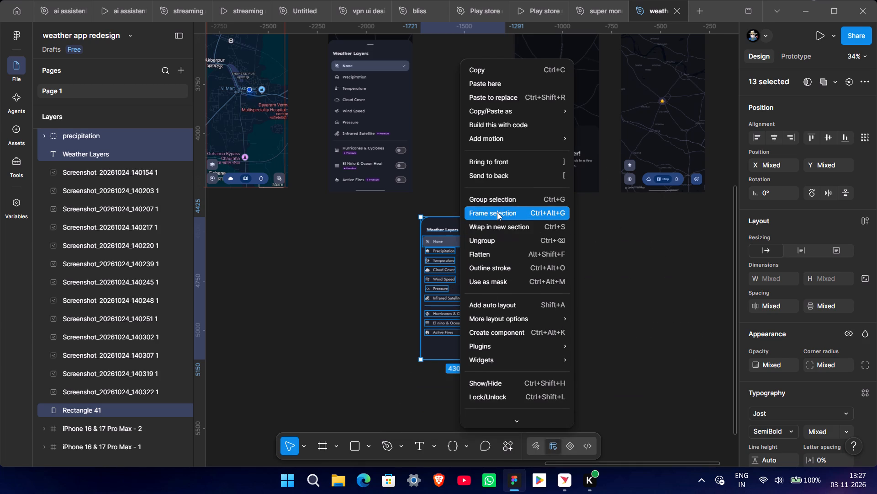
{"action": "double_click", "coordinate": [75, 141]}
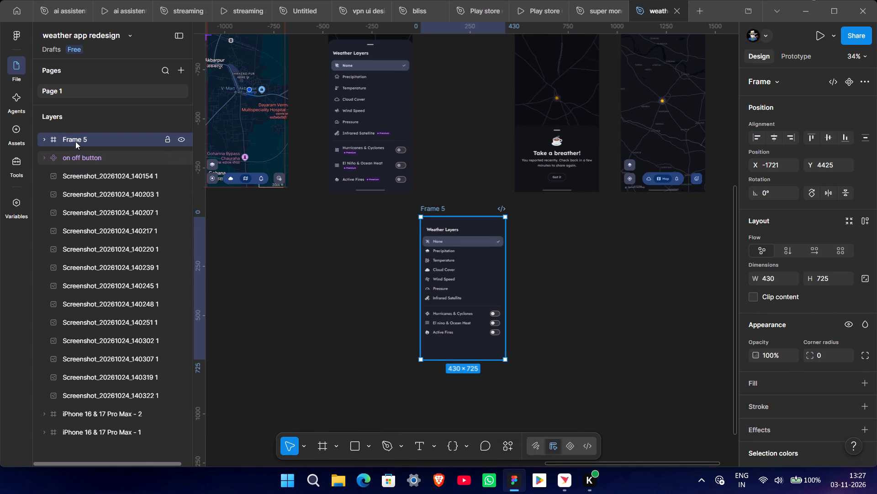
{"action": "type", "text": "weather layers"}
{"action": "left_click", "coordinate": [387, 340]}
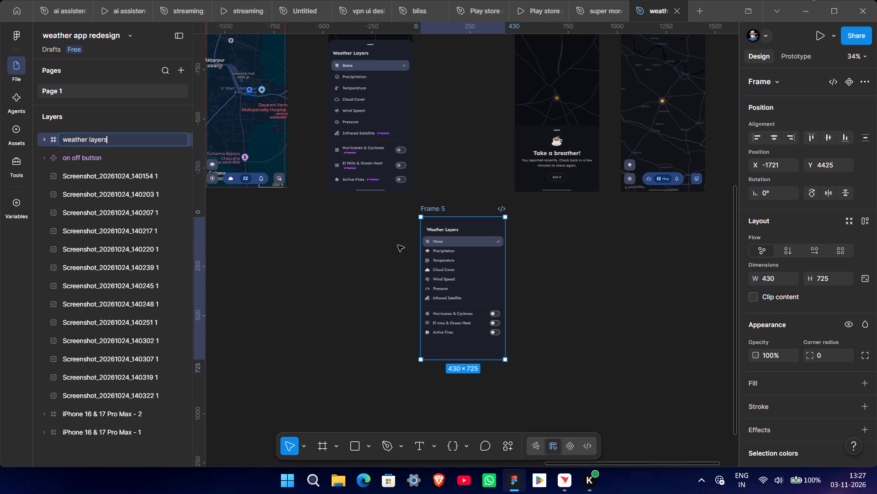
Turn the weather layers frame into a component.
{"action": "scroll", "coordinate": [497, 295], "scroll_direction": "up", "scroll_amount": 6, "text": "ctrl"}
{"action": "middle_click_drag", "start_coordinate": [525, 299], "coordinate": [573, 257]}
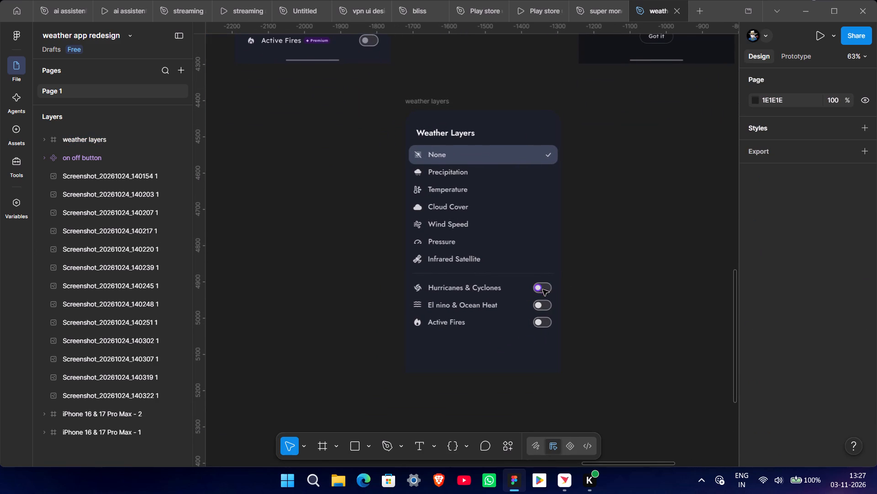
{"action": "scroll", "coordinate": [459, 161], "scroll_direction": "up", "scroll_amount": 2, "text": "ctrl"}
{"action": "scroll", "coordinate": [613, 249], "scroll_direction": "down", "scroll_amount": 3, "text": "ctrl"}
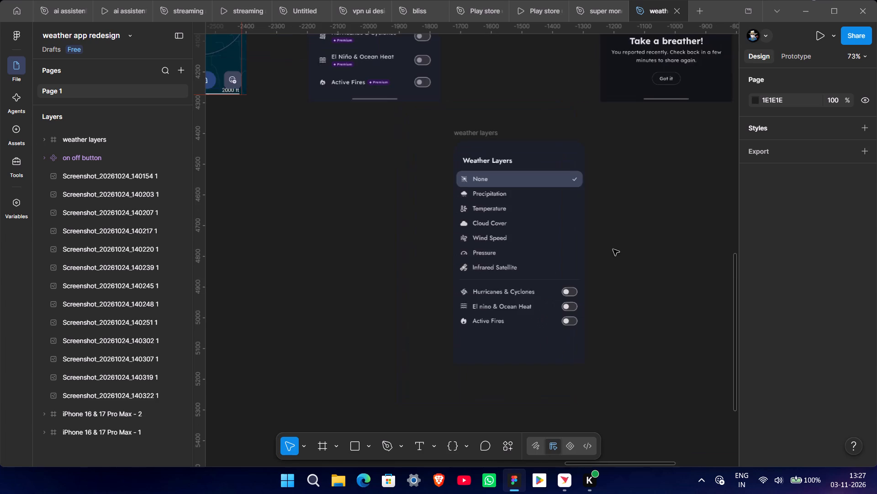
{"action": "middle_click_drag", "start_coordinate": [605, 255], "coordinate": [532, 249]}
{"action": "right_click", "coordinate": [395, 128]}
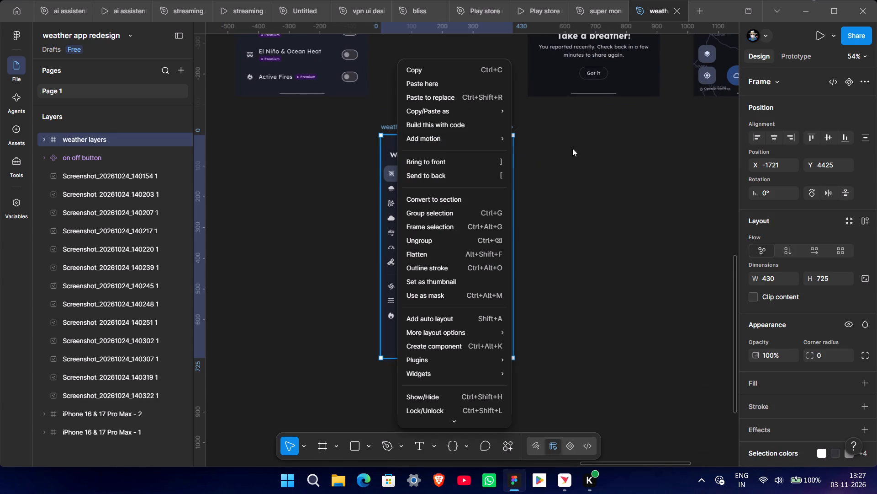
{"action": "left_click", "coordinate": [617, 277]}
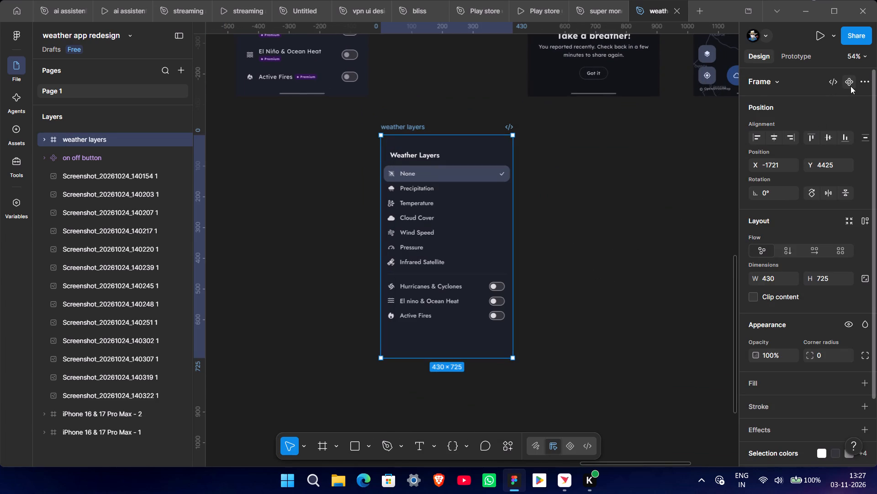
{"action": "left_click", "coordinate": [851, 86]}
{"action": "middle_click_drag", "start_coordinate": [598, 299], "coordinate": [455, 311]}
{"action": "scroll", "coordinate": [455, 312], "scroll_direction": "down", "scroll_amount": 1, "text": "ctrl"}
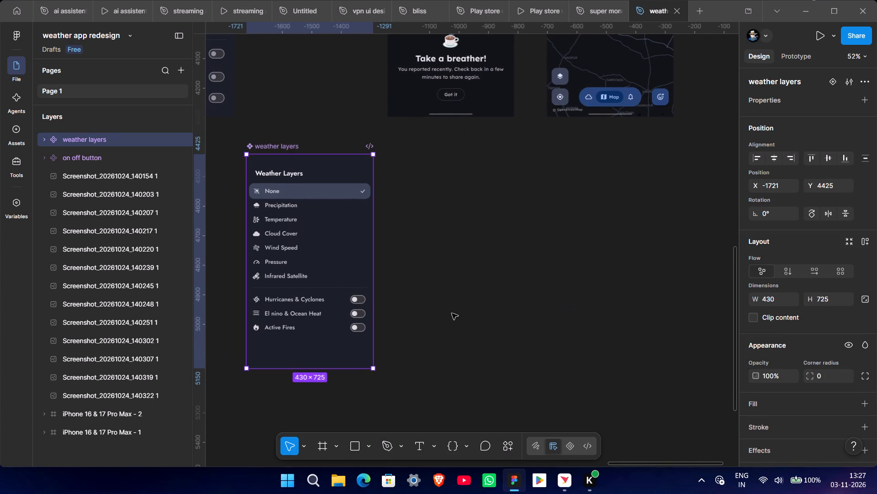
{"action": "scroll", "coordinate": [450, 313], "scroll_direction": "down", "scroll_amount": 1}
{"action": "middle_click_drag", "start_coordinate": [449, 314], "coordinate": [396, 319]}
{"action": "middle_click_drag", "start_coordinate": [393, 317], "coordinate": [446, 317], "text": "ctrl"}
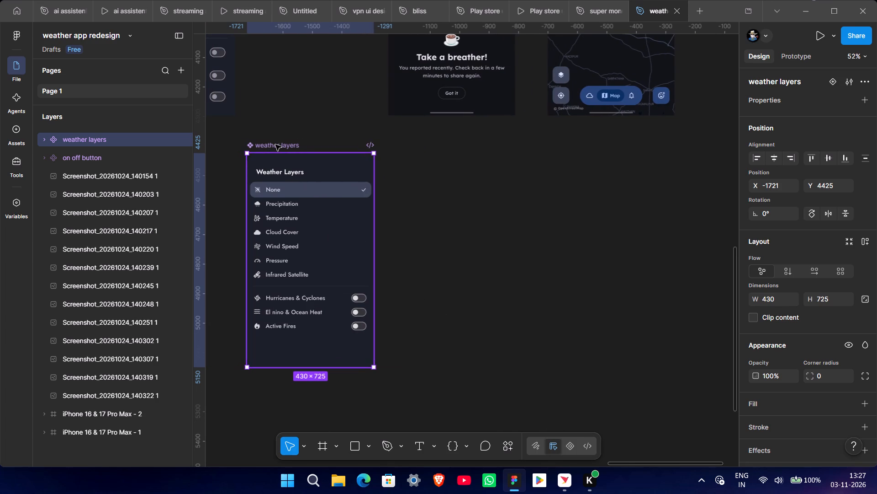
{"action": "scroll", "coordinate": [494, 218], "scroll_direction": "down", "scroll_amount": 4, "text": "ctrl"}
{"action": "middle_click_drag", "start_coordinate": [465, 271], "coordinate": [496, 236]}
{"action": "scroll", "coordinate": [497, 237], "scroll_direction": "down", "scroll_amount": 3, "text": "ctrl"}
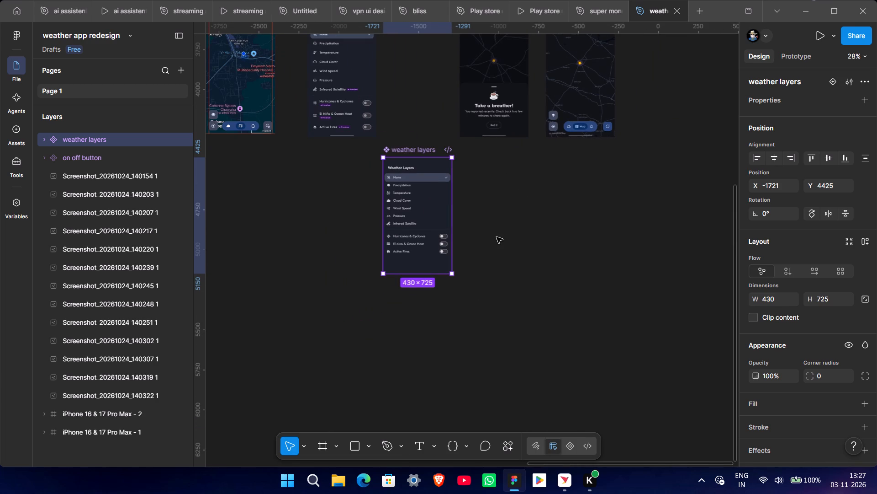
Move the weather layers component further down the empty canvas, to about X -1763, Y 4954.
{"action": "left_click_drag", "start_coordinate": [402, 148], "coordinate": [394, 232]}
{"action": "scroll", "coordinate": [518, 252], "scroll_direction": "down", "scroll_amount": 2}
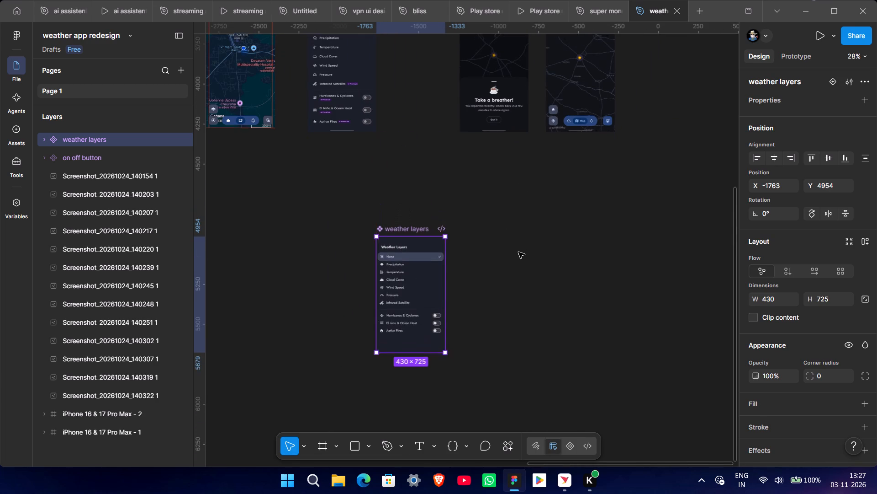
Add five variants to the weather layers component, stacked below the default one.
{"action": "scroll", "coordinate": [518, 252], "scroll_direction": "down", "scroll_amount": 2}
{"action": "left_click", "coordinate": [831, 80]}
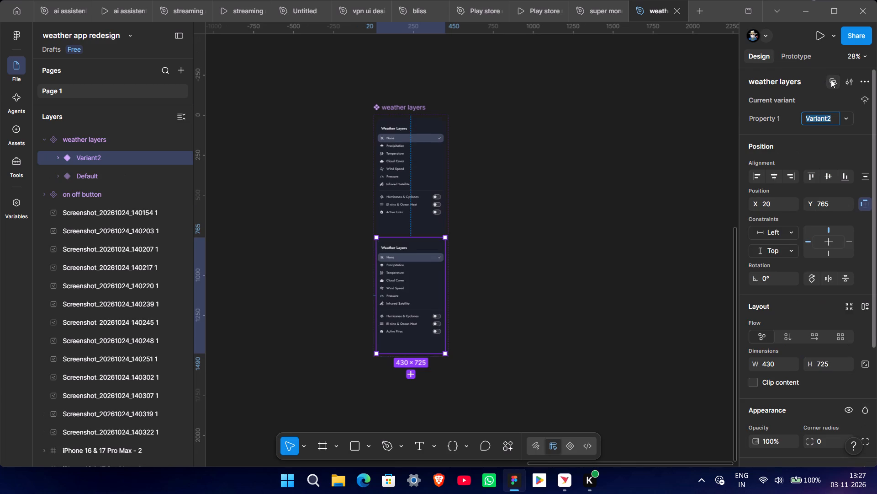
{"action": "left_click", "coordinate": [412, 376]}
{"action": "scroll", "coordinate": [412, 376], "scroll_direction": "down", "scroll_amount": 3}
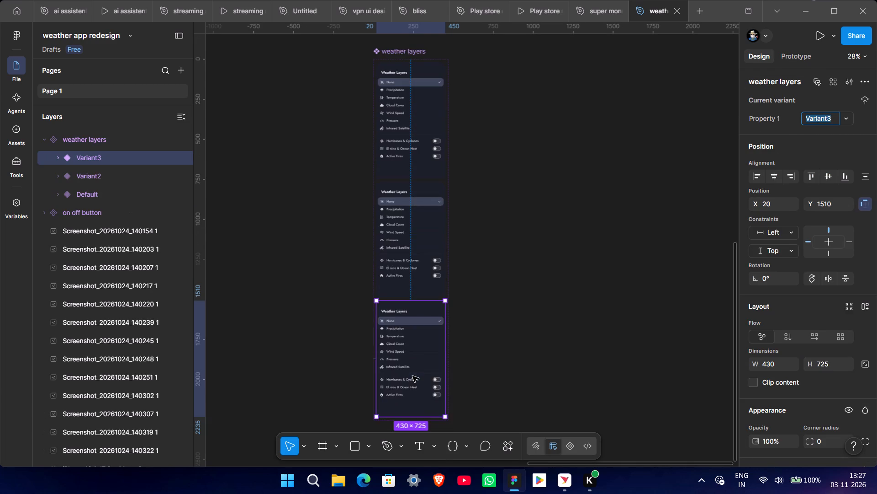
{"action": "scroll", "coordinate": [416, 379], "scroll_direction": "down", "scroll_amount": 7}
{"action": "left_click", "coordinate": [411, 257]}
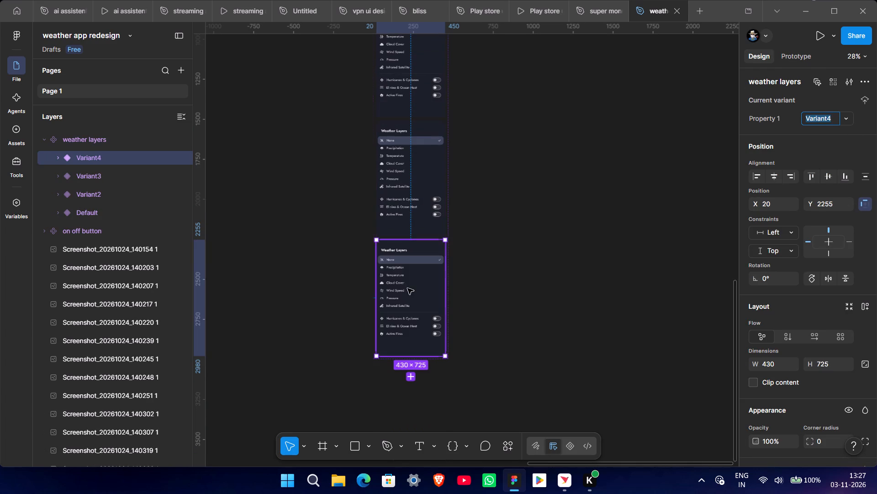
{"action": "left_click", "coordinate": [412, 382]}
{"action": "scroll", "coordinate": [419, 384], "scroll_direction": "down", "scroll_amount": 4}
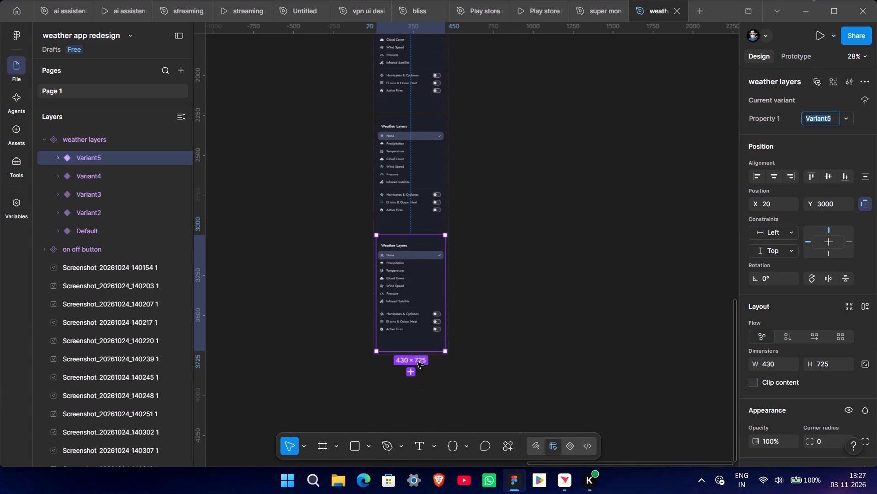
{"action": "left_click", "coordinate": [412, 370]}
Examine the stacked weather layers variants, from the default panel at the top down through the copies.
{"action": "scroll", "coordinate": [451, 351], "scroll_direction": "up", "scroll_amount": 12}
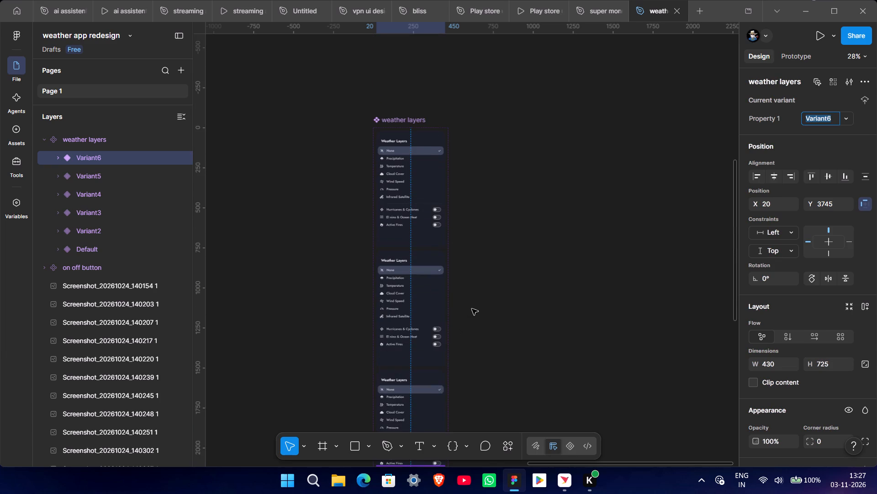
{"action": "scroll", "coordinate": [472, 309], "scroll_direction": "up", "scroll_amount": 2}
{"action": "scroll", "coordinate": [472, 309], "scroll_direction": "up", "scroll_amount": 7, "text": "ctrl"}
{"action": "scroll", "coordinate": [473, 307], "scroll_direction": "down", "scroll_amount": 1}
{"action": "scroll", "coordinate": [474, 306], "scroll_direction": "up", "scroll_amount": 5}
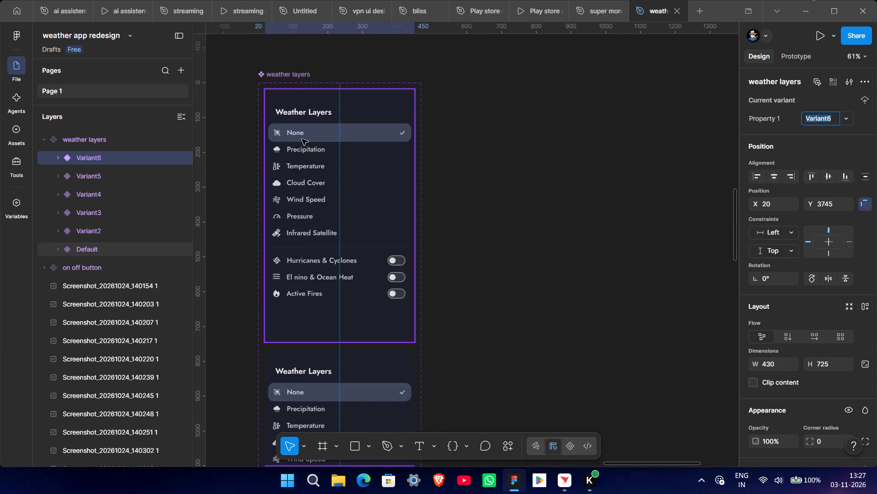
{"action": "scroll", "coordinate": [342, 242], "scroll_direction": "down", "scroll_amount": 20}
{"action": "scroll", "coordinate": [342, 242], "scroll_direction": "down", "scroll_amount": 6}
{"action": "scroll", "coordinate": [342, 245], "scroll_direction": "up", "scroll_amount": 1, "text": "ctrl"}
{"action": "scroll", "coordinate": [342, 245], "scroll_direction": "down", "scroll_amount": 1, "text": "ctrl"}
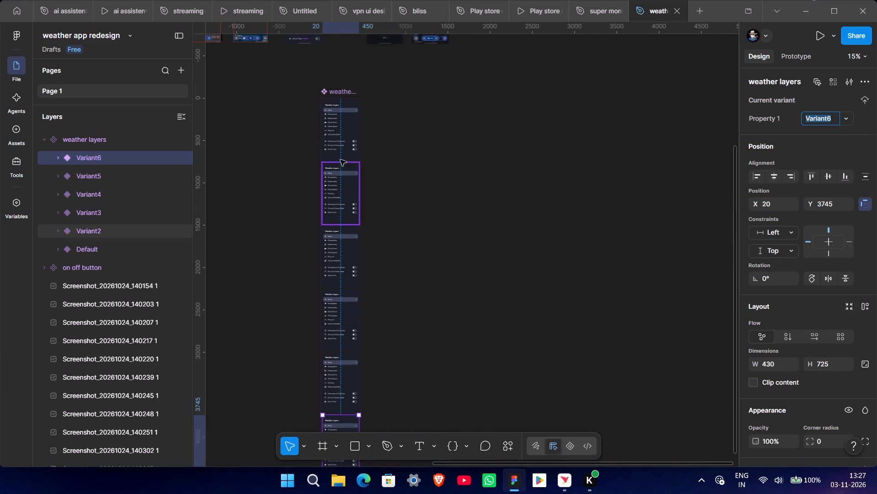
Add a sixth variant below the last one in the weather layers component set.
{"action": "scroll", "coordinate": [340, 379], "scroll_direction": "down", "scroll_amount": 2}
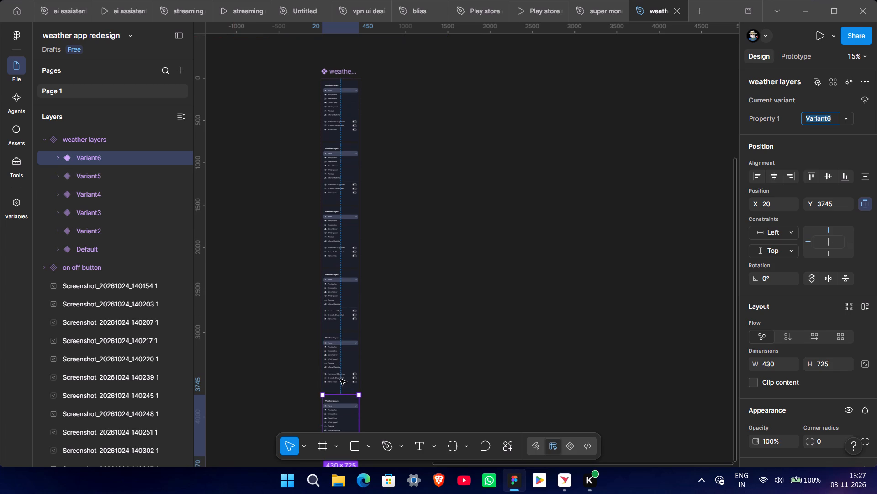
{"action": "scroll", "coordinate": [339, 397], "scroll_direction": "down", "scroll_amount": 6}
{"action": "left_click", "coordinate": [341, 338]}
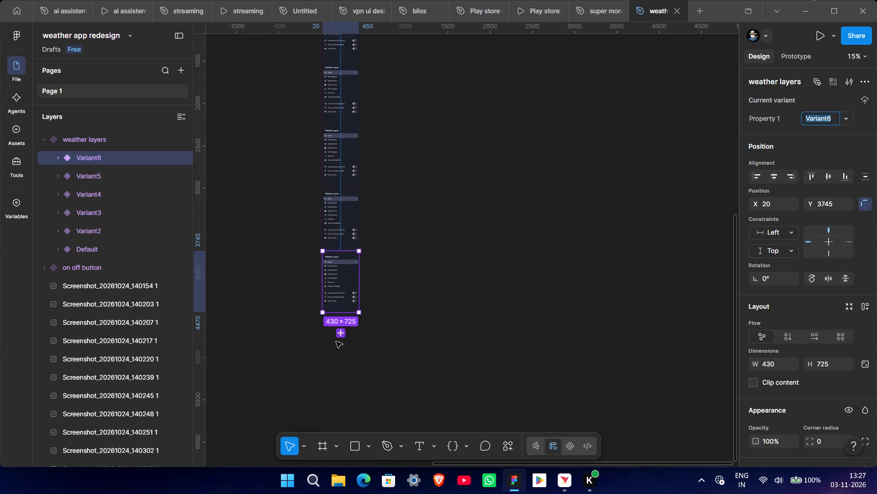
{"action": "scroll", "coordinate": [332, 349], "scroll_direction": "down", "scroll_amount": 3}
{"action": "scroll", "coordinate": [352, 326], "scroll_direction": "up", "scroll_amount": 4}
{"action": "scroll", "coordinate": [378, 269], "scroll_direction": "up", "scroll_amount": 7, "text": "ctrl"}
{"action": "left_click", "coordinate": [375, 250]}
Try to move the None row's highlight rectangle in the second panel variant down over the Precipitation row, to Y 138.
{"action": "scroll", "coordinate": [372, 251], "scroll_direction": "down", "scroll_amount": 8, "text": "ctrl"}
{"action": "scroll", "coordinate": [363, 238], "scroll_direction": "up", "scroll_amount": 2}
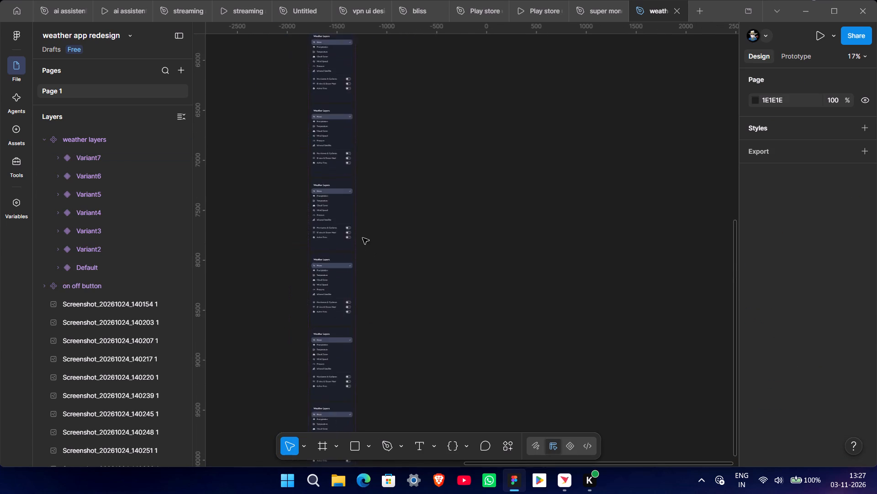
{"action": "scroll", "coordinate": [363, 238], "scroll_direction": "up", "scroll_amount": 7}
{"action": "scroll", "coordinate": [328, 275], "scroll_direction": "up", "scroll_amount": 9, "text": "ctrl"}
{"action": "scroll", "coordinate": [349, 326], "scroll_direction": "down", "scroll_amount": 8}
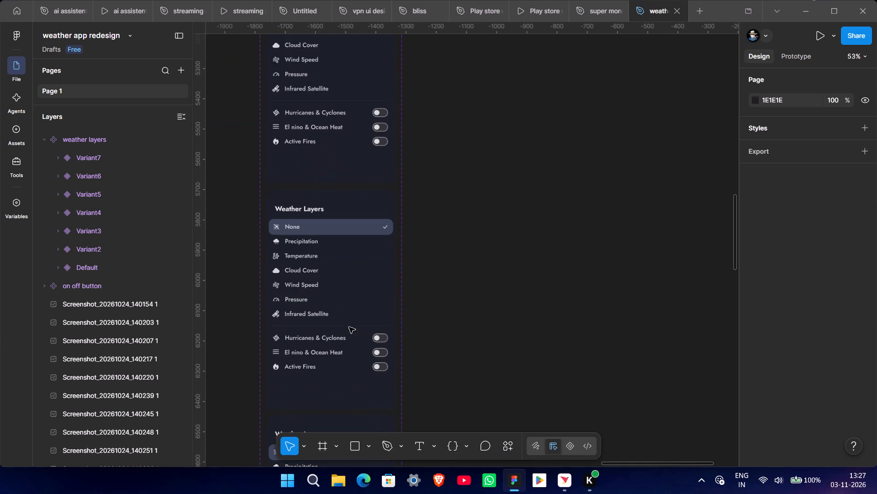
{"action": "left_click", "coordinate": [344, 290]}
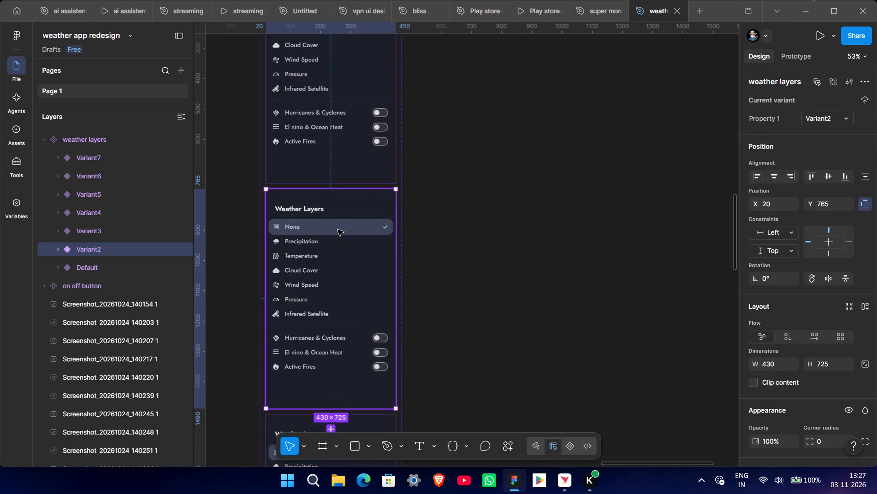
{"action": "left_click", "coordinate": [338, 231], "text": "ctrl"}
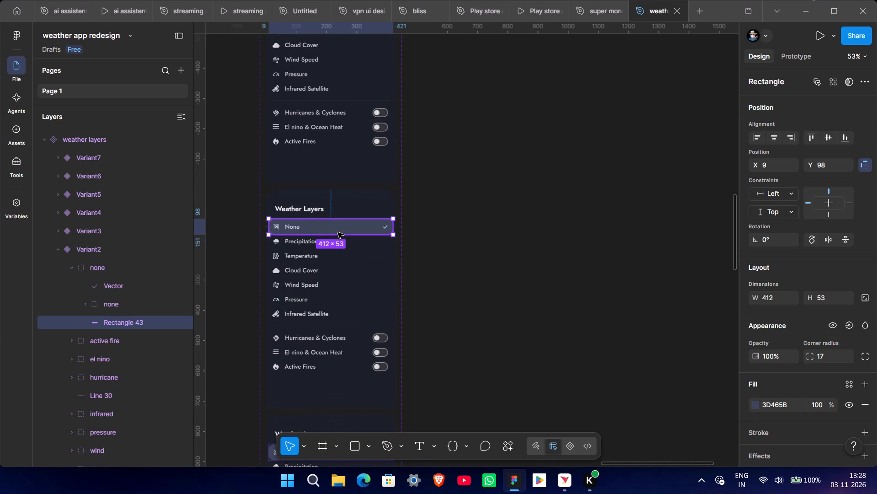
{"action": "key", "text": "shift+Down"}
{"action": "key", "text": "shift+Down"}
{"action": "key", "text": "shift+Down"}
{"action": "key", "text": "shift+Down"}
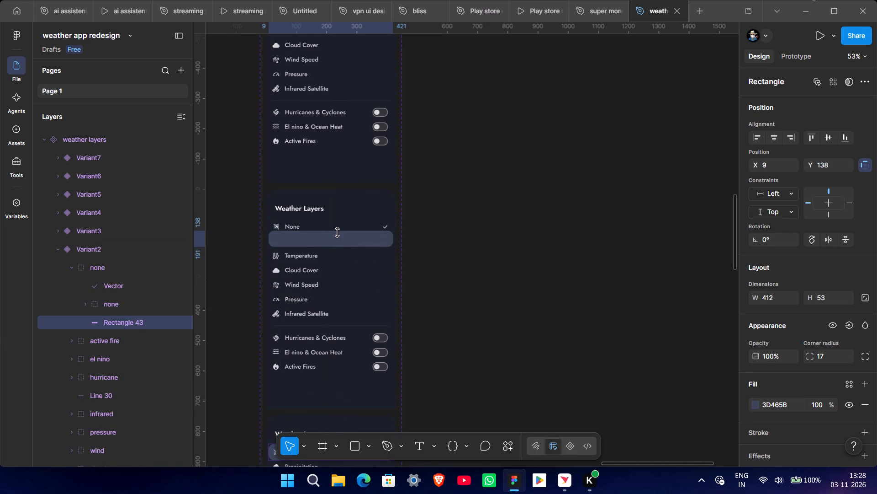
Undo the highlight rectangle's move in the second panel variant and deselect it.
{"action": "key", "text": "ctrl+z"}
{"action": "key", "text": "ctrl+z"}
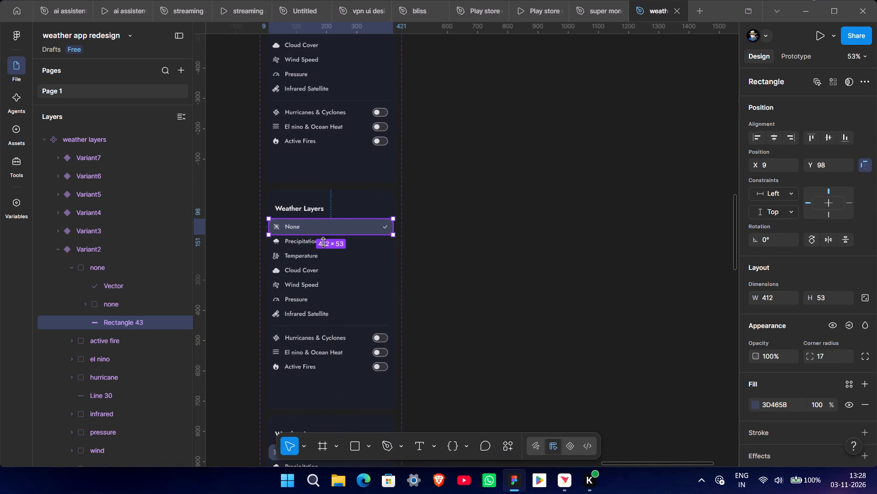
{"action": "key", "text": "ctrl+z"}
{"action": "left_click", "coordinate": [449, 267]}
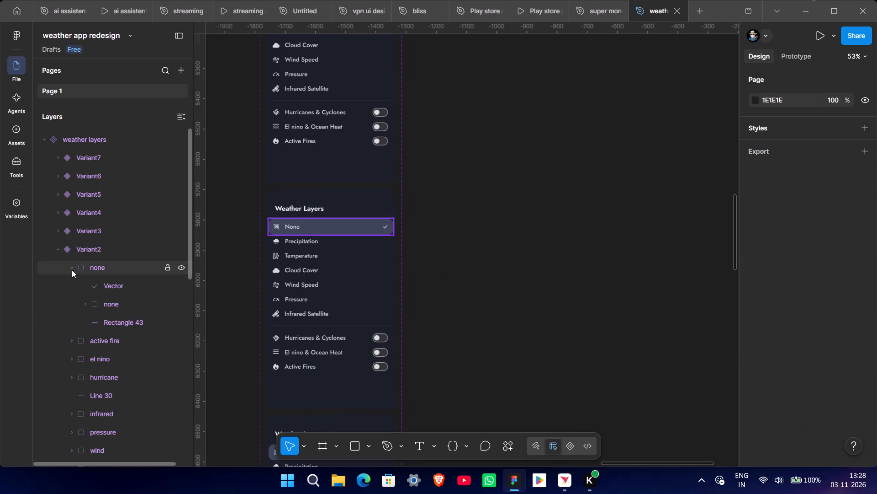
Examine how the second variant's layers are organised, including its row groups, title and background rectangle.
{"action": "left_click", "coordinate": [72, 270]}
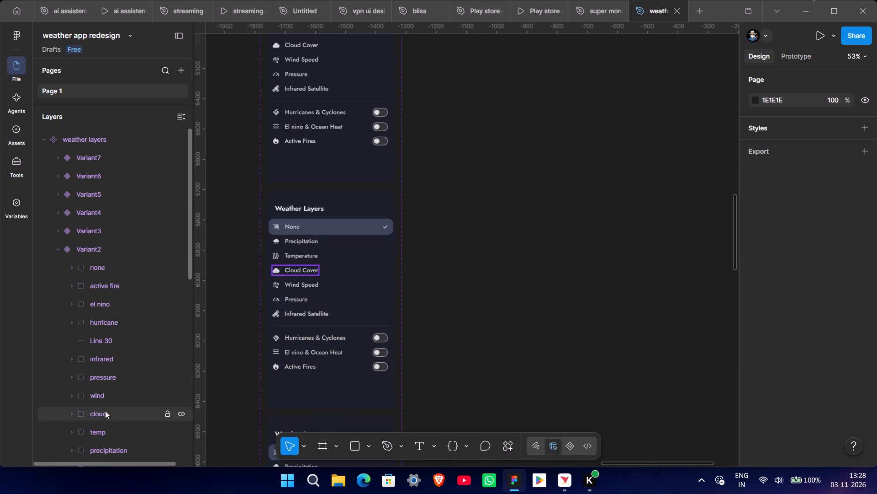
{"action": "left_click", "coordinate": [61, 253]}
{"action": "scroll", "coordinate": [150, 319], "scroll_direction": "down", "scroll_amount": 3, "text": "ctrl"}
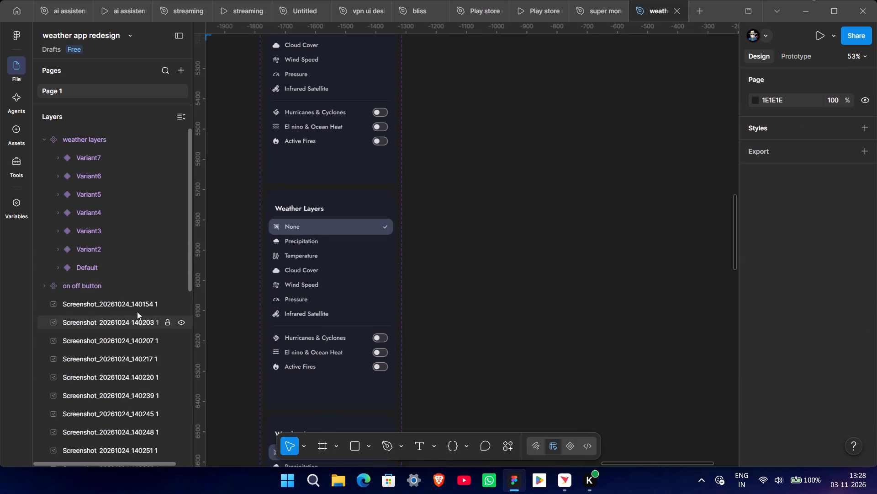
{"action": "left_click", "coordinate": [299, 218]}
{"action": "left_click", "coordinate": [61, 250]}
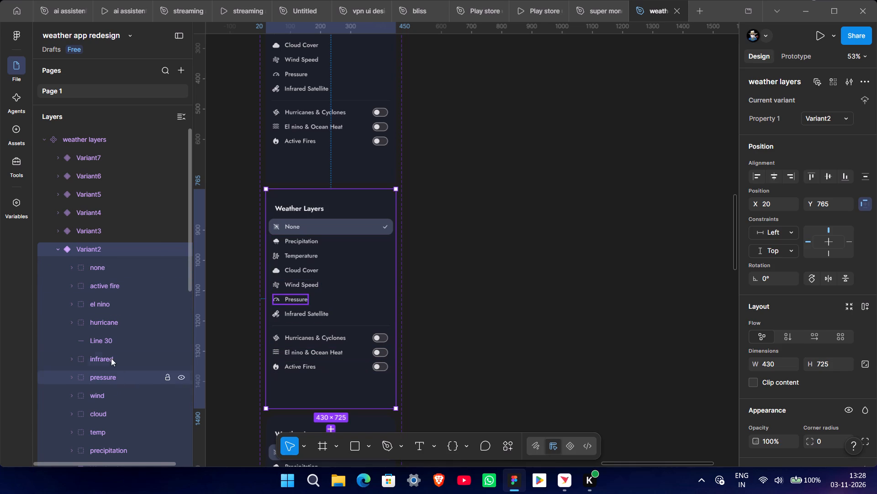
{"action": "scroll", "coordinate": [125, 381], "scroll_direction": "down", "scroll_amount": 2}
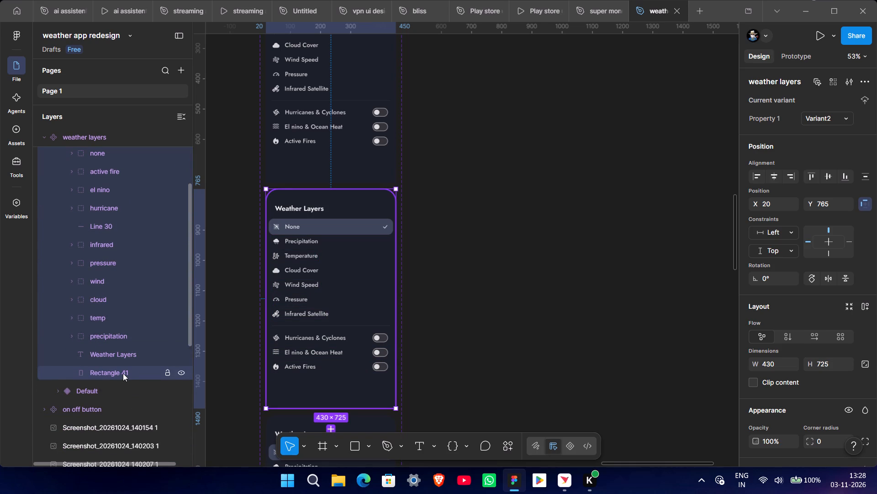
{"action": "left_click", "coordinate": [123, 373]}
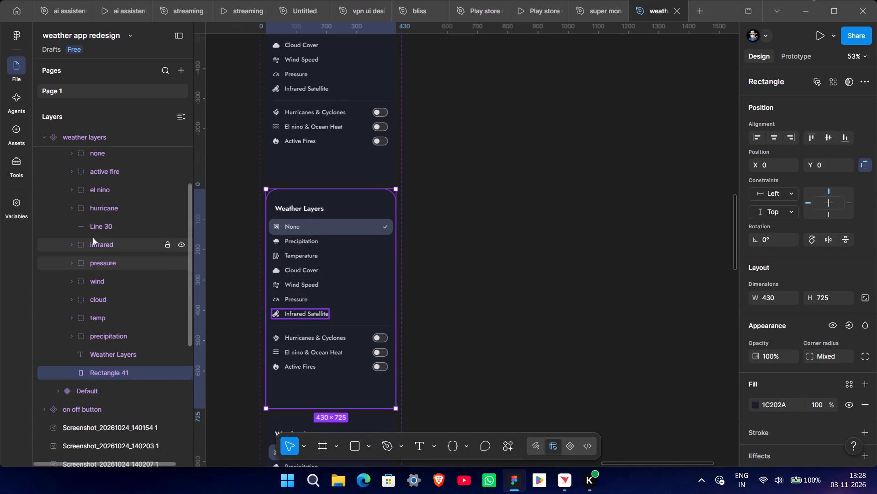
{"action": "scroll", "coordinate": [90, 228], "scroll_direction": "up", "scroll_amount": 1}
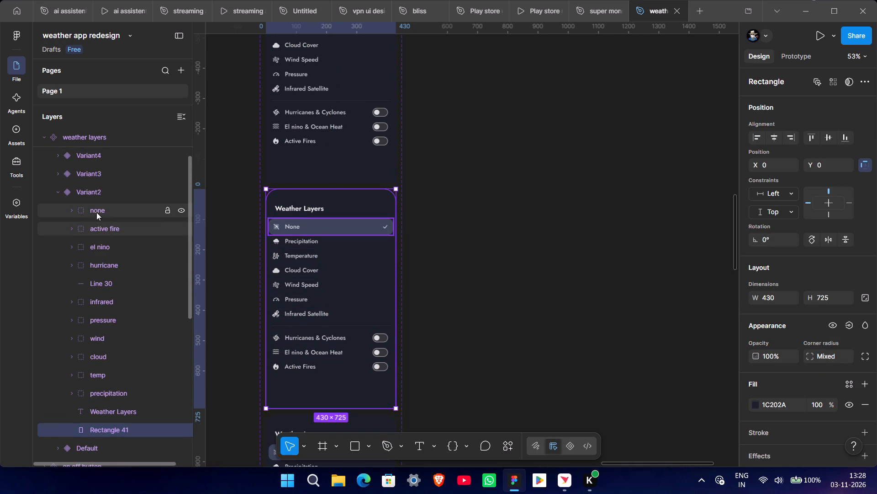
{"action": "left_click", "coordinate": [504, 229]}
Undo the variants, component, frame, panel move and None row grouping, back to a separate highlight rectangle and check mark.
{"action": "scroll", "coordinate": [465, 254], "scroll_direction": "up", "scroll_amount": 2, "text": "ctrl"}
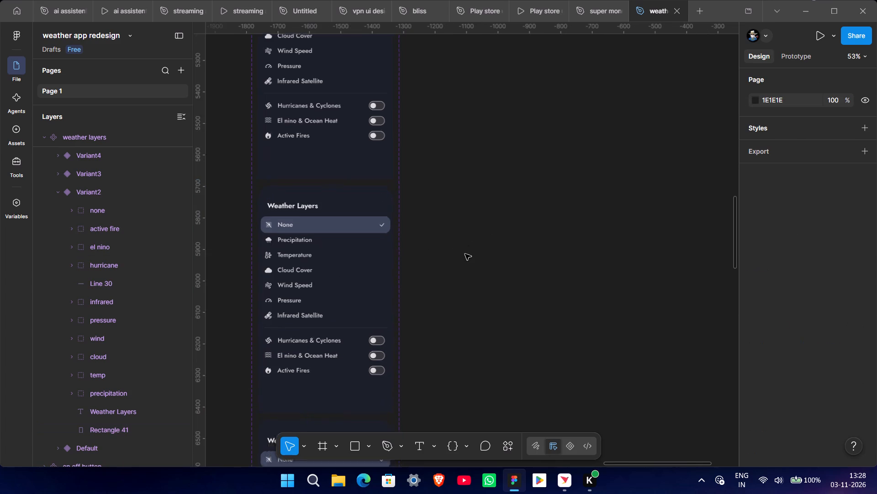
{"action": "scroll", "coordinate": [465, 254], "scroll_direction": "up", "scroll_amount": 2, "text": "ctrl"}
{"action": "scroll", "coordinate": [465, 254], "scroll_direction": "down", "scroll_amount": 8, "text": "ctrl"}
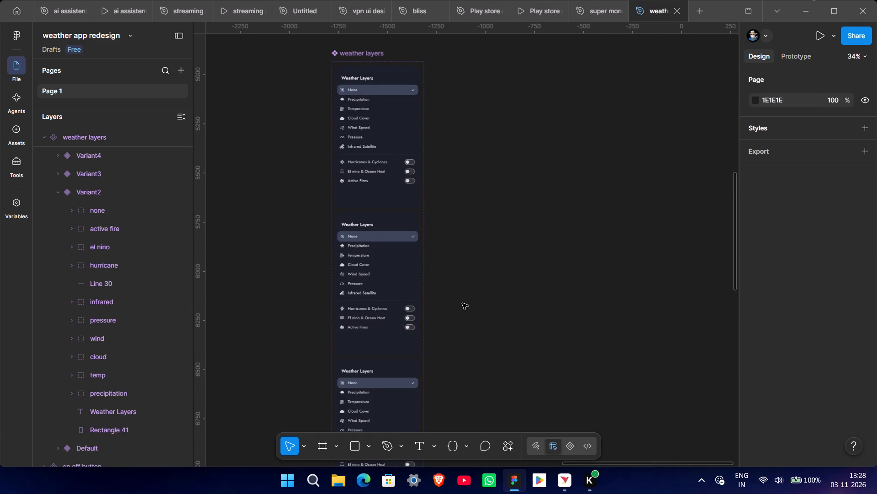
{"action": "scroll", "coordinate": [462, 303], "scroll_direction": "down", "scroll_amount": 4, "text": "ctrl"}
{"action": "key", "text": "ctrl+z"}
{"action": "key", "text": "ctrl+z"}
{"action": "key", "text": "ctrl+z"}
{"action": "key", "text": "ctrl+z"}
{"action": "key", "text": "ctrl+z"}
{"action": "key", "text": "ctrl+z"}
{"action": "key", "text": "ctrl+z"}
{"action": "key", "text": "ctrl+z"}
{"action": "key", "text": "ctrl+z"}
{"action": "key", "text": "ctrl+z"}
{"action": "key", "text": "ctrl+z"}
{"action": "key", "text": "ctrl+z"}
{"action": "key", "text": "ctrl+z"}
{"action": "key", "text": "ctrl+z"}
{"action": "key", "text": "ctrl+z"}
{"action": "key", "text": "ctrl+z"}
{"action": "key", "text": "ctrl+z"}
{"action": "key", "text": "ctrl+z"}
{"action": "key", "text": "ctrl+z"}
{"action": "key", "text": "ctrl+z"}
{"action": "key", "text": "ctrl+z"}
{"action": "key", "text": "ctrl+z"}
{"action": "key", "text": "ctrl+z"}
{"action": "key", "text": "ctrl+z"}
{"action": "key", "text": "ctrl+z"}
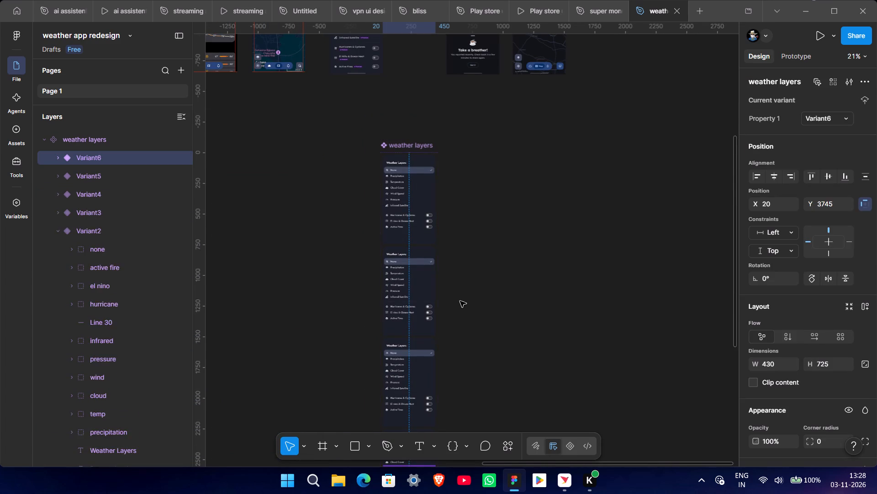
{"action": "scroll", "coordinate": [458, 294], "scroll_direction": "up", "scroll_amount": 11}
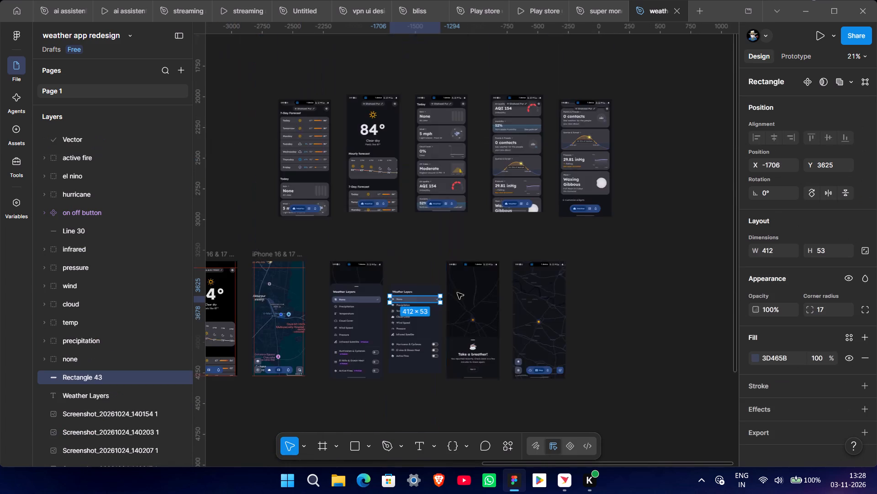
{"action": "scroll", "coordinate": [457, 293], "scroll_direction": "up", "scroll_amount": 9}
{"action": "left_click", "coordinate": [383, 293]}
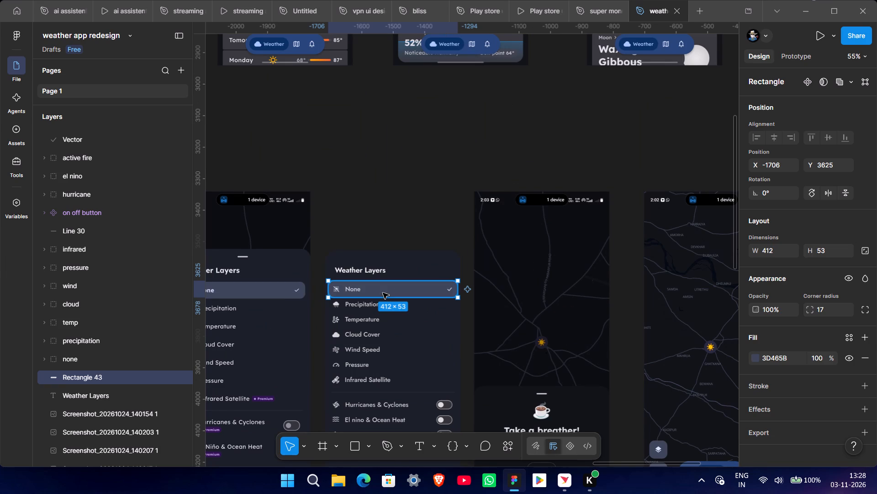
{"action": "left_click", "coordinate": [370, 167]}
{"action": "left_click", "coordinate": [84, 376]}
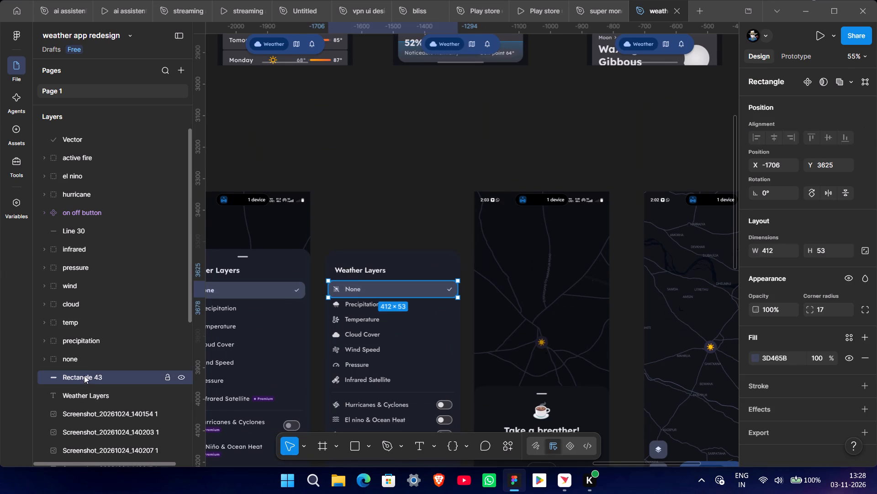
Select all elements of the redesigned Weather Layers panel and move them to the empty canvas below, at about X -1672, Y 4731.
{"action": "scroll", "coordinate": [293, 411], "scroll_direction": "down", "scroll_amount": 8, "text": "ctrl"}
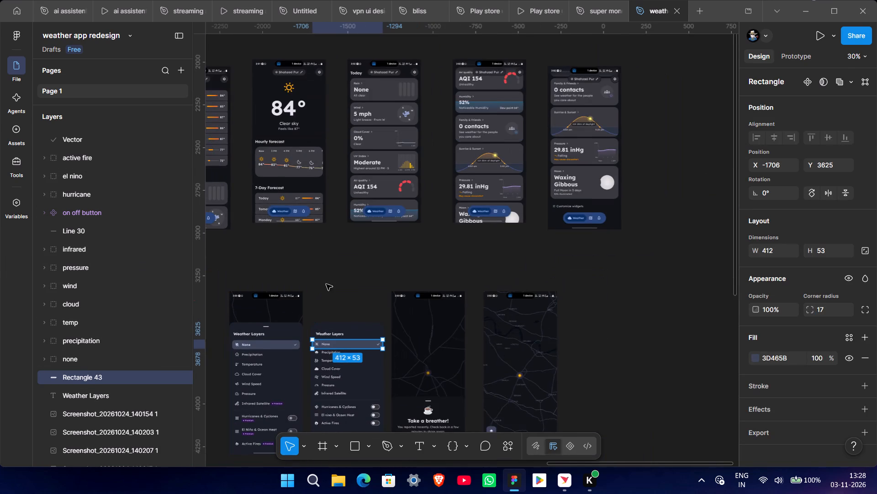
{"action": "scroll", "coordinate": [327, 280], "scroll_direction": "down", "scroll_amount": 3}
{"action": "scroll", "coordinate": [342, 417], "scroll_direction": "down", "scroll_amount": 1}
{"action": "middle_click_drag", "start_coordinate": [356, 369], "coordinate": [360, 360]}
{"action": "left_click", "coordinate": [366, 187]}
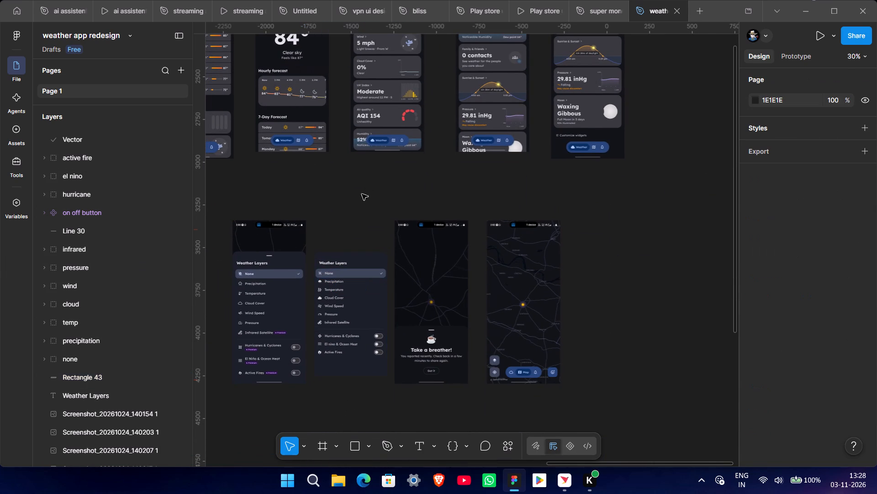
{"action": "left_click_drag", "start_coordinate": [316, 247], "coordinate": [383, 394]}
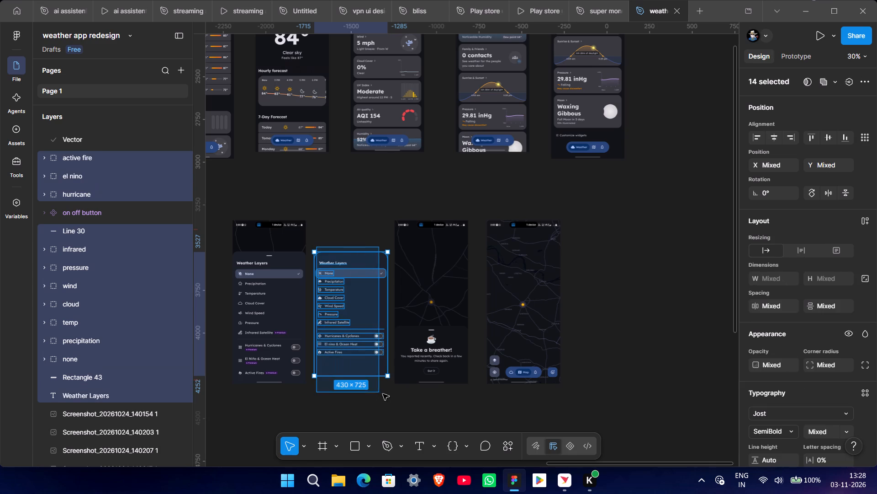
{"action": "left_click_drag", "start_coordinate": [383, 394], "coordinate": [392, 399]}
{"action": "scroll", "coordinate": [393, 400], "scroll_direction": "down", "scroll_amount": 4, "text": "ctrl"}
{"action": "scroll", "coordinate": [393, 404], "scroll_direction": "down", "scroll_amount": 4}
{"action": "left_click_drag", "start_coordinate": [356, 252], "coordinate": [360, 403]}
{"action": "scroll", "coordinate": [428, 387], "scroll_direction": "down", "scroll_amount": 3}
{"action": "scroll", "coordinate": [427, 385], "scroll_direction": "up", "scroll_amount": 3, "text": "ctrl"}
Wrap the selected Weather Layers panel elements in a frame and name it "weather layers".
{"action": "right_click", "coordinate": [365, 274]}
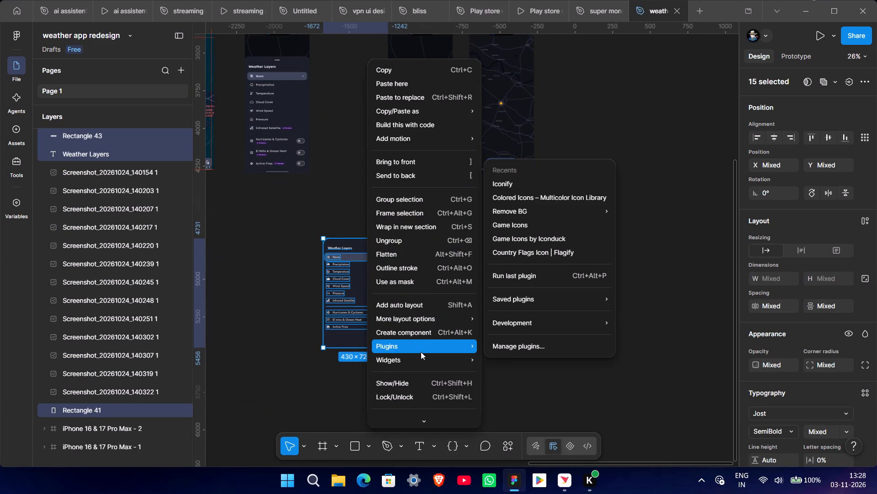
{"action": "left_click", "coordinate": [398, 209]}
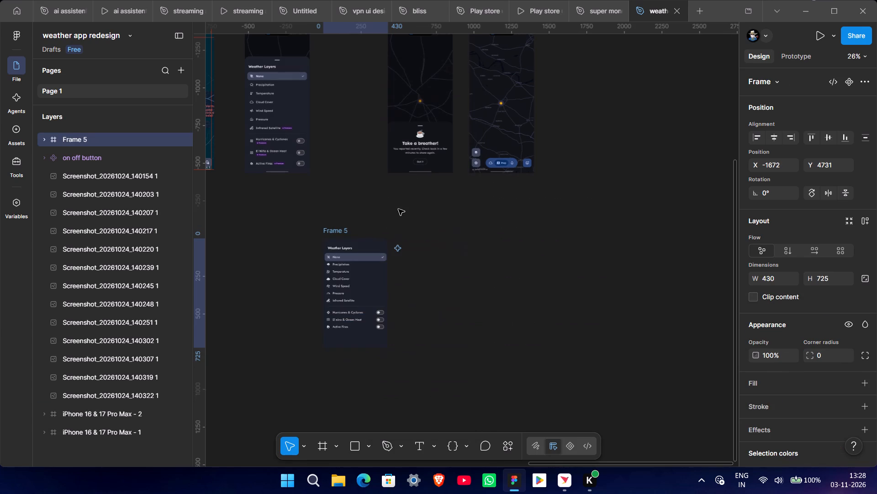
{"action": "double_click", "coordinate": [334, 230]}
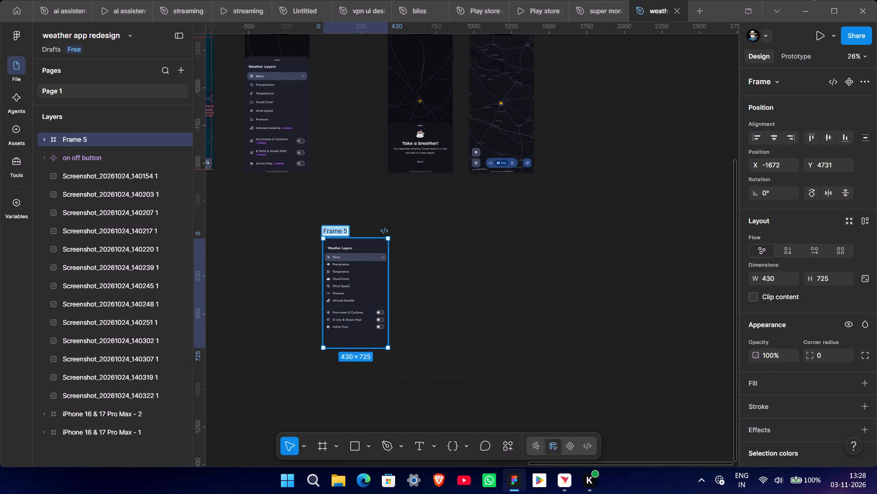
{"action": "type", "text": "weather layers"}
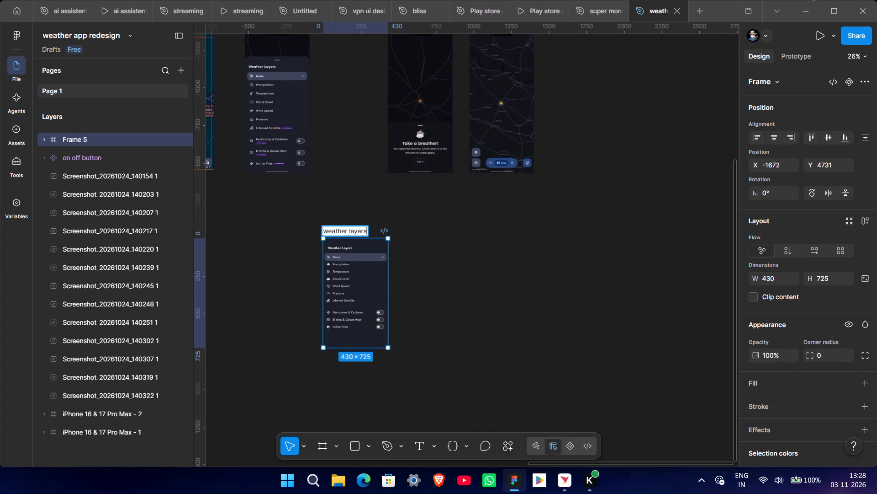
{"action": "left_click", "coordinate": [502, 242]}
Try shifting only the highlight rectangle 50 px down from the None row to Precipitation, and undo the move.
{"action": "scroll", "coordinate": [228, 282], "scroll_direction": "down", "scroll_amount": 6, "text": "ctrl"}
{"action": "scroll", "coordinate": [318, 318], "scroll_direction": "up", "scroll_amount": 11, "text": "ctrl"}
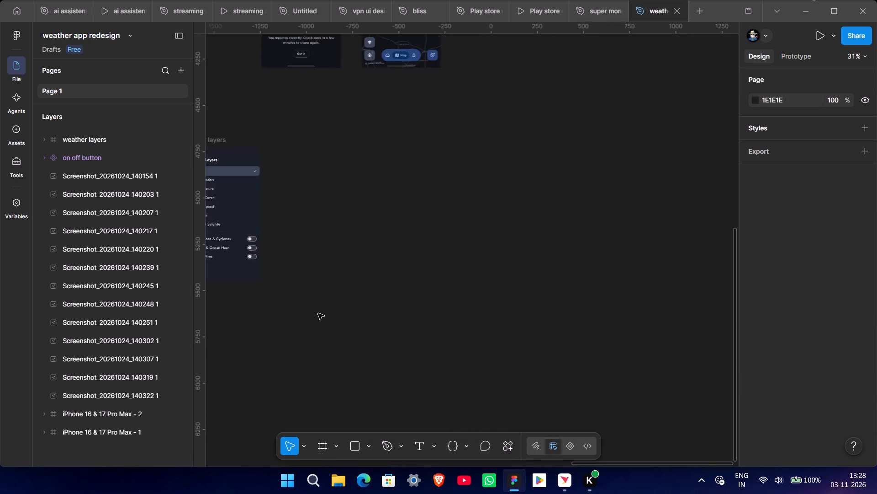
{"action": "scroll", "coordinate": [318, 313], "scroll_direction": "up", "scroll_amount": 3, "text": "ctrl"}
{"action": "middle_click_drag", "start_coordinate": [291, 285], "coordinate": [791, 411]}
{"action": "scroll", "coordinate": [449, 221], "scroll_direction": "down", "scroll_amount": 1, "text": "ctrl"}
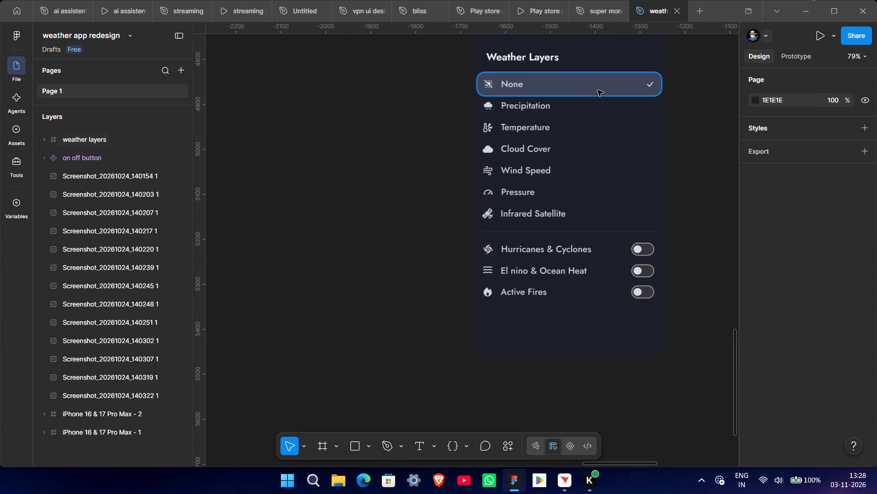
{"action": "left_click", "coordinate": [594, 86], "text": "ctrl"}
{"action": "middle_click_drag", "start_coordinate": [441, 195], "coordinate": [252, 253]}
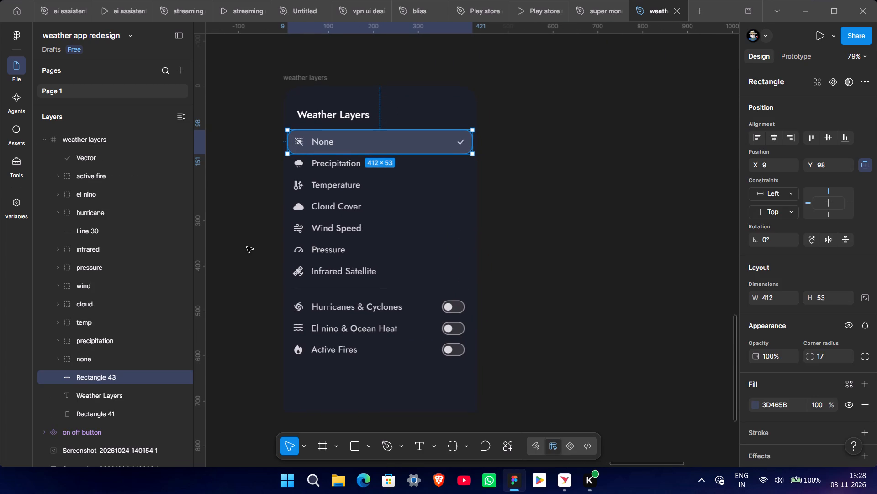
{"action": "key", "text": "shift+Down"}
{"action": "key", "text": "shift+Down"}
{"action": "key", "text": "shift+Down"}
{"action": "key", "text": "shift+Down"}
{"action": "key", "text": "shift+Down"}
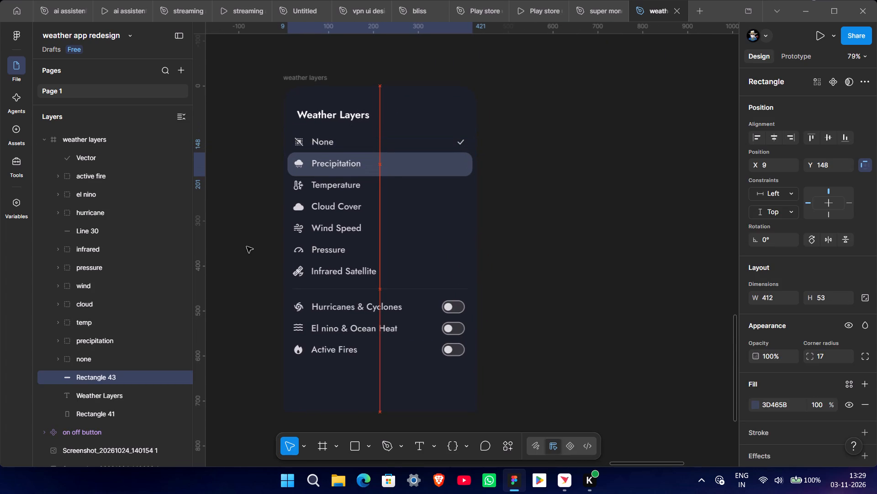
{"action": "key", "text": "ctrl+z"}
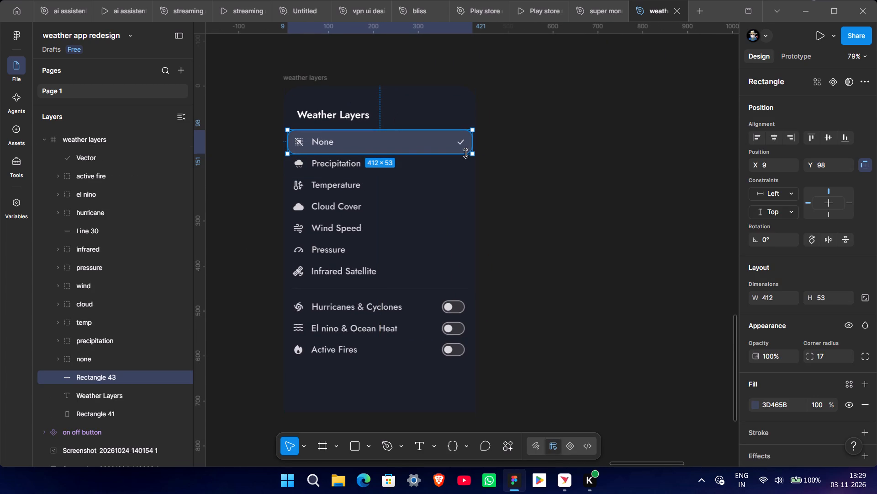
Convert the "weather layers" frame into a component.
{"action": "scroll", "coordinate": [529, 181], "scroll_direction": "down", "scroll_amount": 5, "text": "ctrl"}
{"action": "left_click", "coordinate": [542, 190]}
{"action": "right_click", "coordinate": [427, 119]}
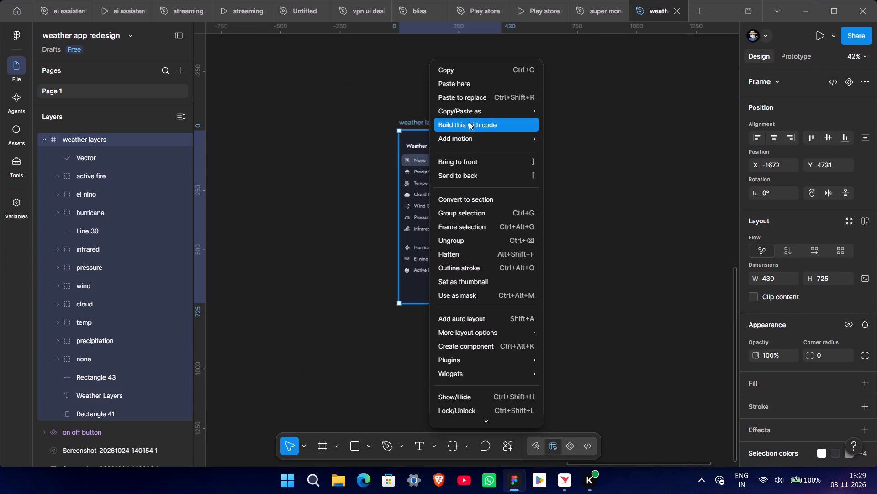
{"action": "left_click", "coordinate": [850, 86]}
{"action": "left_click", "coordinate": [850, 82]}
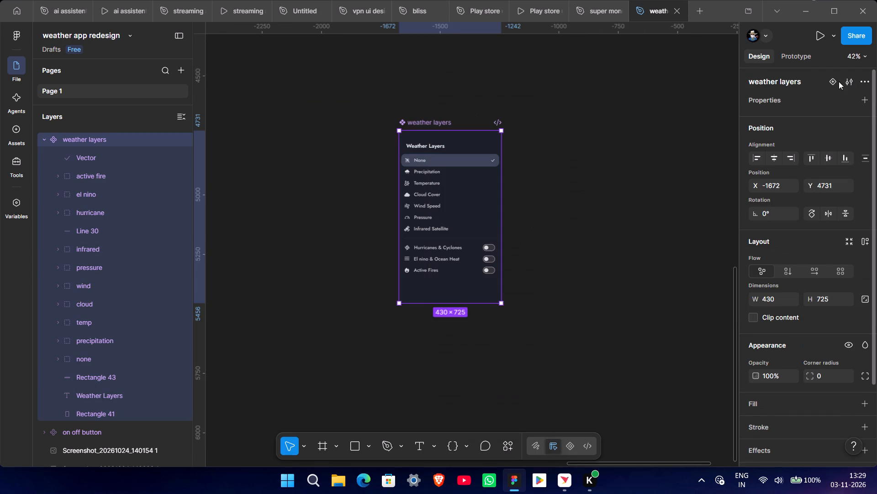
Add six variants to the weather layers component, up to Variant7, and deselect.
{"action": "left_click", "coordinate": [835, 81]}
{"action": "scroll", "coordinate": [483, 217], "scroll_direction": "down", "scroll_amount": 6}
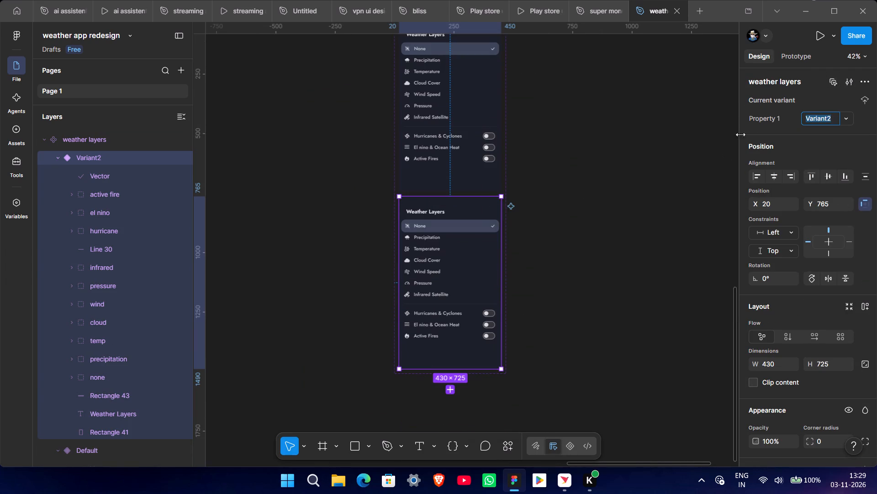
{"action": "left_click", "coordinate": [448, 390]}
{"action": "scroll", "coordinate": [518, 380], "scroll_direction": "down", "scroll_amount": 4}
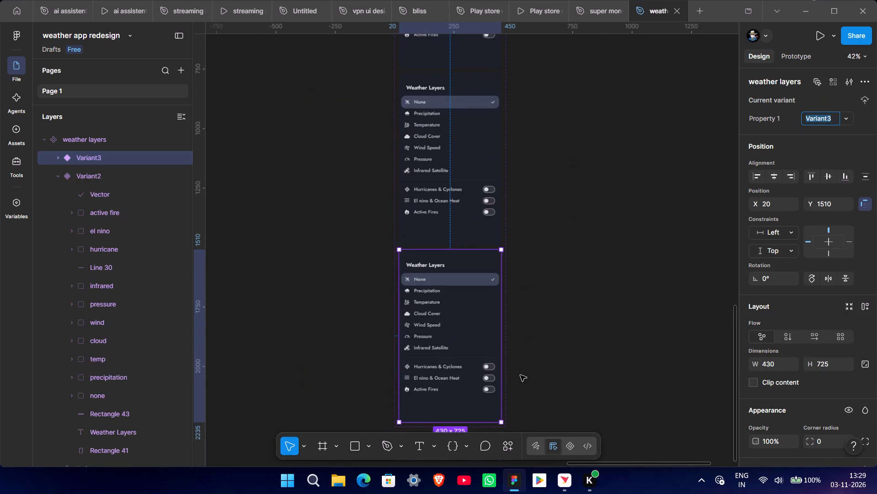
{"action": "scroll", "coordinate": [520, 375], "scroll_direction": "down", "scroll_amount": 5}
{"action": "left_click", "coordinate": [451, 322]}
{"action": "scroll", "coordinate": [451, 328], "scroll_direction": "down", "scroll_amount": 9}
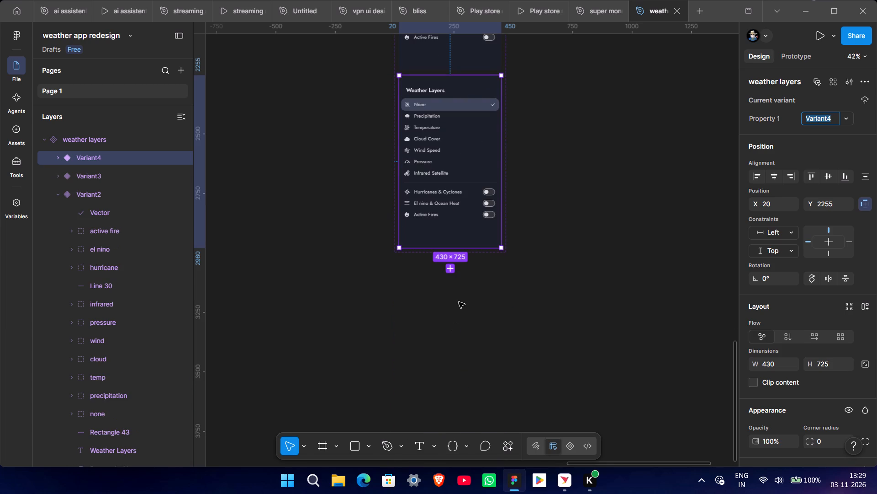
{"action": "left_click", "coordinate": [453, 270]}
{"action": "scroll", "coordinate": [470, 336], "scroll_direction": "down", "scroll_amount": 8}
{"action": "left_click", "coordinate": [449, 268]}
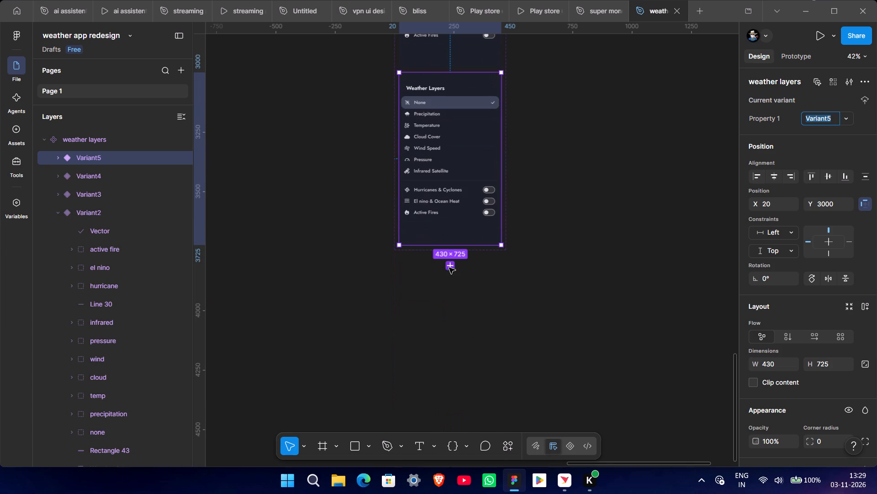
{"action": "scroll", "coordinate": [479, 327], "scroll_direction": "down", "scroll_amount": 7}
{"action": "left_click", "coordinate": [448, 339]}
{"action": "scroll", "coordinate": [477, 360], "scroll_direction": "down", "scroll_amount": 3}
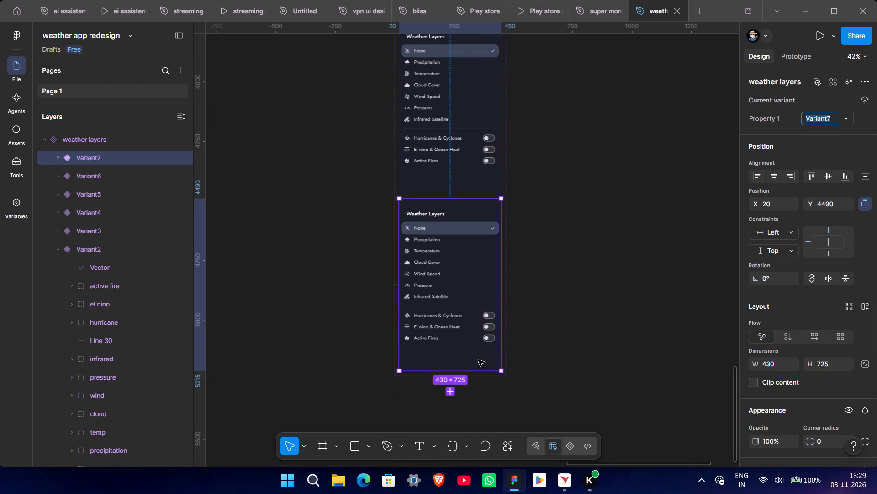
{"action": "scroll", "coordinate": [478, 360], "scroll_direction": "down", "scroll_amount": 4}
{"action": "scroll", "coordinate": [543, 301], "scroll_direction": "up", "scroll_amount": 9}
{"action": "left_click", "coordinate": [543, 294]}
In Variant2, move the highlight rectangle and check mark together down about 48 px, centred on the Precipitation row.
{"action": "scroll", "coordinate": [537, 298], "scroll_direction": "up", "scroll_amount": 4, "text": "ctrl"}
{"action": "scroll", "coordinate": [537, 298], "scroll_direction": "down", "scroll_amount": 6, "text": "ctrl"}
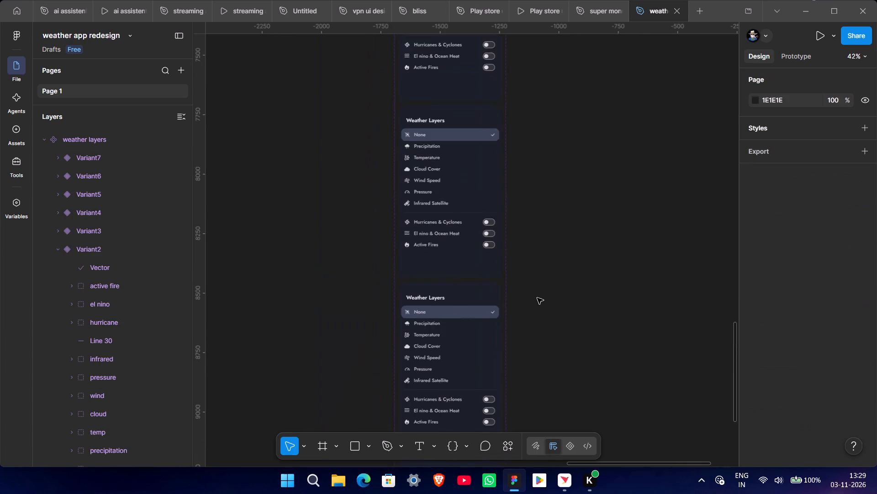
{"action": "scroll", "coordinate": [537, 298], "scroll_direction": "down", "scroll_amount": 3, "text": "ctrl"}
{"action": "scroll", "coordinate": [524, 310], "scroll_direction": "up", "scroll_amount": 18}
{"action": "middle_click_drag", "start_coordinate": [550, 313], "coordinate": [536, 332]}
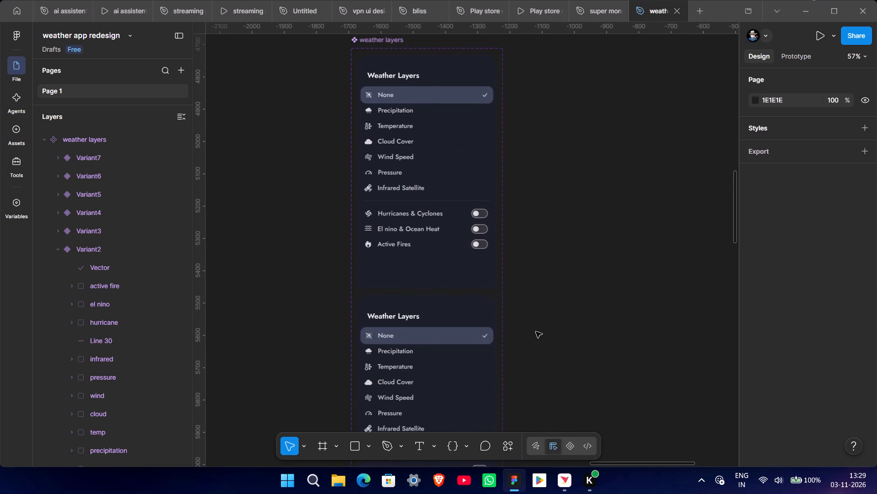
{"action": "scroll", "coordinate": [536, 332], "scroll_direction": "down", "scroll_amount": 2, "text": "ctrl"}
{"action": "scroll", "coordinate": [444, 263], "scroll_direction": "down", "scroll_amount": 4}
{"action": "scroll", "coordinate": [459, 243], "scroll_direction": "up", "scroll_amount": 3, "text": "ctrl"}
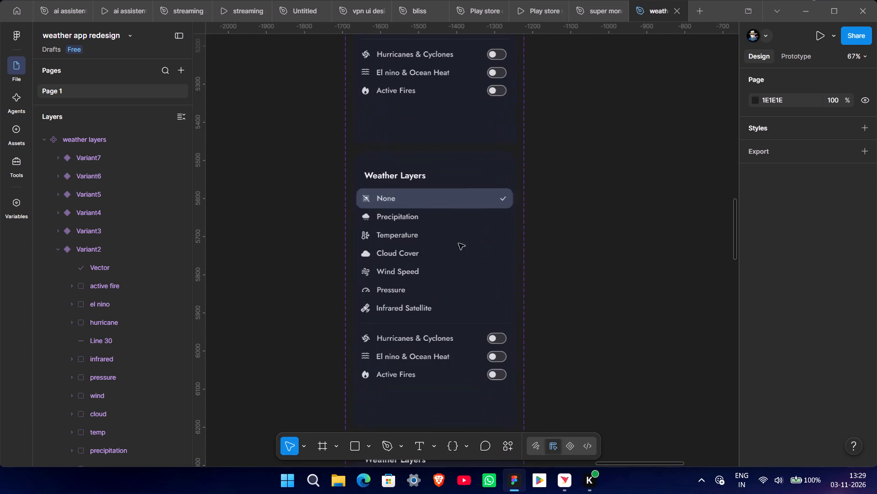
{"action": "left_click", "coordinate": [423, 203], "text": "ctrl"}
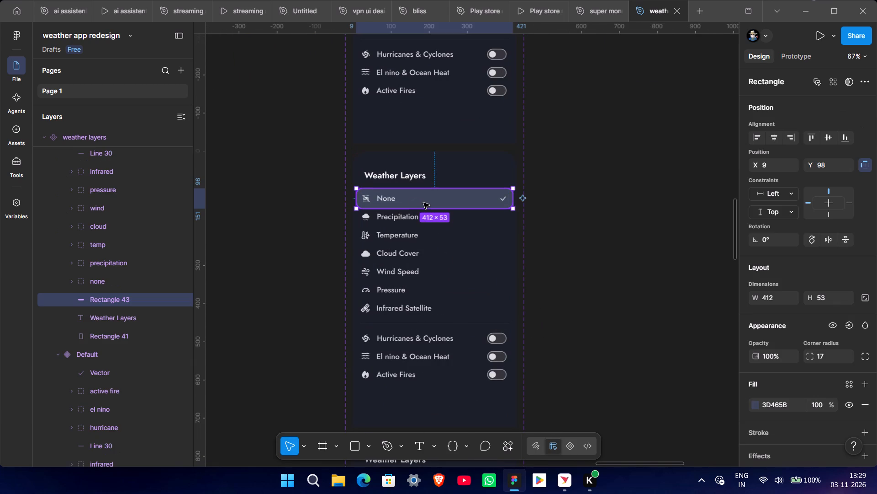
{"action": "scroll", "coordinate": [426, 214], "scroll_direction": "up", "scroll_amount": 6, "text": "ctrl"}
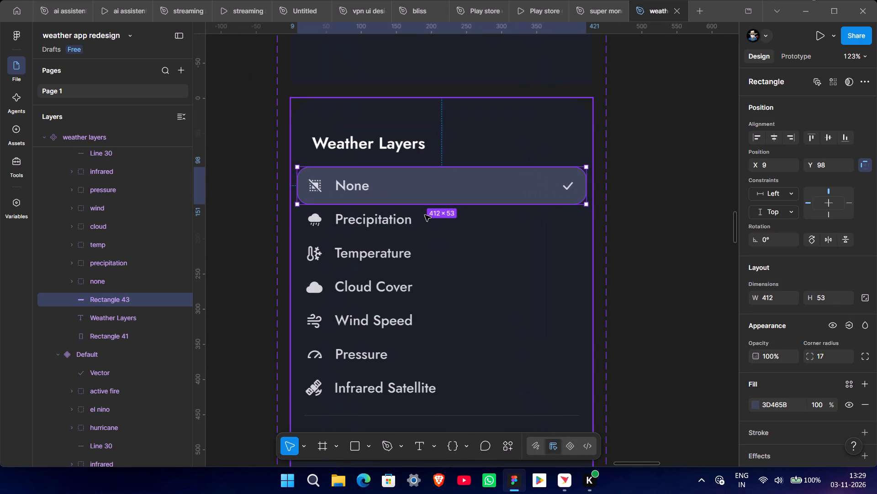
{"action": "left_click", "coordinate": [568, 188], "text": "shift"}
{"action": "key", "text": "shift+Down"}
{"action": "key", "text": "shift+Down"}
{"action": "key", "text": "shift+Down"}
{"action": "key", "text": "shift+Down"}
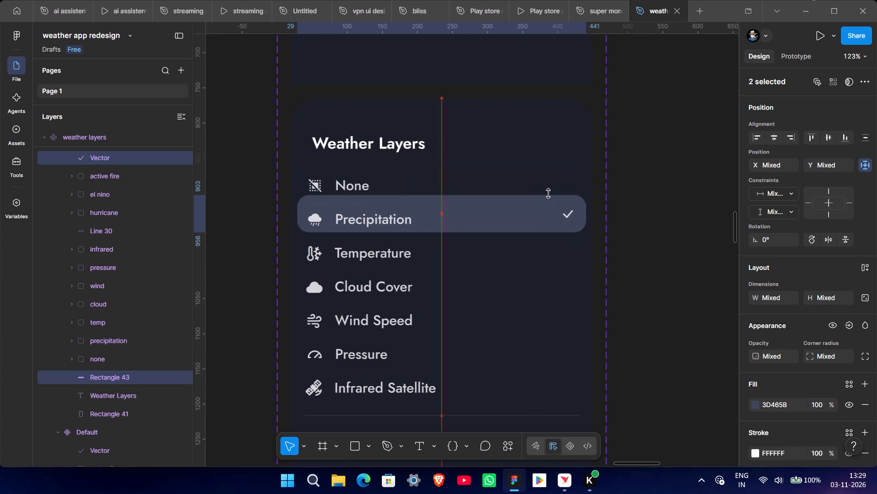
{"action": "key", "text": "shift+Down"}
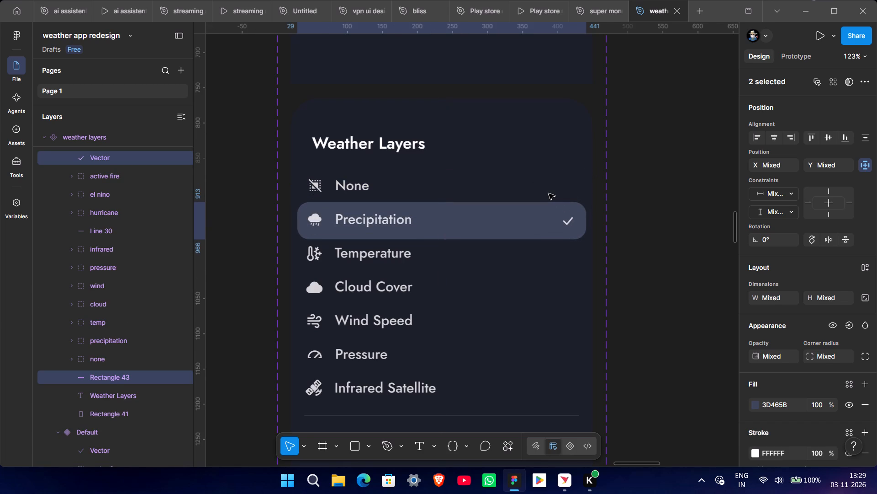
{"action": "scroll", "coordinate": [485, 285], "scroll_direction": "up", "scroll_amount": 4, "text": "ctrl"}
{"action": "middle_click_drag", "start_coordinate": [471, 285], "coordinate": [553, 342]}
{"action": "scroll", "coordinate": [553, 342], "scroll_direction": "up", "scroll_amount": 1}
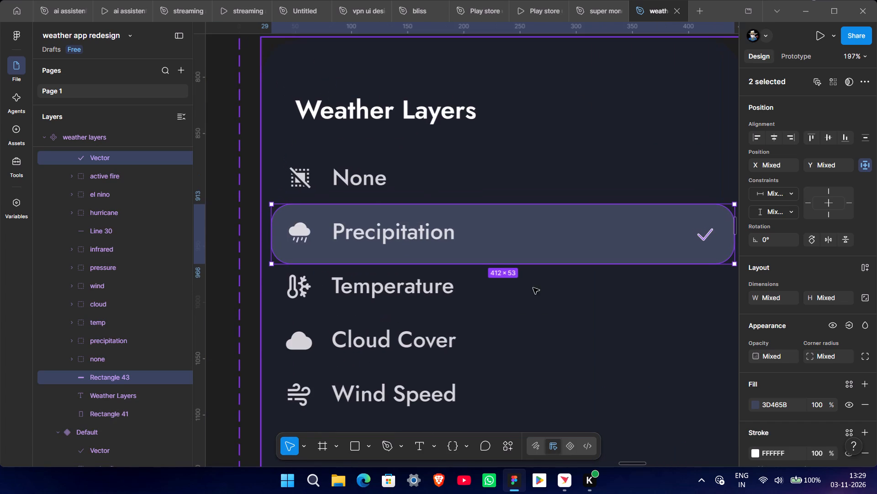
{"action": "left_click", "coordinate": [505, 242]}
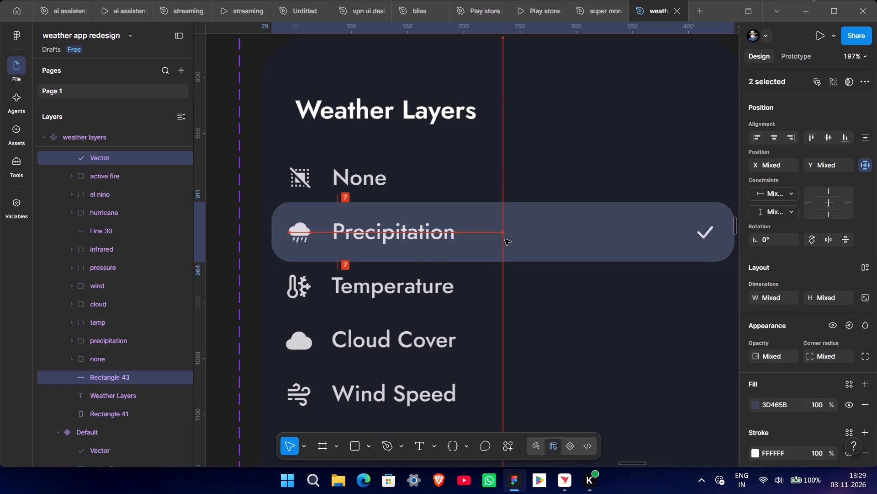
{"action": "scroll", "coordinate": [505, 239], "scroll_direction": "down", "scroll_amount": 13, "text": "ctrl"}
{"action": "scroll", "coordinate": [626, 289], "scroll_direction": "down", "scroll_amount": 7}
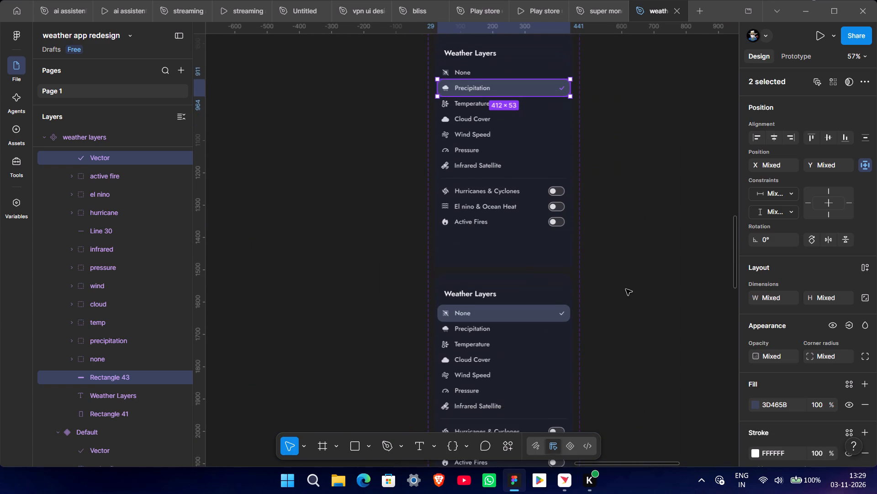
{"action": "scroll", "coordinate": [626, 289], "scroll_direction": "down", "scroll_amount": 2}
{"action": "left_click", "coordinate": [620, 305]}
In Variant3, move the highlight rectangle and check mark together down about 96 px, centred on the Temperature row.
{"action": "scroll", "coordinate": [562, 327], "scroll_direction": "down", "scroll_amount": 3, "text": "ctrl"}
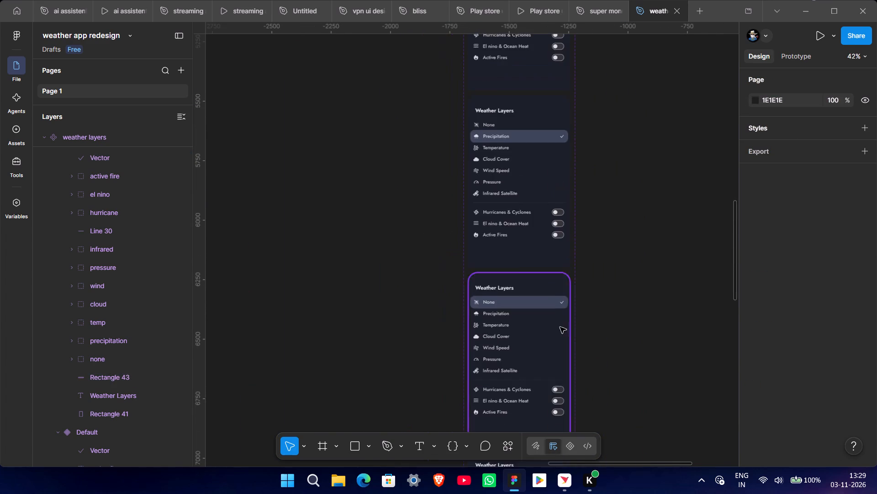
{"action": "scroll", "coordinate": [560, 327], "scroll_direction": "up", "scroll_amount": 8, "text": "ctrl"}
{"action": "middle_click_drag", "start_coordinate": [438, 362], "coordinate": [450, 317]}
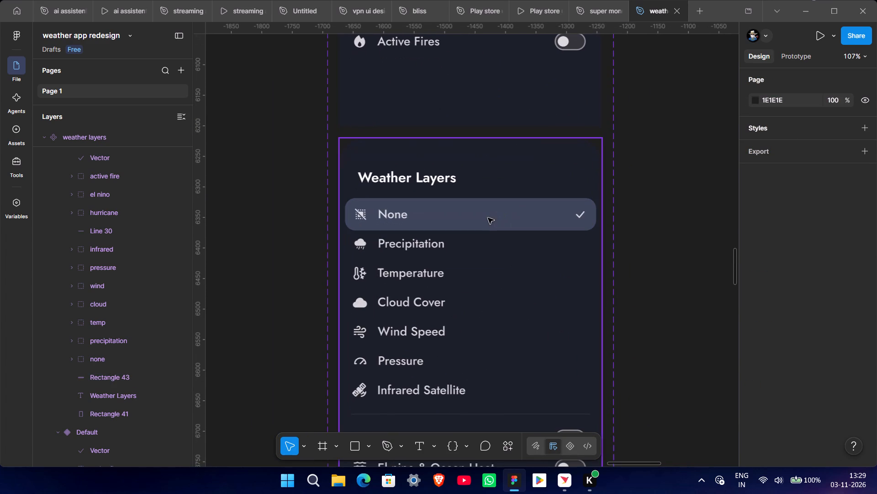
{"action": "left_click", "coordinate": [485, 220], "text": "ctrl"}
{"action": "left_click", "coordinate": [581, 215], "text": "shift"}
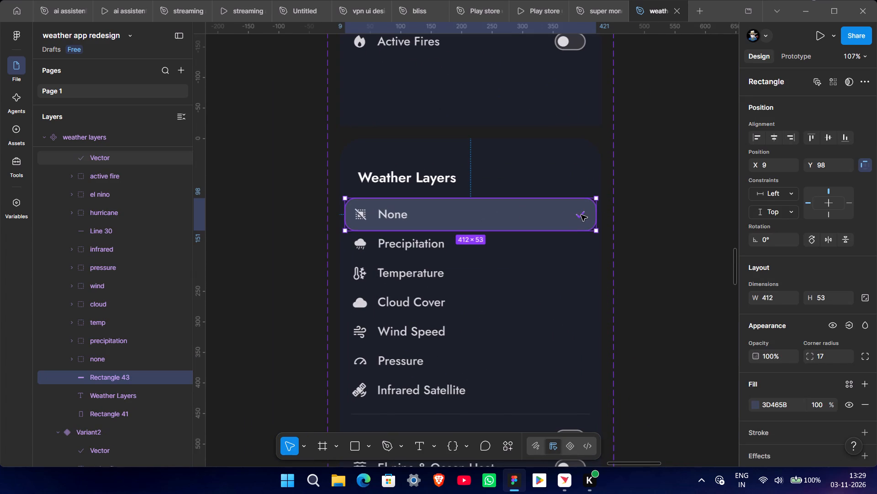
{"action": "key", "text": "shift+Down"}
{"action": "key", "text": "shift+Down"}
{"action": "key", "text": "shift+Down"}
{"action": "key", "text": "shift+Down"}
{"action": "key", "text": "shift+Down"}
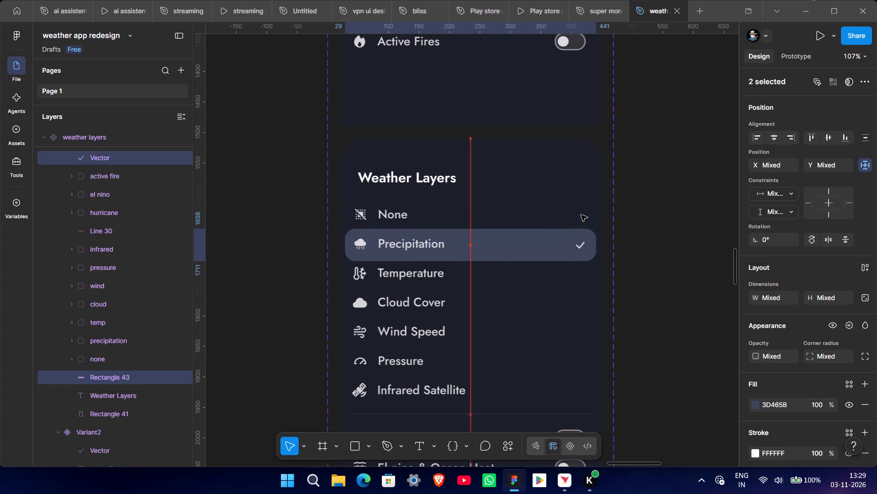
{"action": "key", "text": "shift+Down"}
{"action": "key", "text": "shift+Down"}
{"action": "key", "text": "shift+Down"}
{"action": "key", "text": "shift+Down"}
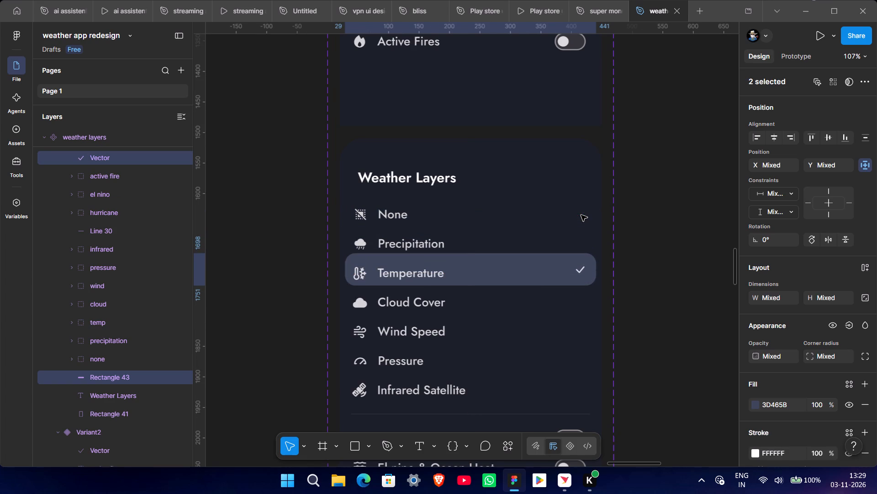
{"action": "key", "text": "shift+Down"}
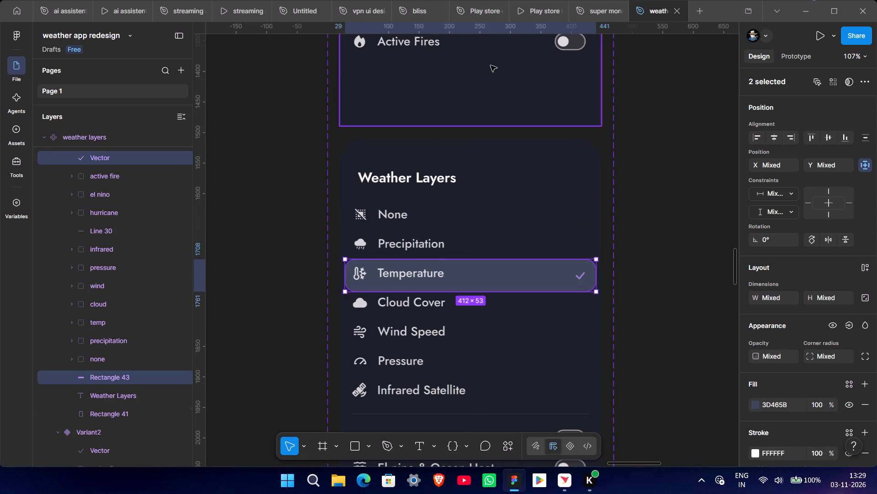
{"action": "scroll", "coordinate": [460, 234], "scroll_direction": "up", "scroll_amount": 5, "text": "ctrl"}
{"action": "middle_click_drag", "start_coordinate": [485, 305], "coordinate": [487, 294]}
{"action": "left_click_drag", "start_coordinate": [482, 287], "coordinate": [482, 284]}
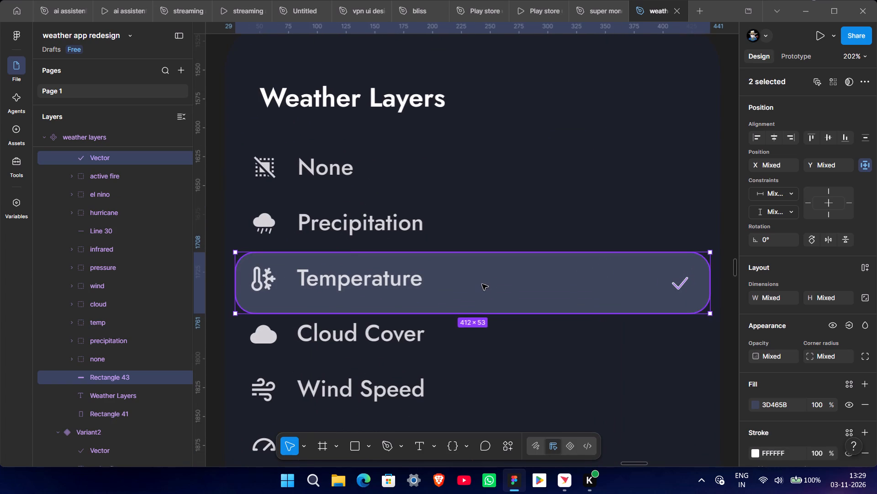
{"action": "left_click_drag", "start_coordinate": [482, 284], "coordinate": [482, 283]}
In Variant4, move the highlight rectangle and check mark together down nearly 150 px, centred on the Cloud Cover row.
{"action": "scroll", "coordinate": [482, 283], "scroll_direction": "down", "scroll_amount": 15, "text": "ctrl"}
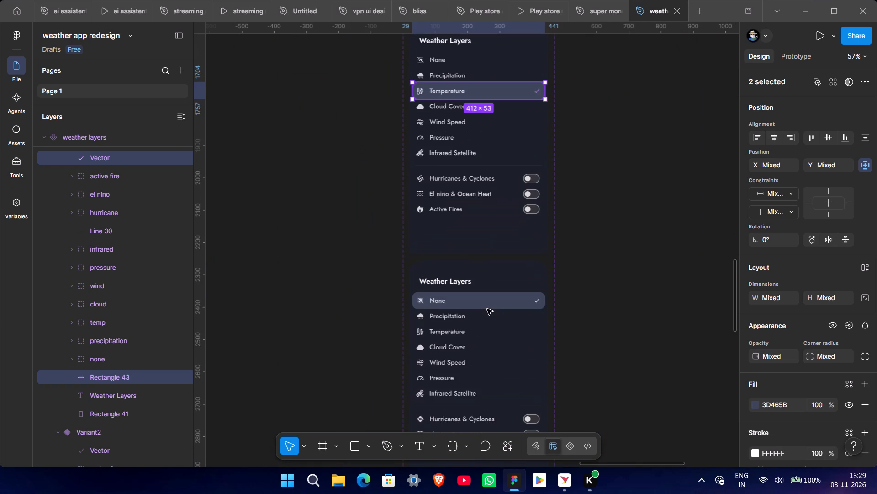
{"action": "scroll", "coordinate": [487, 309], "scroll_direction": "down", "scroll_amount": 2}
{"action": "scroll", "coordinate": [487, 312], "scroll_direction": "up", "scroll_amount": 7, "text": "ctrl"}
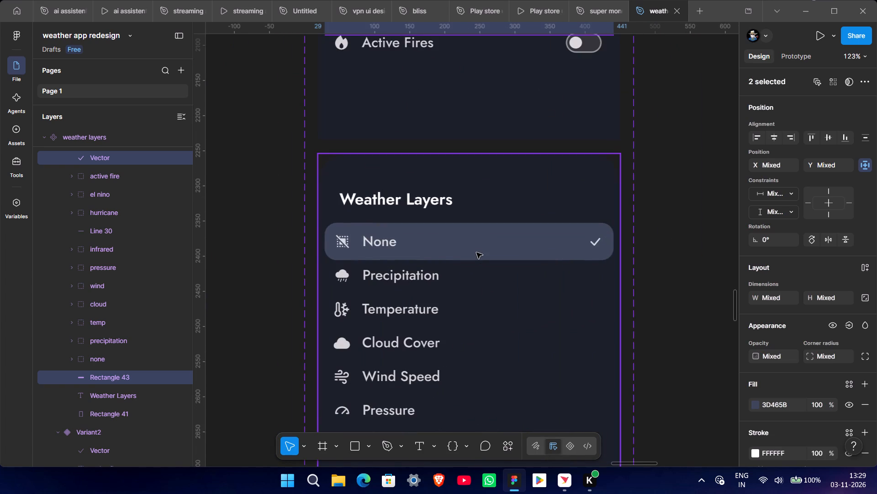
{"action": "left_click", "coordinate": [476, 250]}
{"action": "left_click", "coordinate": [476, 250], "text": "ctrl"}
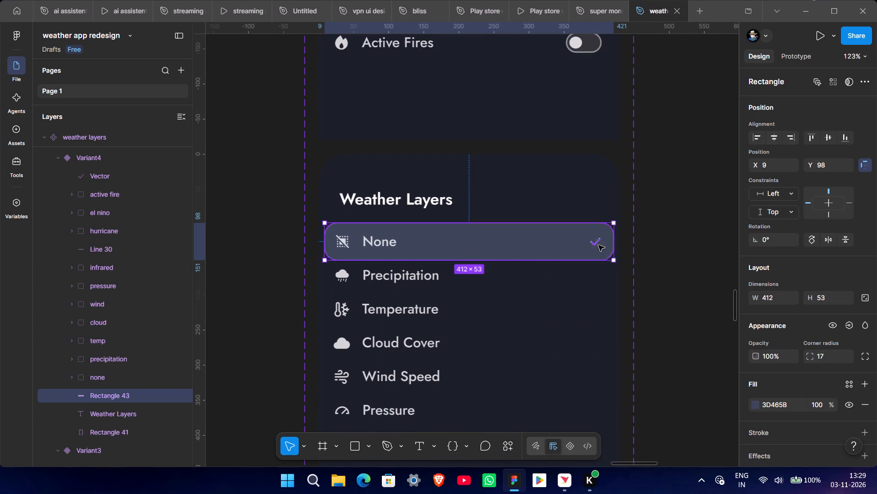
{"action": "left_click", "coordinate": [596, 243], "text": "shift"}
{"action": "scroll", "coordinate": [587, 279], "scroll_direction": "down", "scroll_amount": 3, "text": "shift"}
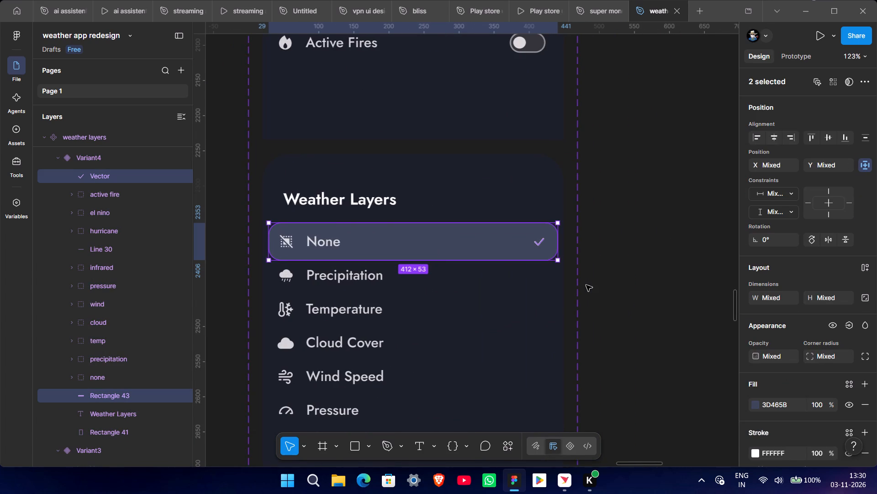
{"action": "scroll", "coordinate": [506, 314], "scroll_direction": "down", "scroll_amount": 3, "text": "ctrl"}
{"action": "middle_click_drag", "start_coordinate": [476, 321], "coordinate": [525, 244]}
{"action": "key", "text": "shift+Down"}
{"action": "key", "text": "shift+Down"}
{"action": "key", "text": "shift+Down"}
{"action": "key", "text": "shift+Down"}
{"action": "key", "text": "shift+Down"}
{"action": "key", "text": "shift+Down"}
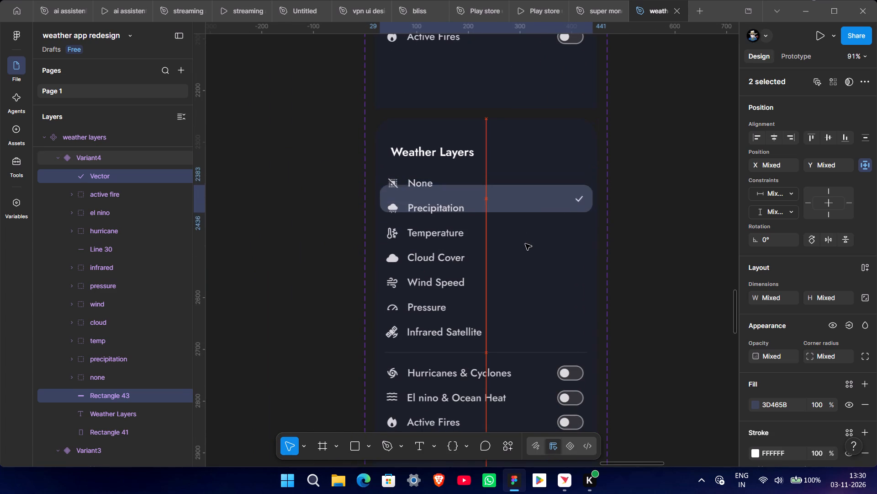
{"action": "key", "text": "shift+Down"}
{"action": "key", "text": "shift+Down"}
{"action": "key", "text": "shift+Down"}
{"action": "key", "text": "shift+Down"}
{"action": "key", "text": "shift+Down"}
{"action": "key", "text": "shift+Down"}
{"action": "key", "text": "shift+Down"}
{"action": "key", "text": "shift+Down"}
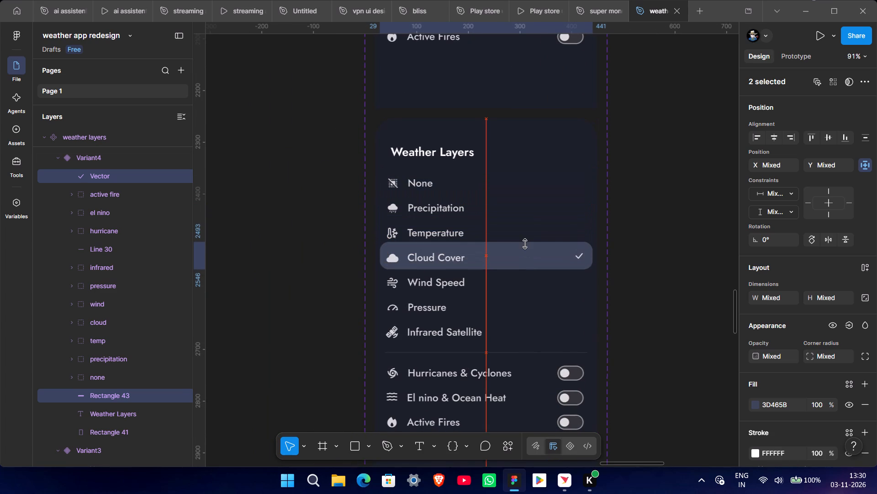
{"action": "key", "text": "shift+Down"}
{"action": "scroll", "coordinate": [511, 254], "scroll_direction": "up", "scroll_amount": 2, "text": "ctrl"}
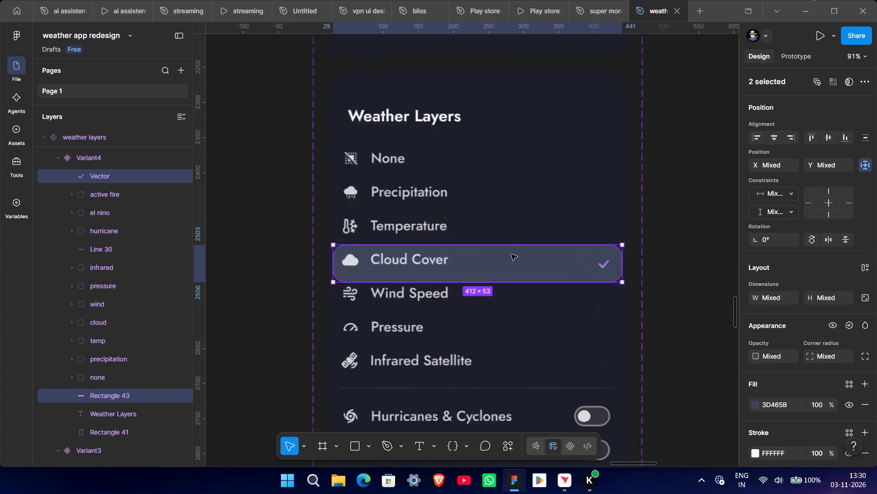
{"action": "scroll", "coordinate": [511, 254], "scroll_direction": "up", "scroll_amount": 5, "text": "ctrl"}
{"action": "middle_click_drag", "start_coordinate": [475, 273], "coordinate": [516, 272]}
{"action": "left_click_drag", "start_coordinate": [514, 272], "coordinate": [514, 267]}
In Variant5, move the highlight rectangle and check mark together down about 192 px, centred on the Wind Speed row.
{"action": "scroll", "coordinate": [512, 266], "scroll_direction": "down", "scroll_amount": 10, "text": "ctrl"}
{"action": "scroll", "coordinate": [520, 314], "scroll_direction": "down", "scroll_amount": 9}
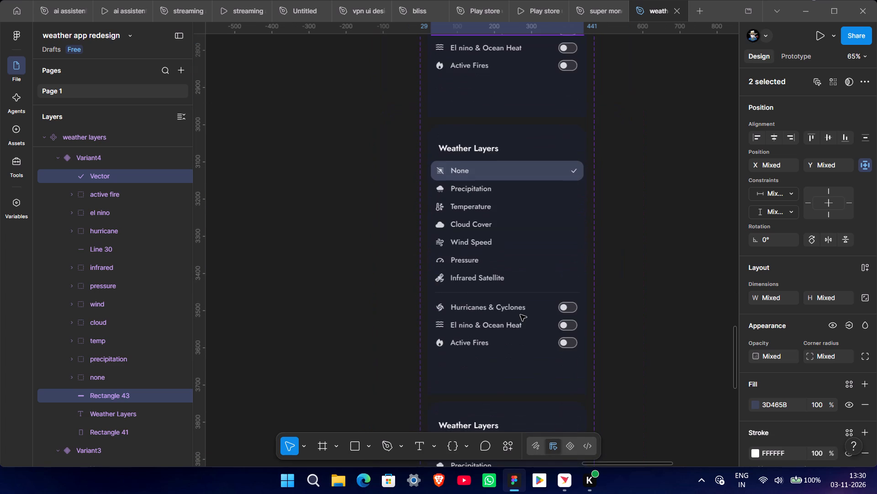
{"action": "left_click", "coordinate": [508, 176], "text": "shift"}
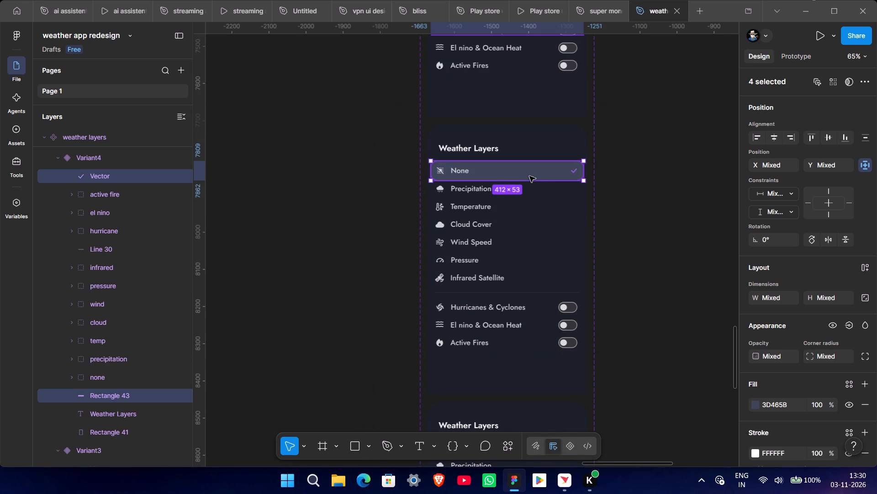
{"action": "left_click", "coordinate": [528, 176]}
{"action": "left_click", "coordinate": [528, 176], "text": "ctrl"}
{"action": "left_click", "coordinate": [576, 172], "text": "shift"}
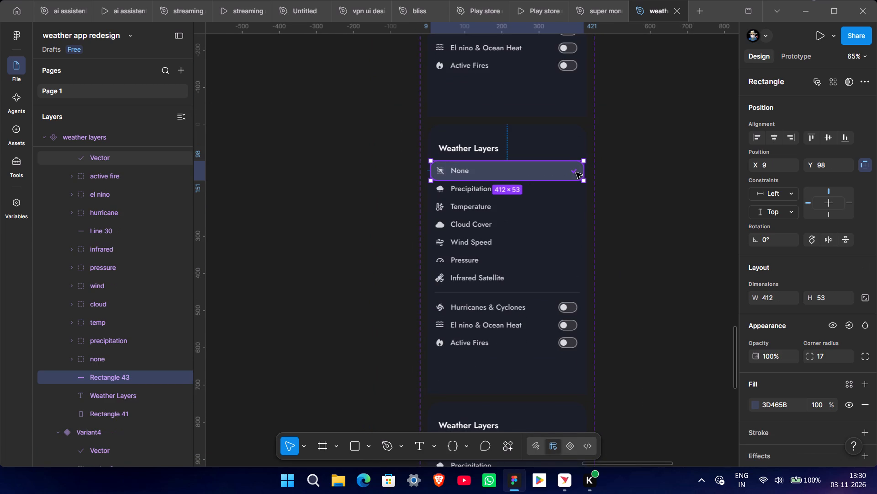
{"action": "key", "text": "shift+Down"}
{"action": "key", "text": "shift+Down"}
{"action": "key", "text": "shift+Down"}
{"action": "key", "text": "shift+Down"}
{"action": "key", "text": "shift+Down"}
{"action": "key", "text": "shift+Down"}
{"action": "key", "text": "shift+Down"}
{"action": "key", "text": "shift+Down"}
{"action": "key", "text": "shift+Down"}
{"action": "key", "text": "shift+Down"}
{"action": "key", "text": "shift+Down"}
{"action": "key", "text": "shift+Down"}
{"action": "key", "text": "shift+Down"}
{"action": "key", "text": "shift+Down"}
{"action": "key", "text": "shift+Down"}
{"action": "key", "text": "shift+Down"}
{"action": "key", "text": "shift+Down"}
{"action": "key", "text": "shift+Down"}
{"action": "key", "text": "shift+Down"}
{"action": "key", "text": "shift+Down"}
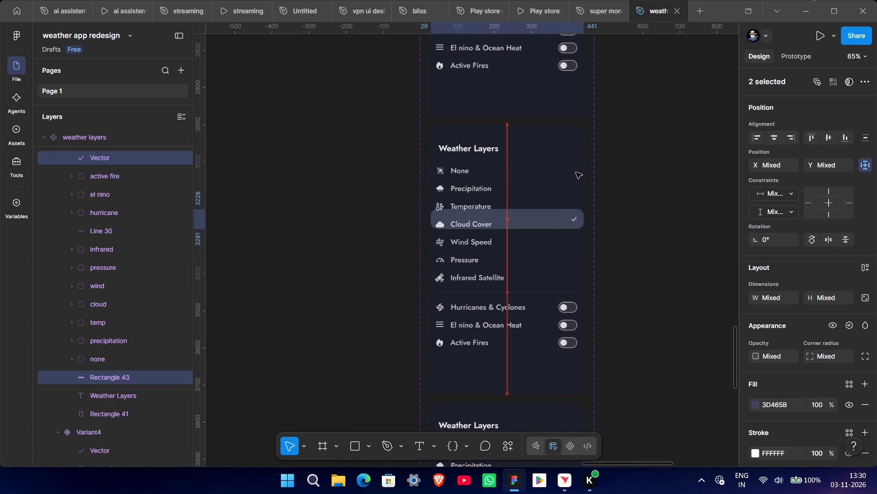
{"action": "key", "text": "shift+Up"}
{"action": "scroll", "coordinate": [424, 242], "scroll_direction": "up", "scroll_amount": 3, "text": "ctrl"}
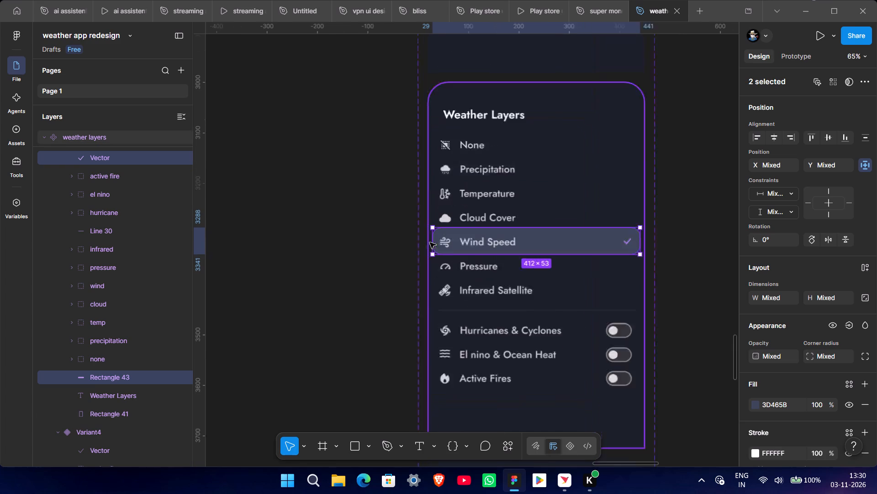
{"action": "scroll", "coordinate": [430, 242], "scroll_direction": "up", "scroll_amount": 8, "text": "ctrl"}
{"action": "middle_click_drag", "start_coordinate": [638, 373], "coordinate": [324, 364]}
{"action": "middle_click_drag", "start_coordinate": [347, 342], "coordinate": [414, 330]}
{"action": "scroll", "coordinate": [414, 330], "scroll_direction": "down", "scroll_amount": 2, "text": "ctrl"}
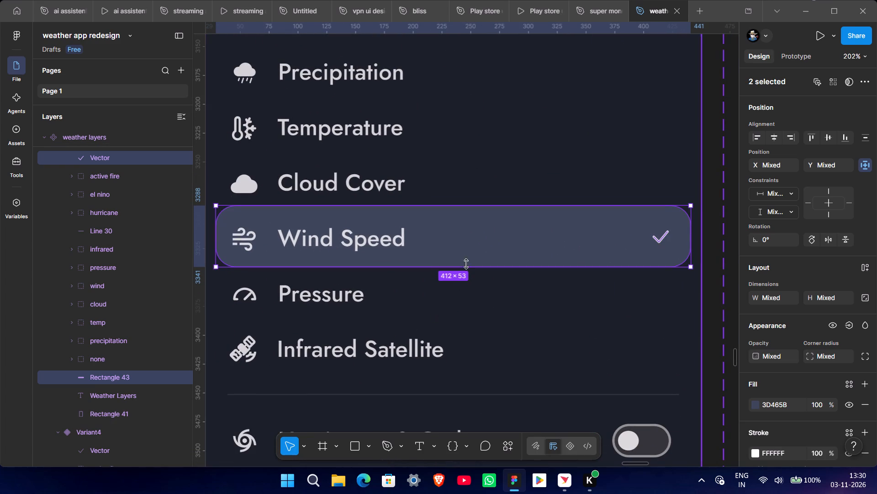
{"action": "left_click", "coordinate": [449, 234]}
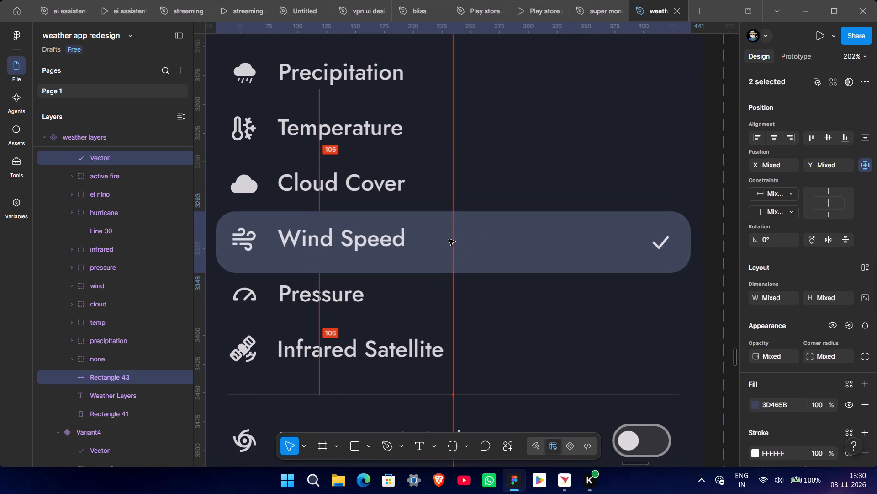
In Variant6, move the highlight rectangle and check mark together down about 242 px, centred on the Pressure row, and deselect.
{"action": "scroll", "coordinate": [449, 240], "scroll_direction": "down", "scroll_amount": 9, "text": "ctrl"}
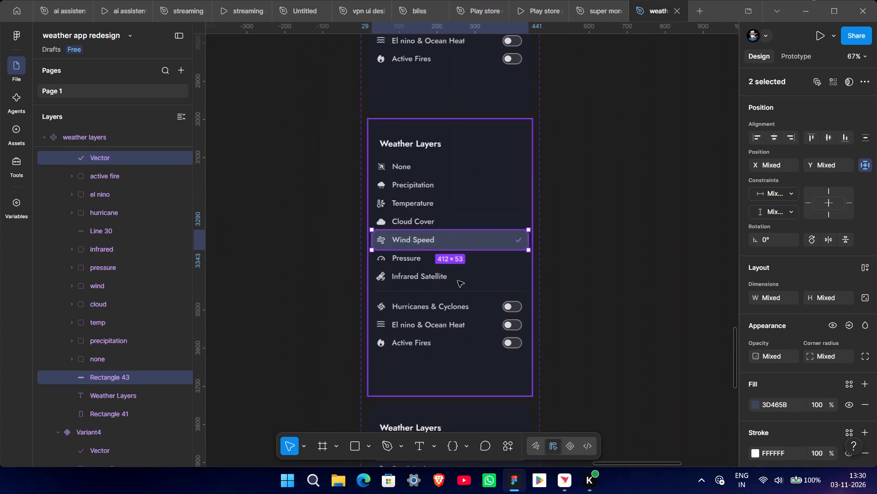
{"action": "scroll", "coordinate": [458, 281], "scroll_direction": "down", "scroll_amount": 14}
{"action": "scroll", "coordinate": [453, 289], "scroll_direction": "up", "scroll_amount": 4}
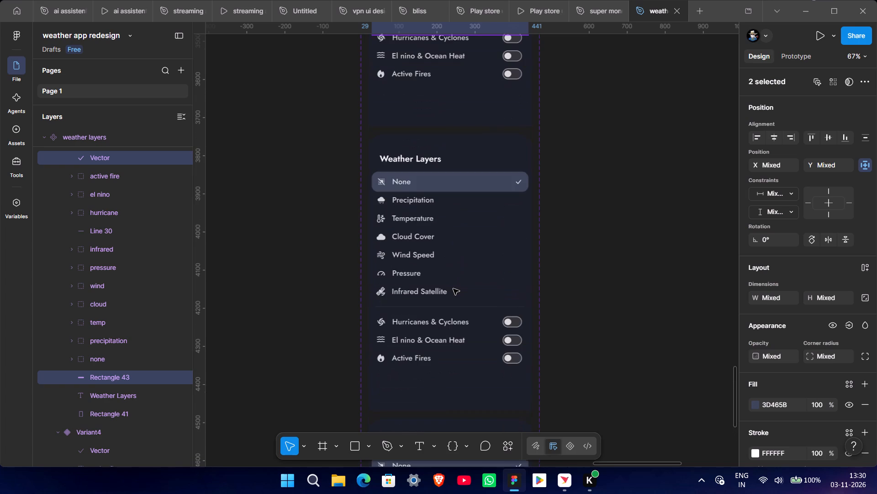
{"action": "left_click", "coordinate": [441, 188], "text": "ctrl"}
{"action": "left_click", "coordinate": [517, 183], "text": "shift"}
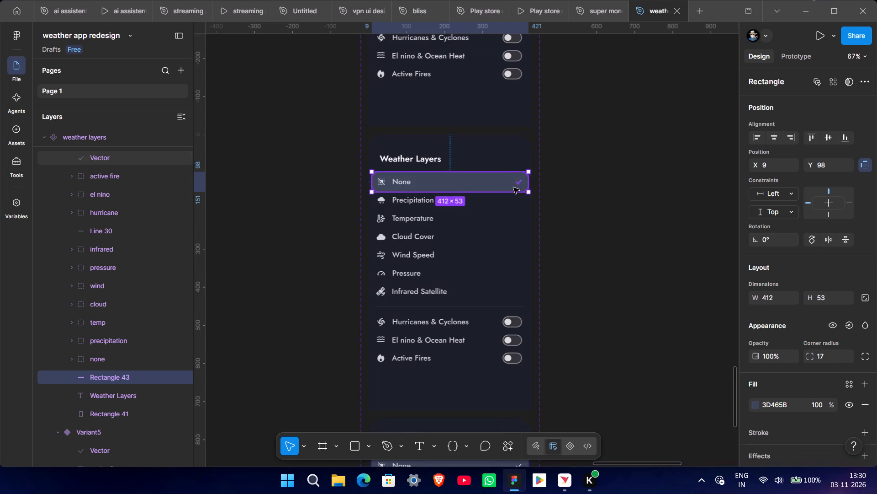
{"action": "key", "text": "shift+Down"}
{"action": "key", "text": "shift+Down"}
{"action": "key", "text": "shift+Down"}
{"action": "key", "text": "shift+Down"}
{"action": "key", "text": "shift+Down"}
{"action": "key", "text": "shift+Down"}
{"action": "key", "text": "shift+Down"}
{"action": "key", "text": "shift+Down"}
{"action": "key", "text": "shift+Down"}
{"action": "key", "text": "shift+Down"}
{"action": "key", "text": "shift+Down"}
{"action": "key", "text": "shift+Down"}
{"action": "key", "text": "shift+Down"}
{"action": "key", "text": "shift+Down"}
{"action": "key", "text": "shift+Down"}
{"action": "key", "text": "shift+Down"}
{"action": "key", "text": "shift+Down"}
{"action": "key", "text": "shift+Down"}
{"action": "key", "text": "shift+Down"}
{"action": "key", "text": "shift+Down"}
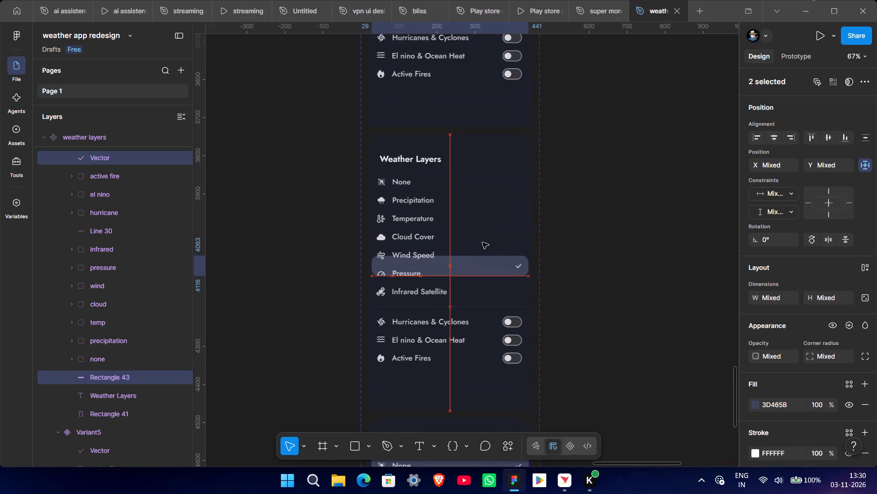
{"action": "key", "text": "shift+Down"}
{"action": "key", "text": "shift+Down"}
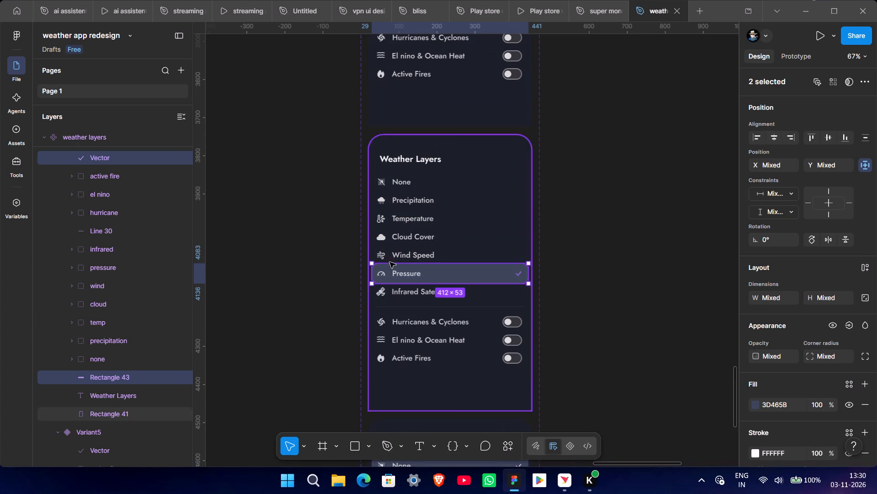
{"action": "scroll", "coordinate": [460, 247], "scroll_direction": "up", "scroll_amount": 9, "text": "ctrl"}
{"action": "middle_click_drag", "start_coordinate": [380, 339], "coordinate": [435, 341]}
{"action": "scroll", "coordinate": [435, 341], "scroll_direction": "up", "scroll_amount": 2}
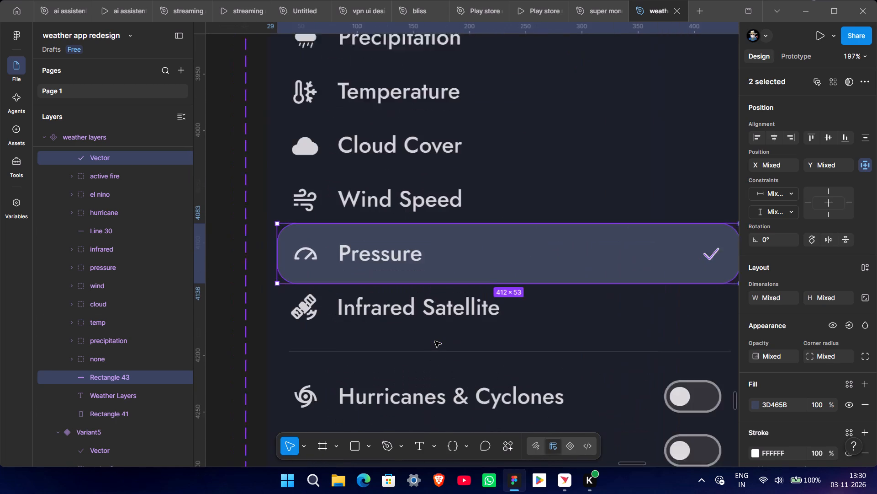
{"action": "scroll", "coordinate": [435, 341], "scroll_direction": "up", "scroll_amount": 4}
{"action": "left_click", "coordinate": [521, 245]}
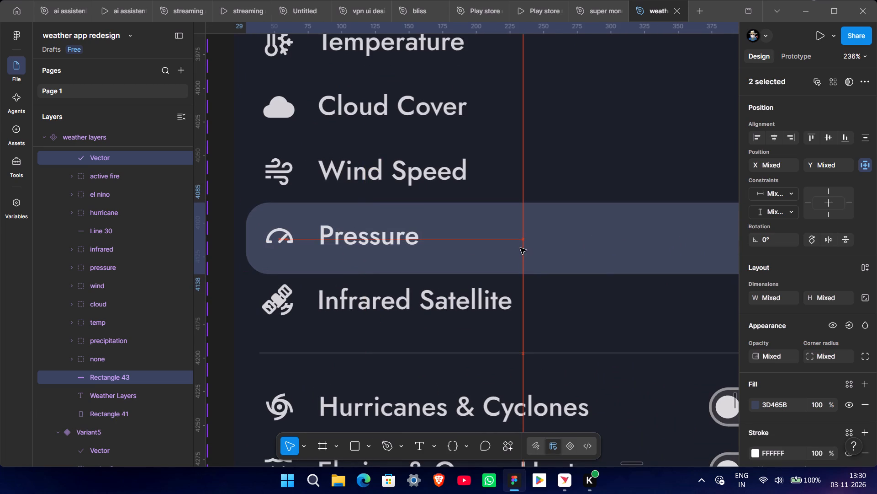
{"action": "scroll", "coordinate": [520, 245], "scroll_direction": "down", "scroll_amount": 7, "text": "ctrl"}
{"action": "left_click", "coordinate": [304, 316]}
In Variant7, move the highlight rectangle and check mark together down about 290 px onto the Infrared Satellite row, and deselect.
{"action": "scroll", "coordinate": [395, 315], "scroll_direction": "down", "scroll_amount": 4}
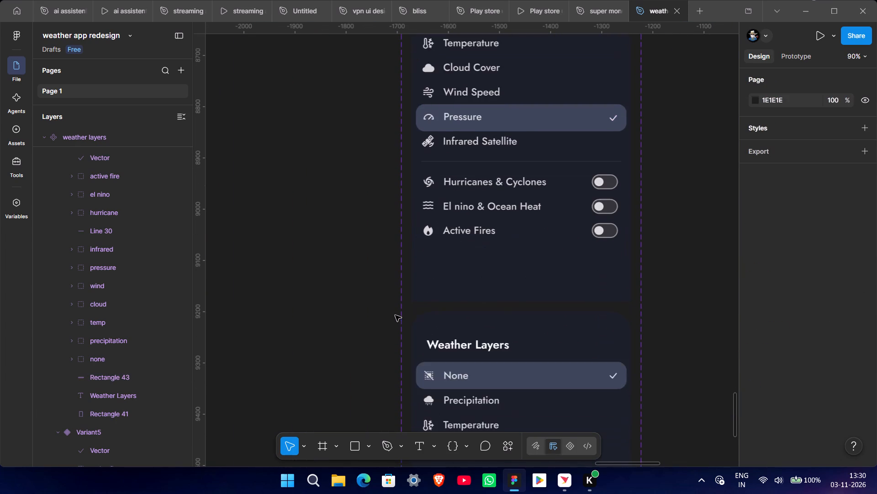
{"action": "scroll", "coordinate": [395, 315], "scroll_direction": "down", "scroll_amount": 8}
{"action": "left_click", "coordinate": [501, 129], "text": "ctrl"}
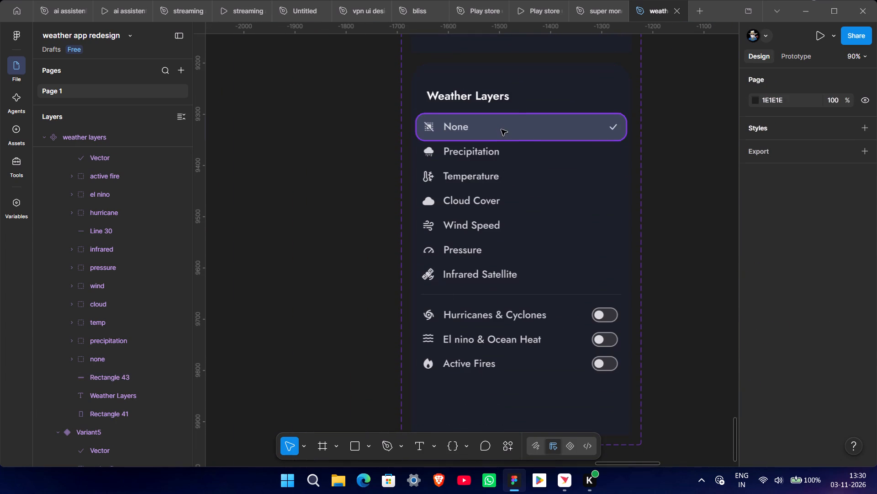
{"action": "scroll", "coordinate": [497, 170], "scroll_direction": "down", "scroll_amount": 3}
{"action": "left_click", "coordinate": [612, 73], "text": "shift"}
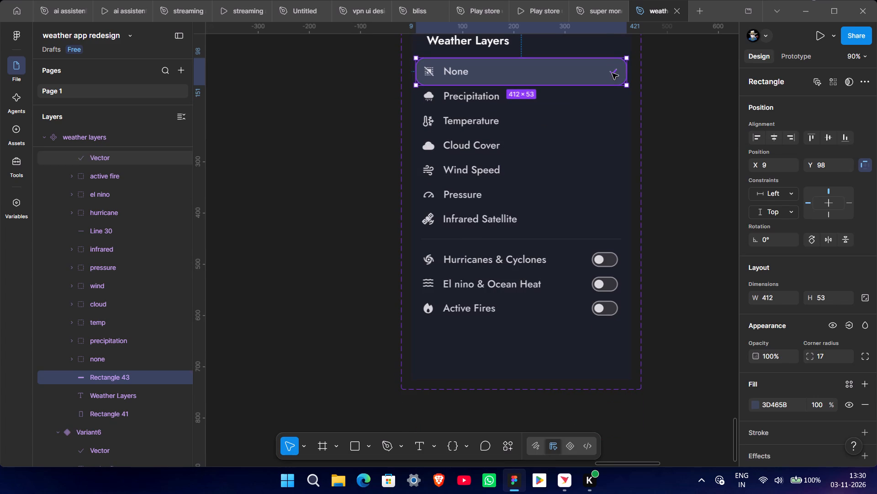
{"action": "key", "text": "shift+Down"}
{"action": "key", "text": "shift+Down"}
{"action": "key", "text": "shift+Down"}
{"action": "key", "text": "shift+Down"}
{"action": "key", "text": "shift+Down"}
{"action": "key", "text": "shift+Down"}
{"action": "key", "text": "shift+Down"}
{"action": "key", "text": "shift+Down"}
{"action": "key", "text": "shift+Down"}
{"action": "key", "text": "shift+Down"}
{"action": "key", "text": "shift+Down"}
{"action": "key", "text": "shift+Down"}
{"action": "key", "text": "shift+Down"}
{"action": "key", "text": "shift+Down"}
{"action": "key", "text": "shift+Down"}
{"action": "key", "text": "shift+Down"}
{"action": "key", "text": "shift+Down"}
{"action": "key", "text": "shift+Down"}
{"action": "key", "text": "shift+Down"}
{"action": "key", "text": "shift+Down"}
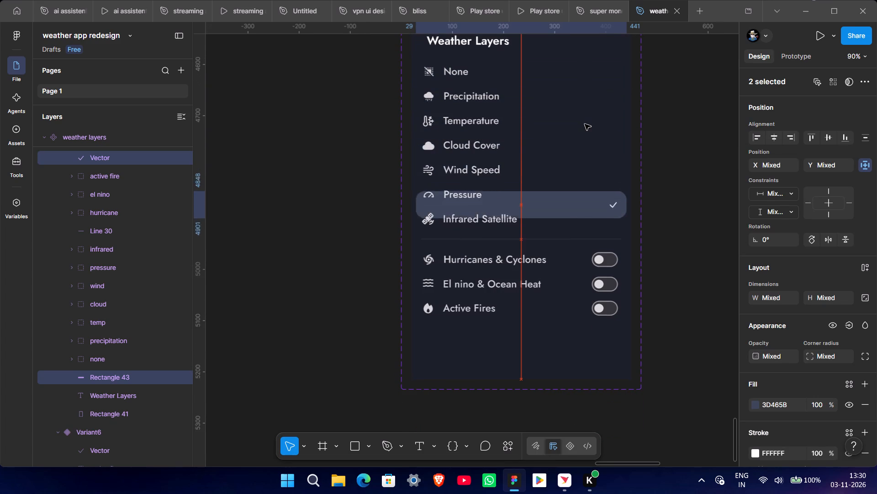
{"action": "key", "text": "shift+Down"}
{"action": "key", "text": "shift+Up"}
{"action": "key", "text": "shift+Down"}
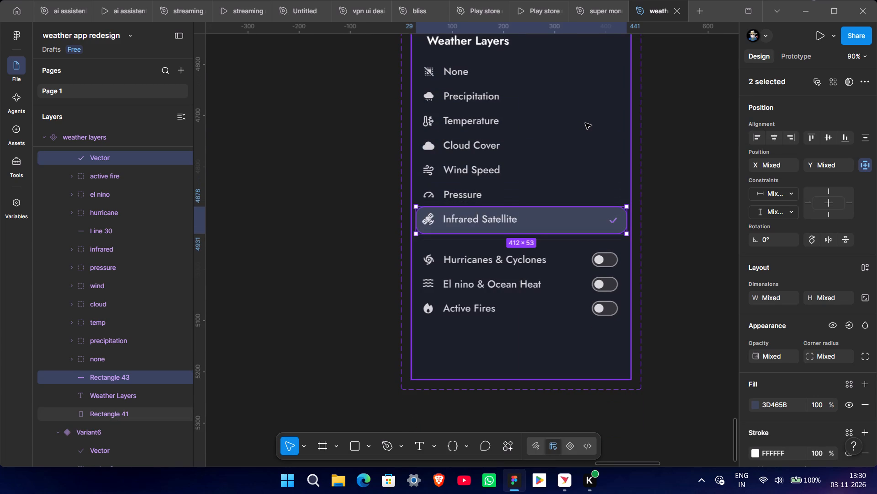
{"action": "scroll", "coordinate": [416, 228], "scroll_direction": "up", "scroll_amount": 9, "text": "ctrl"}
{"action": "middle_click_drag", "start_coordinate": [592, 268], "coordinate": [389, 299]}
{"action": "scroll", "coordinate": [433, 290], "scroll_direction": "down", "scroll_amount": 1, "text": "ctrl"}
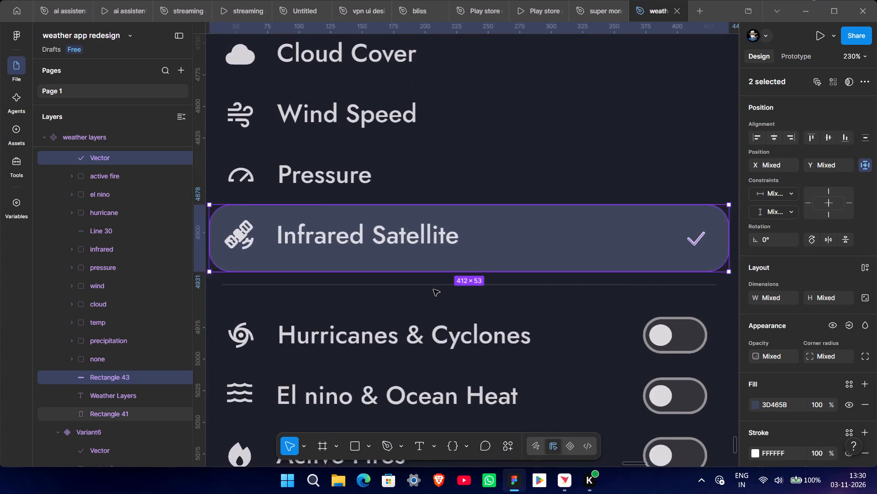
{"action": "scroll", "coordinate": [433, 290], "scroll_direction": "down", "scroll_amount": 1, "text": "ctrl"}
{"action": "left_click", "coordinate": [470, 255]}
{"action": "scroll", "coordinate": [470, 252], "scroll_direction": "down", "scroll_amount": 11, "text": "ctrl"}
{"action": "left_click", "coordinate": [563, 248]}
Add a prototype connection from the first variant's Precipitation label to Variant2, where the Precipitation row is highlighted, and deselect.
{"action": "scroll", "coordinate": [560, 253], "scroll_direction": "up", "scroll_amount": 4}
{"action": "scroll", "coordinate": [557, 258], "scroll_direction": "down", "scroll_amount": 6, "text": "ctrl"}
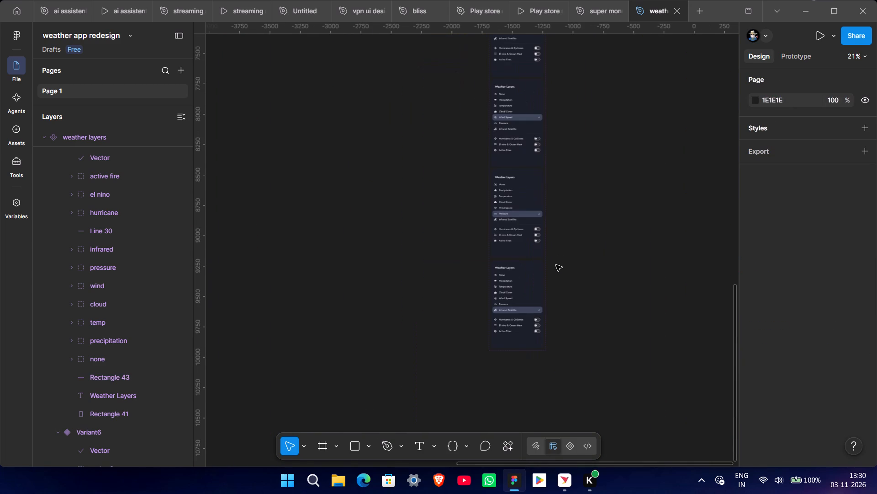
{"action": "scroll", "coordinate": [558, 275], "scroll_direction": "up", "scroll_amount": 5, "text": "ctrl"}
{"action": "scroll", "coordinate": [558, 275], "scroll_direction": "down", "scroll_amount": 9, "text": "ctrl"}
{"action": "scroll", "coordinate": [558, 274], "scroll_direction": "up", "scroll_amount": 7}
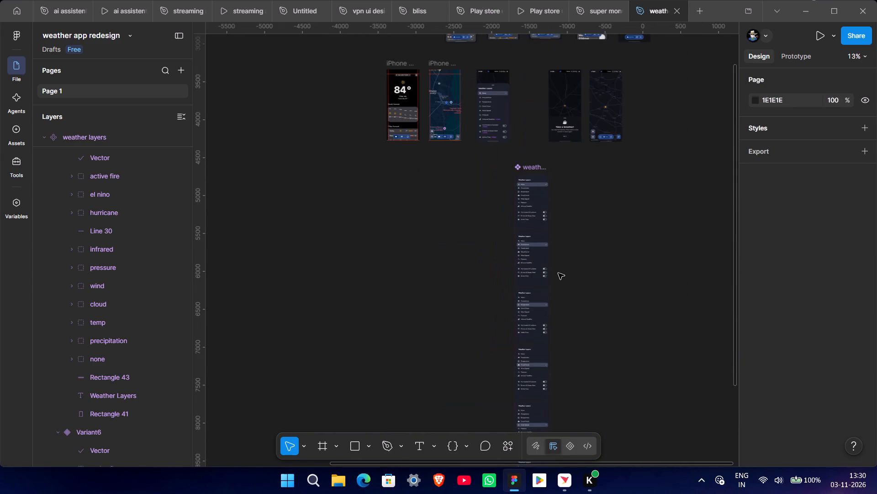
{"action": "scroll", "coordinate": [558, 273], "scroll_direction": "up", "scroll_amount": 4}
{"action": "scroll", "coordinate": [544, 285], "scroll_direction": "up", "scroll_amount": 10, "text": "ctrl"}
{"action": "middle_click_drag", "start_coordinate": [634, 279], "coordinate": [581, 261]}
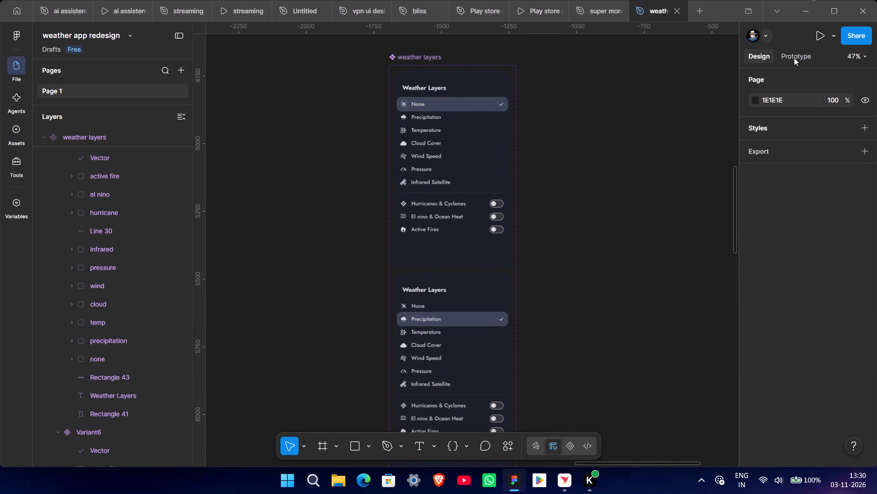
{"action": "left_click", "coordinate": [794, 58]}
{"action": "scroll", "coordinate": [437, 123], "scroll_direction": "up", "scroll_amount": 1, "text": "ctrl"}
{"action": "scroll", "coordinate": [437, 123], "scroll_direction": "down", "scroll_amount": 1, "text": "ctrl"}
{"action": "scroll", "coordinate": [437, 123], "scroll_direction": "up", "scroll_amount": 3, "text": "ctrl"}
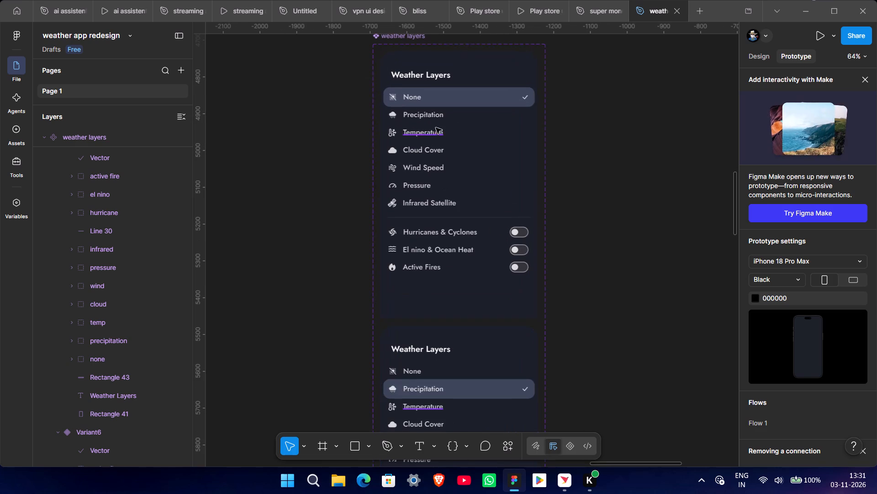
{"action": "left_click", "coordinate": [416, 115], "text": "ctrl"}
{"action": "scroll", "coordinate": [418, 118], "scroll_direction": "down", "scroll_amount": 3}
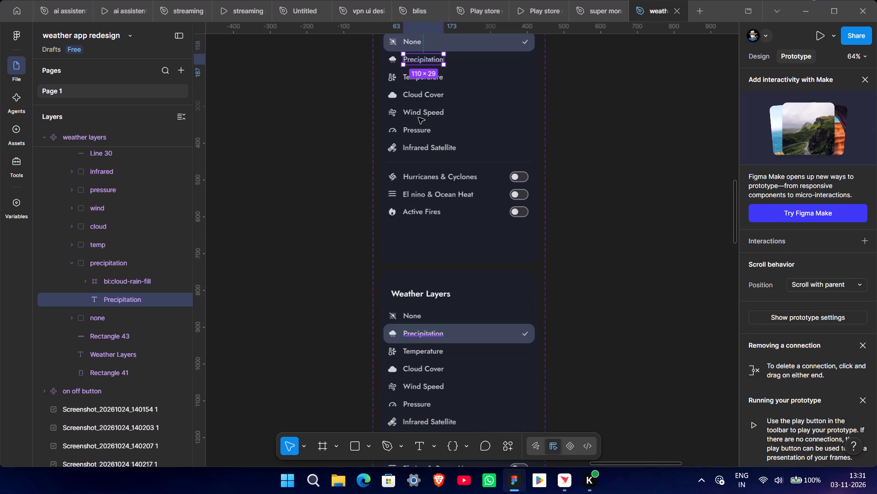
{"action": "left_click_drag", "start_coordinate": [423, 64], "coordinate": [440, 278]}
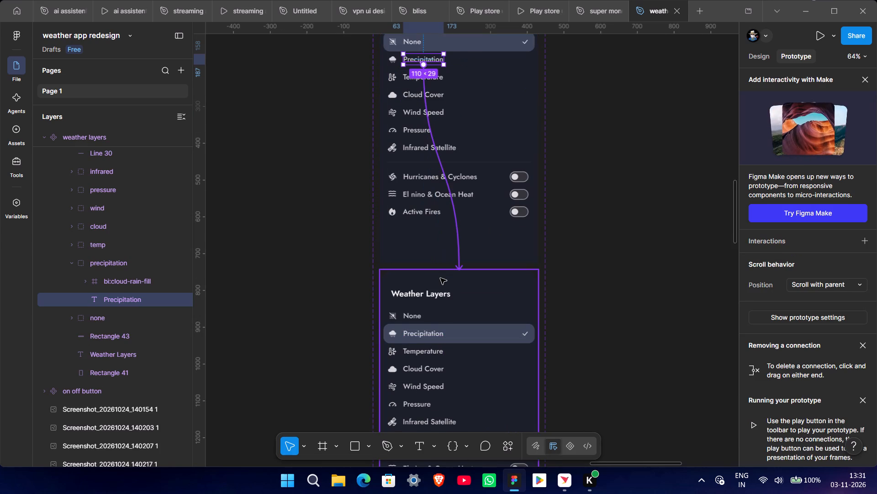
{"action": "left_click_drag", "start_coordinate": [440, 278], "coordinate": [440, 279]}
{"action": "scroll", "coordinate": [502, 282], "scroll_direction": "down", "scroll_amount": 4}
{"action": "left_click", "coordinate": [569, 280]}
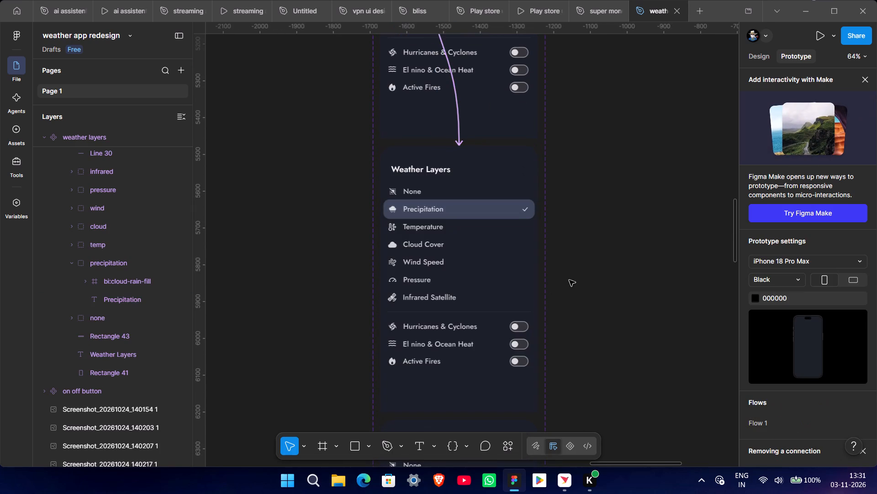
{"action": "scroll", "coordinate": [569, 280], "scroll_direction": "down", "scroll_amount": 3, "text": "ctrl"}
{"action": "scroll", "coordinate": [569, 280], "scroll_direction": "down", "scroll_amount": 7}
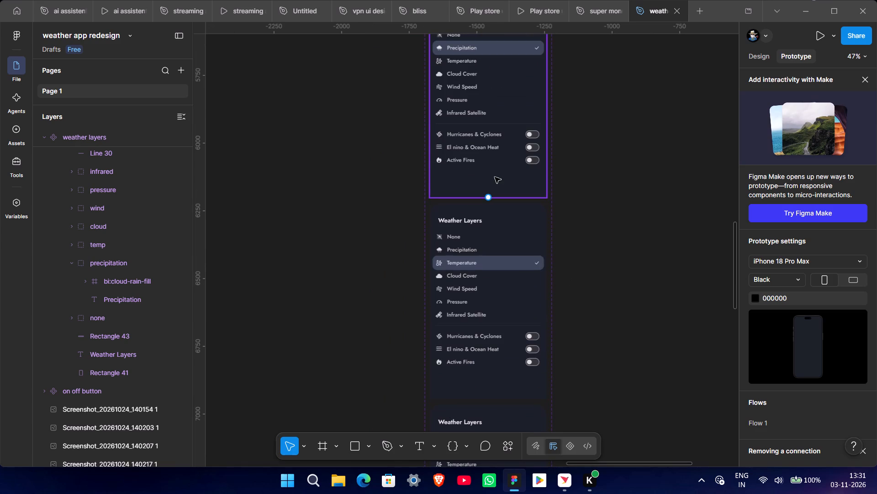
Add a prototype connection from Variant2's None label to the Default variant, changing to it on tap, and deselect.
{"action": "scroll", "coordinate": [490, 171], "scroll_direction": "up", "scroll_amount": 8}
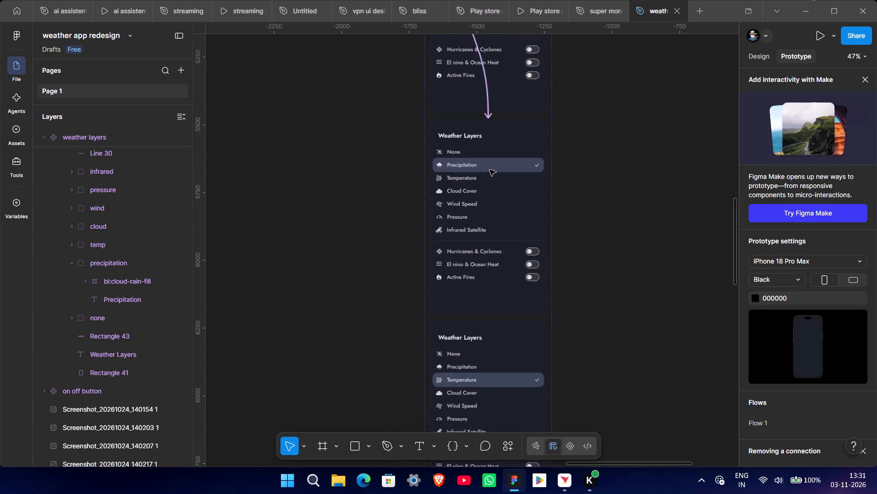
{"action": "scroll", "coordinate": [490, 170], "scroll_direction": "up", "scroll_amount": 6}
{"action": "scroll", "coordinate": [487, 329], "scroll_direction": "up", "scroll_amount": 4, "text": "ctrl"}
{"action": "middle_click_drag", "start_coordinate": [490, 328], "coordinate": [457, 177]}
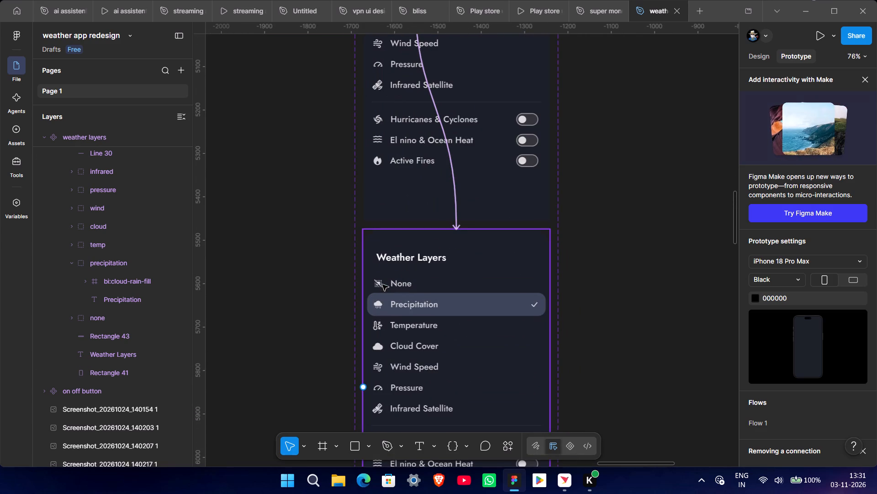
{"action": "left_click", "coordinate": [400, 285], "text": "ctrl"}
{"action": "scroll", "coordinate": [408, 275], "scroll_direction": "up", "scroll_amount": 2}
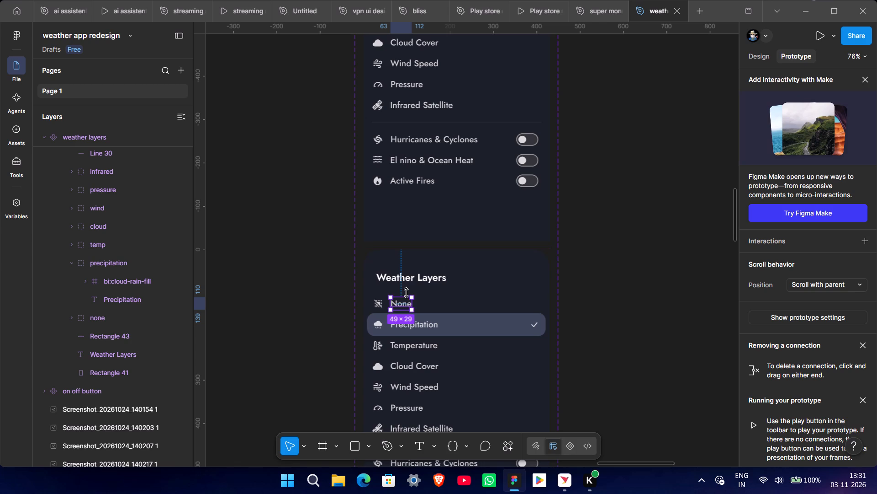
{"action": "left_click_drag", "start_coordinate": [401, 297], "coordinate": [411, 231]}
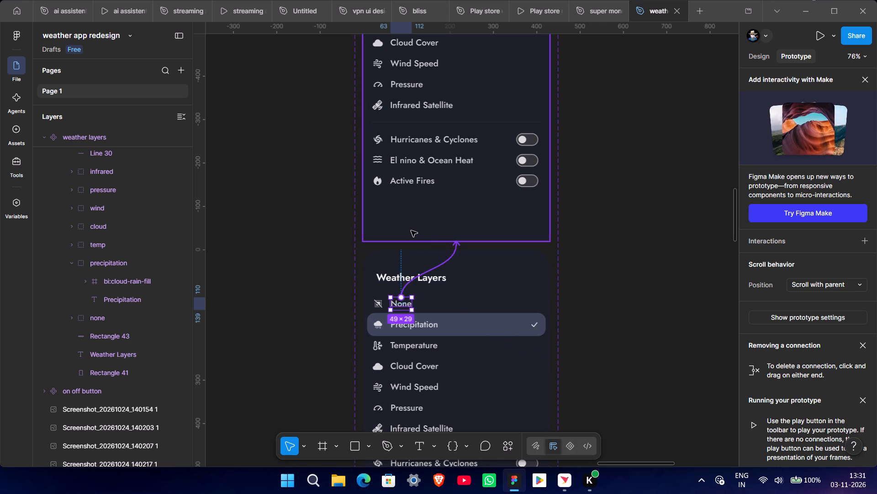
{"action": "left_click_drag", "start_coordinate": [411, 231], "coordinate": [414, 236]}
{"action": "scroll", "coordinate": [435, 240], "scroll_direction": "up", "scroll_amount": 4}
{"action": "scroll", "coordinate": [433, 237], "scroll_direction": "down", "scroll_amount": 8}
{"action": "left_click", "coordinate": [591, 243]}
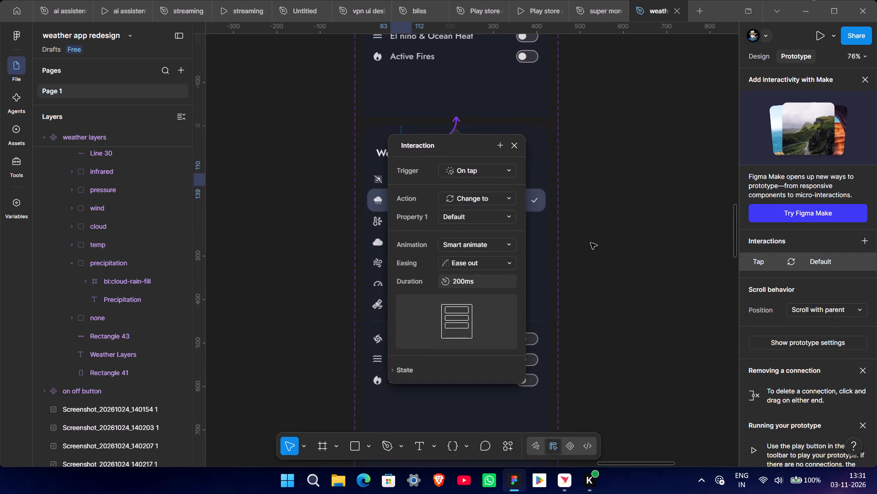
Add a prototype connection from Variant2's Temperature label to Variant3, where the Temperature row is highlighted, and deselect.
{"action": "scroll", "coordinate": [586, 246], "scroll_direction": "down", "scroll_amount": 8}
{"action": "scroll", "coordinate": [586, 246], "scroll_direction": "up", "scroll_amount": 5}
{"action": "scroll", "coordinate": [586, 246], "scroll_direction": "down", "scroll_amount": 2, "text": "ctrl"}
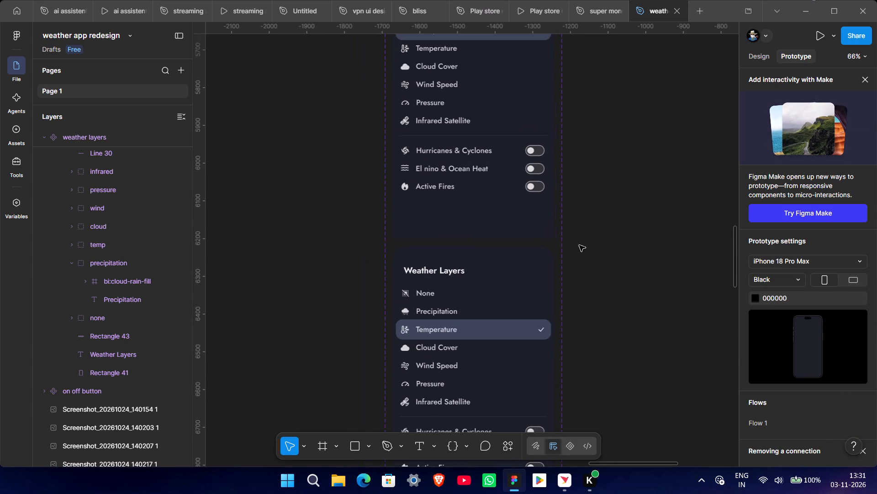
{"action": "left_click", "coordinate": [485, 170]}
{"action": "scroll", "coordinate": [490, 181], "scroll_direction": "up", "scroll_amount": 5}
{"action": "left_click", "coordinate": [435, 123]}
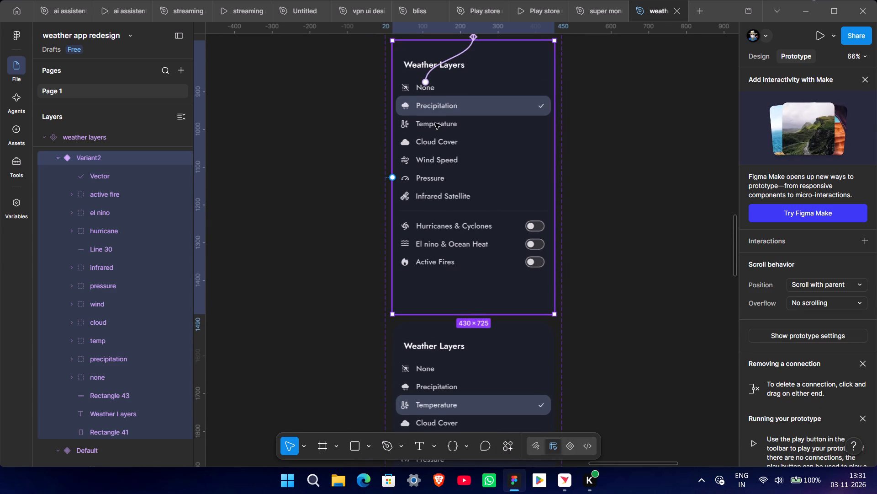
{"action": "left_click", "coordinate": [435, 125], "text": "ctrl"}
{"action": "scroll", "coordinate": [435, 125], "scroll_direction": "down", "scroll_amount": 2}
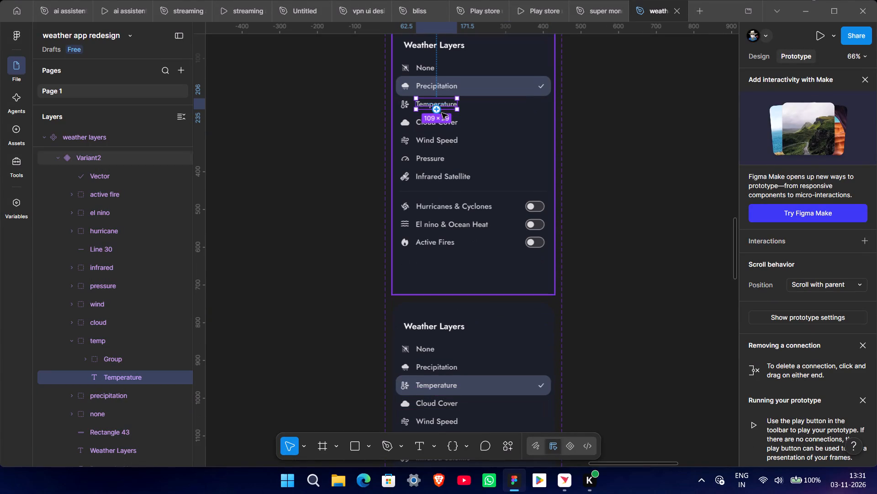
{"action": "left_click_drag", "start_coordinate": [435, 109], "coordinate": [461, 306]}
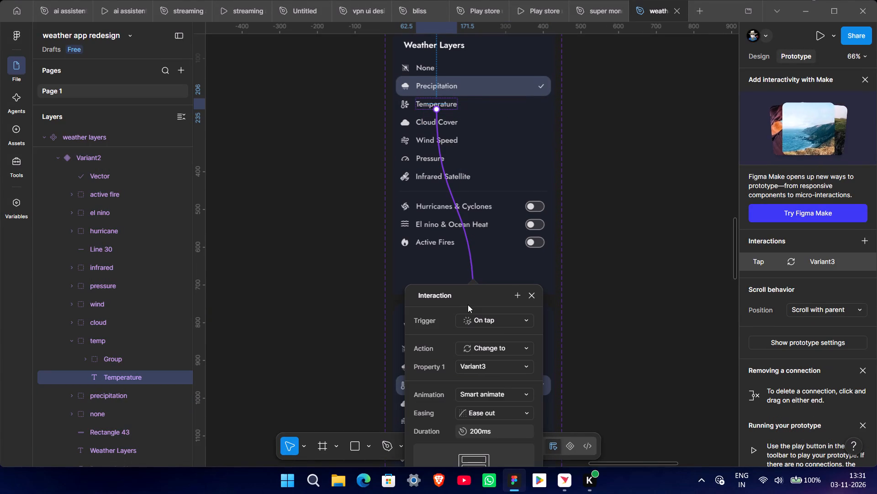
{"action": "left_click", "coordinate": [597, 331]}
Add a prototype connection from the whole Variant3 frame to the Default variant, and deselect.
{"action": "left_click", "coordinate": [471, 376]}
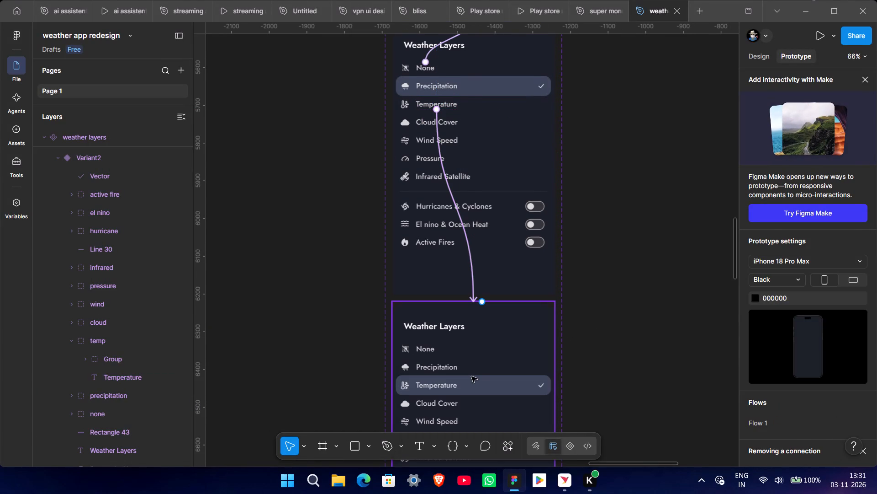
{"action": "left_click_drag", "start_coordinate": [485, 301], "coordinate": [473, 215]}
{"action": "scroll", "coordinate": [473, 215], "scroll_direction": "up", "scroll_amount": 17}
{"action": "scroll", "coordinate": [473, 215], "scroll_direction": "down", "scroll_amount": 6}
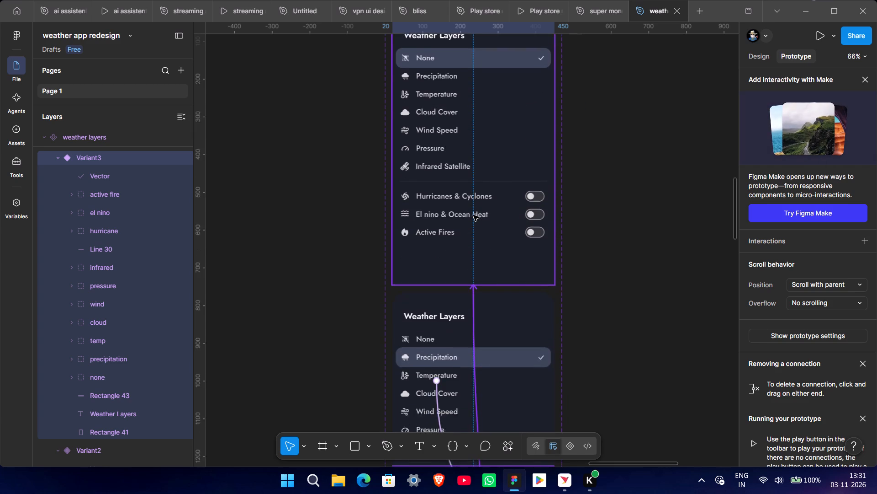
{"action": "scroll", "coordinate": [473, 215], "scroll_direction": "down", "scroll_amount": 1}
{"action": "left_click_drag", "start_coordinate": [473, 215], "coordinate": [470, 166]}
{"action": "scroll", "coordinate": [507, 254], "scroll_direction": "down", "scroll_amount": 8}
{"action": "left_click", "coordinate": [618, 279]}
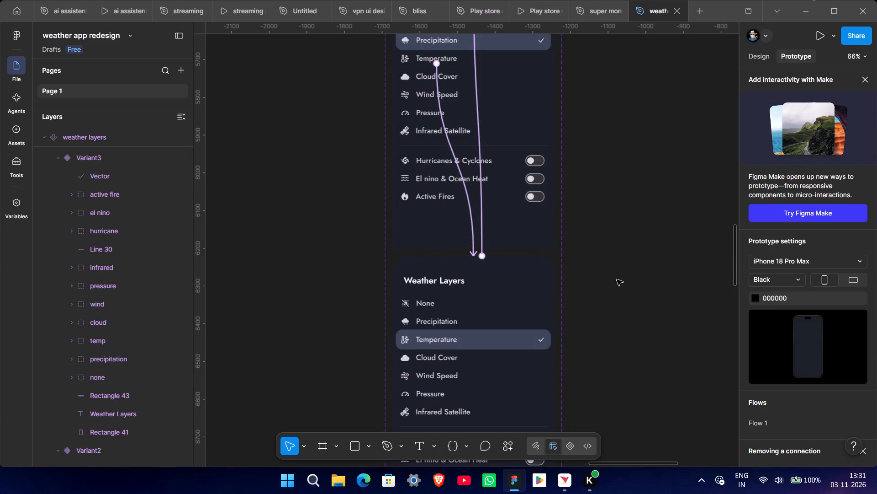
Add a prototype connection from Variant3's Cloud Cover label to Variant4, where the Cloud Cover row is highlighted, and deselect.
{"action": "scroll", "coordinate": [611, 286], "scroll_direction": "down", "scroll_amount": 8}
{"action": "scroll", "coordinate": [547, 306], "scroll_direction": "down", "scroll_amount": 3, "text": "ctrl"}
{"action": "scroll", "coordinate": [564, 317], "scroll_direction": "down", "scroll_amount": 2}
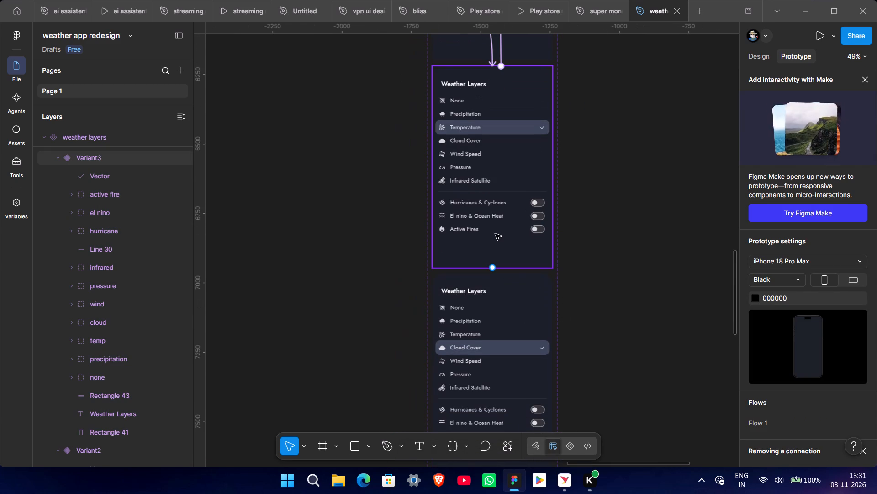
{"action": "left_click", "coordinate": [495, 229]}
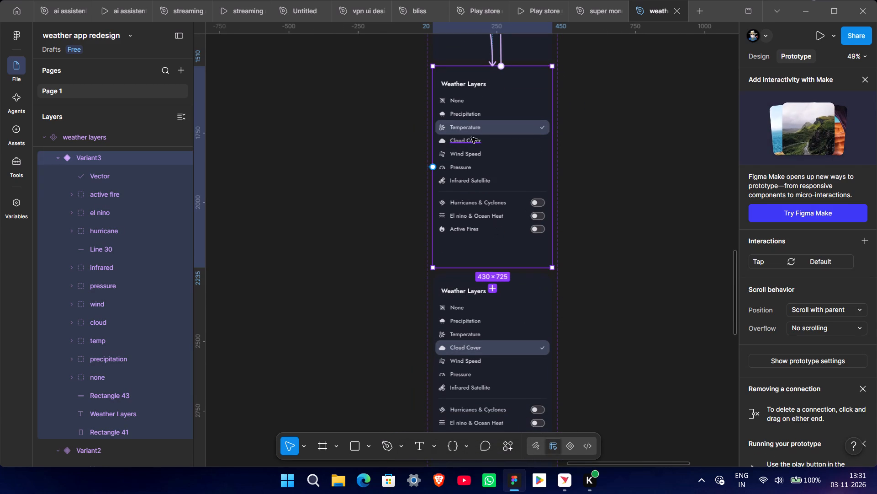
{"action": "left_click", "coordinate": [470, 141], "text": "ctrl"}
{"action": "left_click_drag", "start_coordinate": [465, 144], "coordinate": [473, 191]}
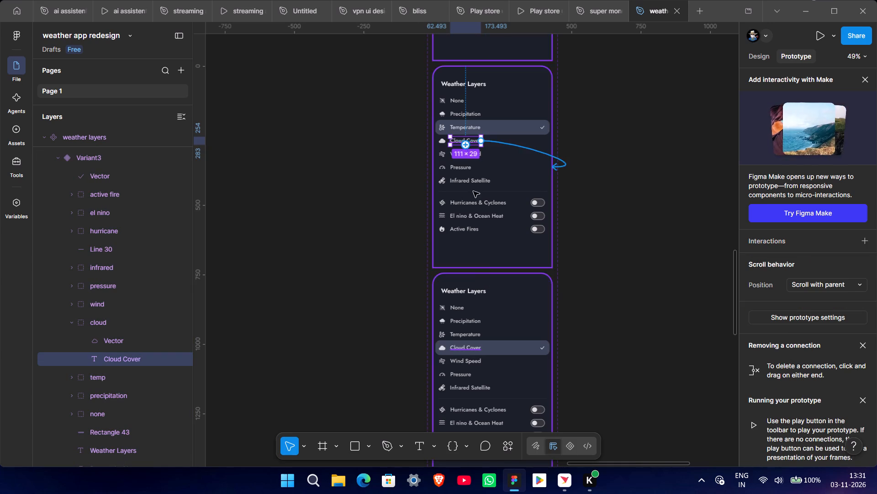
{"action": "left_click_drag", "start_coordinate": [473, 191], "coordinate": [486, 286]}
{"action": "left_click", "coordinate": [634, 293]}
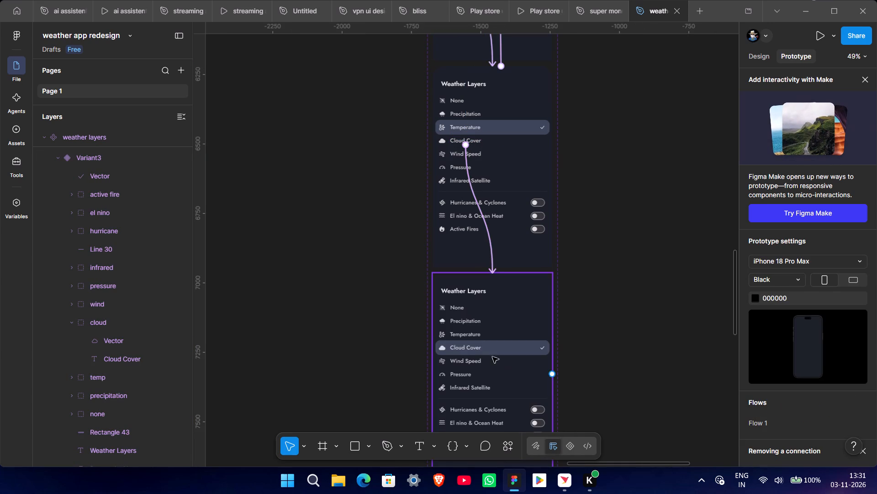
Add a prototype connection from Variant4's None label to the Default variant, and deselect.
{"action": "left_click", "coordinate": [456, 309], "text": "ctrl"}
{"action": "scroll", "coordinate": [456, 309], "scroll_direction": "up", "scroll_amount": 4}
{"action": "scroll", "coordinate": [465, 413], "scroll_direction": "down", "scroll_amount": 2}
{"action": "left_click_drag", "start_coordinate": [458, 408], "coordinate": [460, 366]}
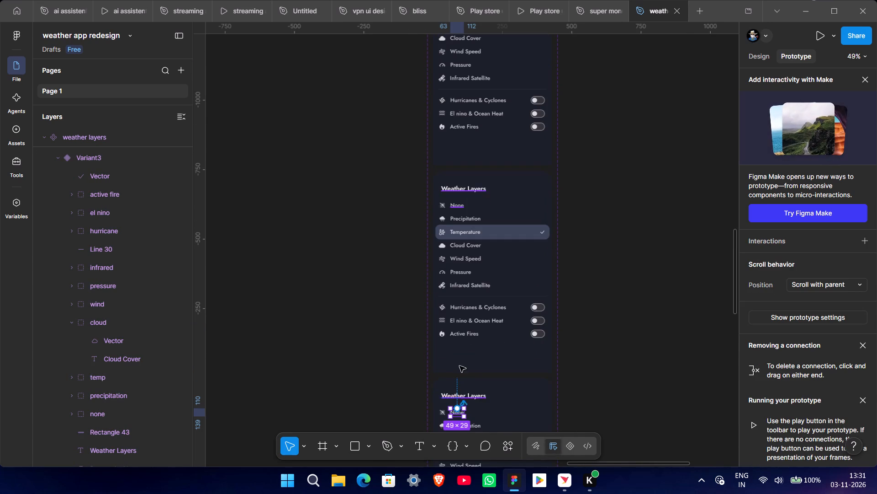
{"action": "left_click_drag", "start_coordinate": [460, 366], "coordinate": [465, 183]}
{"action": "scroll", "coordinate": [465, 185], "scroll_direction": "up", "scroll_amount": 1}
{"action": "scroll", "coordinate": [465, 185], "scroll_direction": "down", "scroll_amount": 1}
{"action": "scroll", "coordinate": [465, 185], "scroll_direction": "up", "scroll_amount": 12}
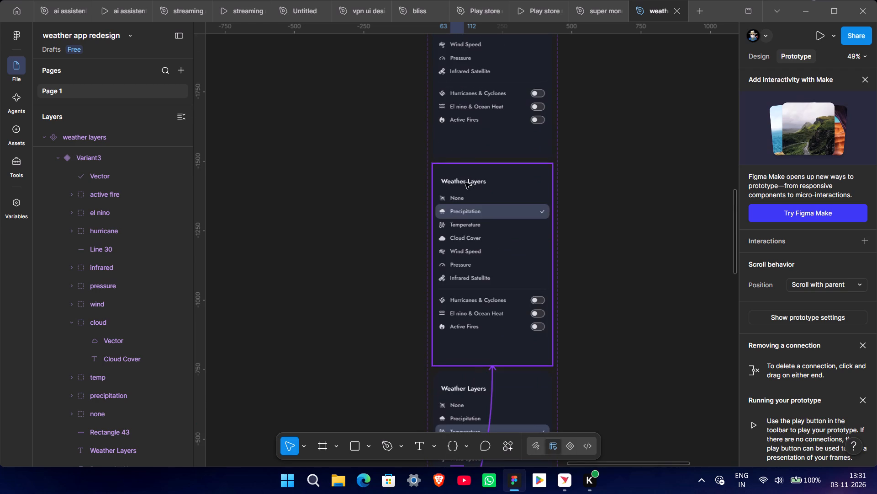
{"action": "scroll", "coordinate": [465, 183], "scroll_direction": "up", "scroll_amount": 5}
{"action": "left_click_drag", "start_coordinate": [465, 183], "coordinate": [492, 248]}
{"action": "scroll", "coordinate": [540, 305], "scroll_direction": "down", "scroll_amount": 10}
{"action": "left_click", "coordinate": [635, 321]}
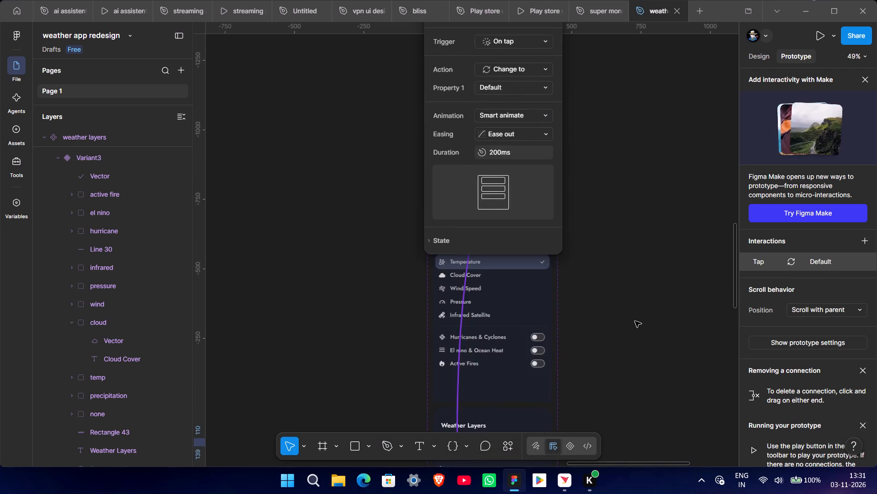
Add a prototype connection from Variant4's Precipitation label to Variant2, where the Precipitation row is highlighted, and deselect.
{"action": "scroll", "coordinate": [624, 325], "scroll_direction": "down", "scroll_amount": 8}
{"action": "left_click", "coordinate": [498, 253]}
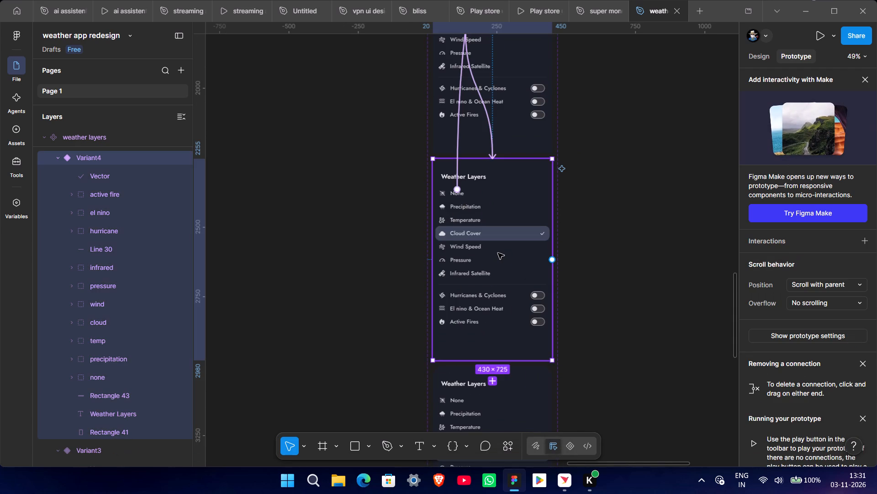
{"action": "scroll", "coordinate": [485, 235], "scroll_direction": "up", "scroll_amount": 4, "text": "ctrl"}
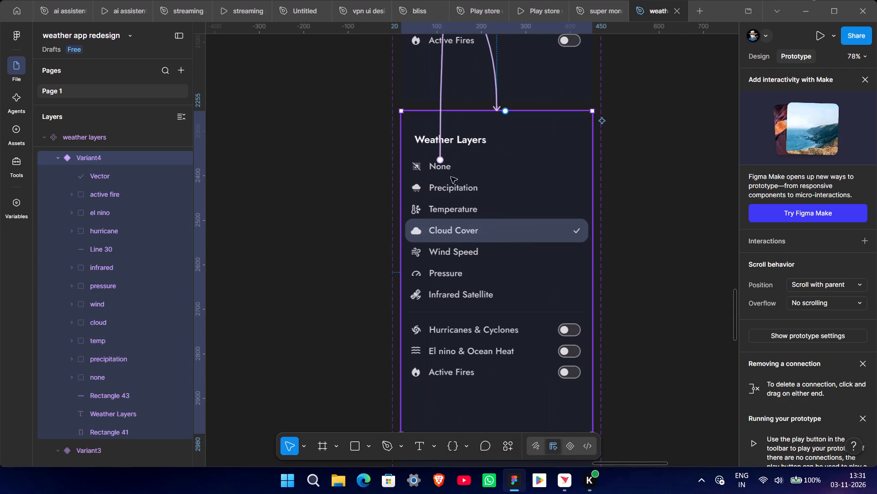
{"action": "left_click", "coordinate": [450, 188], "text": "ctrl"}
{"action": "scroll", "coordinate": [468, 197], "scroll_direction": "up", "scroll_amount": 4}
{"action": "scroll", "coordinate": [534, 236], "scroll_direction": "down", "scroll_amount": 8, "text": "ctrl"}
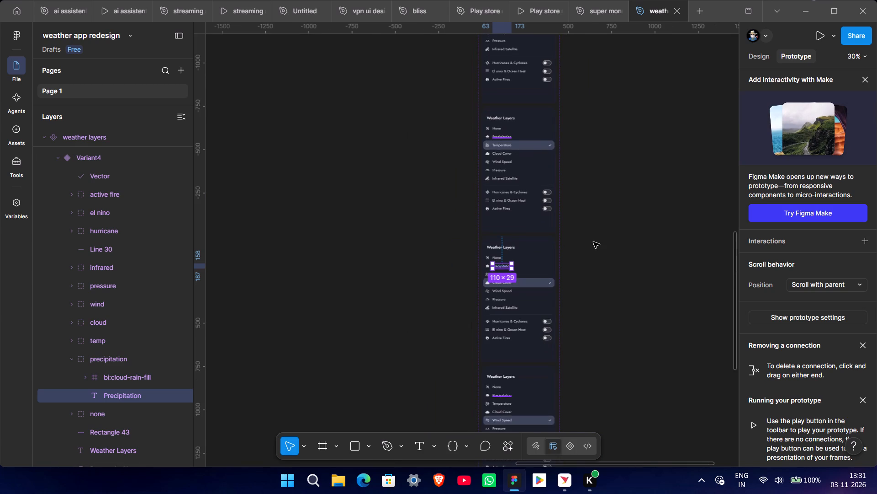
{"action": "middle_click_drag", "start_coordinate": [593, 242], "coordinate": [511, 319]}
{"action": "left_click_drag", "start_coordinate": [420, 344], "coordinate": [433, 224]}
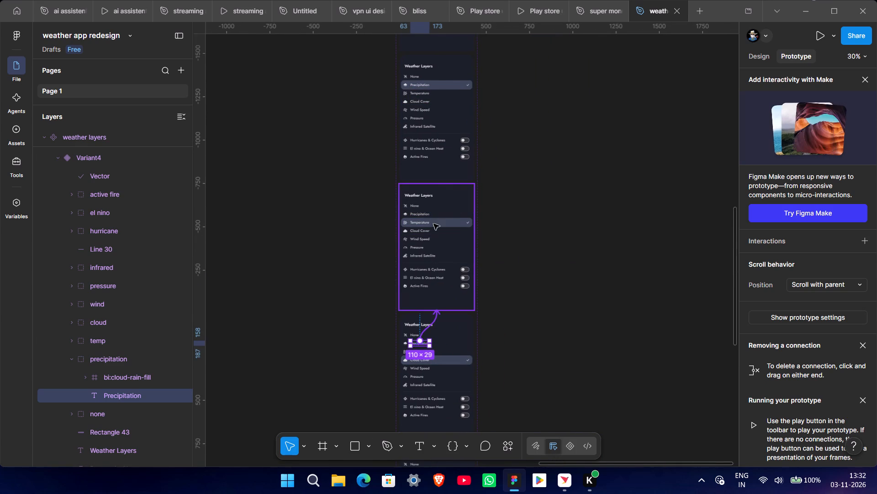
{"action": "left_click_drag", "start_coordinate": [433, 224], "coordinate": [433, 155]}
{"action": "scroll", "coordinate": [552, 292], "scroll_direction": "down", "scroll_amount": 4}
{"action": "left_click", "coordinate": [550, 295]}
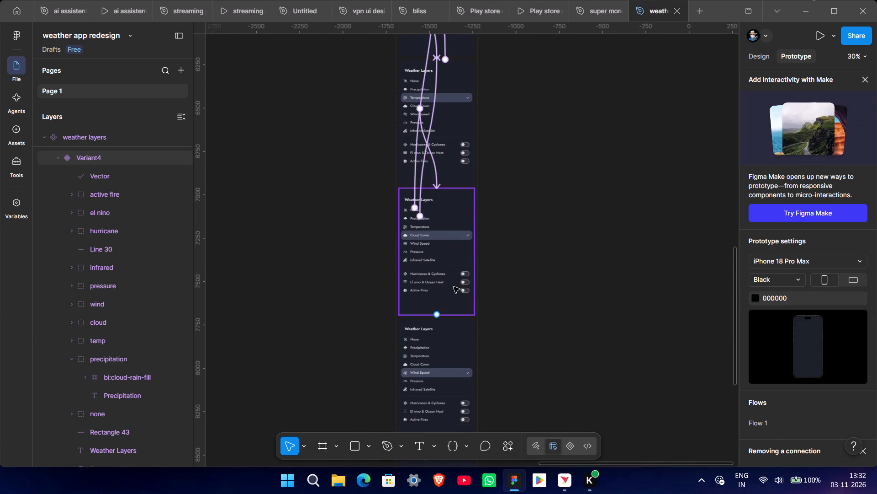
Add a prototype connection from Variant4's Temperature label to Variant3, where the Temperature row is highlighted, and deselect.
{"action": "scroll", "coordinate": [436, 233], "scroll_direction": "up", "scroll_amount": 9, "text": "ctrl"}
{"action": "middle_click_drag", "start_coordinate": [436, 227], "coordinate": [429, 256]}
{"action": "left_click", "coordinate": [394, 255], "text": "ctrl"}
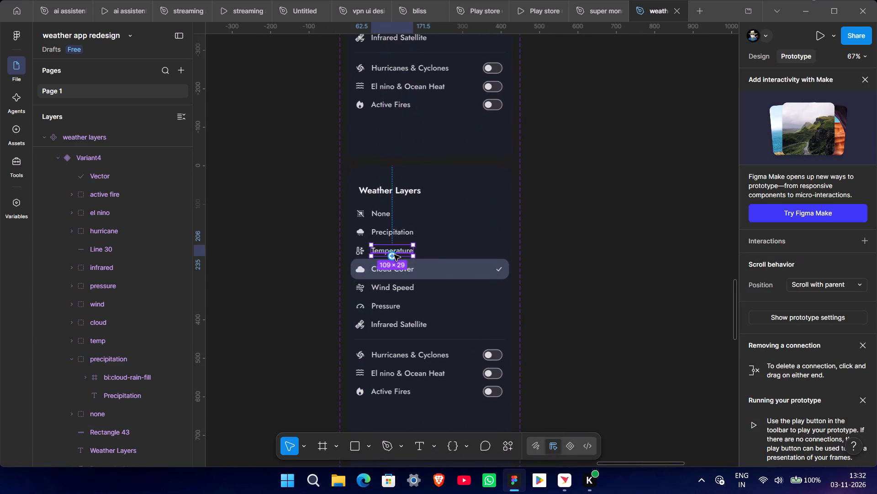
{"action": "scroll", "coordinate": [441, 259], "scroll_direction": "up", "scroll_amount": 3}
{"action": "scroll", "coordinate": [438, 268], "scroll_direction": "down", "scroll_amount": 3, "text": "ctrl"}
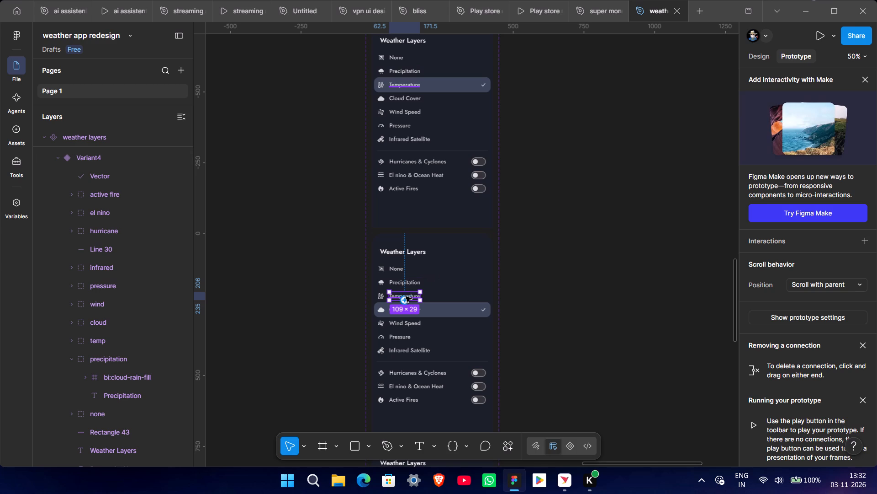
{"action": "left_click_drag", "start_coordinate": [405, 291], "coordinate": [421, 217]}
{"action": "scroll", "coordinate": [512, 299], "scroll_direction": "down", "scroll_amount": 3}
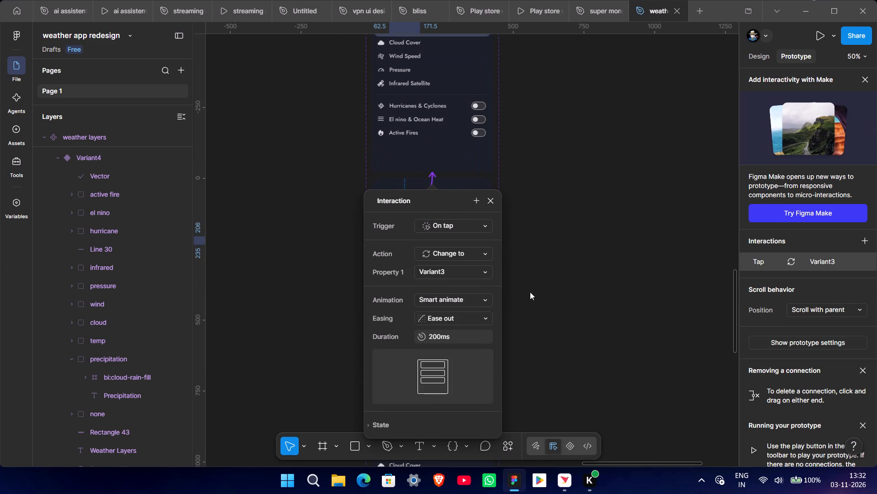
{"action": "left_click", "coordinate": [530, 292]}
Add a prototype connection from Variant4's Wind Speed label to Variant5, where the Wind Speed row is highlighted, and deselect.
{"action": "left_click", "coordinate": [406, 268], "text": "ctrl"}
{"action": "scroll", "coordinate": [475, 282], "scroll_direction": "down", "scroll_amount": 5}
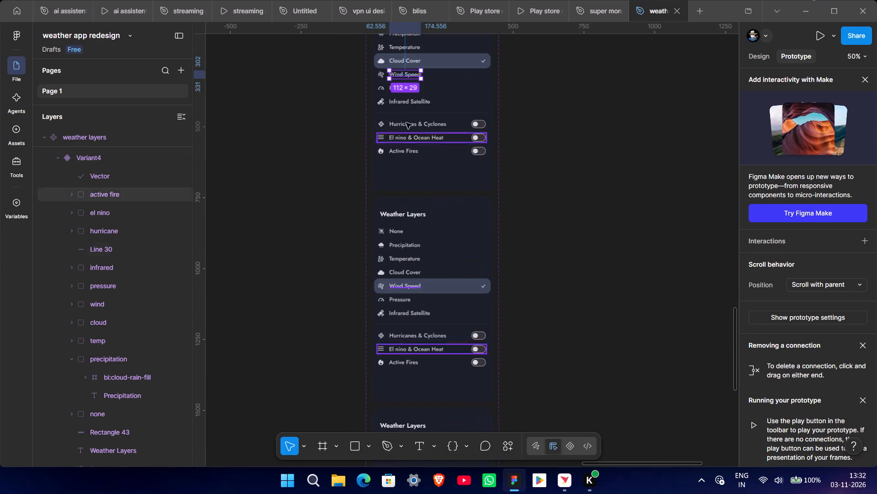
{"action": "left_click_drag", "start_coordinate": [406, 77], "coordinate": [415, 202]}
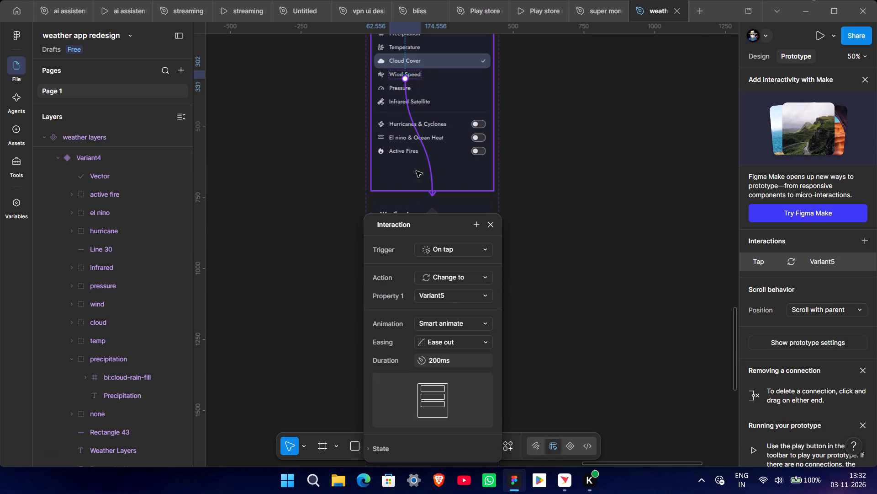
{"action": "left_click", "coordinate": [560, 92]}
Add a prototype connection from Variant4's Pressure label to Variant6, where the Pressure row is highlighted, and deselect.
{"action": "left_click", "coordinate": [394, 90], "text": "ctrl"}
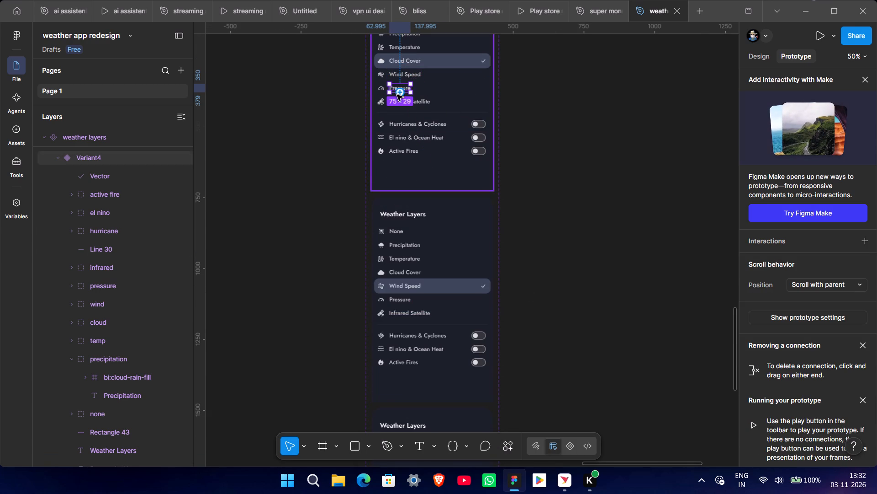
{"action": "left_click_drag", "start_coordinate": [399, 92], "coordinate": [428, 312]}
{"action": "scroll", "coordinate": [430, 255], "scroll_direction": "down", "scroll_amount": 6}
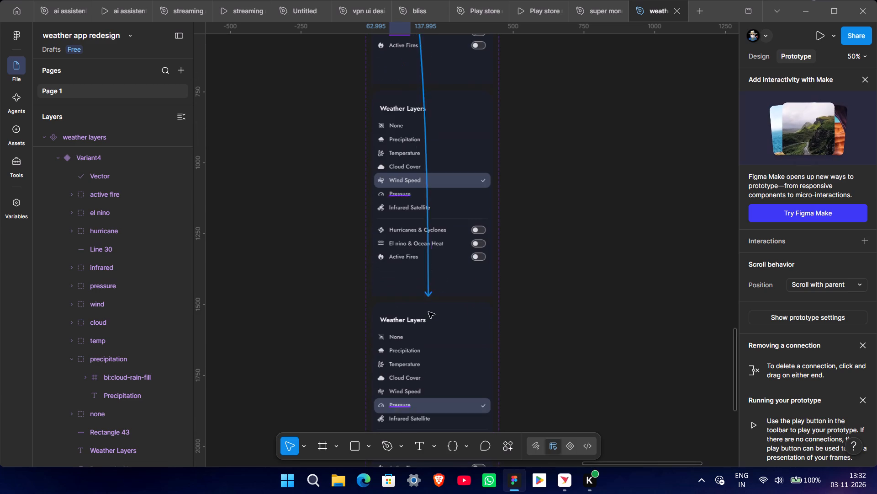
{"action": "left_click_drag", "start_coordinate": [428, 312], "coordinate": [428, 313]}
{"action": "scroll", "coordinate": [522, 328], "scroll_direction": "down", "scroll_amount": 4}
{"action": "scroll", "coordinate": [526, 323], "scroll_direction": "up", "scroll_amount": 13}
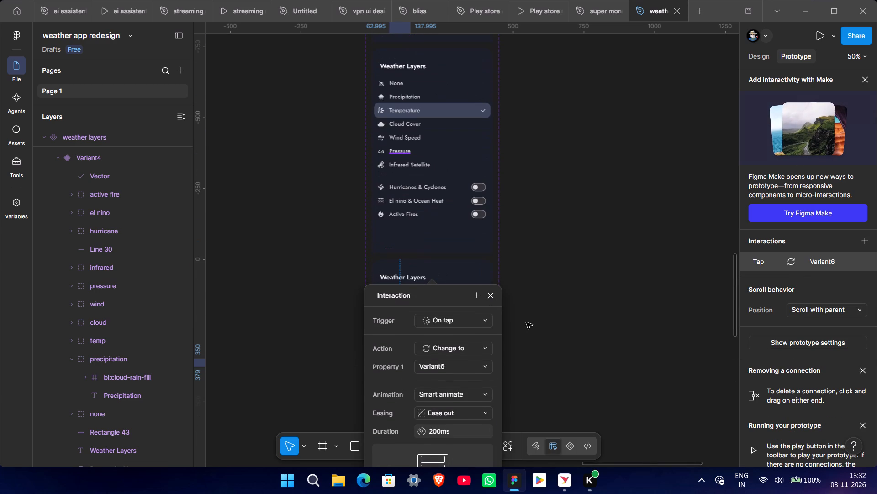
{"action": "left_click", "coordinate": [534, 320]}
Add a prototype connection from Variant3's Infrared Satellite label to Variant7, where the Infrared Satellite row is highlighted.
{"action": "left_click", "coordinate": [423, 165], "text": "ctrl"}
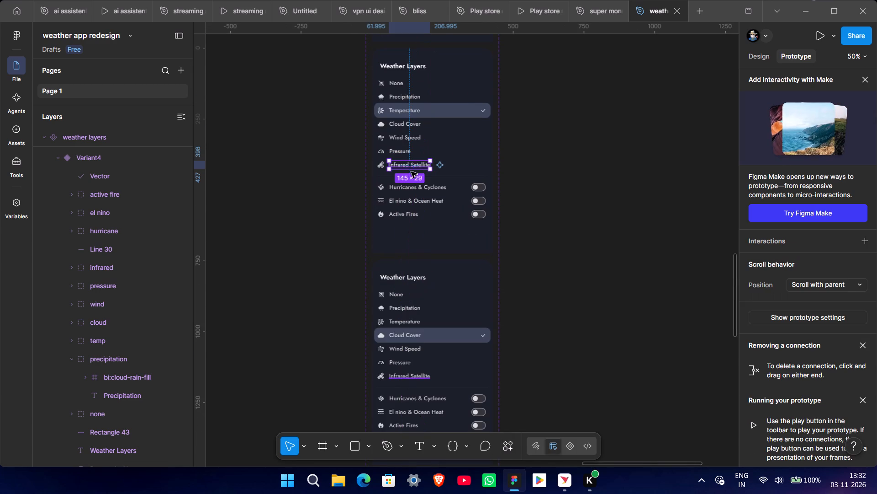
{"action": "left_click_drag", "start_coordinate": [407, 171], "coordinate": [427, 330]}
{"action": "scroll", "coordinate": [427, 328], "scroll_direction": "down", "scroll_amount": 9}
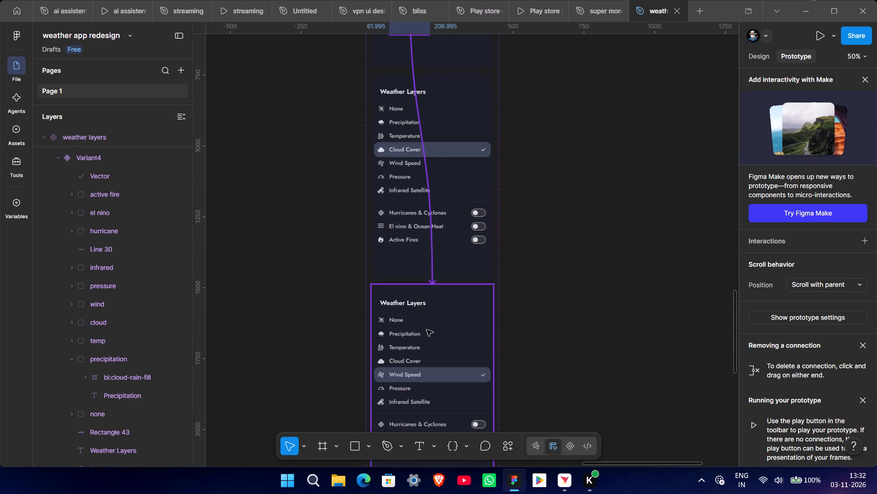
{"action": "left_click_drag", "start_coordinate": [427, 330], "coordinate": [429, 334]}
{"action": "scroll", "coordinate": [428, 330], "scroll_direction": "down", "scroll_amount": 17}
{"action": "scroll", "coordinate": [557, 315], "scroll_direction": "down", "scroll_amount": 3}
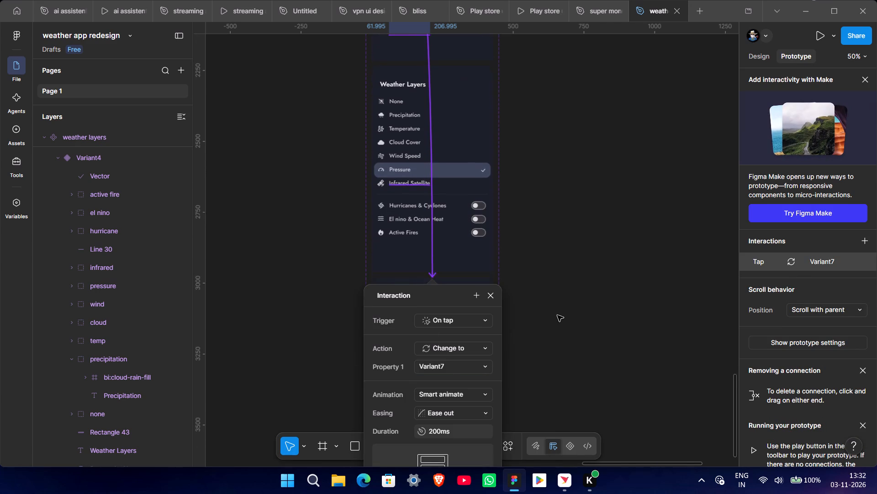
Add a prototype connection from the Default variant's Temperature label to Variant3, where the Temperature row is highlighted, and deselect.
{"action": "scroll", "coordinate": [557, 315], "scroll_direction": "down", "scroll_amount": 1}
{"action": "left_click", "coordinate": [557, 315]}
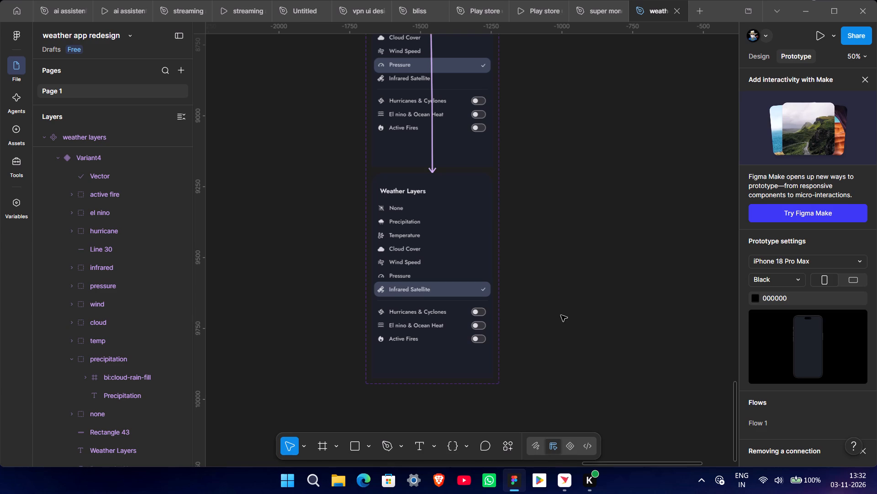
{"action": "scroll", "coordinate": [597, 239], "scroll_direction": "up", "scroll_amount": 20}
{"action": "scroll", "coordinate": [597, 239], "scroll_direction": "up", "scroll_amount": 12}
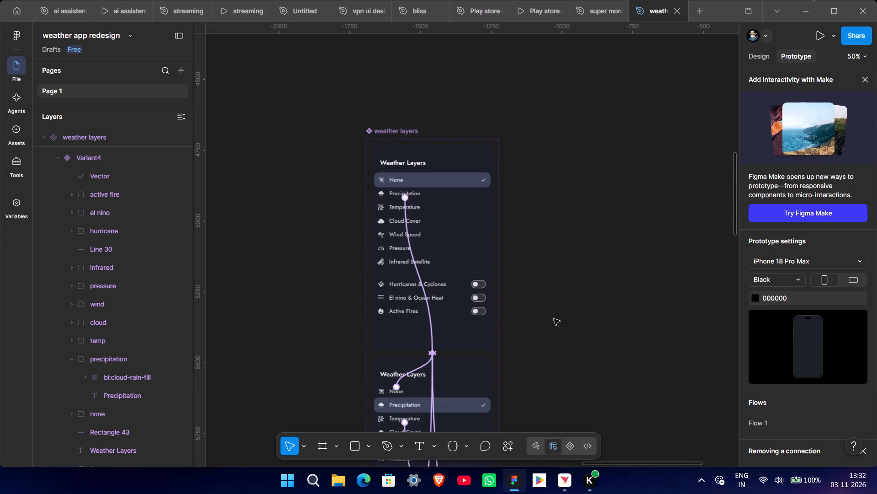
{"action": "scroll", "coordinate": [469, 253], "scroll_direction": "up", "scroll_amount": 4, "text": "ctrl"}
{"action": "scroll", "coordinate": [555, 294], "scroll_direction": "down", "scroll_amount": 3}
{"action": "scroll", "coordinate": [555, 294], "scroll_direction": "down", "scroll_amount": 2, "text": "ctrl"}
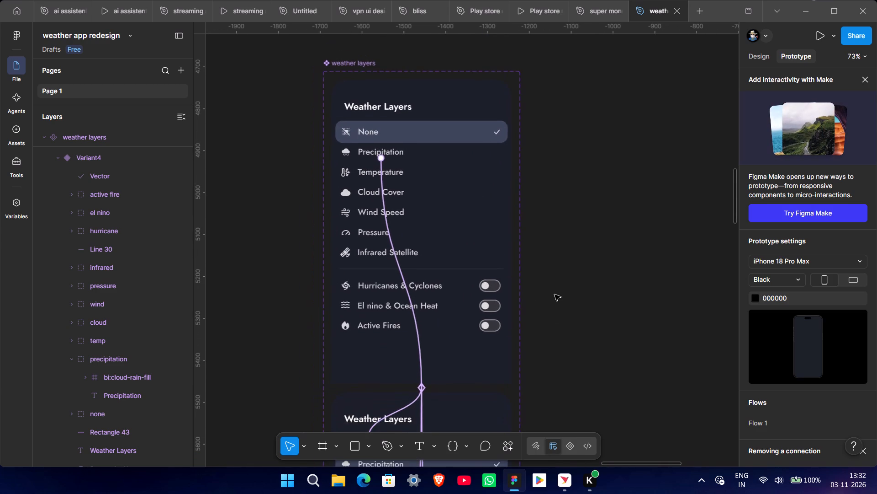
{"action": "scroll", "coordinate": [551, 296], "scroll_direction": "down", "scroll_amount": 3, "text": "ctrl"}
{"action": "scroll", "coordinate": [428, 206], "scroll_direction": "up", "scroll_amount": 3, "text": "ctrl"}
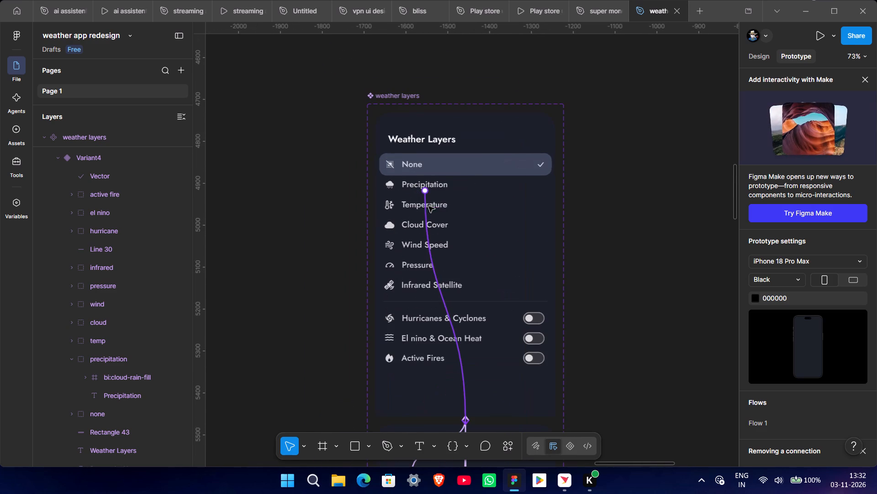
{"action": "left_click", "coordinate": [438, 204], "text": "ctrl"}
{"action": "scroll", "coordinate": [453, 224], "scroll_direction": "down", "scroll_amount": 5}
{"action": "scroll", "coordinate": [450, 215], "scroll_direction": "down", "scroll_amount": 5, "text": "ctrl"}
{"action": "left_click_drag", "start_coordinate": [435, 111], "coordinate": [438, 192]}
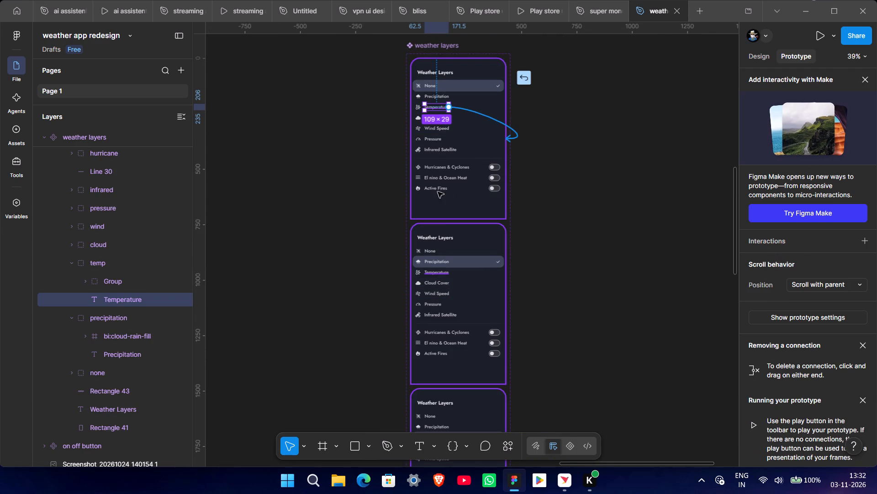
{"action": "left_click_drag", "start_coordinate": [438, 192], "coordinate": [463, 403]}
{"action": "scroll", "coordinate": [463, 403], "scroll_direction": "down", "scroll_amount": 3}
{"action": "left_click", "coordinate": [571, 321]}
Add a prototype connection from the Default variant's Cloud Cover label to Variant4, where the Cloud Cover row is highlighted, and deselect.
{"action": "scroll", "coordinate": [573, 334], "scroll_direction": "down", "scroll_amount": 1}
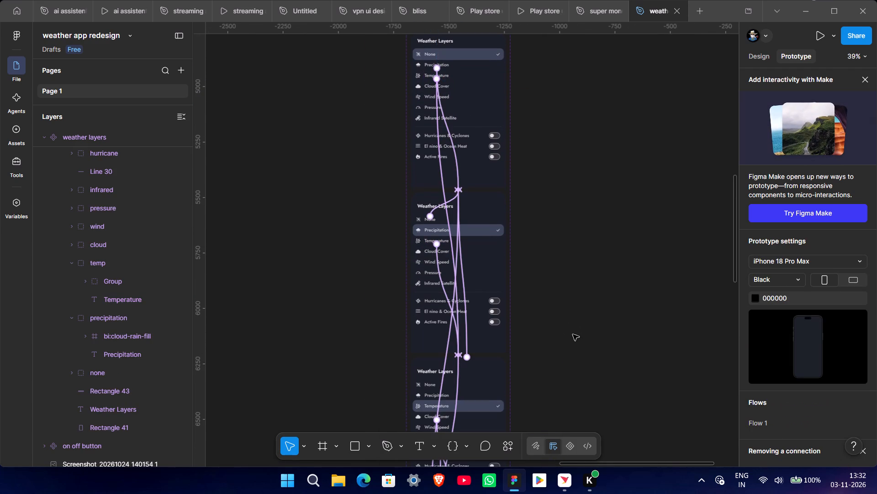
{"action": "scroll", "coordinate": [529, 328], "scroll_direction": "up", "scroll_amount": 4}
{"action": "scroll", "coordinate": [446, 248], "scroll_direction": "up", "scroll_amount": 8, "text": "ctrl"}
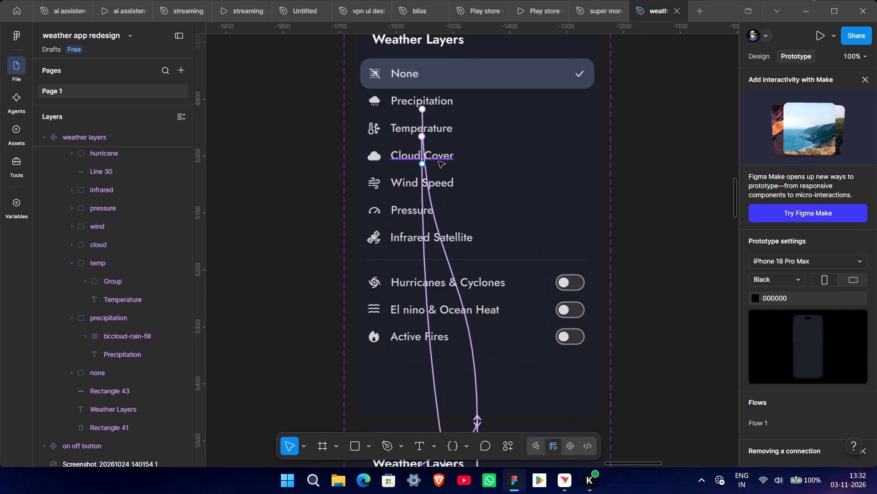
{"action": "left_click", "coordinate": [438, 161], "text": "ctrl"}
{"action": "scroll", "coordinate": [438, 161], "scroll_direction": "down", "scroll_amount": 19}
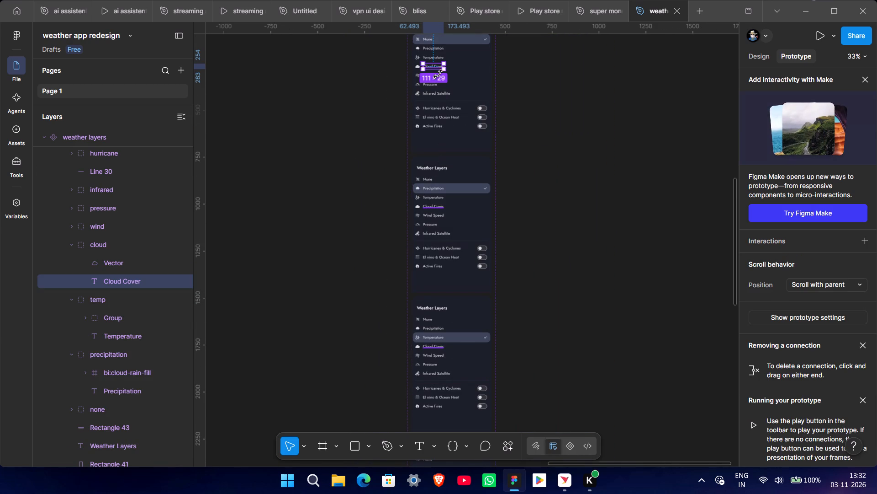
{"action": "left_click_drag", "start_coordinate": [432, 69], "coordinate": [451, 383]}
{"action": "scroll", "coordinate": [451, 377], "scroll_direction": "down", "scroll_amount": 4}
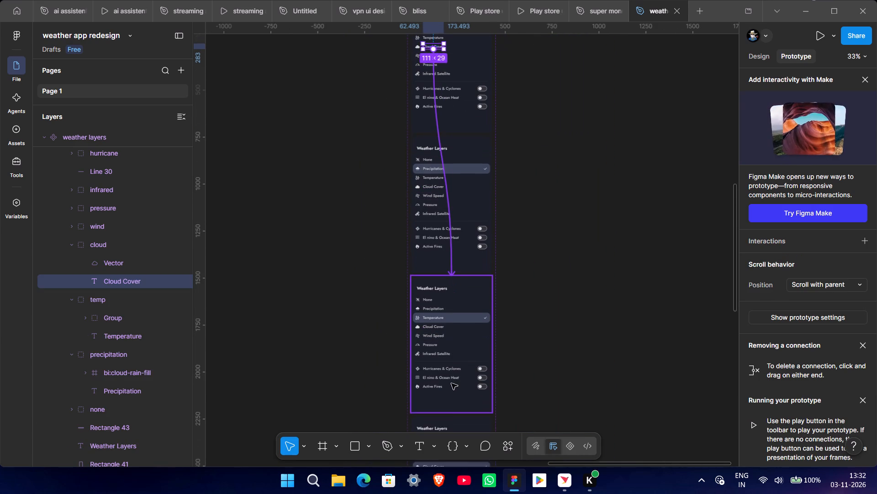
{"action": "left_click_drag", "start_coordinate": [451, 383], "coordinate": [451, 384]}
{"action": "scroll", "coordinate": [451, 383], "scroll_direction": "down", "scroll_amount": 4}
{"action": "scroll", "coordinate": [523, 250], "scroll_direction": "up", "scroll_amount": 5}
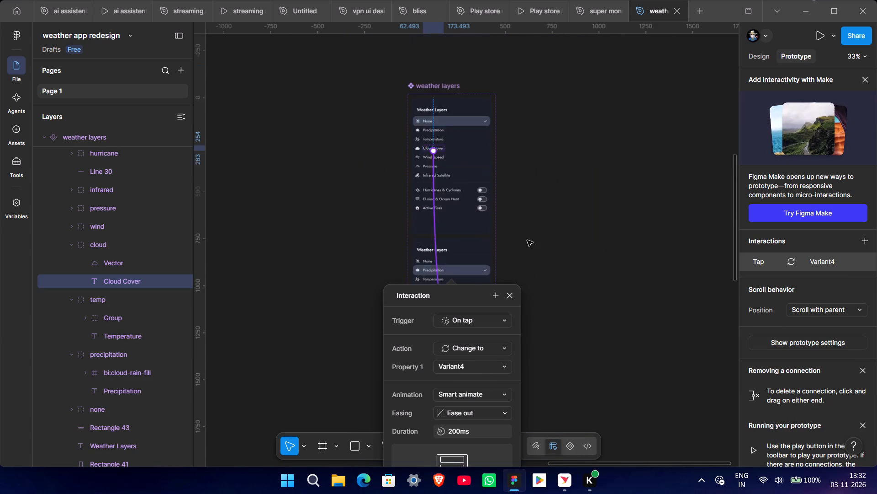
{"action": "scroll", "coordinate": [527, 240], "scroll_direction": "up", "scroll_amount": 5}
{"action": "left_click_drag", "start_coordinate": [595, 285], "coordinate": [586, 288]}
Add a prototype connection from the Default variant's Wind Speed label to Variant5, where the Wind Speed row is highlighted, and deselect.
{"action": "scroll", "coordinate": [460, 295], "scroll_direction": "up", "scroll_amount": 6, "text": "ctrl"}
{"action": "middle_click_drag", "start_coordinate": [447, 302], "coordinate": [470, 272]}
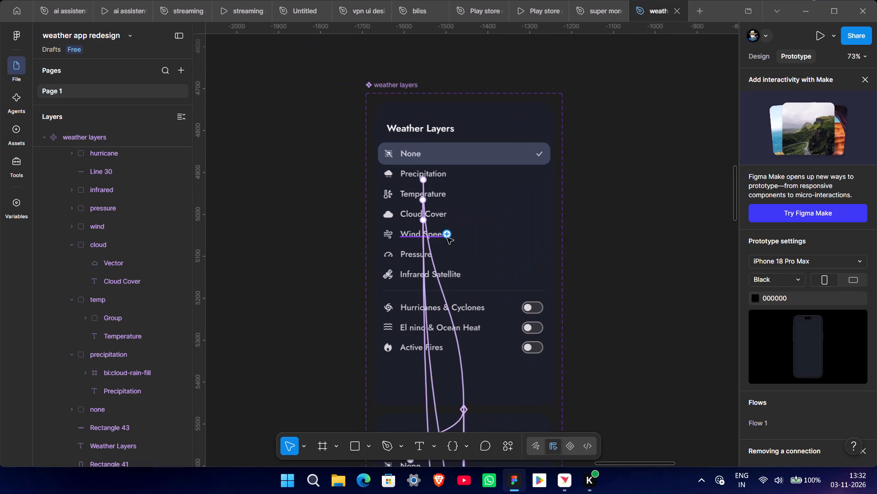
{"action": "left_click", "coordinate": [445, 237], "text": "ctrl"}
{"action": "scroll", "coordinate": [445, 242], "scroll_direction": "down", "scroll_amount": 17}
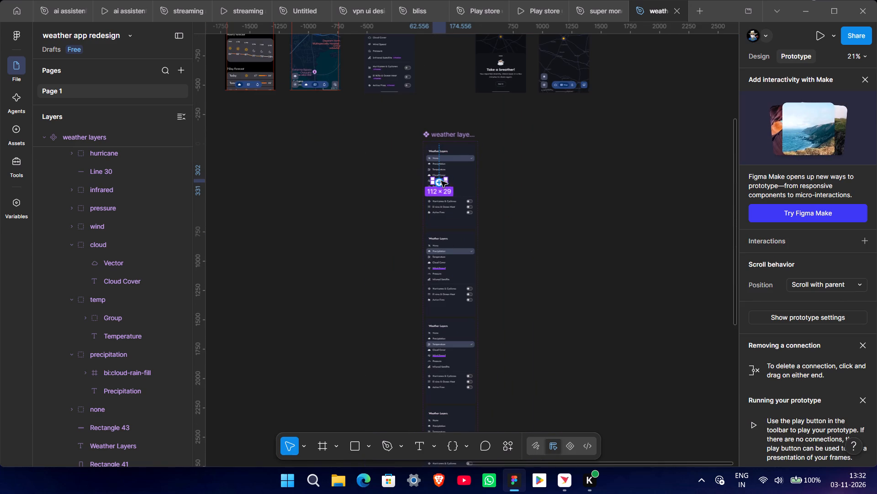
{"action": "left_click_drag", "start_coordinate": [438, 182], "coordinate": [457, 325]}
{"action": "scroll", "coordinate": [456, 322], "scroll_direction": "down", "scroll_amount": 4}
{"action": "scroll", "coordinate": [457, 325], "scroll_direction": "up", "scroll_amount": 7, "text": "ctrl"}
{"action": "scroll", "coordinate": [457, 325], "scroll_direction": "down", "scroll_amount": 7}
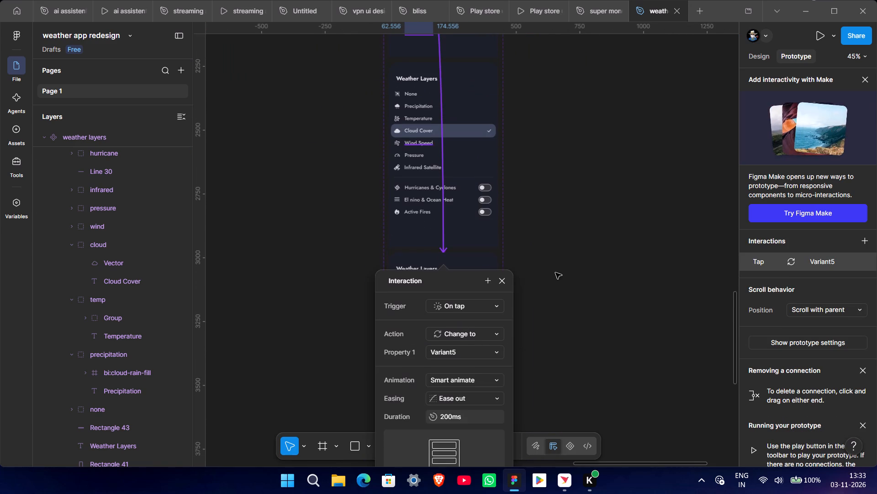
{"action": "scroll", "coordinate": [555, 273], "scroll_direction": "up", "scroll_amount": 17}
{"action": "scroll", "coordinate": [551, 272], "scroll_direction": "up", "scroll_amount": 1, "text": "ctrl"}
{"action": "scroll", "coordinate": [551, 272], "scroll_direction": "down", "scroll_amount": 6, "text": "ctrl"}
{"action": "scroll", "coordinate": [551, 272], "scroll_direction": "up", "scroll_amount": 5}
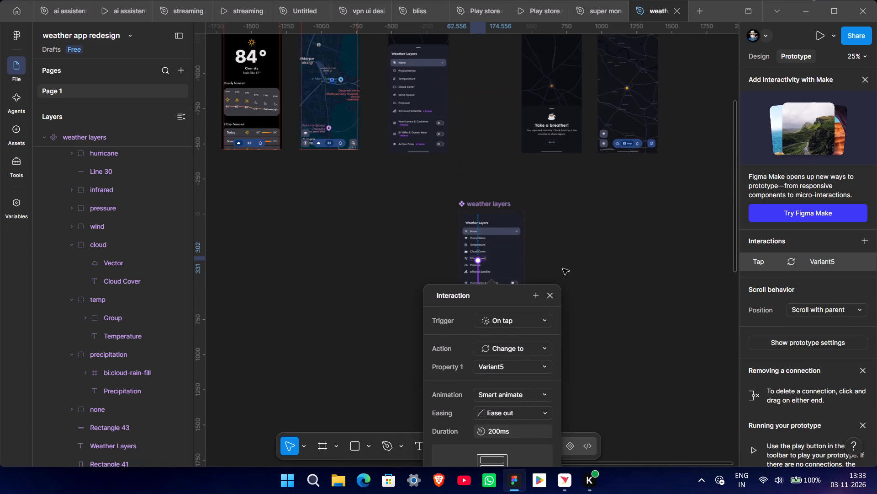
{"action": "scroll", "coordinate": [492, 245], "scroll_direction": "up", "scroll_amount": 9, "text": "ctrl"}
{"action": "left_click", "coordinate": [401, 263]}
Add a prototype connection from the Default variant's Pressure label to Variant6, where the Pressure row is highlighted.
{"action": "middle_click_drag", "start_coordinate": [388, 301], "coordinate": [356, 247]}
{"action": "scroll", "coordinate": [399, 260], "scroll_direction": "up", "scroll_amount": 2, "text": "ctrl"}
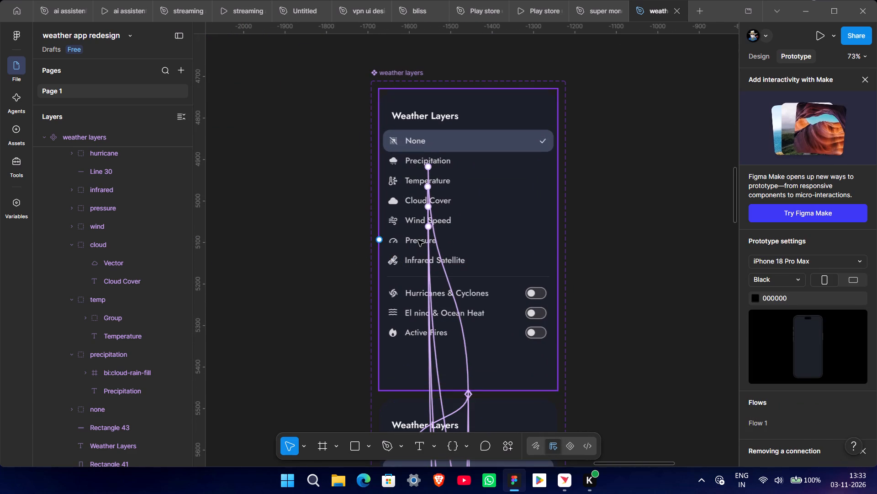
{"action": "left_click", "coordinate": [418, 240]}
{"action": "left_click", "coordinate": [418, 240], "text": "ctrl"}
{"action": "scroll", "coordinate": [418, 240], "scroll_direction": "down", "scroll_amount": 5}
{"action": "scroll", "coordinate": [418, 240], "scroll_direction": "down", "scroll_amount": 4, "text": "ctrl"}
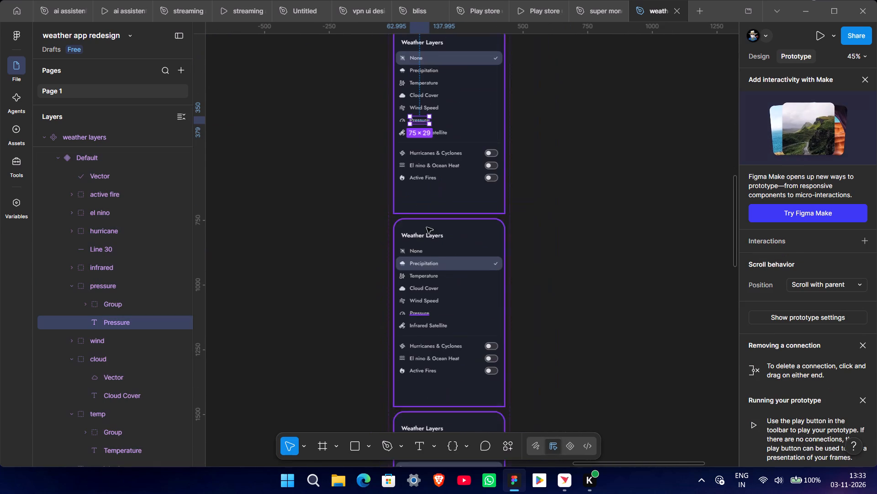
{"action": "left_click_drag", "start_coordinate": [421, 123], "coordinate": [364, 226]}
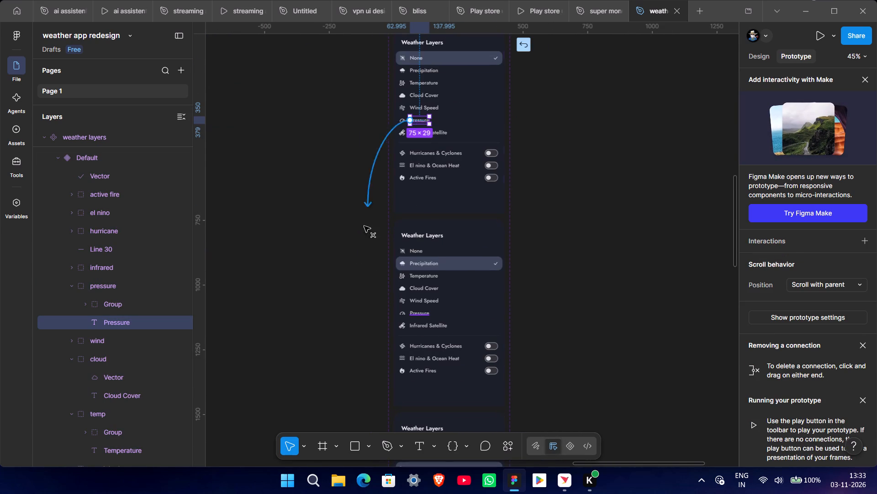
{"action": "left_click_drag", "start_coordinate": [364, 226], "coordinate": [399, 493]}
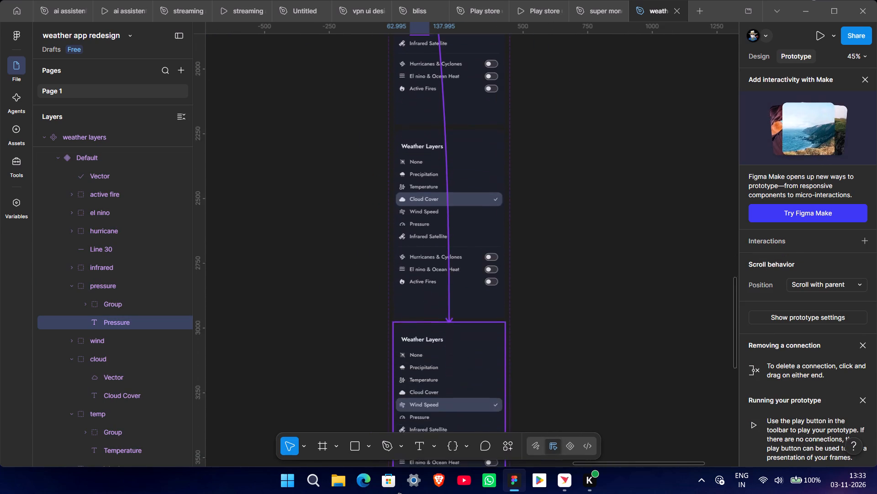
{"action": "left_click_drag", "start_coordinate": [399, 493], "coordinate": [407, 281]}
{"action": "scroll", "coordinate": [338, 266], "scroll_direction": "up", "scroll_amount": 16}
{"action": "scroll", "coordinate": [338, 263], "scroll_direction": "down", "scroll_amount": 13, "text": "ctrl"}
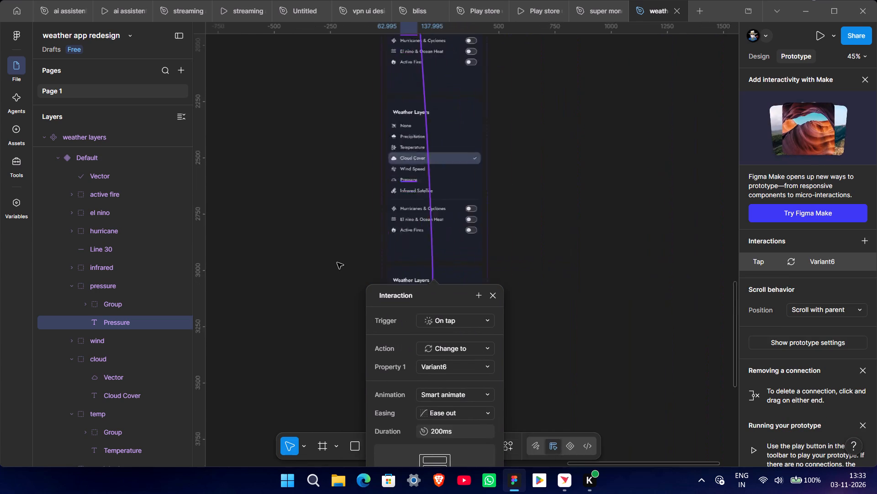
Add a prototype connection from the Default variant's Infrared Satellite row group to Variant7, where that row is highlighted, and deselect.
{"action": "scroll", "coordinate": [337, 263], "scroll_direction": "down", "scroll_amount": 3, "text": "ctrl"}
{"action": "scroll", "coordinate": [338, 261], "scroll_direction": "up", "scroll_amount": 9}
{"action": "scroll", "coordinate": [367, 239], "scroll_direction": "up", "scroll_amount": 16, "text": "ctrl"}
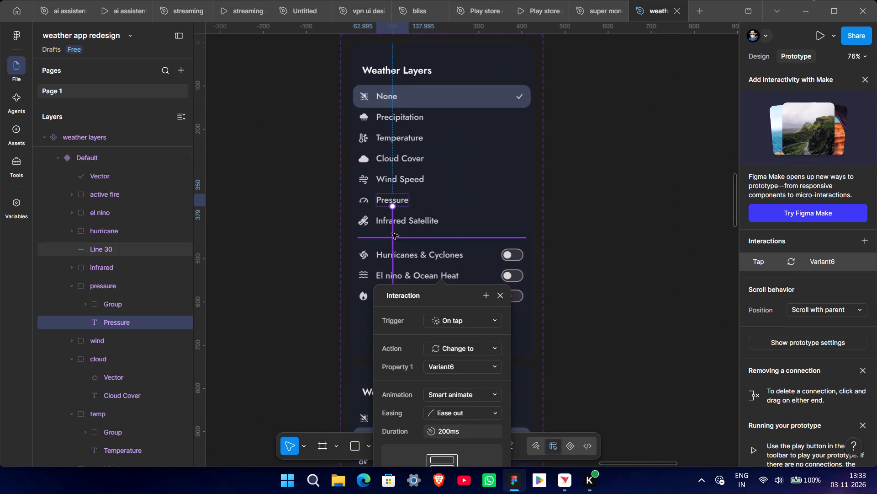
{"action": "left_click", "coordinate": [401, 225]}
{"action": "scroll", "coordinate": [402, 225], "scroll_direction": "down", "scroll_amount": 4}
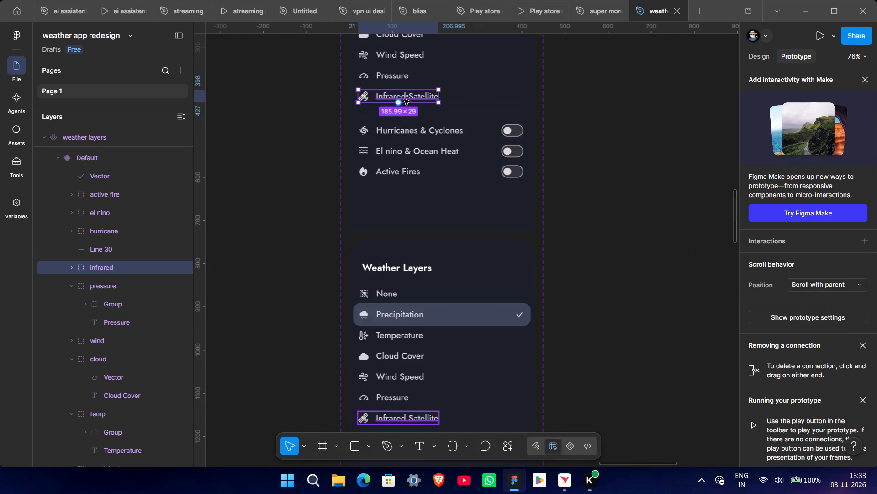
{"action": "left_click_drag", "start_coordinate": [398, 102], "coordinate": [407, 308]}
{"action": "scroll", "coordinate": [406, 283], "scroll_direction": "down", "scroll_amount": 6}
{"action": "scroll", "coordinate": [407, 308], "scroll_direction": "down", "scroll_amount": 10, "text": "ctrl"}
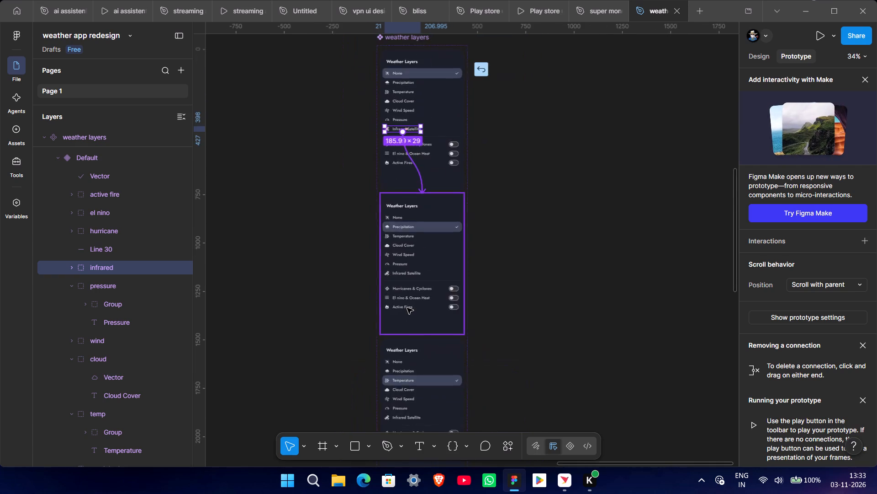
{"action": "scroll", "coordinate": [407, 308], "scroll_direction": "down", "scroll_amount": 13, "text": "ctrl"}
{"action": "left_click_drag", "start_coordinate": [407, 308], "coordinate": [457, 103]}
{"action": "scroll", "coordinate": [406, 315], "scroll_direction": "down", "scroll_amount": 11}
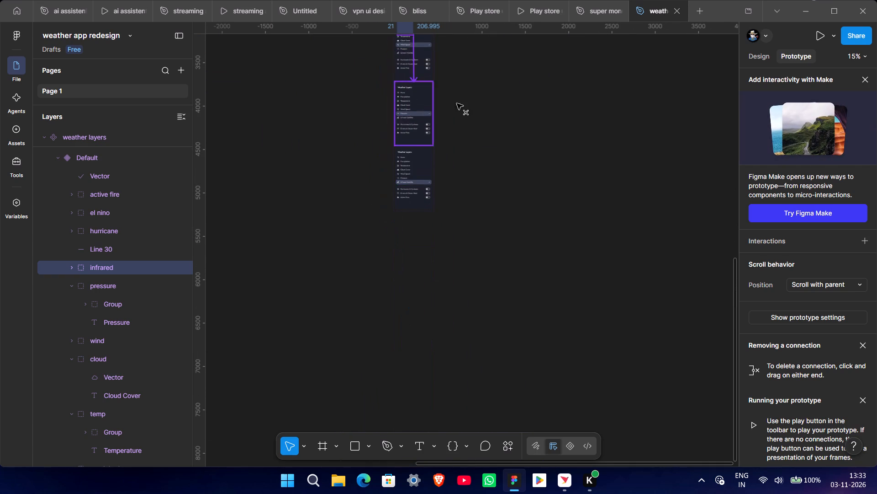
{"action": "left_click_drag", "start_coordinate": [457, 103], "coordinate": [422, 162]}
{"action": "scroll", "coordinate": [460, 144], "scroll_direction": "up", "scroll_amount": 12}
{"action": "left_click", "coordinate": [464, 149]}
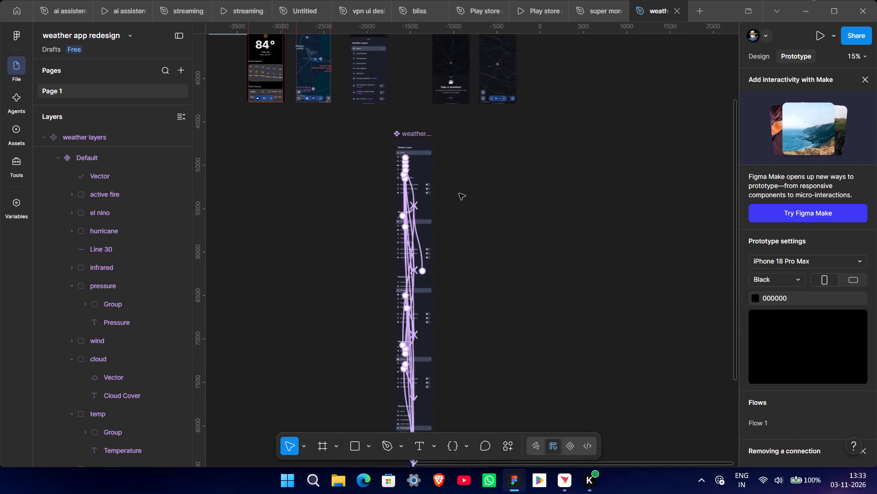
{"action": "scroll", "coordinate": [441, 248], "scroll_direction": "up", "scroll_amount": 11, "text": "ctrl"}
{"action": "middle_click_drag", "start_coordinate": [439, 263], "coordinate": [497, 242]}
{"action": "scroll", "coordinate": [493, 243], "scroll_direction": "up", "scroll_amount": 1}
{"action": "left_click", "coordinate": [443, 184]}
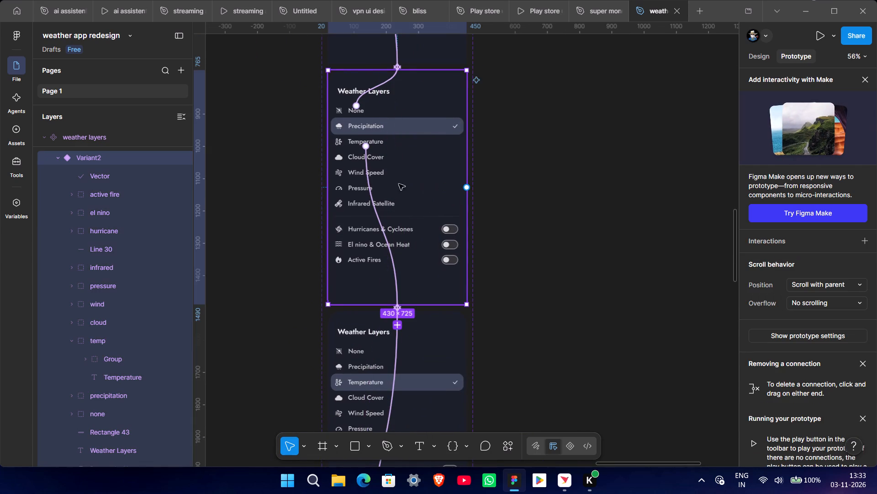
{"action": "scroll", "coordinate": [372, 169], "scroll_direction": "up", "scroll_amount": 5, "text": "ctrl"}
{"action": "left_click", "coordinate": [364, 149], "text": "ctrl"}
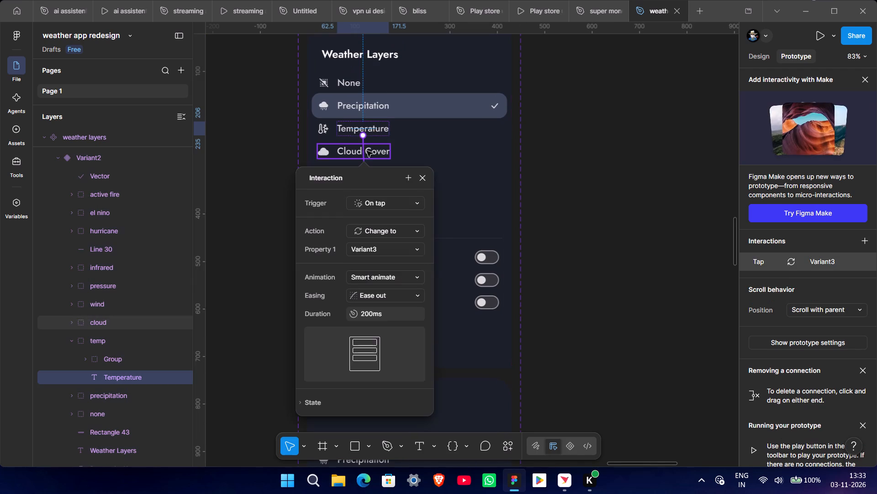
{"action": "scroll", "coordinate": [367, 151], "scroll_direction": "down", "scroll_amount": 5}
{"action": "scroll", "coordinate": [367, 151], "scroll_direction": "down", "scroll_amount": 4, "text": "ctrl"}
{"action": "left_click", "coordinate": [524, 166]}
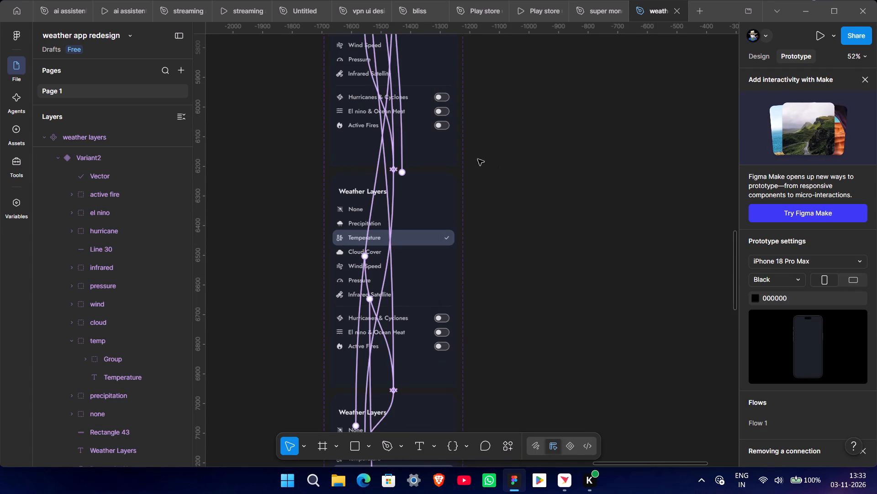
Add a prototype connection from Variant2's Cloud Cover row group to Variant4, where the Cloud Cover row is highlighted.
{"action": "scroll", "coordinate": [367, 72], "scroll_direction": "up", "scroll_amount": 3}
{"action": "double_click", "coordinate": [352, 56]}
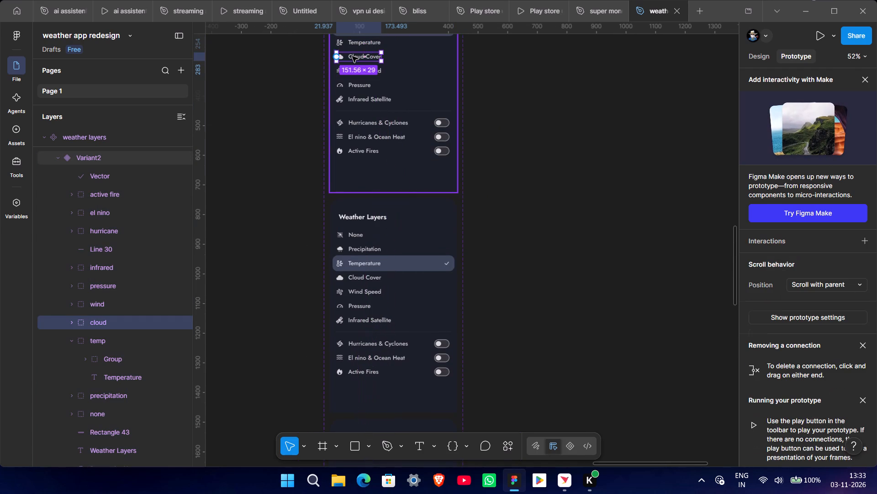
{"action": "left_click_drag", "start_coordinate": [358, 61], "coordinate": [370, 168]}
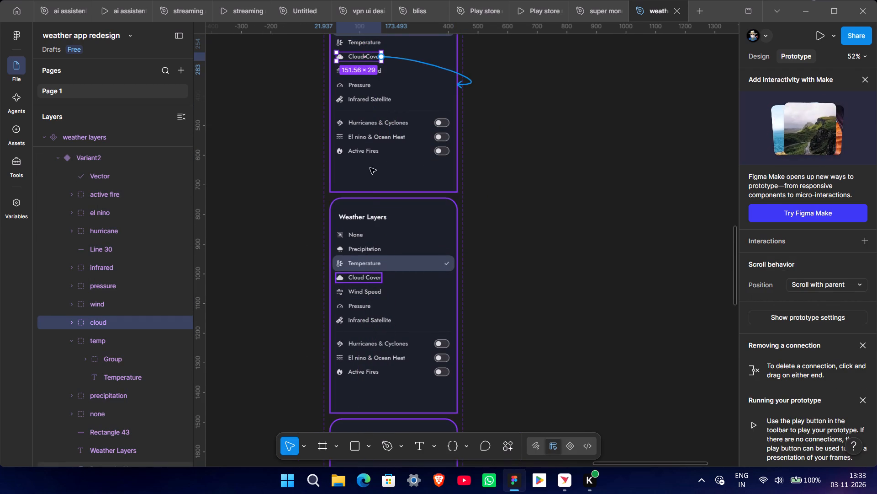
{"action": "left_click_drag", "start_coordinate": [370, 168], "coordinate": [384, 405]}
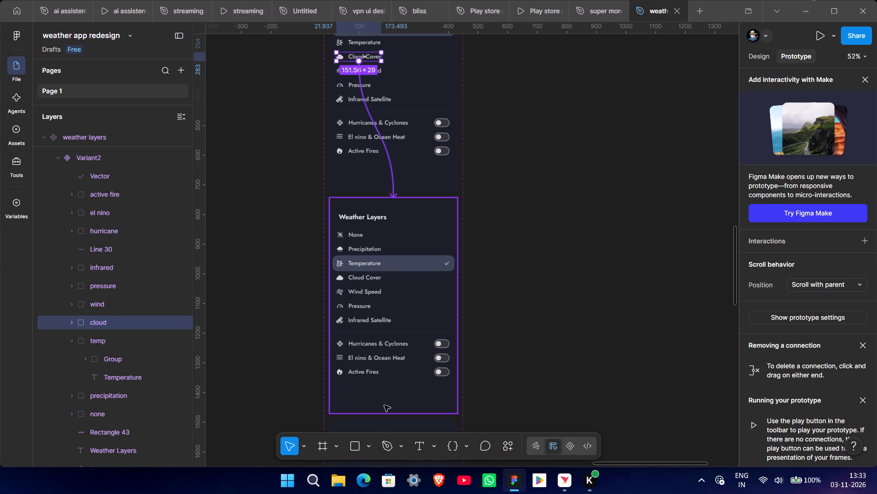
{"action": "left_click_drag", "start_coordinate": [384, 405], "coordinate": [391, 427]}
{"action": "scroll", "coordinate": [391, 427], "scroll_direction": "down", "scroll_amount": 4}
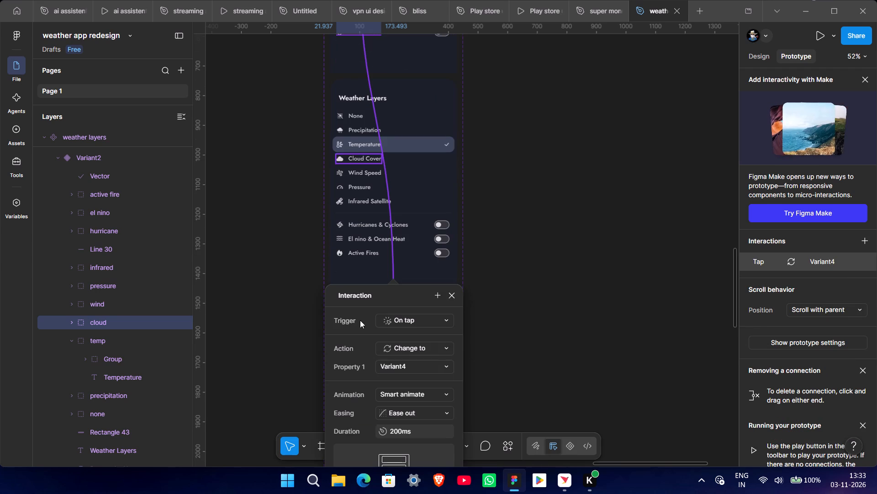
Add a prototype connection from Variant2's Wind Speed row group to Variant5, where the Wind Speed row is highlighted.
{"action": "scroll", "coordinate": [275, 305], "scroll_direction": "up", "scroll_amount": 9}
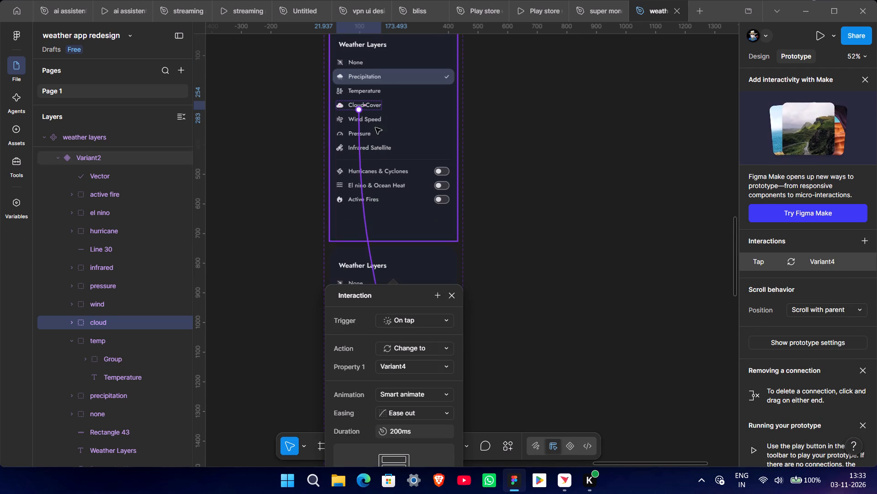
{"action": "left_click", "coordinate": [372, 121]}
{"action": "left_click_drag", "start_coordinate": [357, 123], "coordinate": [380, 312]}
{"action": "scroll", "coordinate": [380, 311], "scroll_direction": "down", "scroll_amount": 3}
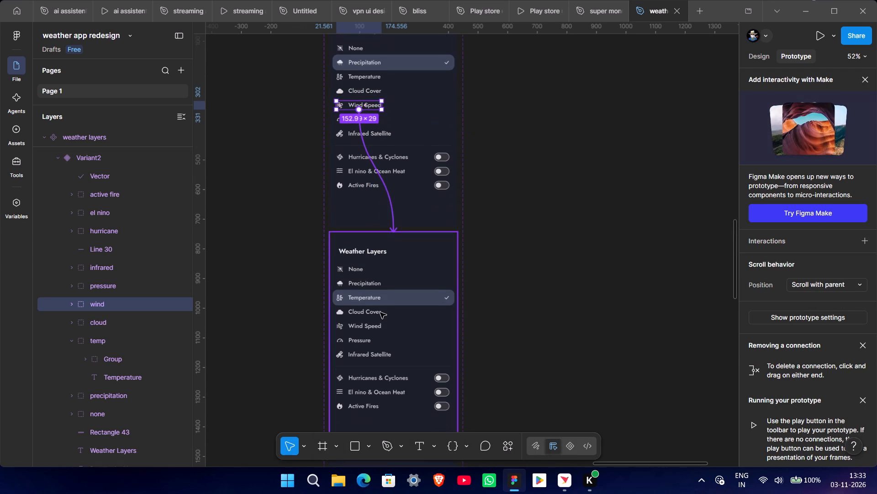
{"action": "scroll", "coordinate": [380, 312], "scroll_direction": "down", "scroll_amount": 13}
{"action": "left_click_drag", "start_coordinate": [380, 312], "coordinate": [374, 341]}
Add a prototype connection from Variant2's Pressure row group to Variant6, where the Pressure row is highlighted.
{"action": "scroll", "coordinate": [374, 330], "scroll_direction": "up", "scroll_amount": 3}
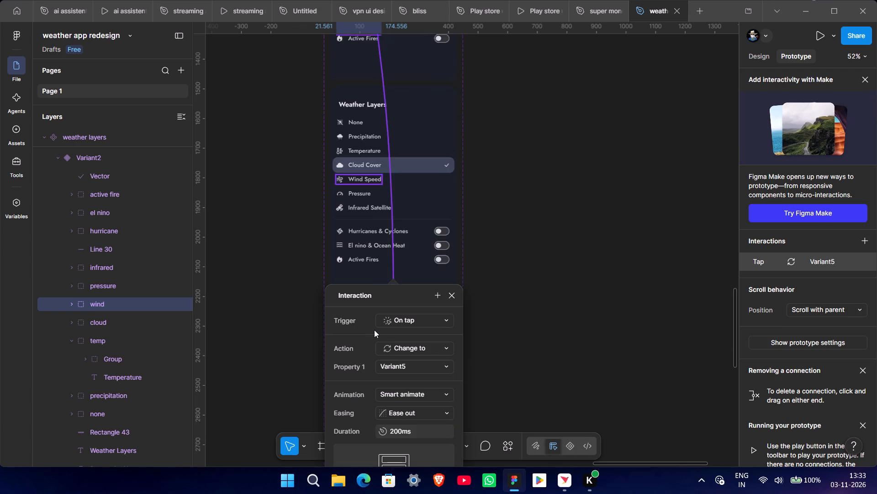
{"action": "scroll", "coordinate": [374, 330], "scroll_direction": "up", "scroll_amount": 9}
{"action": "left_click", "coordinate": [364, 99]}
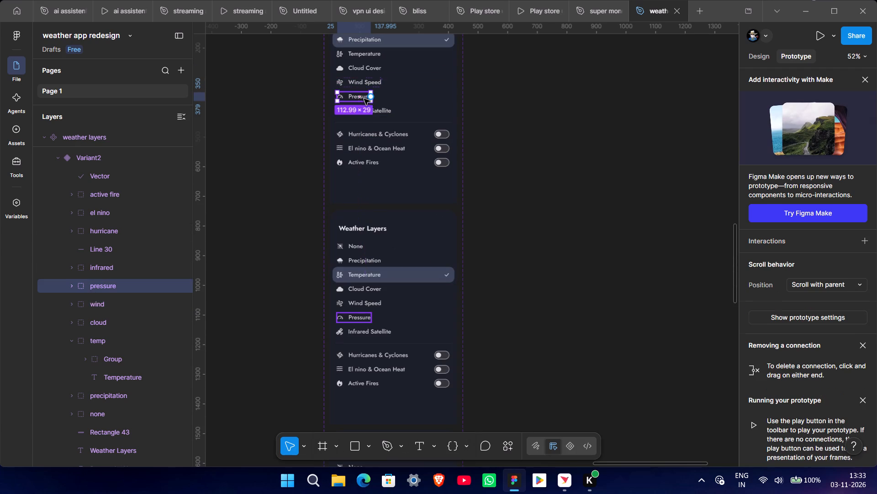
{"action": "left_click_drag", "start_coordinate": [354, 100], "coordinate": [357, 336]}
{"action": "scroll", "coordinate": [357, 323], "scroll_direction": "down", "scroll_amount": 10}
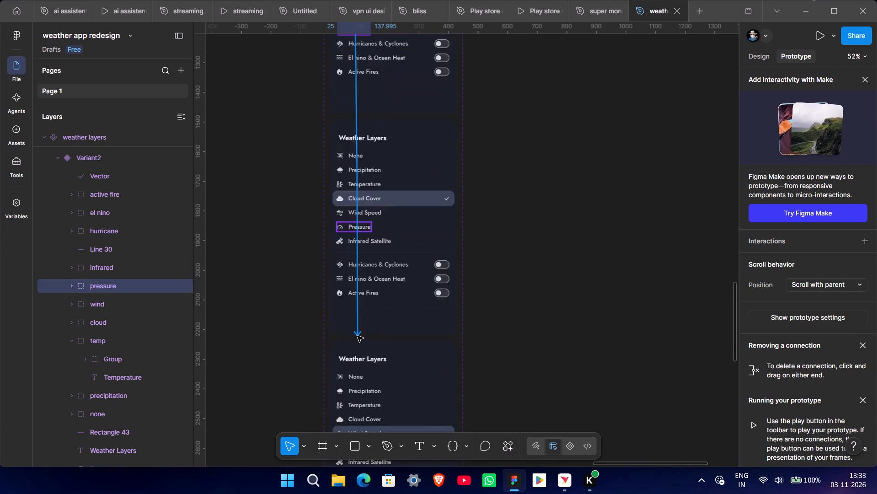
{"action": "left_click_drag", "start_coordinate": [357, 336], "coordinate": [357, 346]}
{"action": "scroll", "coordinate": [357, 336], "scroll_direction": "down", "scroll_amount": 9}
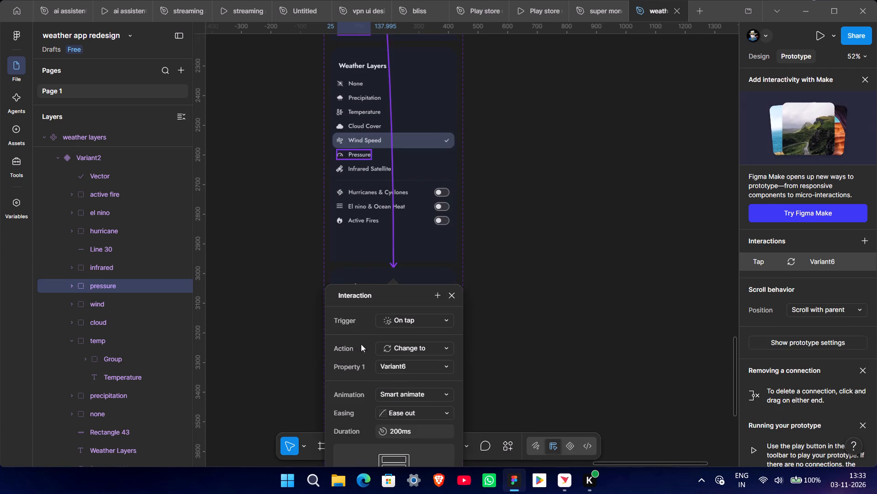
Add a prototype connection from Variant2's Infrared Satellite row group to Variant7, where that row is highlighted.
{"action": "scroll", "coordinate": [367, 330], "scroll_direction": "up", "scroll_amount": 14}
{"action": "scroll", "coordinate": [389, 124], "scroll_direction": "up", "scroll_amount": 3}
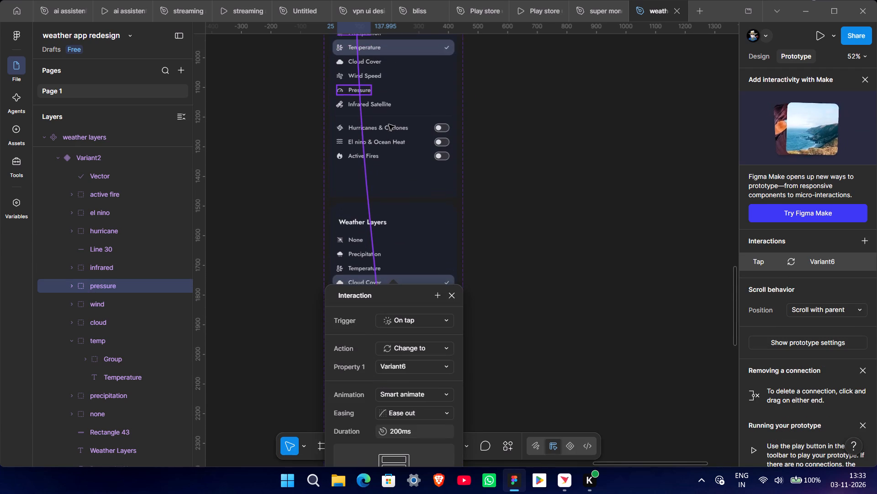
{"action": "scroll", "coordinate": [389, 124], "scroll_direction": "up", "scroll_amount": 15}
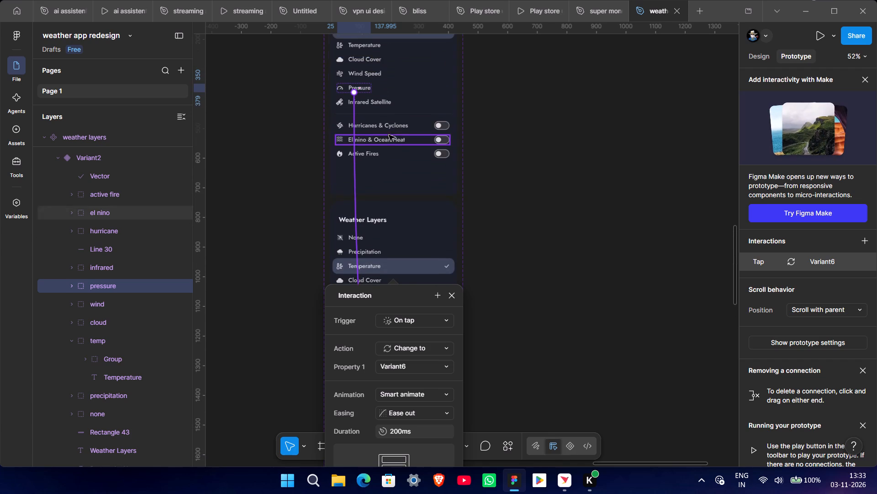
{"action": "left_click", "coordinate": [370, 102]}
{"action": "left_click_drag", "start_coordinate": [361, 107], "coordinate": [365, 381]}
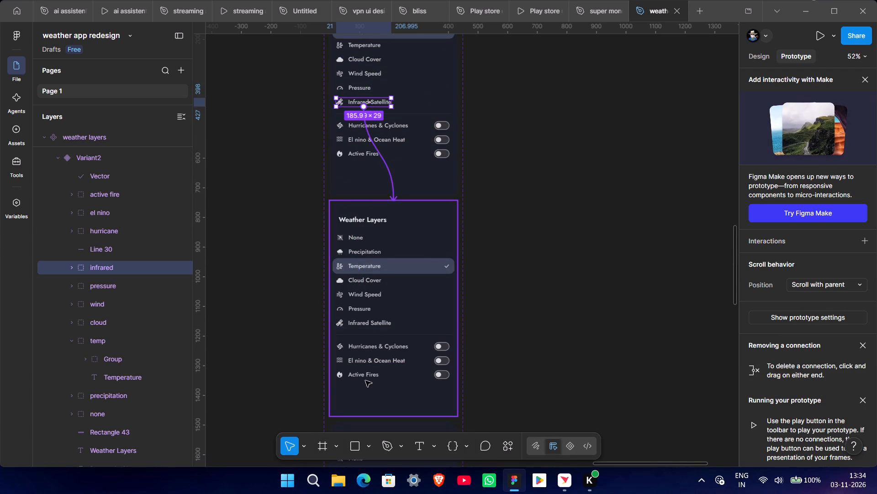
{"action": "left_click_drag", "start_coordinate": [365, 381], "coordinate": [366, 228]}
{"action": "scroll", "coordinate": [365, 381], "scroll_direction": "down", "scroll_amount": 9}
{"action": "middle_click", "coordinate": [364, 388]}
{"action": "scroll", "coordinate": [364, 388], "scroll_direction": "down", "scroll_amount": 15, "text": "ctrl"}
Add a prototype connection from Variant3's None row group to the Default variant, where the None row is highlighted, and deselect.
{"action": "scroll", "coordinate": [423, 203], "scroll_direction": "up", "scroll_amount": 6}
{"action": "scroll", "coordinate": [423, 203], "scroll_direction": "up", "scroll_amount": 18}
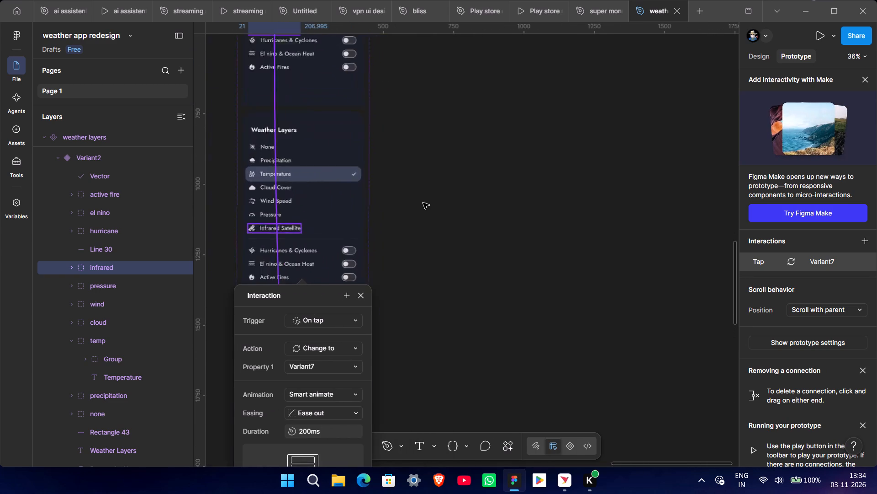
{"action": "middle_click_drag", "start_coordinate": [437, 230], "coordinate": [493, 219]}
{"action": "left_click", "coordinate": [361, 188]}
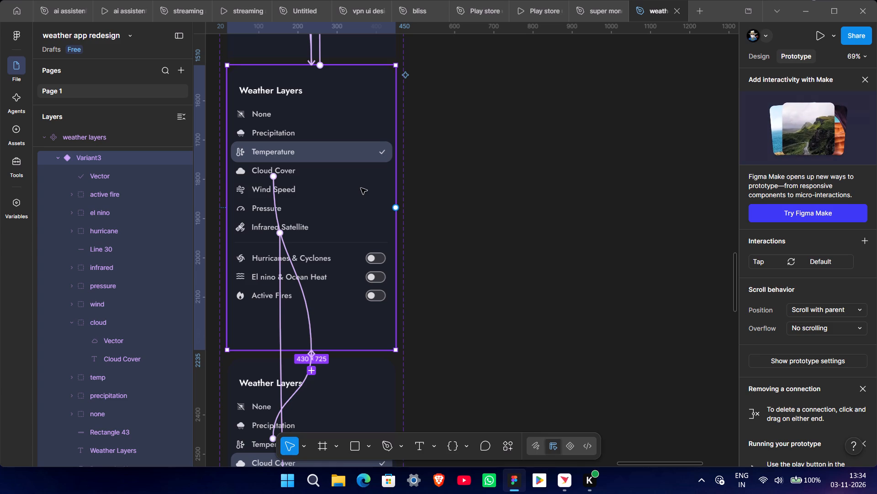
{"action": "scroll", "coordinate": [310, 180], "scroll_direction": "up", "scroll_amount": 2}
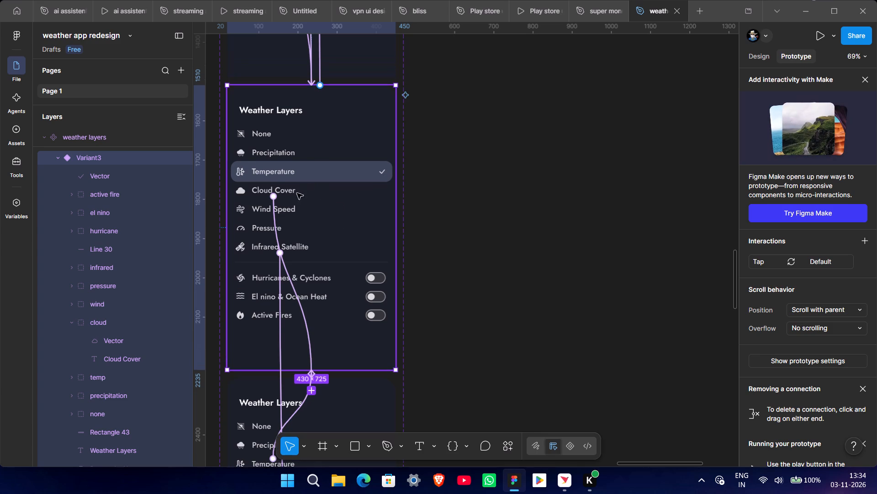
{"action": "left_click", "coordinate": [264, 138], "text": "ctrl"}
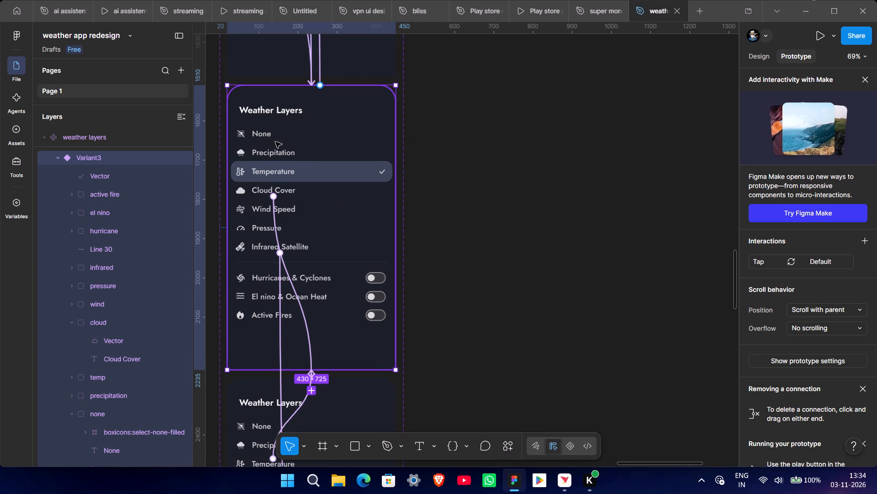
{"action": "double_click", "coordinate": [262, 134]}
{"action": "scroll", "coordinate": [262, 134], "scroll_direction": "up", "scroll_amount": 4}
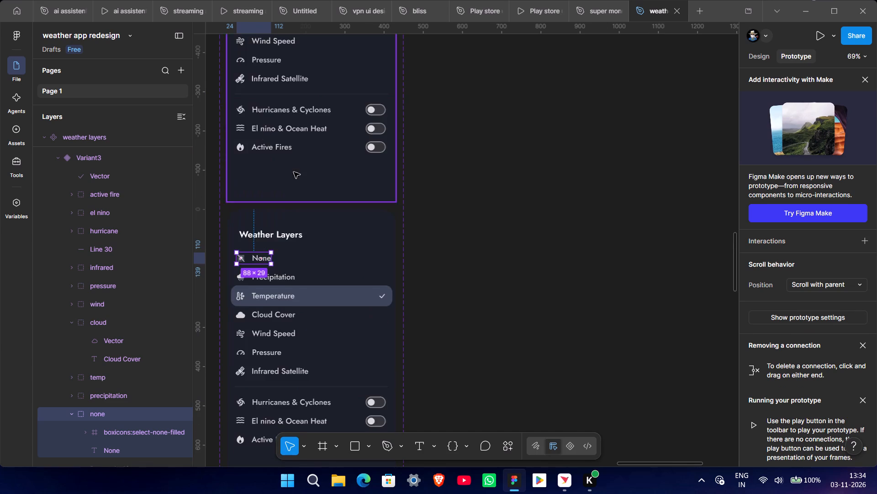
{"action": "scroll", "coordinate": [307, 191], "scroll_direction": "down", "scroll_amount": 8, "text": "ctrl"}
{"action": "left_click_drag", "start_coordinate": [285, 220], "coordinate": [304, 134]}
{"action": "scroll", "coordinate": [304, 134], "scroll_direction": "up", "scroll_amount": 7}
{"action": "scroll", "coordinate": [388, 273], "scroll_direction": "down", "scroll_amount": 5}
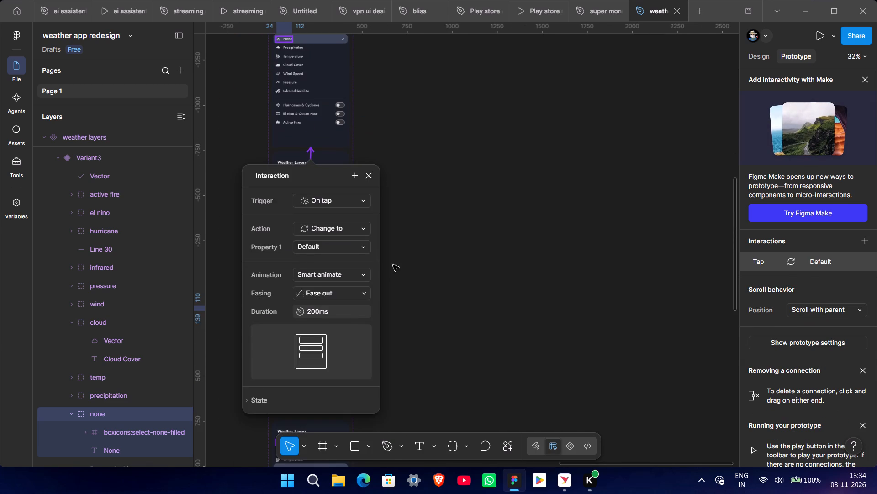
{"action": "left_click", "coordinate": [407, 258]}
Add a prototype connection from Variant3's Precipitation label to Variant2, where the Precipitation row is highlighted, and deselect.
{"action": "scroll", "coordinate": [336, 332], "scroll_direction": "up", "scroll_amount": 3, "text": "ctrl"}
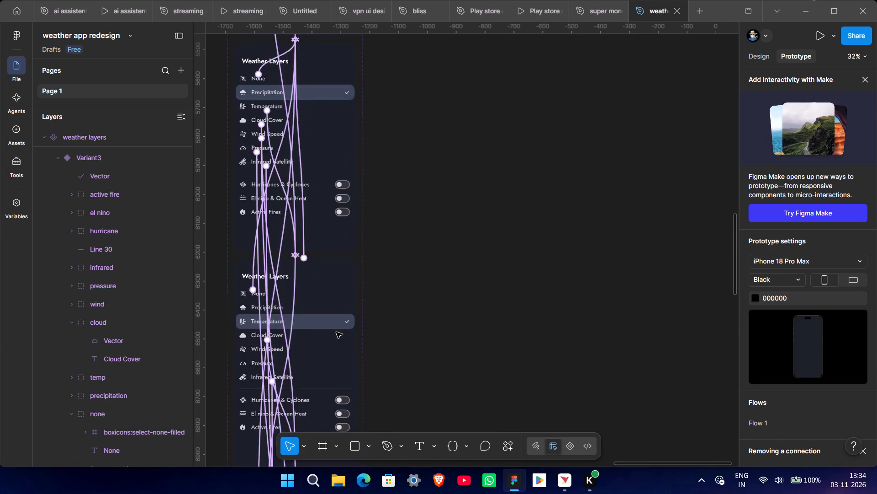
{"action": "scroll", "coordinate": [336, 332], "scroll_direction": "up", "scroll_amount": 5, "text": "ctrl"}
{"action": "middle_click_drag", "start_coordinate": [343, 316], "coordinate": [420, 207]}
{"action": "left_click", "coordinate": [386, 230]}
{"action": "scroll", "coordinate": [386, 239], "scroll_direction": "down", "scroll_amount": 1}
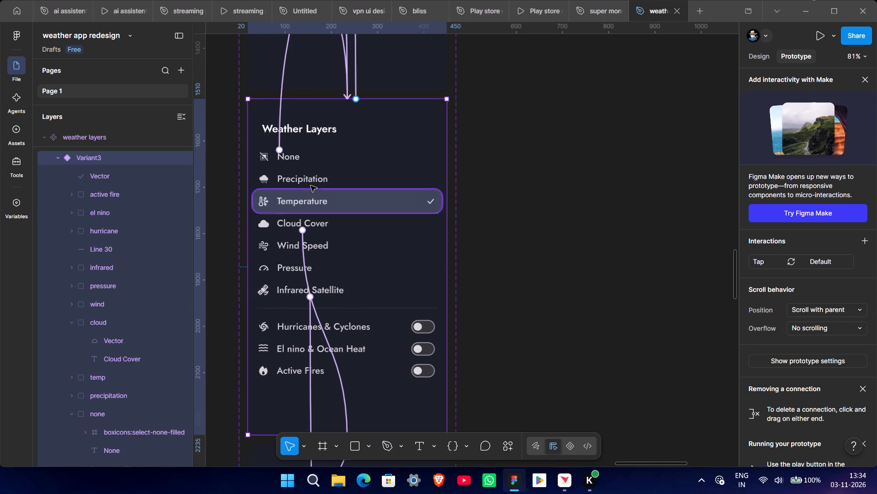
{"action": "left_click", "coordinate": [309, 180], "text": "ctrl"}
{"action": "scroll", "coordinate": [309, 180], "scroll_direction": "up", "scroll_amount": 3}
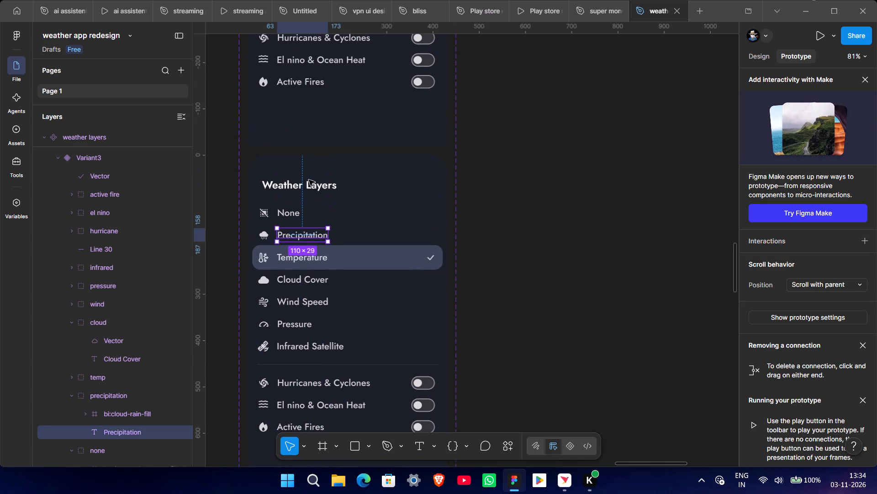
{"action": "scroll", "coordinate": [318, 253], "scroll_direction": "up", "scroll_amount": 3}
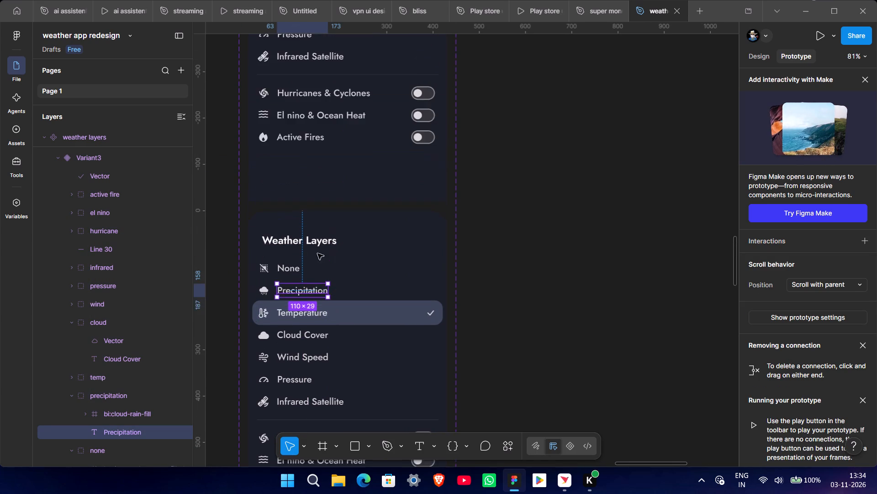
{"action": "scroll", "coordinate": [317, 253], "scroll_direction": "up", "scroll_amount": 5}
{"action": "scroll", "coordinate": [318, 268], "scroll_direction": "down", "scroll_amount": 5, "text": "ctrl"}
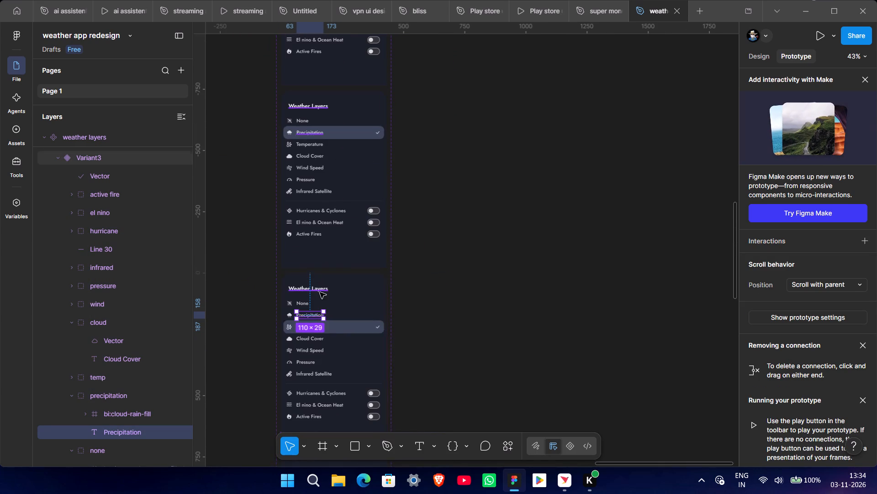
{"action": "left_click_drag", "start_coordinate": [311, 311], "coordinate": [318, 259]}
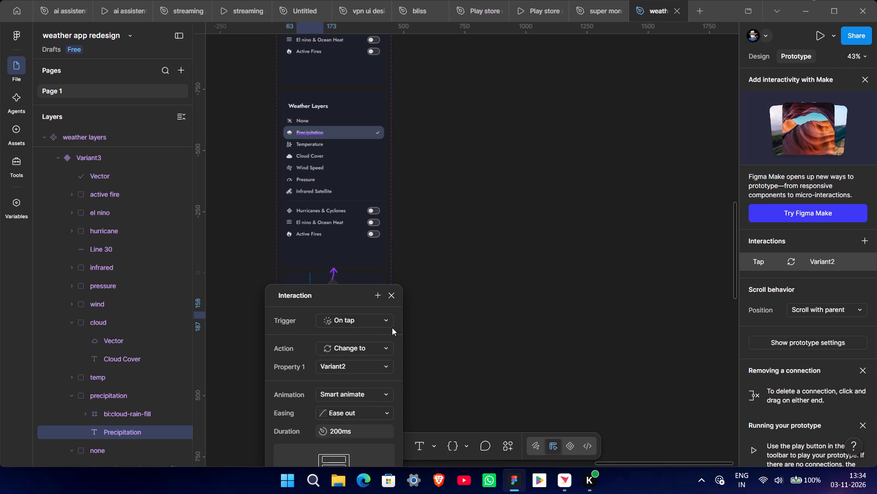
{"action": "left_click", "coordinate": [417, 319]}
Add a prototype connection from Variant3's Wind Speed row group to Variant5, where the Wind Speed row is highlighted.
{"action": "scroll", "coordinate": [308, 320], "scroll_direction": "up", "scroll_amount": 5, "text": "ctrl"}
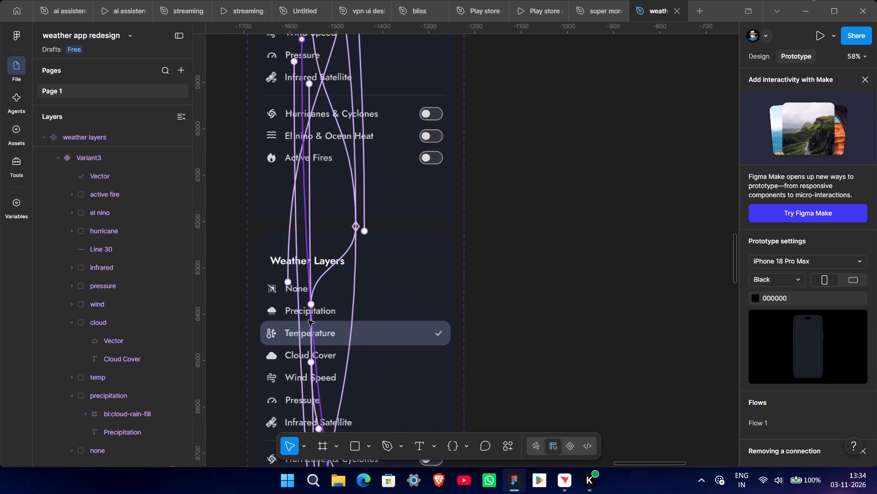
{"action": "left_click", "coordinate": [388, 313]}
{"action": "left_click", "coordinate": [306, 336]}
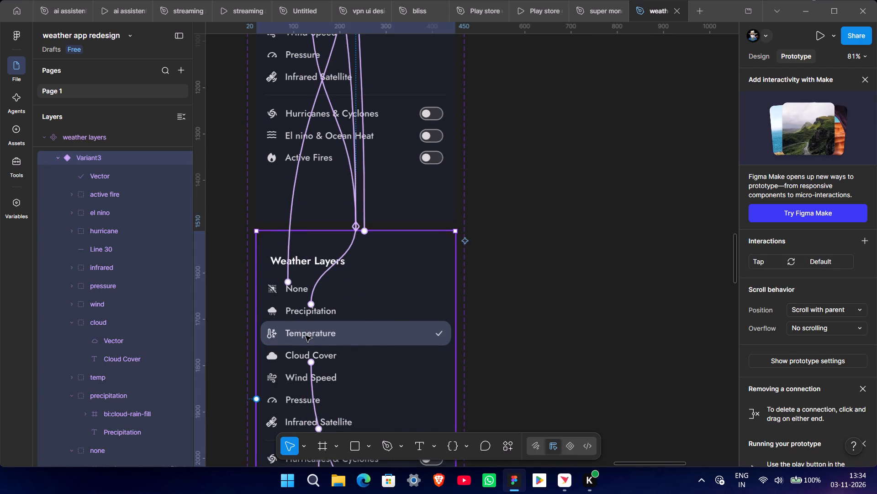
{"action": "double_click", "coordinate": [306, 336]}
{"action": "left_click", "coordinate": [324, 353]}
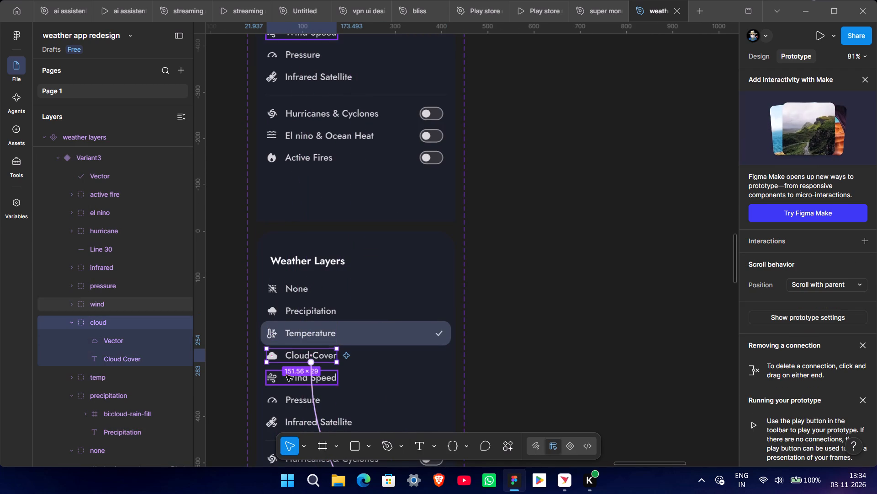
{"action": "left_click", "coordinate": [281, 375]}
{"action": "double_click", "coordinate": [296, 379]}
{"action": "scroll", "coordinate": [296, 379], "scroll_direction": "down", "scroll_amount": 5}
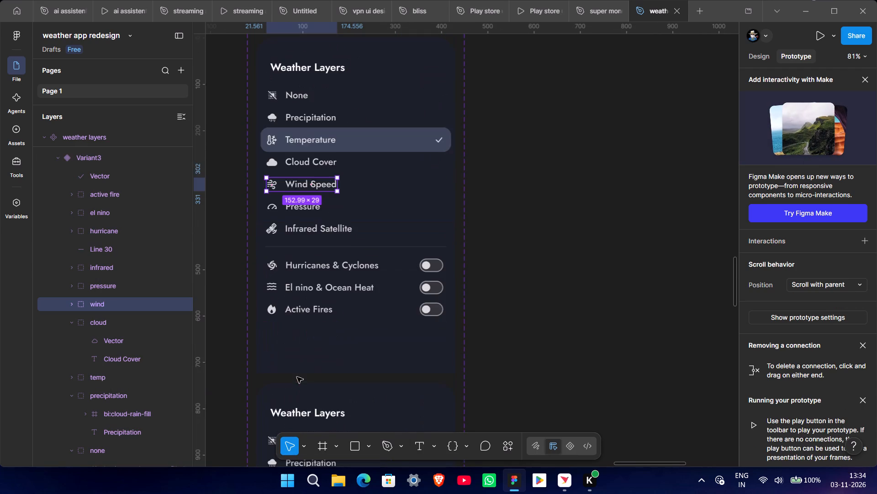
{"action": "scroll", "coordinate": [298, 368], "scroll_direction": "down", "scroll_amount": 5}
{"action": "scroll", "coordinate": [303, 354], "scroll_direction": "down", "scroll_amount": 3, "text": "ctrl"}
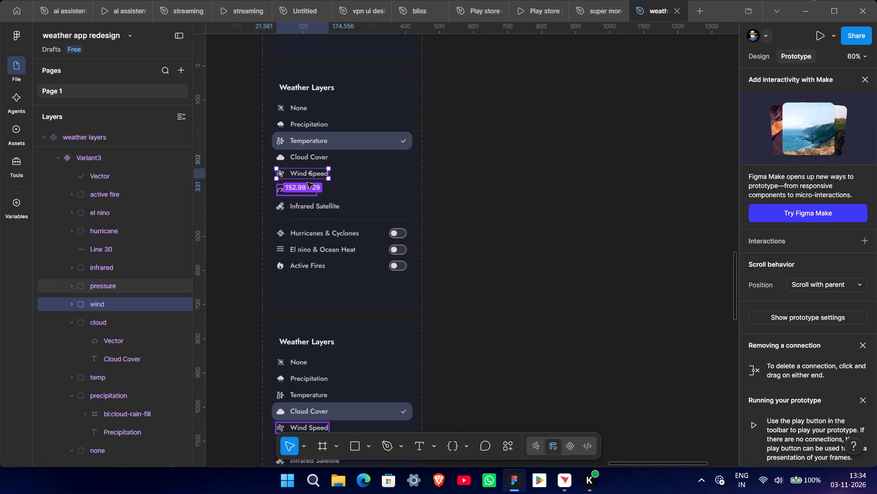
{"action": "left_click_drag", "start_coordinate": [300, 177], "coordinate": [297, 372]}
{"action": "scroll", "coordinate": [296, 356], "scroll_direction": "down", "scroll_amount": 12}
Add a prototype connection from Variant3's Pressure row group to Variant6, where the Pressure row is highlighted.
{"action": "scroll", "coordinate": [303, 323], "scroll_direction": "up", "scroll_amount": 10}
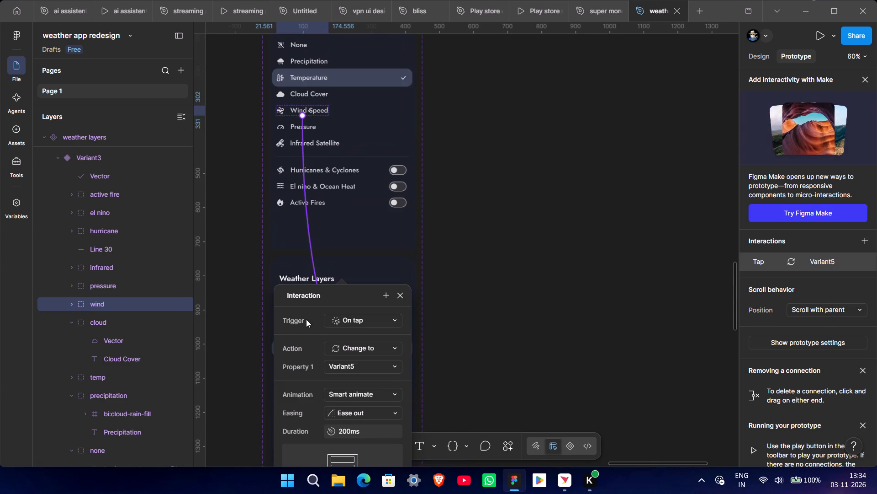
{"action": "left_click", "coordinate": [292, 128]}
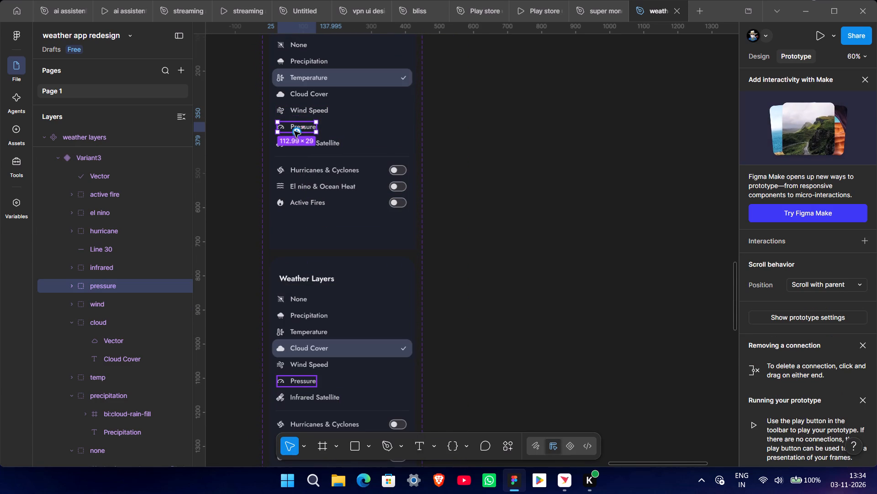
{"action": "left_click_drag", "start_coordinate": [294, 131], "coordinate": [299, 430]}
{"action": "scroll", "coordinate": [301, 426], "scroll_direction": "down", "scroll_amount": 19}
Add a prototype connection from Variant4's Infrared Satellite row group to Variant7, where that row is highlighted.
{"action": "scroll", "coordinate": [305, 329], "scroll_direction": "up", "scroll_amount": 10}
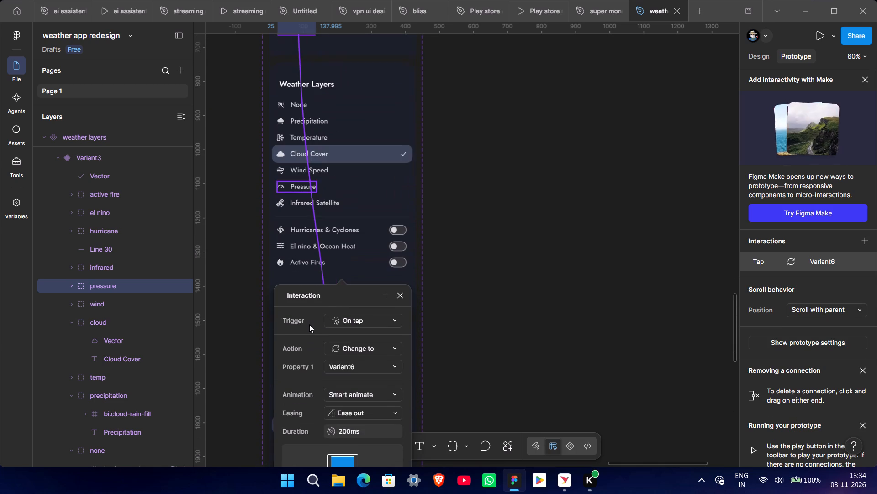
{"action": "double_click", "coordinate": [299, 206]}
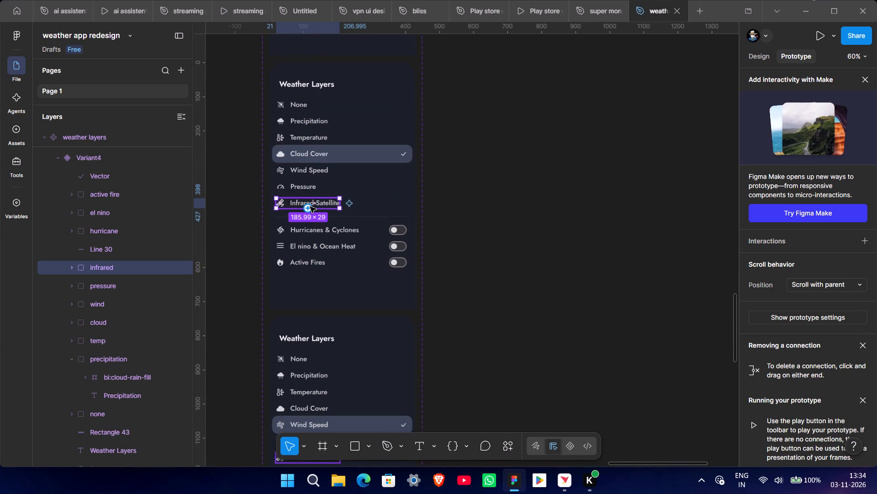
{"action": "left_click_drag", "start_coordinate": [308, 209], "coordinate": [323, 403]}
{"action": "scroll", "coordinate": [323, 402], "scroll_direction": "down", "scroll_amount": 20}
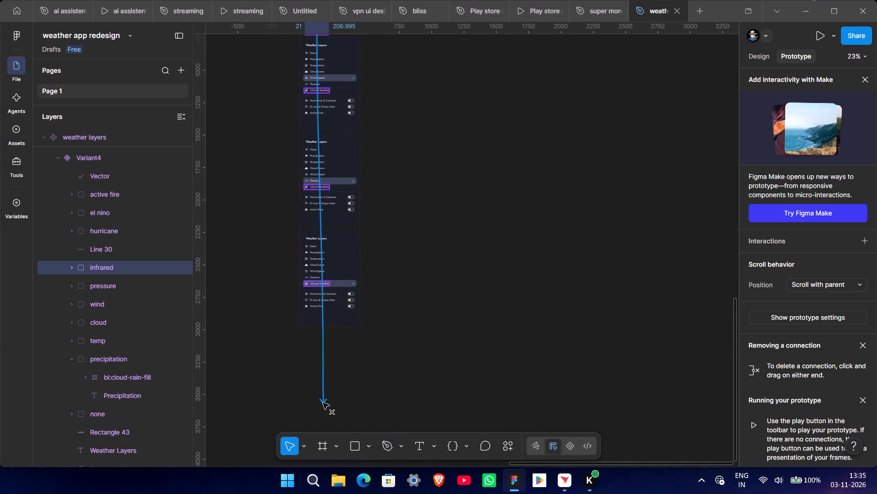
{"action": "left_click_drag", "start_coordinate": [323, 403], "coordinate": [310, 306]}
Add a prototype connection from Variant5's None row group to the Default variant, where the None row is highlighted.
{"action": "scroll", "coordinate": [322, 290], "scroll_direction": "up", "scroll_amount": 8}
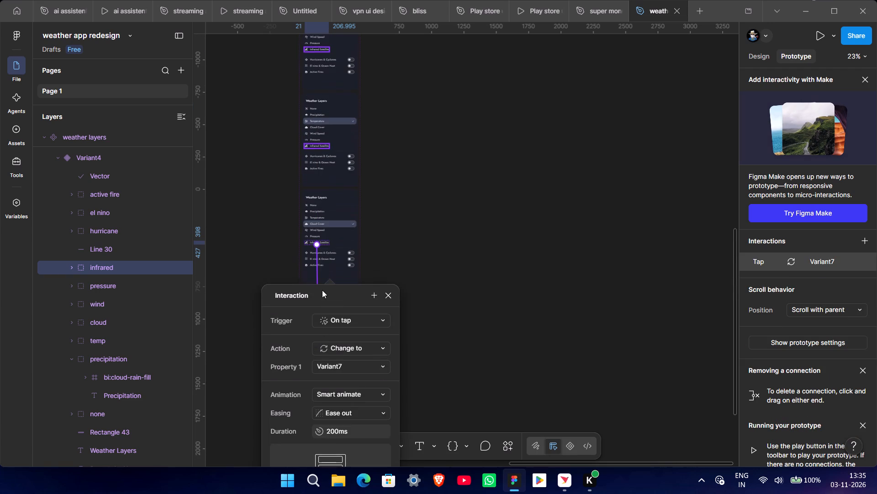
{"action": "scroll", "coordinate": [279, 236], "scroll_direction": "up", "scroll_amount": 9, "text": "ctrl"}
{"action": "middle_click_drag", "start_coordinate": [295, 297], "coordinate": [229, 184]}
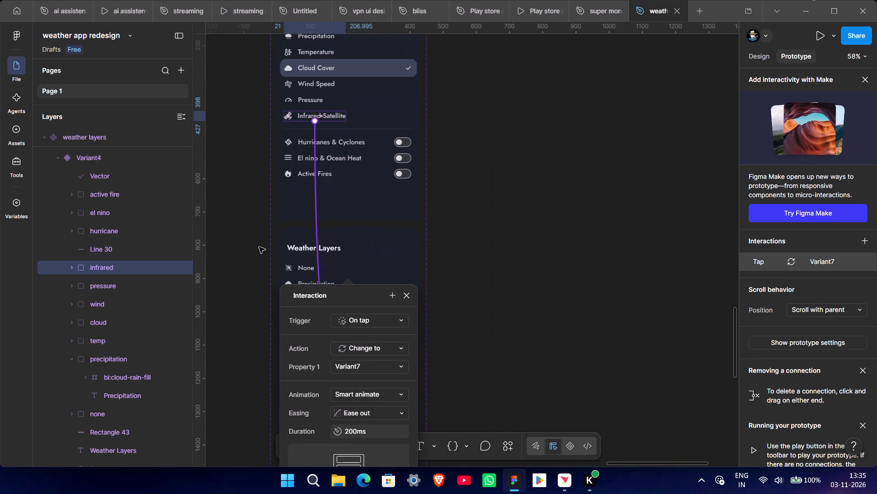
{"action": "scroll", "coordinate": [256, 252], "scroll_direction": "up", "scroll_amount": 2, "text": "ctrl"}
{"action": "left_click", "coordinate": [298, 177]}
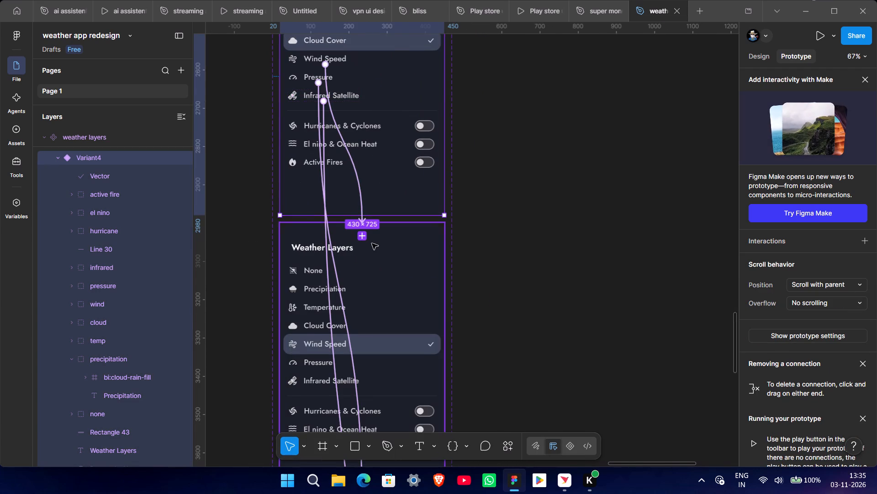
{"action": "scroll", "coordinate": [373, 243], "scroll_direction": "up", "scroll_amount": 3}
{"action": "scroll", "coordinate": [374, 247], "scroll_direction": "down", "scroll_amount": 4}
{"action": "left_click", "coordinate": [393, 247]}
{"action": "scroll", "coordinate": [396, 247], "scroll_direction": "down", "scroll_amount": 2}
{"action": "scroll", "coordinate": [387, 230], "scroll_direction": "down", "scroll_amount": 4, "text": "ctrl"}
{"action": "double_click", "coordinate": [338, 199]}
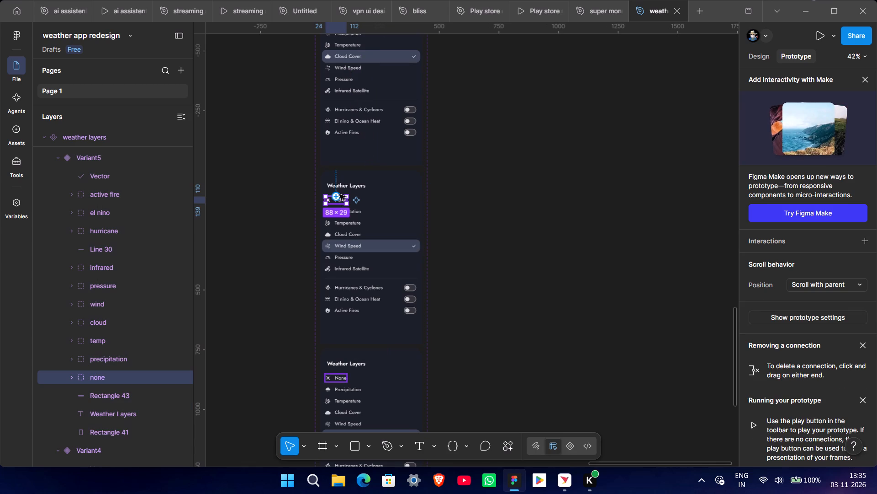
{"action": "left_click_drag", "start_coordinate": [336, 194], "coordinate": [280, 215]}
{"action": "scroll", "coordinate": [280, 215], "scroll_direction": "up", "scroll_amount": 16}
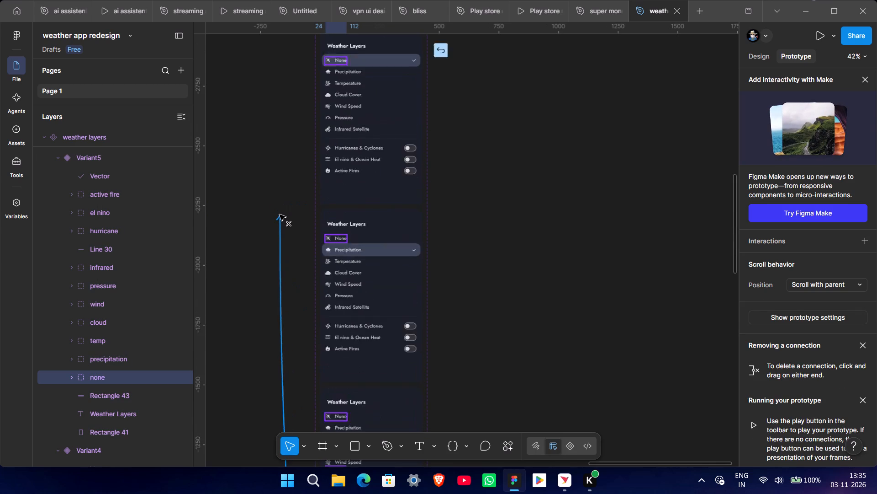
{"action": "left_click_drag", "start_coordinate": [280, 215], "coordinate": [323, 235]}
{"action": "scroll", "coordinate": [280, 215], "scroll_direction": "up", "scroll_amount": 1}
{"action": "scroll", "coordinate": [328, 236], "scroll_direction": "down", "scroll_amount": 8}
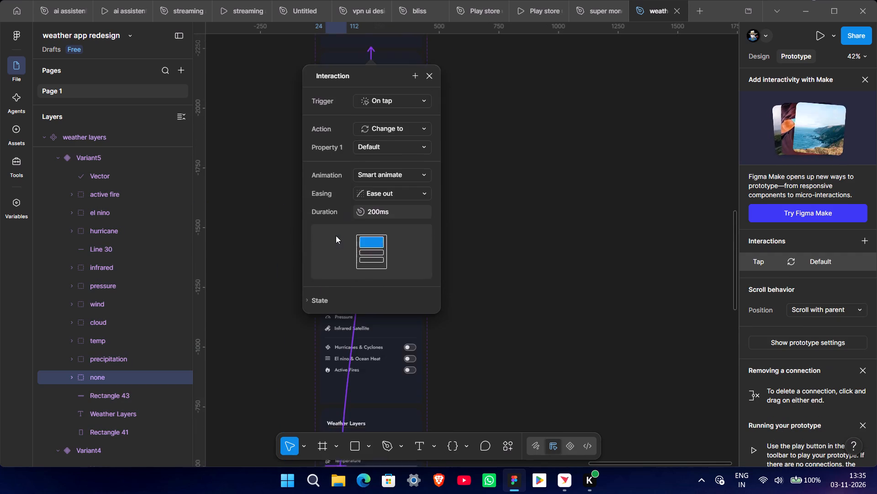
Add a prototype connection from Variant5's Precipitation row group to Variant2, where the Precipitation row is highlighted.
{"action": "scroll", "coordinate": [336, 236], "scroll_direction": "down", "scroll_amount": 9}
{"action": "scroll", "coordinate": [350, 272], "scroll_direction": "down", "scroll_amount": 2}
{"action": "scroll", "coordinate": [343, 278], "scroll_direction": "up", "scroll_amount": 6, "text": "ctrl"}
{"action": "middle_click_drag", "start_coordinate": [371, 338], "coordinate": [365, 326]}
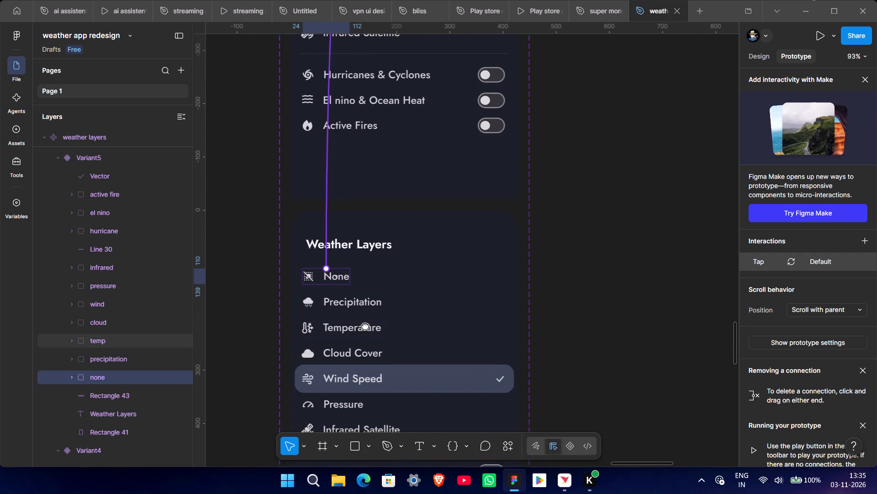
{"action": "middle_click_drag", "start_coordinate": [365, 326], "coordinate": [359, 303]}
{"action": "left_click", "coordinate": [351, 274]}
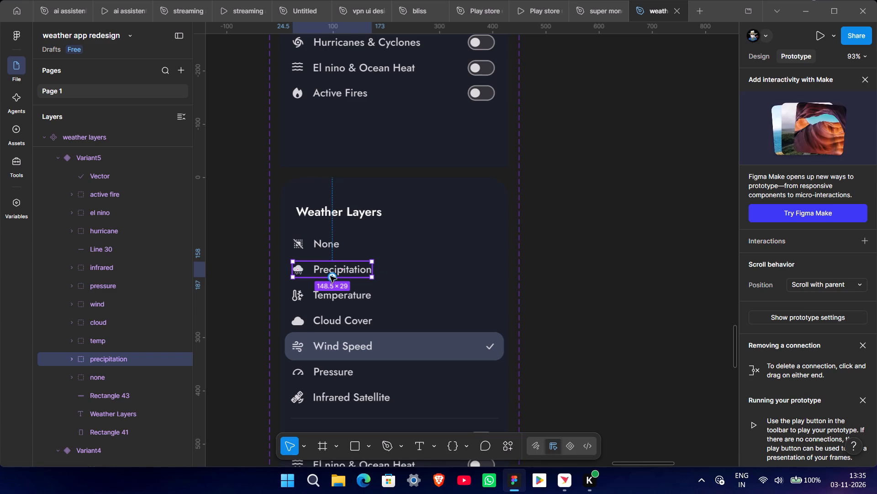
{"action": "left_click_drag", "start_coordinate": [330, 276], "coordinate": [237, 143]}
{"action": "scroll", "coordinate": [239, 130], "scroll_direction": "down", "scroll_amount": 6, "text": "ctrl"}
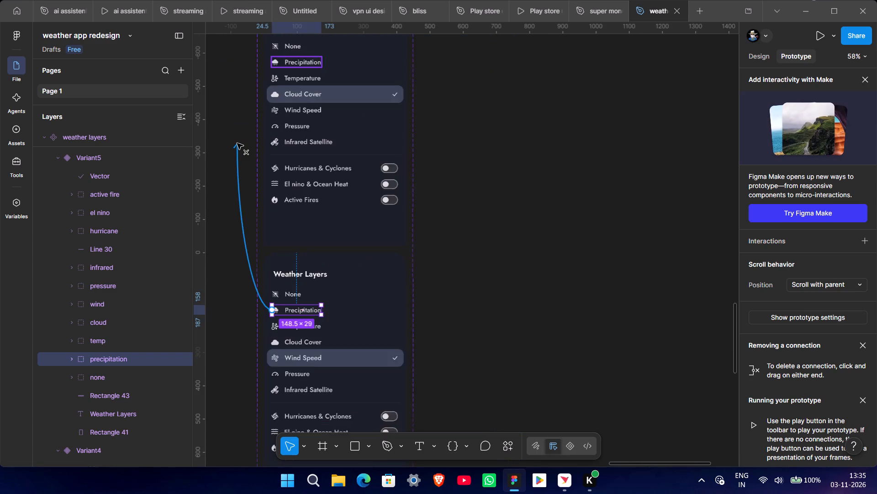
{"action": "left_click_drag", "start_coordinate": [237, 143], "coordinate": [216, 53]}
{"action": "scroll", "coordinate": [237, 144], "scroll_direction": "down", "scroll_amount": 7, "text": "ctrl"}
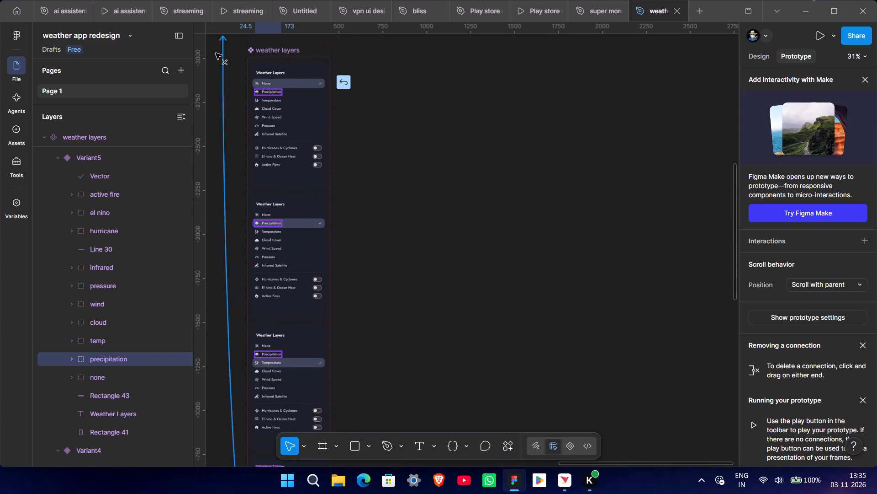
{"action": "left_click_drag", "start_coordinate": [216, 53], "coordinate": [388, 243]}
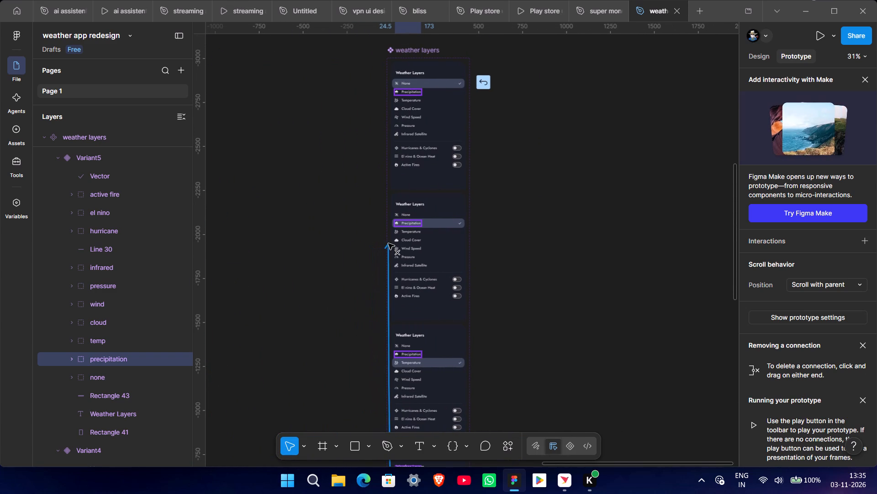
{"action": "left_click_drag", "start_coordinate": [388, 243], "coordinate": [393, 241]}
Add a prototype connection from Variant5's Temperature row group to Variant3, where the Temperature row is highlighted.
{"action": "scroll", "coordinate": [393, 241], "scroll_direction": "down", "scroll_amount": 10}
{"action": "scroll", "coordinate": [416, 316], "scroll_direction": "up", "scroll_amount": 11, "text": "ctrl"}
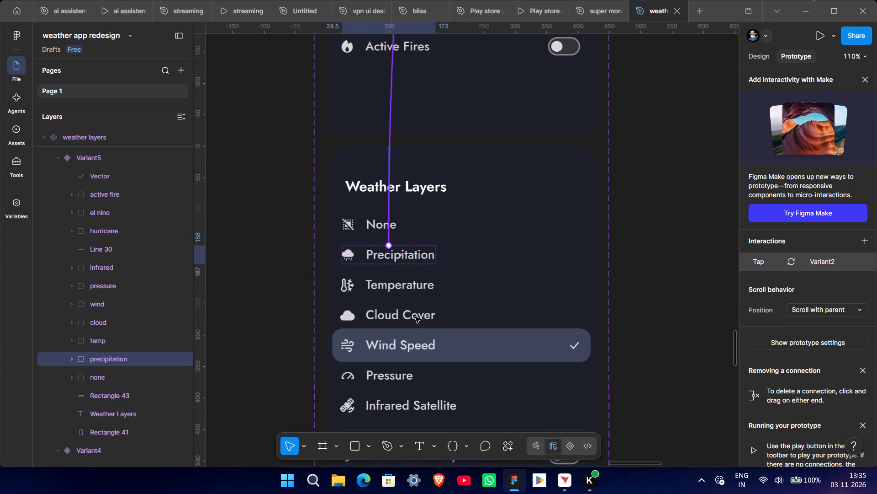
{"action": "left_click", "coordinate": [391, 290]}
{"action": "scroll", "coordinate": [391, 290], "scroll_direction": "down", "scroll_amount": 8, "text": "ctrl"}
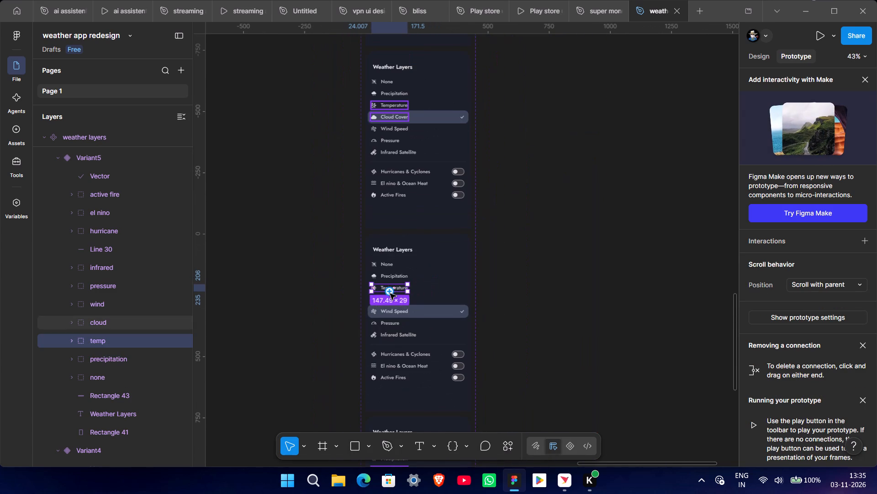
{"action": "left_click_drag", "start_coordinate": [389, 292], "coordinate": [336, 269]}
{"action": "scroll", "coordinate": [336, 269], "scroll_direction": "up", "scroll_amount": 5}
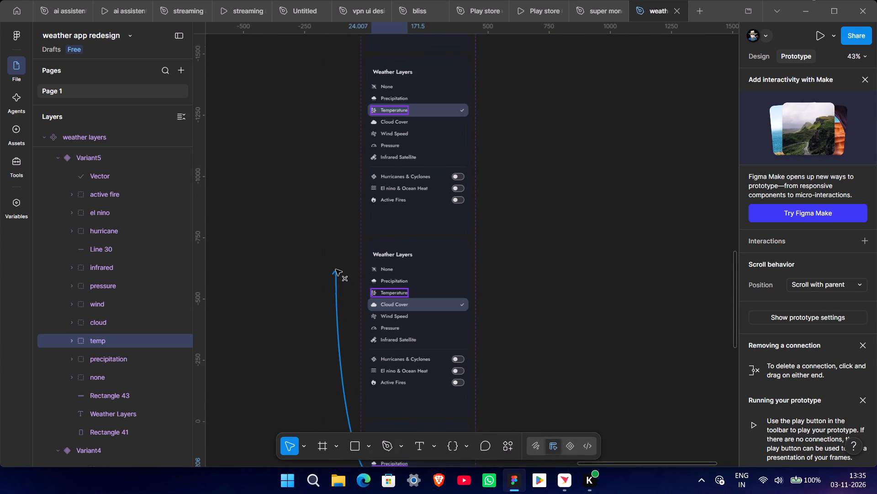
{"action": "left_click_drag", "start_coordinate": [336, 269], "coordinate": [375, 183]}
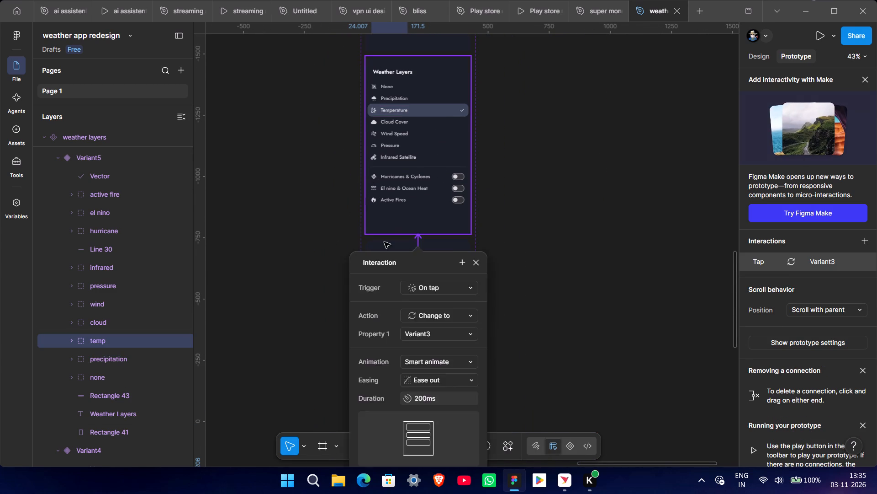
Add a prototype connection from Variant5's Cloud Cover row group to Variant4, where the Cloud Cover row is highlighted.
{"action": "scroll", "coordinate": [384, 243], "scroll_direction": "down", "scroll_amount": 10}
{"action": "scroll", "coordinate": [426, 307], "scroll_direction": "up", "scroll_amount": 8, "text": "ctrl"}
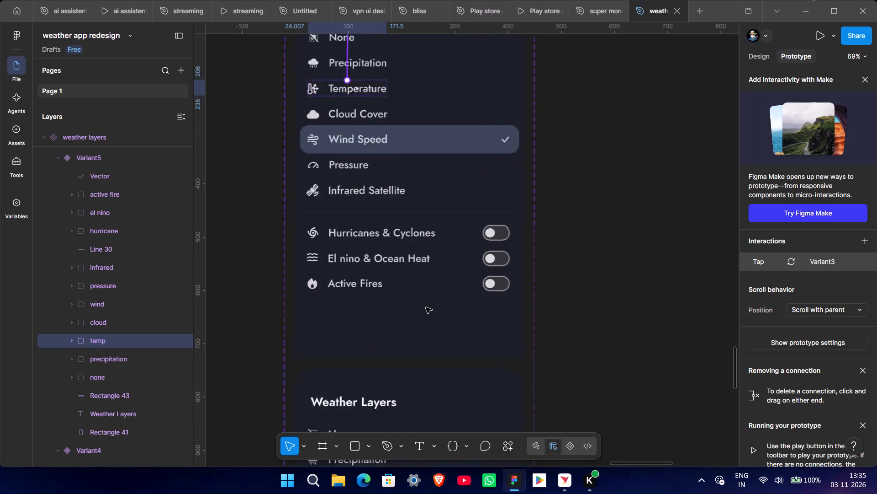
{"action": "middle_click_drag", "start_coordinate": [361, 191], "coordinate": [383, 301]}
{"action": "left_click", "coordinate": [363, 189]}
{"action": "scroll", "coordinate": [360, 190], "scroll_direction": "down", "scroll_amount": 7, "text": "ctrl"}
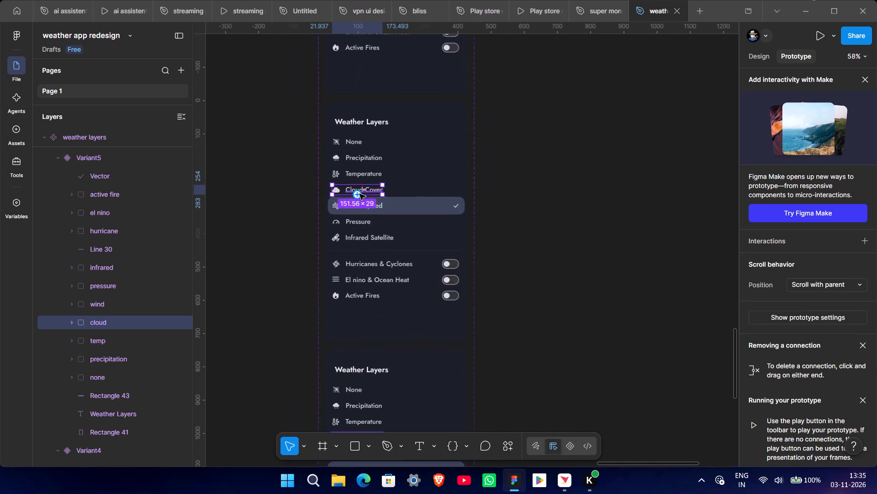
{"action": "scroll", "coordinate": [359, 194], "scroll_direction": "down", "scroll_amount": 2, "text": "ctrl"}
{"action": "middle_click_drag", "start_coordinate": [361, 218], "coordinate": [373, 325]}
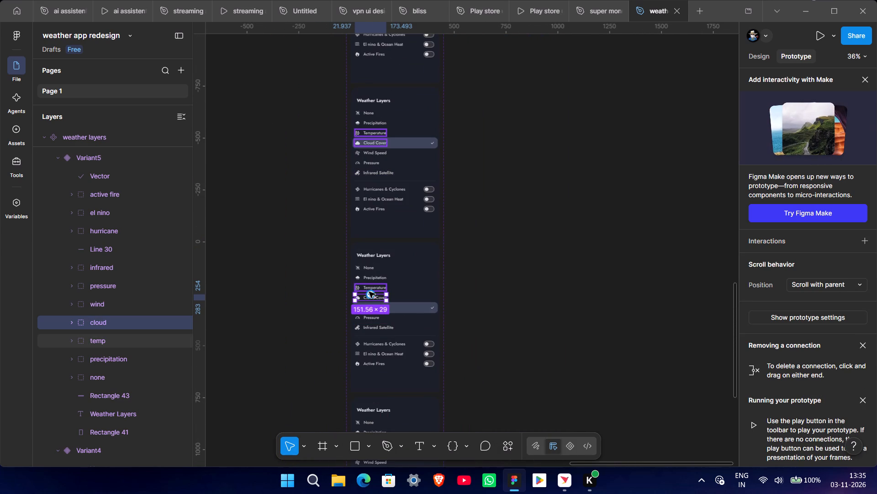
{"action": "left_click_drag", "start_coordinate": [370, 295], "coordinate": [381, 227]}
Add a prototype connection from Variant5's Pressure row group to Variant6, where the Pressure row is highlighted.
{"action": "scroll", "coordinate": [375, 328], "scroll_direction": "down", "scroll_amount": 3}
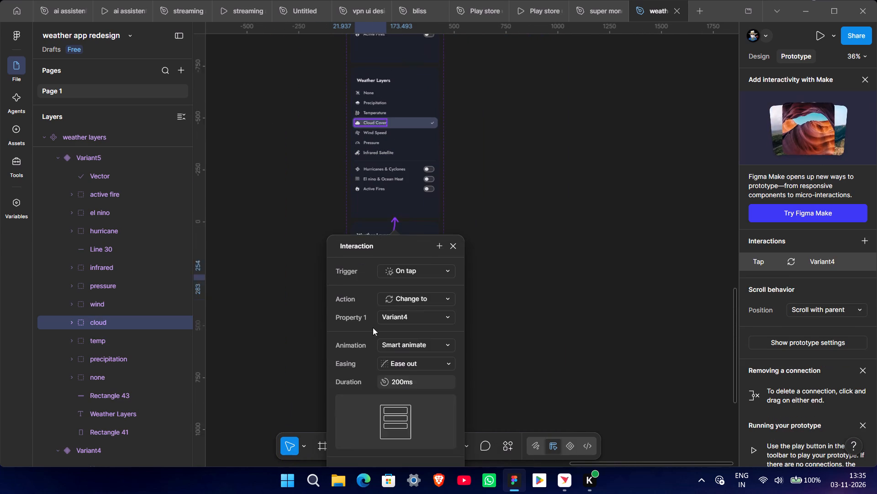
{"action": "scroll", "coordinate": [373, 328], "scroll_direction": "down", "scroll_amount": 1}
{"action": "left_click", "coordinate": [302, 301]}
{"action": "scroll", "coordinate": [365, 231], "scroll_direction": "up", "scroll_amount": 8, "text": "ctrl"}
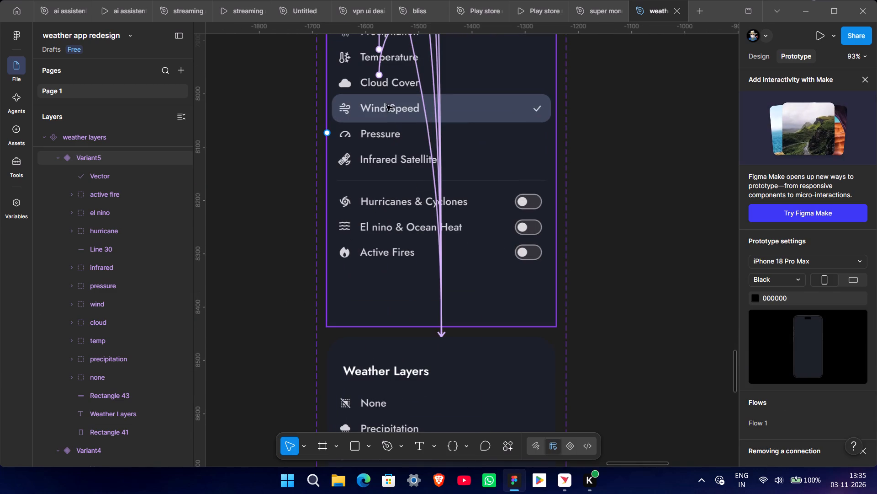
{"action": "double_click", "coordinate": [378, 140]}
{"action": "scroll", "coordinate": [375, 152], "scroll_direction": "down", "scroll_amount": 4, "text": "ctrl"}
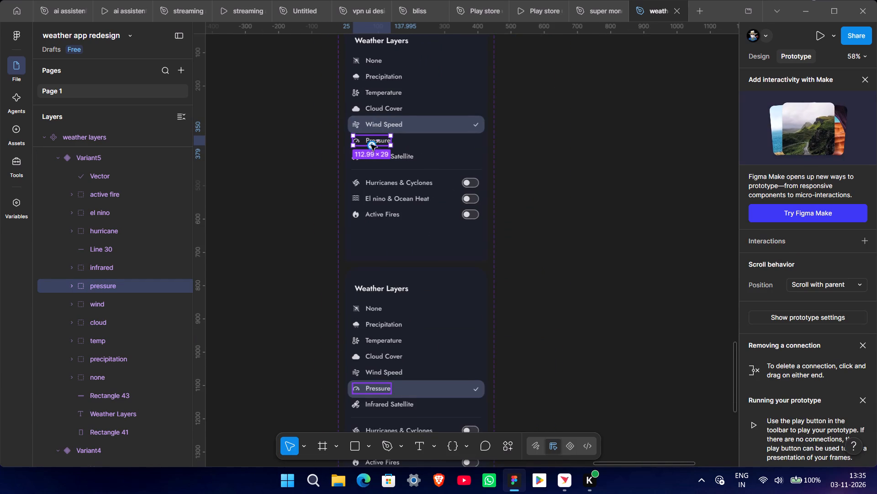
{"action": "left_click_drag", "start_coordinate": [371, 146], "coordinate": [389, 373]}
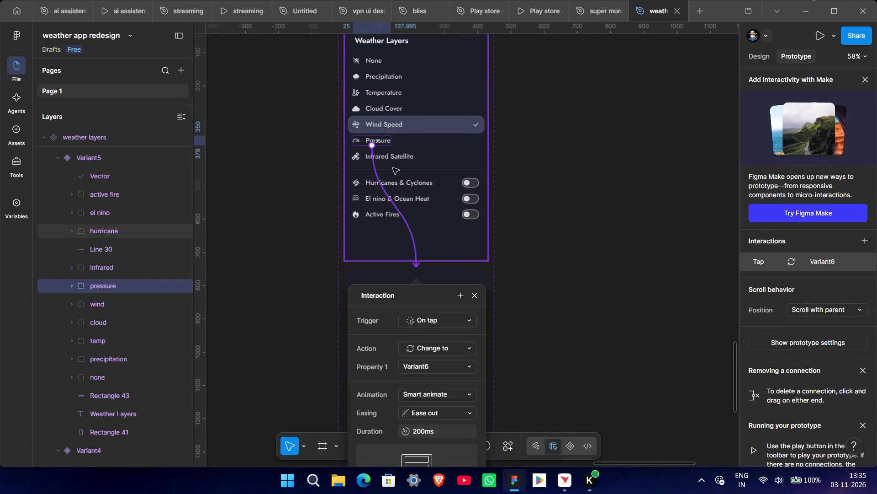
Add a prototype connection from Variant5's Infrared Satellite row group to Variant7, where that row is highlighted.
{"action": "left_click", "coordinate": [394, 158], "text": "ctrl"}
{"action": "scroll", "coordinate": [394, 158], "scroll_direction": "down", "scroll_amount": 4}
{"action": "scroll", "coordinate": [396, 68], "scroll_direction": "up", "scroll_amount": 2}
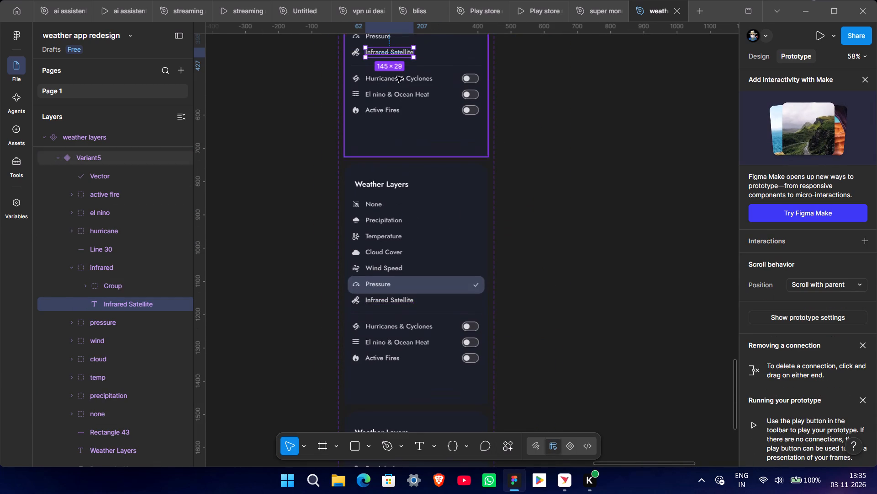
{"action": "left_click", "coordinate": [305, 98]}
{"action": "scroll", "coordinate": [330, 106], "scroll_direction": "up", "scroll_amount": 3}
{"action": "double_click", "coordinate": [379, 64]}
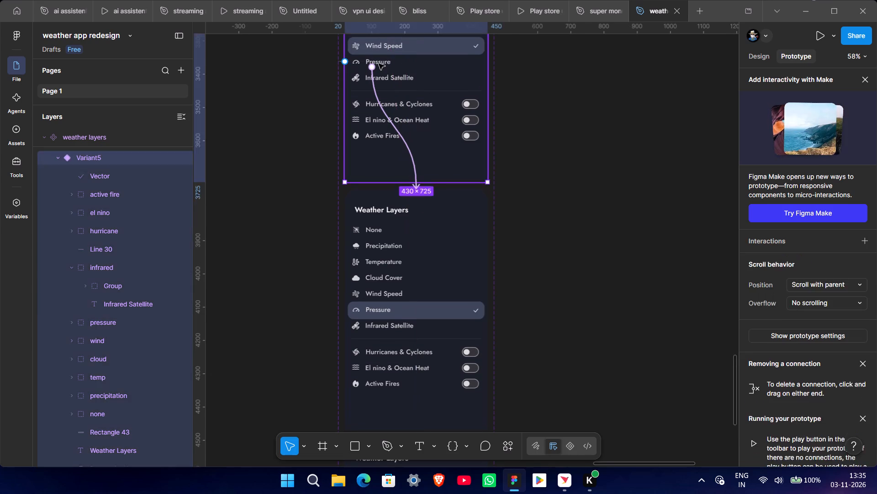
{"action": "left_click", "coordinate": [402, 76]}
{"action": "left_click_drag", "start_coordinate": [384, 83], "coordinate": [394, 414]}
{"action": "scroll", "coordinate": [395, 405], "scroll_direction": "down", "scroll_amount": 6}
{"action": "scroll", "coordinate": [255, 206], "scroll_direction": "up", "scroll_amount": 4}
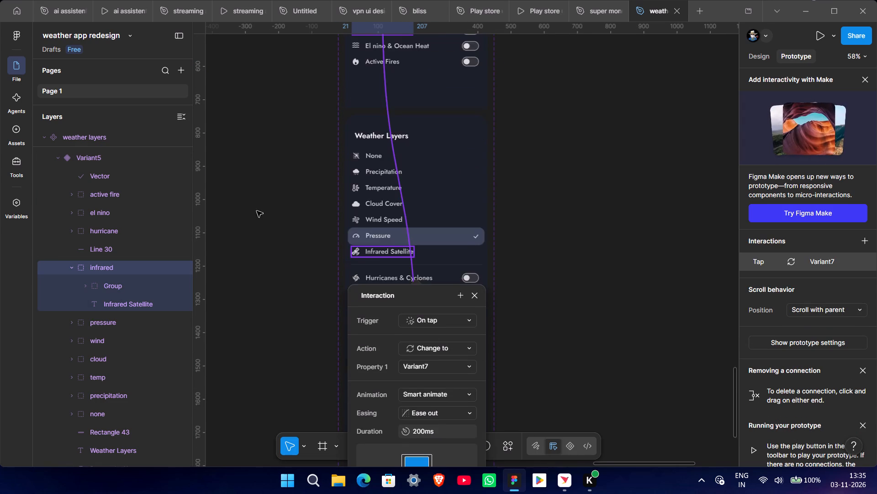
Add a prototype connection from Variant6's None row group to the Default variant, where the None row is highlighted.
{"action": "scroll", "coordinate": [260, 217], "scroll_direction": "up", "scroll_amount": 6}
{"action": "scroll", "coordinate": [278, 239], "scroll_direction": "down", "scroll_amount": 4}
{"action": "left_click", "coordinate": [361, 247]}
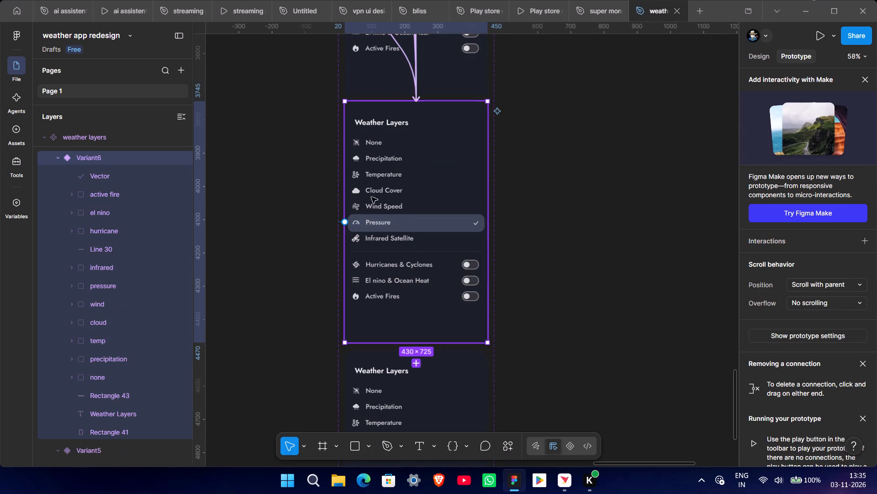
{"action": "double_click", "coordinate": [374, 142]}
{"action": "scroll", "coordinate": [374, 142], "scroll_direction": "up", "scroll_amount": 5}
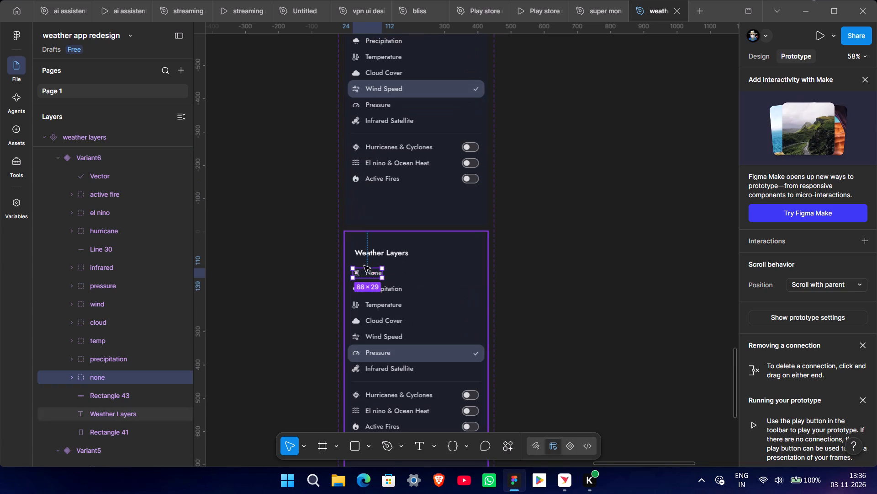
{"action": "left_click_drag", "start_coordinate": [367, 268], "coordinate": [285, 122]}
{"action": "scroll", "coordinate": [288, 111], "scroll_direction": "down", "scroll_amount": 5, "text": "ctrl"}
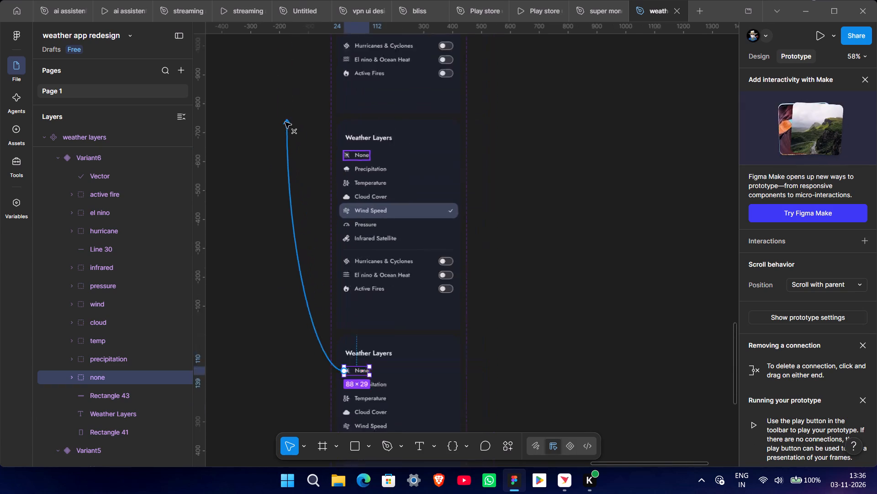
{"action": "scroll", "coordinate": [285, 122], "scroll_direction": "down", "scroll_amount": 3, "text": "ctrl"}
{"action": "left_click_drag", "start_coordinate": [285, 122], "coordinate": [313, 152]}
Add a prototype connection from Variant6's Precipitation row group to Variant2, where the Precipitation row is highlighted.
{"action": "scroll", "coordinate": [283, 134], "scroll_direction": "down", "scroll_amount": 7, "text": "ctrl"}
{"action": "scroll", "coordinate": [285, 135], "scroll_direction": "up", "scroll_amount": 9}
{"action": "scroll", "coordinate": [336, 224], "scroll_direction": "down", "scroll_amount": 9}
{"action": "scroll", "coordinate": [329, 251], "scroll_direction": "up", "scroll_amount": 9, "text": "ctrl"}
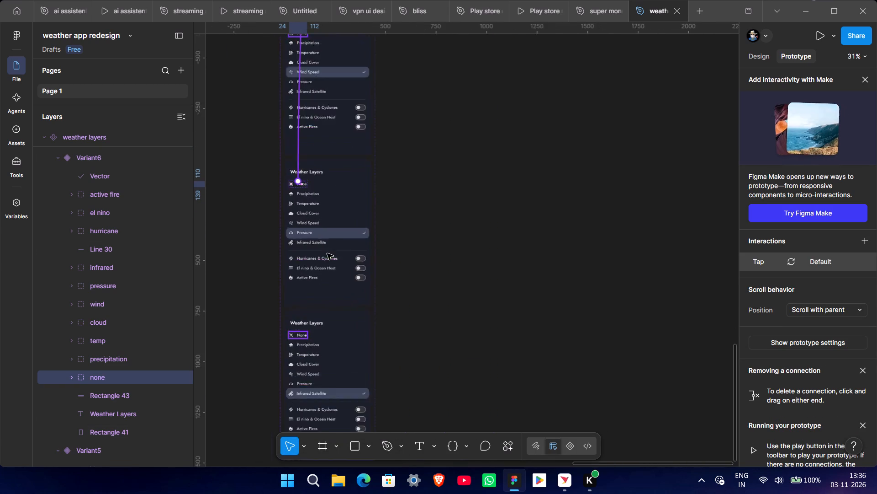
{"action": "left_click", "coordinate": [297, 173]}
{"action": "scroll", "coordinate": [333, 182], "scroll_direction": "up", "scroll_amount": 4}
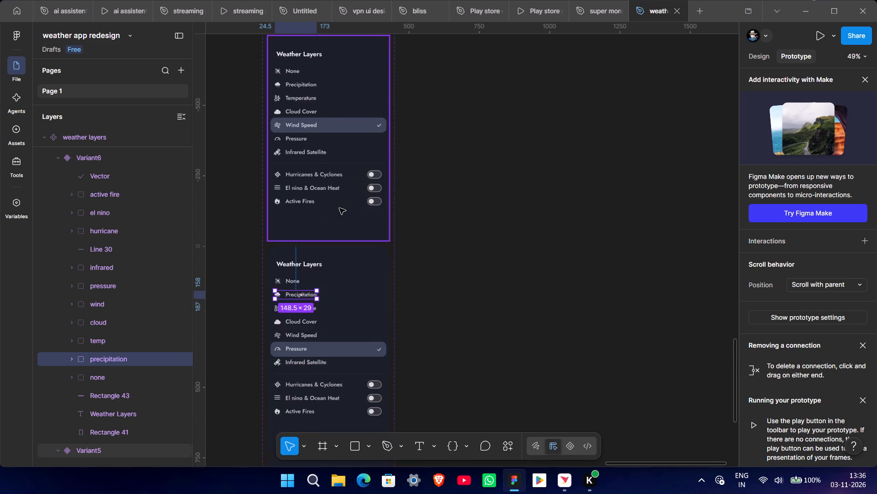
{"action": "scroll", "coordinate": [339, 210], "scroll_direction": "down", "scroll_amount": 5, "text": "ctrl"}
{"action": "left_click_drag", "start_coordinate": [317, 258], "coordinate": [270, 235]}
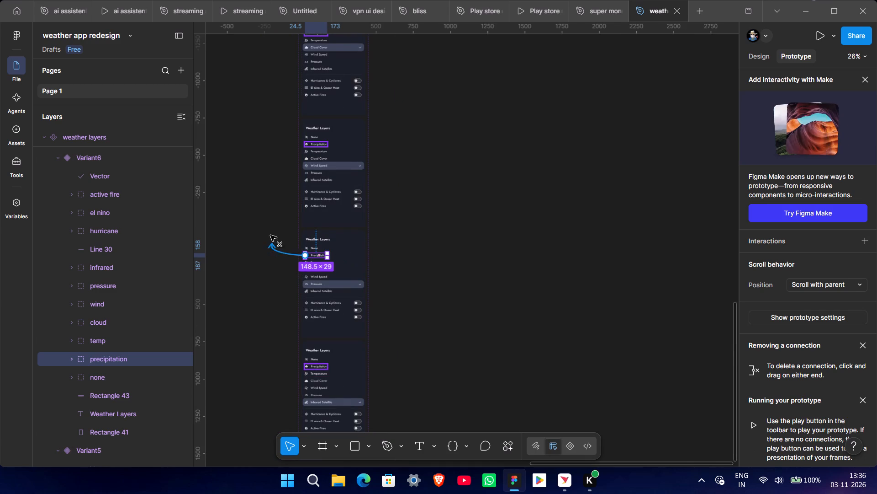
{"action": "left_click_drag", "start_coordinate": [270, 235], "coordinate": [314, 189]}
{"action": "scroll", "coordinate": [270, 146], "scroll_direction": "up", "scroll_amount": 14}
Add a prototype connection from Variant6's Temperature row group to Variant3, where the Temperature row is highlighted.
{"action": "scroll", "coordinate": [262, 210], "scroll_direction": "down", "scroll_amount": 5}
{"action": "scroll", "coordinate": [343, 266], "scroll_direction": "down", "scroll_amount": 9}
{"action": "scroll", "coordinate": [317, 263], "scroll_direction": "up", "scroll_amount": 5, "text": "ctrl"}
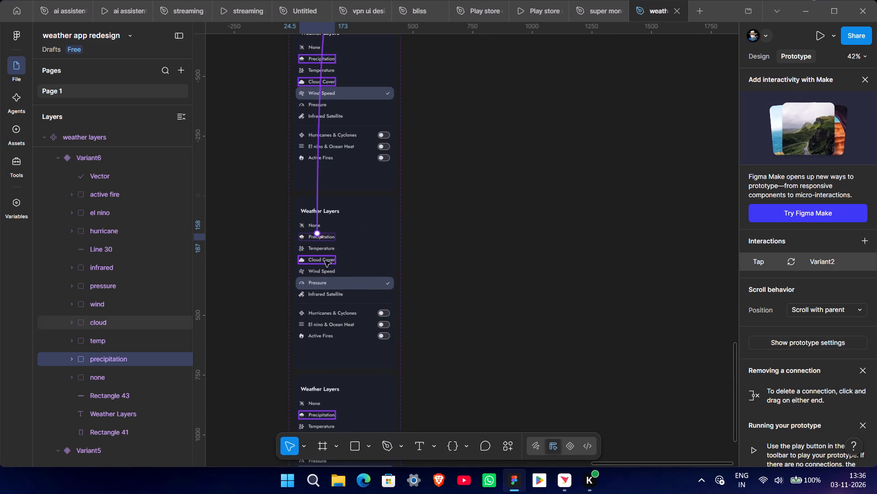
{"action": "left_click", "coordinate": [324, 250]}
{"action": "left_click_drag", "start_coordinate": [317, 251], "coordinate": [252, 213]}
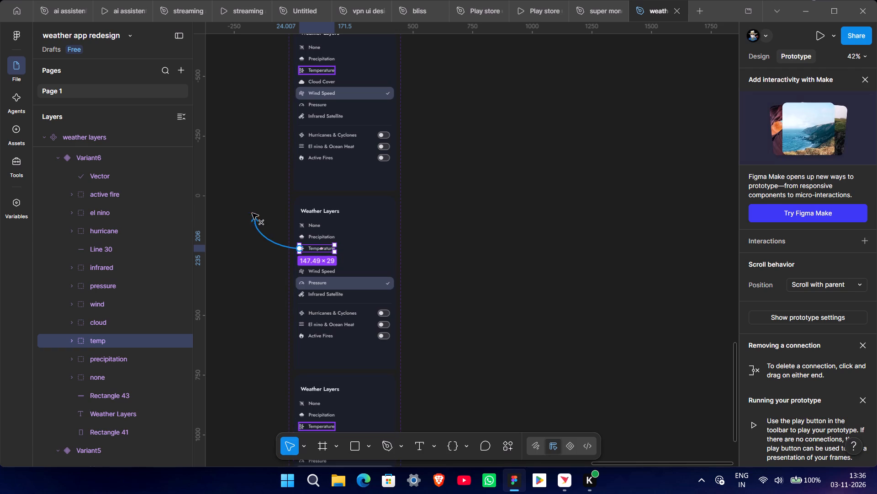
{"action": "left_click_drag", "start_coordinate": [252, 213], "coordinate": [283, 198]}
{"action": "scroll", "coordinate": [238, 171], "scroll_direction": "up", "scroll_amount": 11}
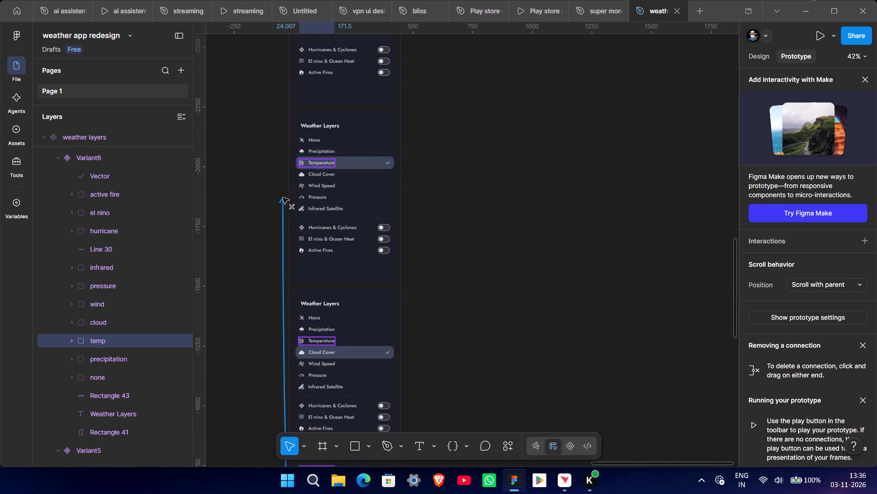
{"action": "left_click_drag", "start_coordinate": [283, 198], "coordinate": [300, 204]}
Add a prototype connection from Variant6's Cloud Cover row group to Variant4, where the Cloud Cover row is highlighted.
{"action": "scroll", "coordinate": [303, 207], "scroll_direction": "down", "scroll_amount": 13}
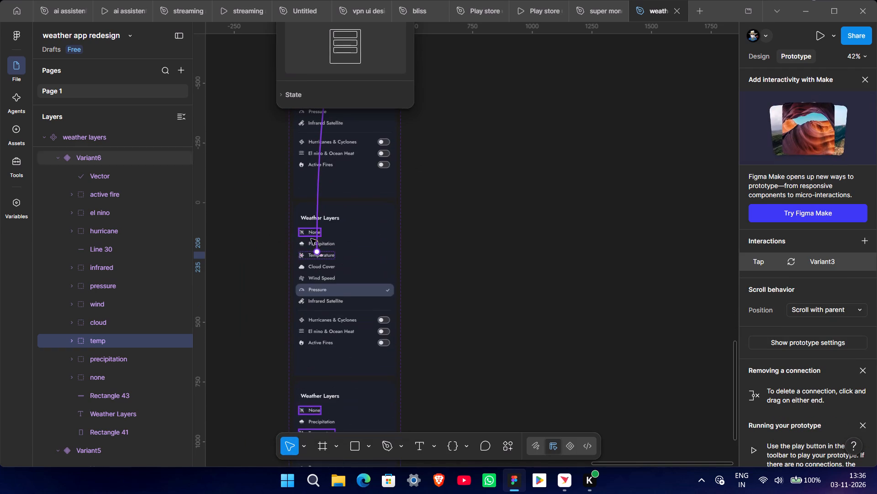
{"action": "left_click", "coordinate": [318, 266]}
{"action": "left_click_drag", "start_coordinate": [316, 271], "coordinate": [311, 272]}
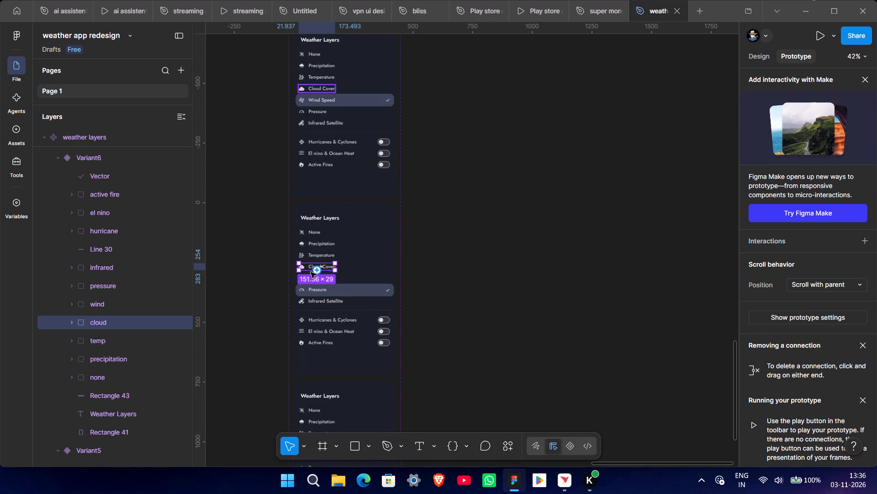
{"action": "left_click_drag", "start_coordinate": [311, 272], "coordinate": [314, 203]}
{"action": "scroll", "coordinate": [239, 207], "scroll_direction": "up", "scroll_amount": 7}
Add a prototype connection from Variant6's Wind Speed row group to Variant5, where the Wind Speed row is highlighted.
{"action": "scroll", "coordinate": [285, 242], "scroll_direction": "down", "scroll_amount": 10}
{"action": "scroll", "coordinate": [325, 215], "scroll_direction": "up", "scroll_amount": 2}
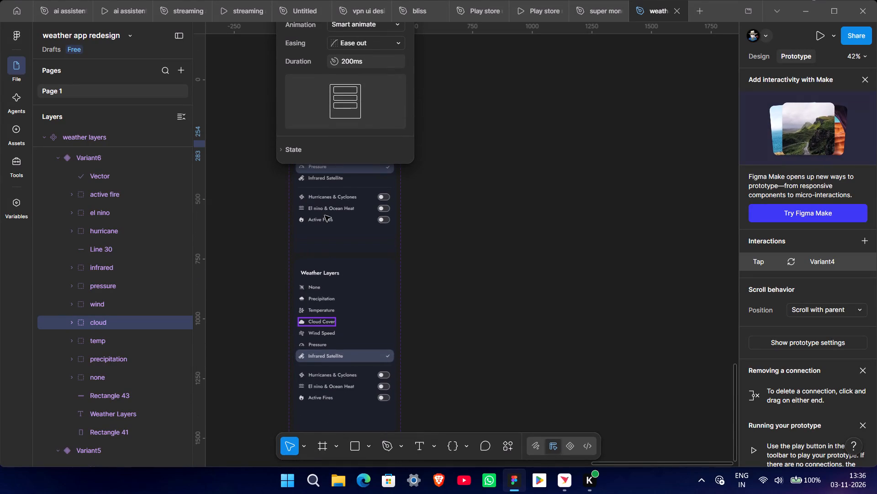
{"action": "scroll", "coordinate": [325, 215], "scroll_direction": "up", "scroll_amount": 1}
{"action": "scroll", "coordinate": [381, 219], "scroll_direction": "up", "scroll_amount": 8}
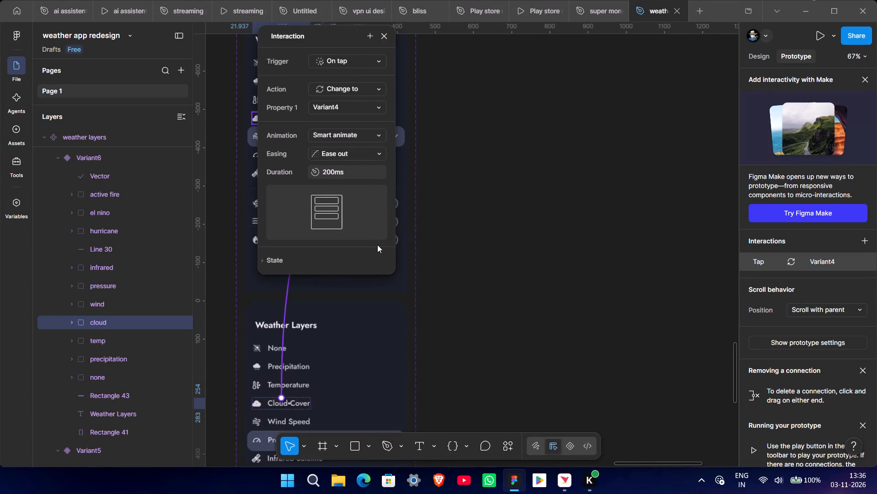
{"action": "scroll", "coordinate": [377, 245], "scroll_direction": "up", "scroll_amount": 4}
{"action": "scroll", "coordinate": [376, 262], "scroll_direction": "down", "scroll_amount": 7}
{"action": "scroll", "coordinate": [349, 268], "scroll_direction": "down", "scroll_amount": 3, "text": "ctrl"}
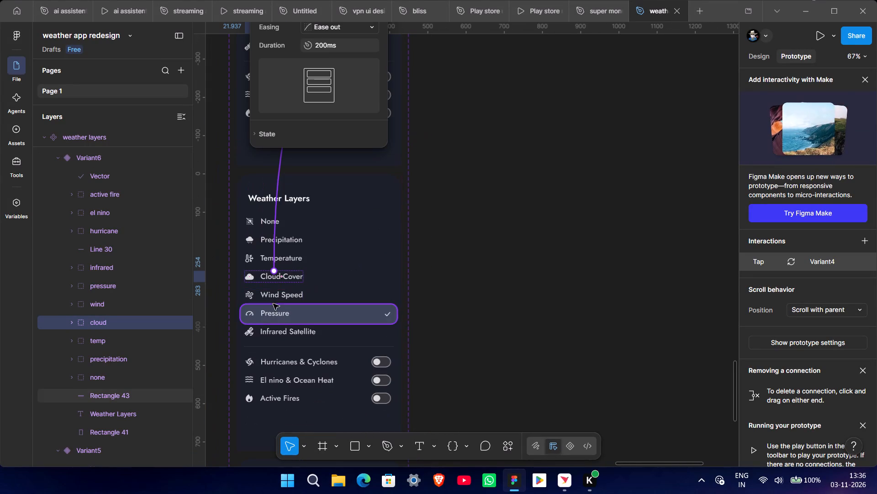
{"action": "left_click", "coordinate": [272, 299]}
{"action": "scroll", "coordinate": [272, 299], "scroll_direction": "down", "scroll_amount": 6, "text": "ctrl"}
{"action": "scroll", "coordinate": [277, 300], "scroll_direction": "up", "scroll_amount": 1}
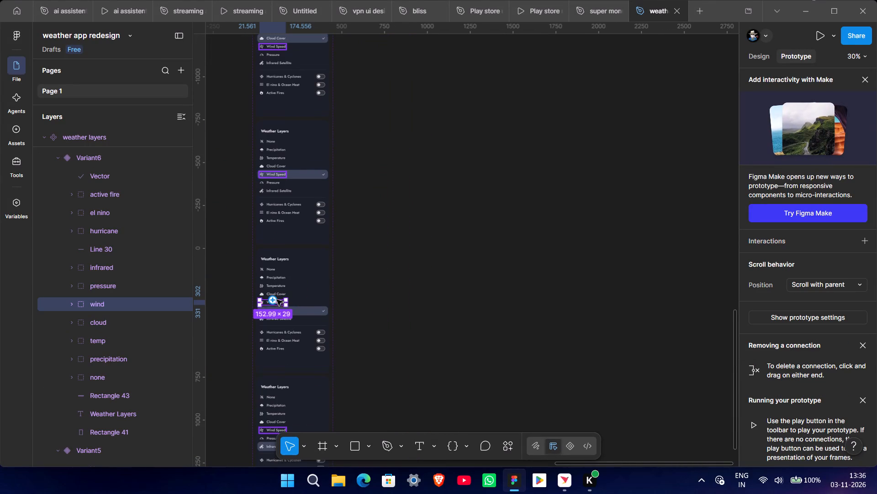
{"action": "left_click_drag", "start_coordinate": [273, 306], "coordinate": [282, 236]}
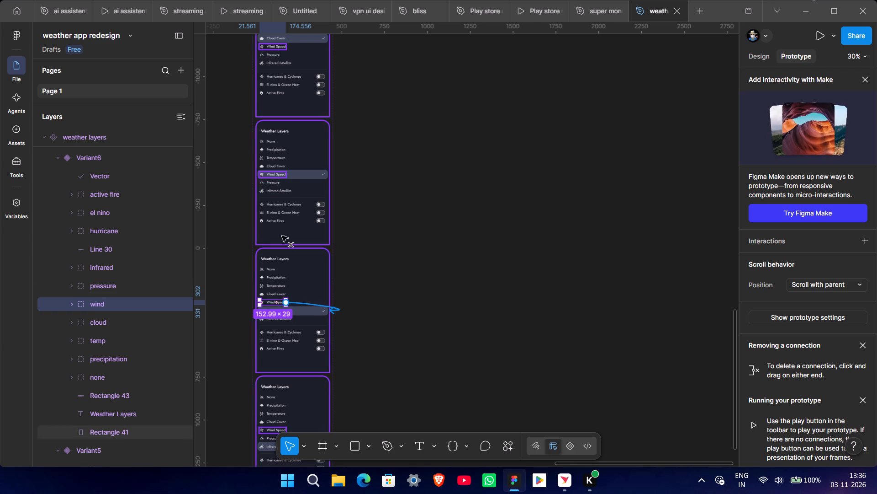
{"action": "left_click_drag", "start_coordinate": [282, 236], "coordinate": [282, 230]}
{"action": "scroll", "coordinate": [313, 295], "scroll_direction": "down", "scroll_amount": 3}
{"action": "left_click", "coordinate": [417, 277]}
Add a prototype connection from Variant6's Infrared Satellite row group to Variant7, where the Infrared Satellite row is highlighted.
{"action": "scroll", "coordinate": [260, 274], "scroll_direction": "up", "scroll_amount": 4, "text": "ctrl"}
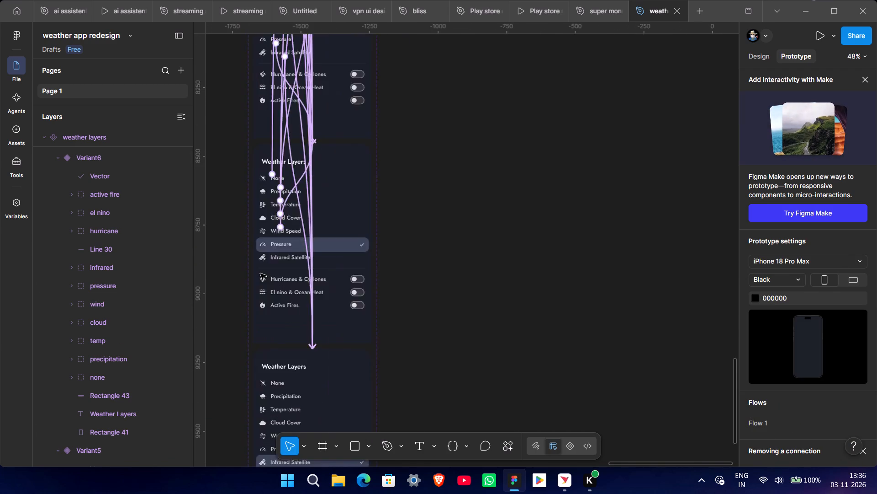
{"action": "scroll", "coordinate": [260, 274], "scroll_direction": "up", "scroll_amount": 7, "text": "ctrl"}
{"action": "left_click", "coordinate": [315, 232]}
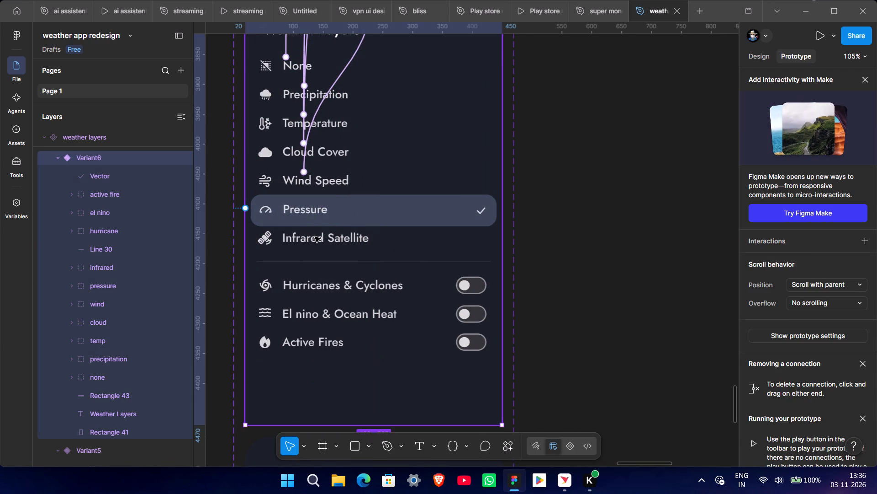
{"action": "double_click", "coordinate": [315, 237]}
{"action": "scroll", "coordinate": [315, 243], "scroll_direction": "down", "scroll_amount": 11, "text": "ctrl"}
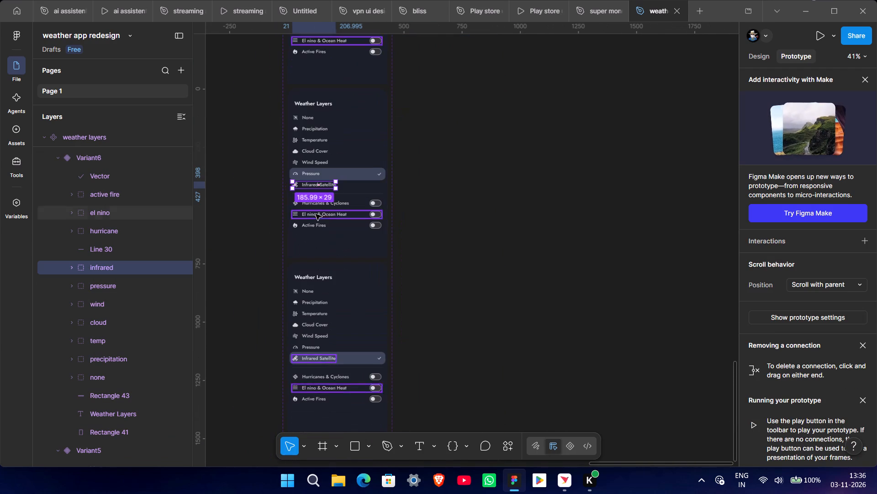
{"action": "left_click_drag", "start_coordinate": [313, 188], "coordinate": [313, 270]}
{"action": "left_click", "coordinate": [238, 279]}
Add a prototype connection from Variant7's None row group to the Default variant, where the None row is highlighted.
{"action": "scroll", "coordinate": [264, 311], "scroll_direction": "down", "scroll_amount": 4}
{"action": "scroll", "coordinate": [269, 290], "scroll_direction": "up", "scroll_amount": 4, "text": "ctrl"}
{"action": "middle_click_drag", "start_coordinate": [252, 176], "coordinate": [247, 259]}
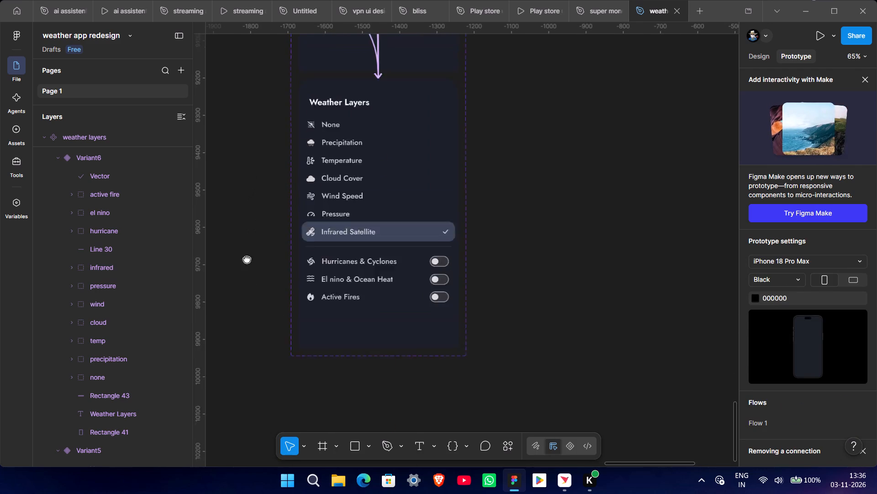
{"action": "middle_click_drag", "start_coordinate": [247, 259], "coordinate": [241, 298]}
{"action": "double_click", "coordinate": [313, 214]}
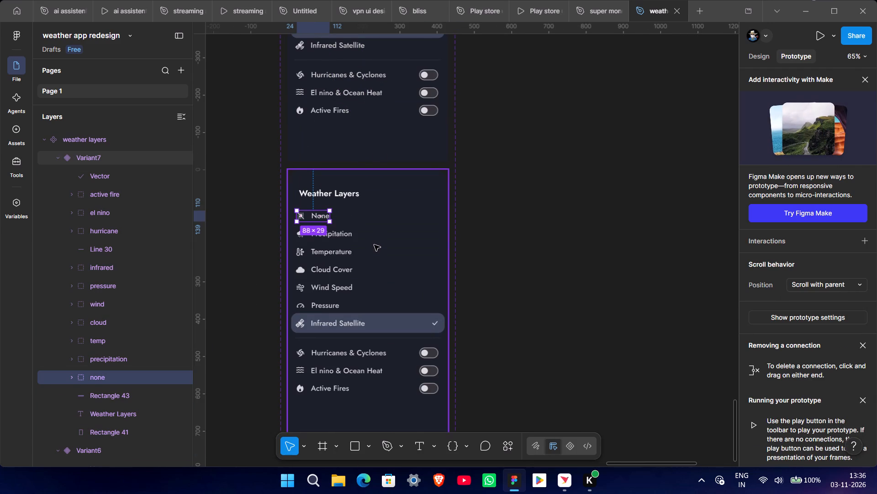
{"action": "scroll", "coordinate": [347, 262], "scroll_direction": "up", "scroll_amount": 5}
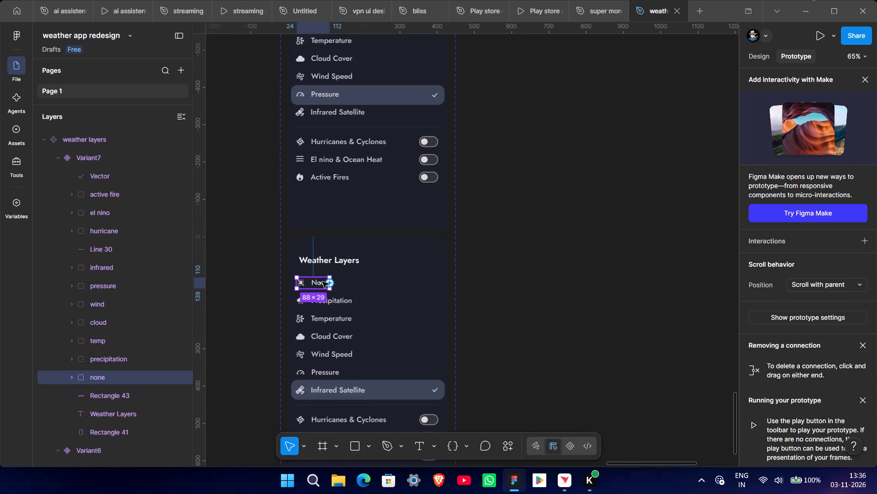
{"action": "middle_click_drag", "start_coordinate": [314, 267], "coordinate": [325, 312], "text": "ctrl"}
{"action": "scroll", "coordinate": [325, 312], "scroll_direction": "down", "scroll_amount": 6, "text": "ctrl"}
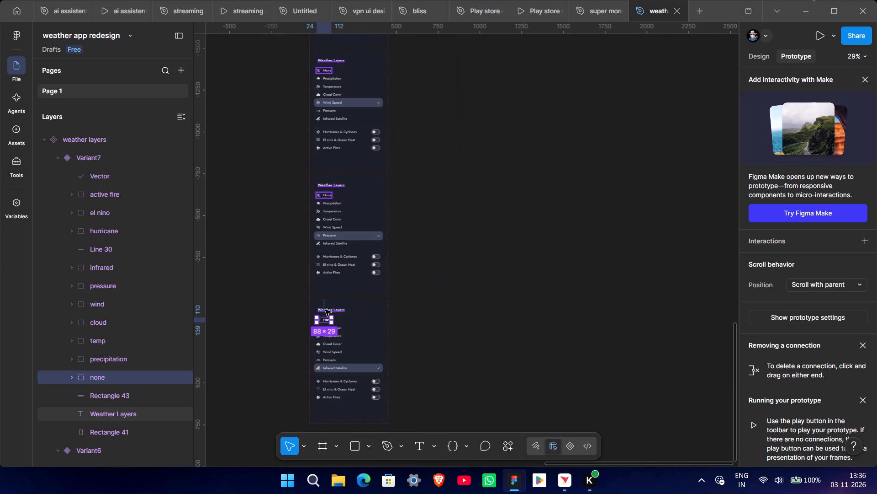
{"action": "left_click_drag", "start_coordinate": [323, 319], "coordinate": [289, 226]}
{"action": "scroll", "coordinate": [289, 226], "scroll_direction": "up", "scroll_amount": 17}
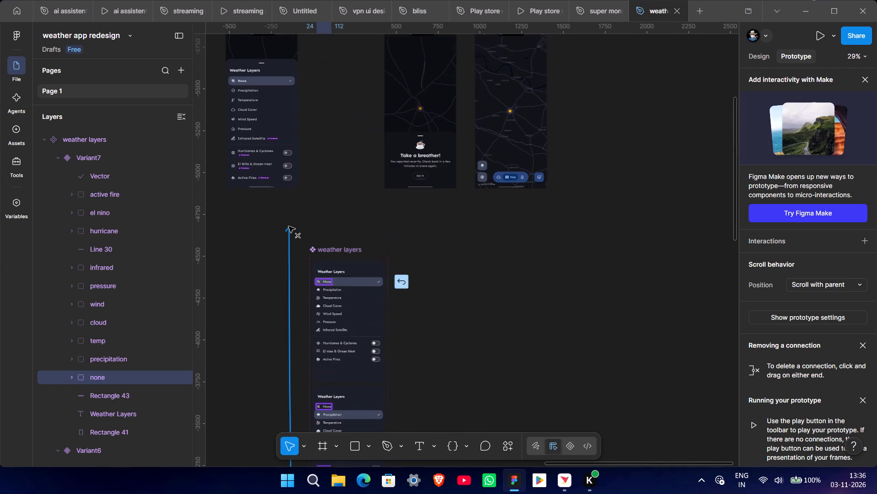
{"action": "left_click_drag", "start_coordinate": [289, 226], "coordinate": [326, 290]}
Add a prototype connection from Variant7's Precipitation row group to Variant2, where the Precipitation row is highlighted.
{"action": "scroll", "coordinate": [345, 304], "scroll_direction": "down", "scroll_amount": 6}
{"action": "scroll", "coordinate": [346, 304], "scroll_direction": "up", "scroll_amount": 2}
{"action": "scroll", "coordinate": [347, 304], "scroll_direction": "down", "scroll_amount": 10}
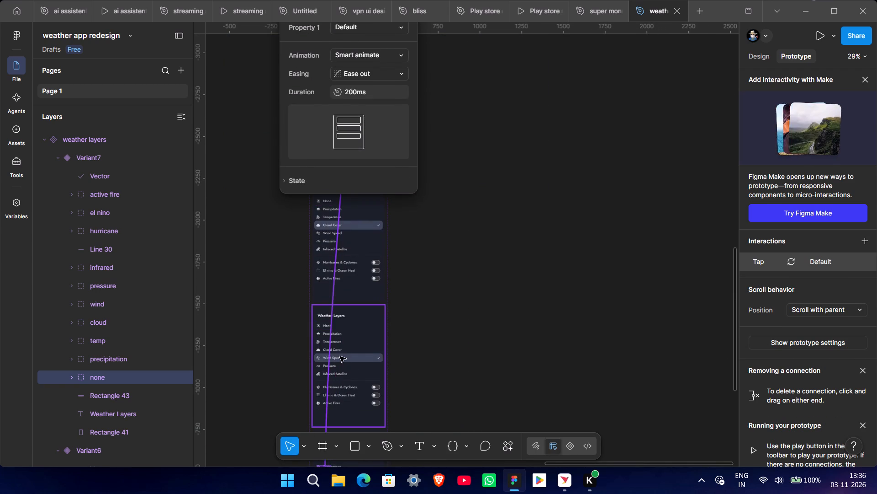
{"action": "scroll", "coordinate": [340, 358], "scroll_direction": "down", "scroll_amount": 5}
{"action": "scroll", "coordinate": [340, 358], "scroll_direction": "down", "scroll_amount": 7, "text": "ctrl"}
{"action": "scroll", "coordinate": [339, 354], "scroll_direction": "up", "scroll_amount": 8, "text": "ctrl"}
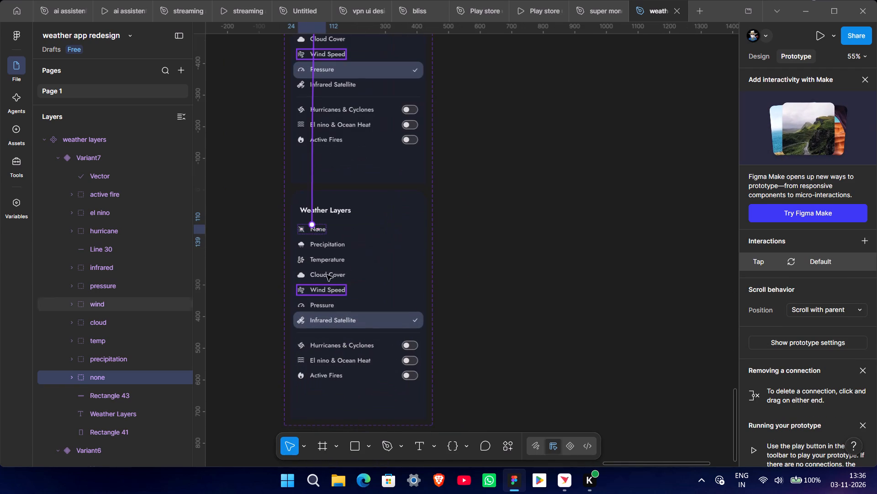
{"action": "left_click", "coordinate": [319, 244]}
{"action": "left_click_drag", "start_coordinate": [322, 249], "coordinate": [249, 227]}
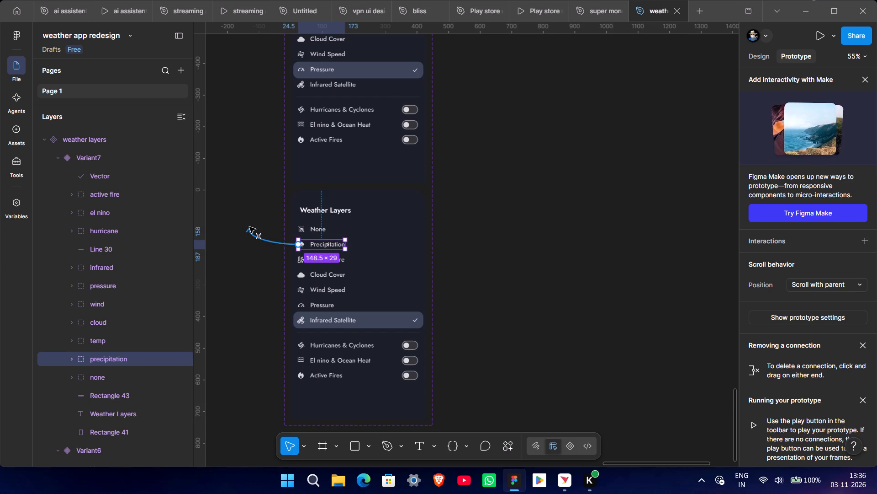
{"action": "left_click_drag", "start_coordinate": [249, 227], "coordinate": [246, 229]}
{"action": "scroll", "coordinate": [249, 227], "scroll_direction": "up", "scroll_amount": 5, "text": "ctrl"}
{"action": "scroll", "coordinate": [249, 227], "scroll_direction": "down", "scroll_amount": 20, "text": "ctrl"}
{"action": "scroll", "coordinate": [246, 229], "scroll_direction": "up", "scroll_amount": 9}
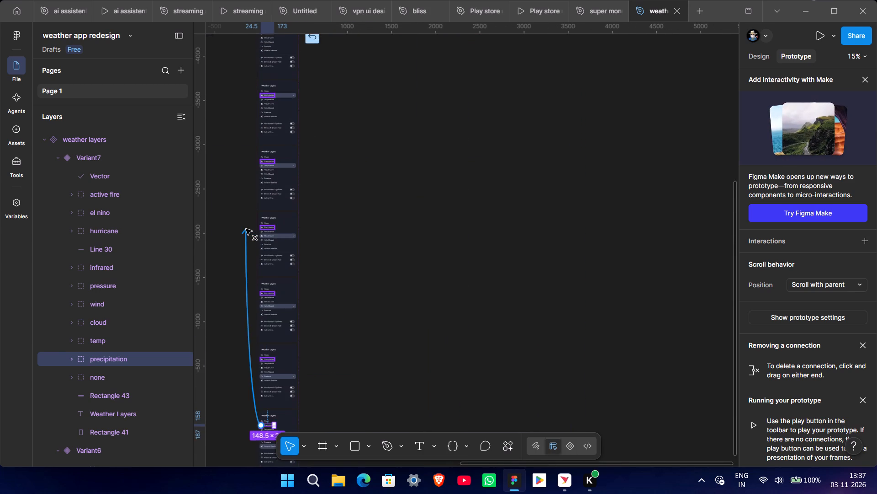
{"action": "scroll", "coordinate": [246, 229], "scroll_direction": "up", "scroll_amount": 2}
{"action": "left_click_drag", "start_coordinate": [246, 229], "coordinate": [262, 366]}
Add a prototype connection from Variant7's Temperature row group to Variant3, where the Temperature row is highlighted.
{"action": "scroll", "coordinate": [269, 360], "scroll_direction": "down", "scroll_amount": 7}
{"action": "scroll", "coordinate": [280, 328], "scroll_direction": "up", "scroll_amount": 3}
{"action": "scroll", "coordinate": [282, 323], "scroll_direction": "down", "scroll_amount": 7}
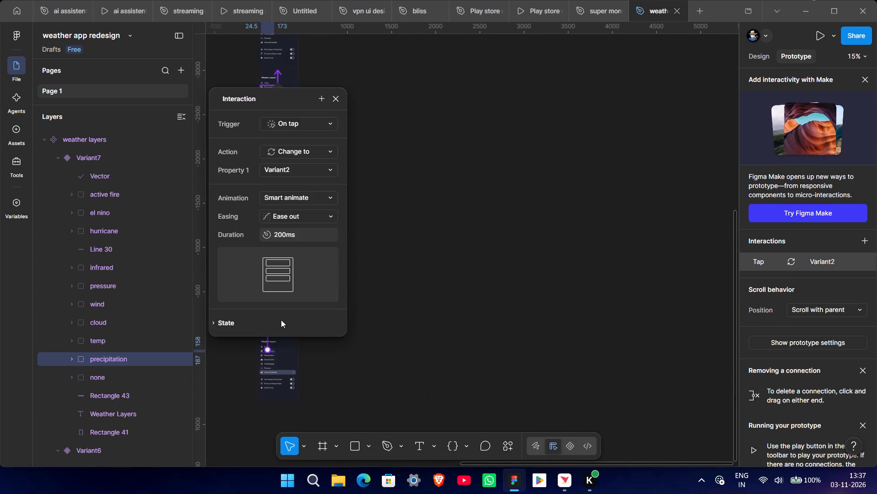
{"action": "scroll", "coordinate": [281, 320], "scroll_direction": "down", "scroll_amount": 3}
{"action": "scroll", "coordinate": [262, 324], "scroll_direction": "up", "scroll_amount": 7, "text": "ctrl"}
{"action": "middle_click_drag", "start_coordinate": [286, 237], "coordinate": [296, 355]}
{"action": "scroll", "coordinate": [296, 355], "scroll_direction": "up", "scroll_amount": 4}
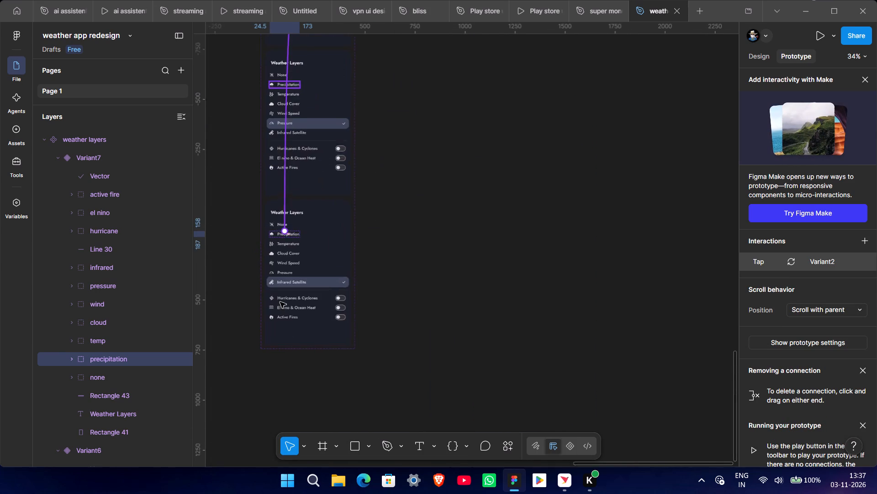
{"action": "left_click", "coordinate": [285, 229], "text": "ctrl"}
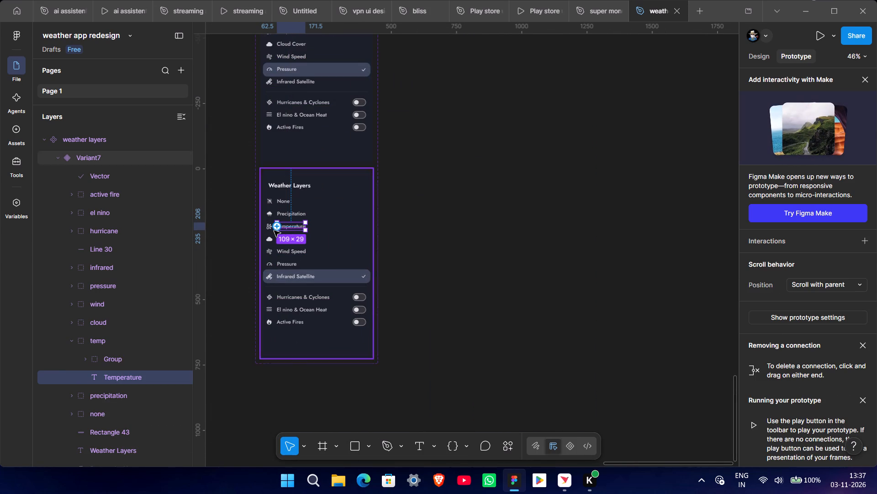
{"action": "left_click", "coordinate": [270, 227]}
{"action": "left_click", "coordinate": [395, 244]}
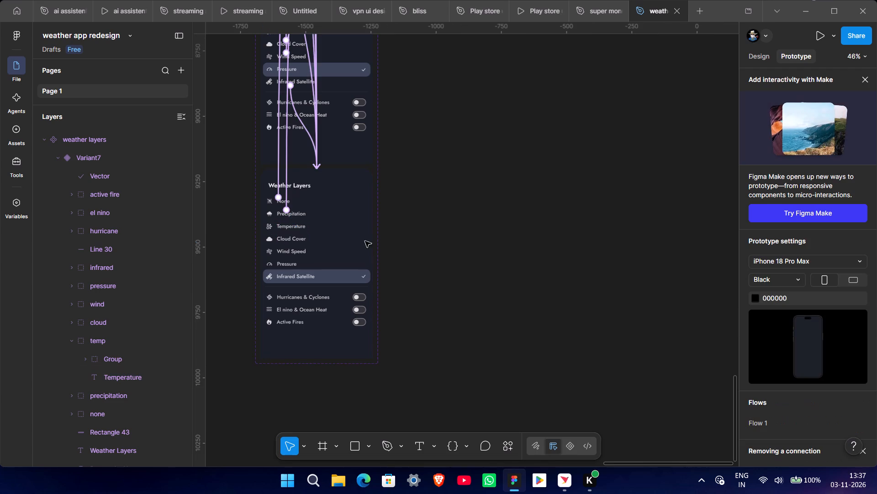
{"action": "double_click", "coordinate": [291, 227]}
{"action": "left_click_drag", "start_coordinate": [286, 229], "coordinate": [283, 203]}
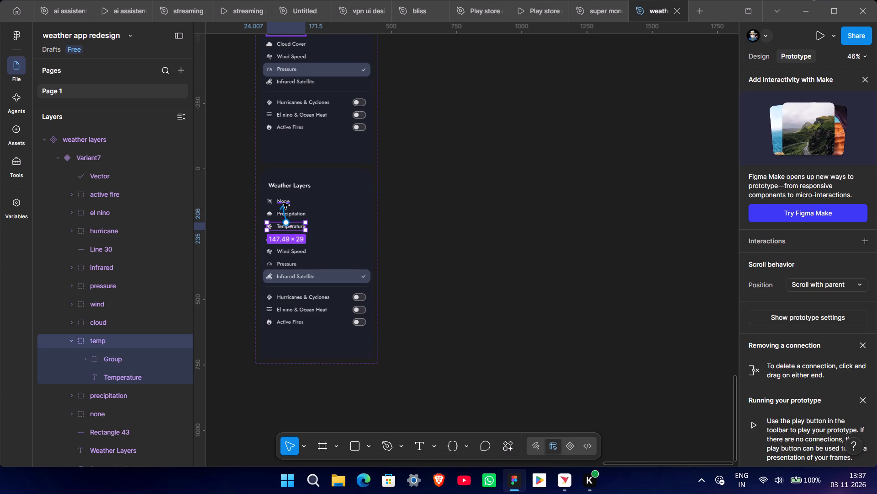
{"action": "left_click_drag", "start_coordinate": [283, 203], "coordinate": [284, 332]}
{"action": "scroll", "coordinate": [283, 203], "scroll_direction": "up", "scroll_amount": 5}
{"action": "scroll", "coordinate": [283, 203], "scroll_direction": "down", "scroll_amount": 8, "text": "ctrl"}
{"action": "middle_click", "coordinate": [283, 203], "text": "ctrl"}
{"action": "scroll", "coordinate": [283, 203], "scroll_direction": "up", "scroll_amount": 7}
Add a prototype connection from Variant7's Cloud Cover row group to Variant4, where the Cloud Cover row is highlighted.
{"action": "scroll", "coordinate": [284, 328], "scroll_direction": "down", "scroll_amount": 13}
{"action": "scroll", "coordinate": [283, 280], "scroll_direction": "up", "scroll_amount": 4, "text": "ctrl"}
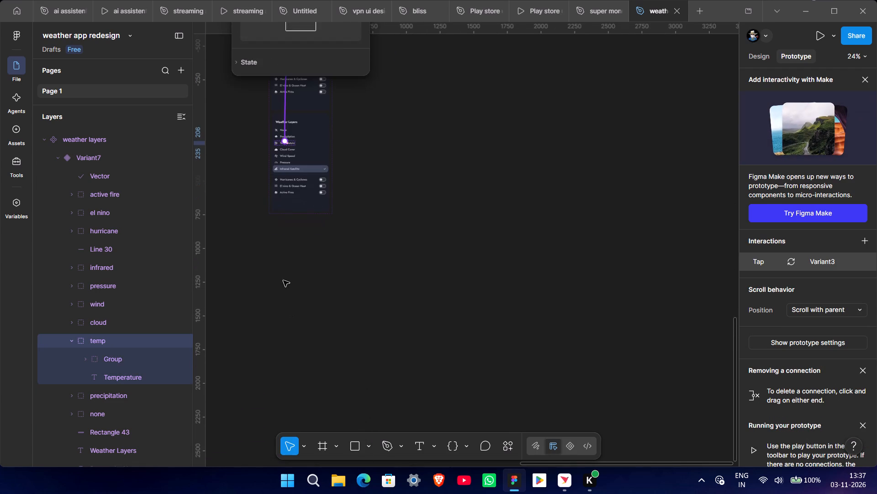
{"action": "scroll", "coordinate": [294, 282], "scroll_direction": "up", "scroll_amount": 4, "text": "ctrl"}
{"action": "middle_click_drag", "start_coordinate": [288, 271], "coordinate": [309, 329]}
{"action": "scroll", "coordinate": [308, 250], "scroll_direction": "up", "scroll_amount": 5, "text": "ctrl"}
{"action": "middle_click_drag", "start_coordinate": [296, 76], "coordinate": [291, 278]}
{"action": "scroll", "coordinate": [296, 145], "scroll_direction": "up", "scroll_amount": 1}
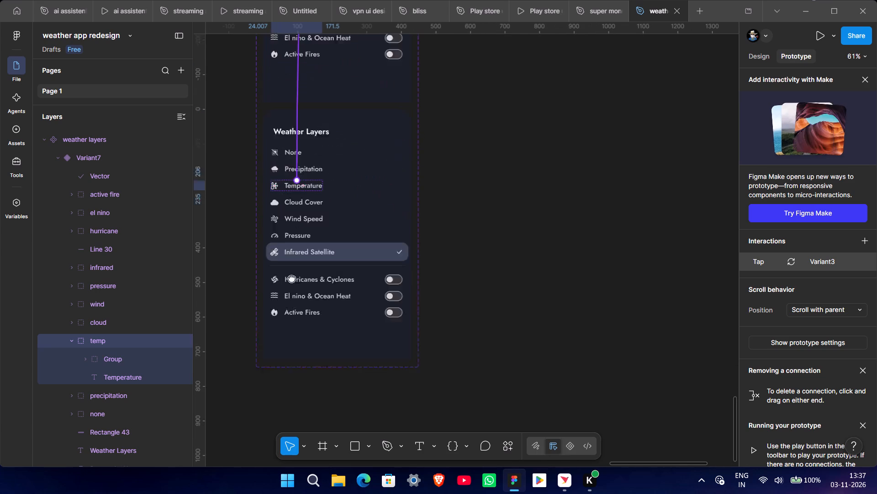
{"action": "middle_click_drag", "start_coordinate": [291, 278], "coordinate": [291, 279]}
{"action": "left_click", "coordinate": [296, 258]}
{"action": "left_click_drag", "start_coordinate": [291, 263], "coordinate": [306, 231]}
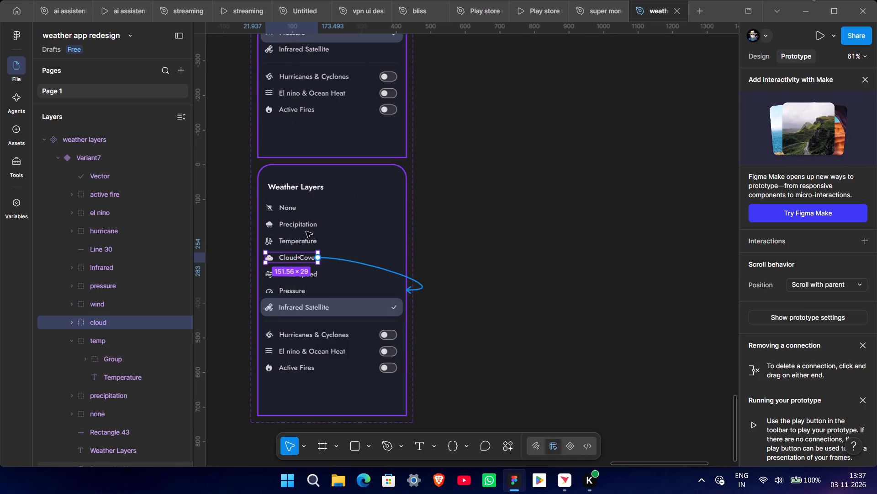
{"action": "left_click_drag", "start_coordinate": [306, 231], "coordinate": [306, 240]}
{"action": "scroll", "coordinate": [306, 233], "scroll_direction": "down", "scroll_amount": 7, "text": "ctrl"}
{"action": "scroll", "coordinate": [306, 233], "scroll_direction": "up", "scroll_amount": 8}
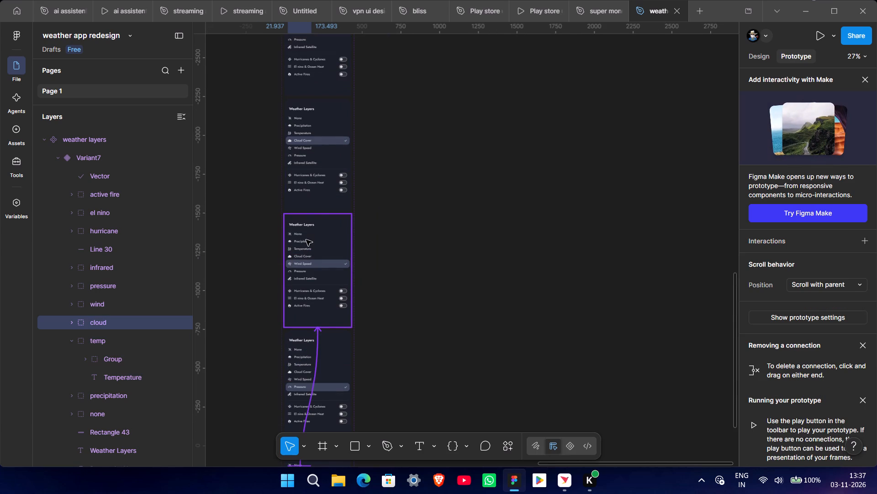
{"action": "left_click_drag", "start_coordinate": [306, 240], "coordinate": [301, 187]}
Add a prototype connection from Variant7's Wind Speed row group to Variant5, where the Wind Speed row is highlighted.
{"action": "scroll", "coordinate": [307, 244], "scroll_direction": "down", "scroll_amount": 2}
{"action": "scroll", "coordinate": [307, 244], "scroll_direction": "up", "scroll_amount": 1}
{"action": "scroll", "coordinate": [307, 244], "scroll_direction": "down", "scroll_amount": 7}
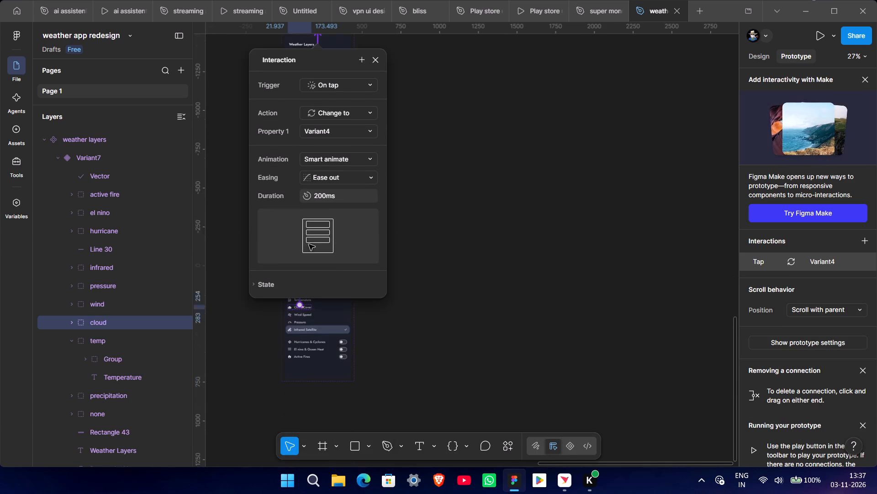
{"action": "scroll", "coordinate": [317, 265], "scroll_direction": "up", "scroll_amount": 8, "text": "ctrl"}
{"action": "left_click", "coordinate": [282, 216]}
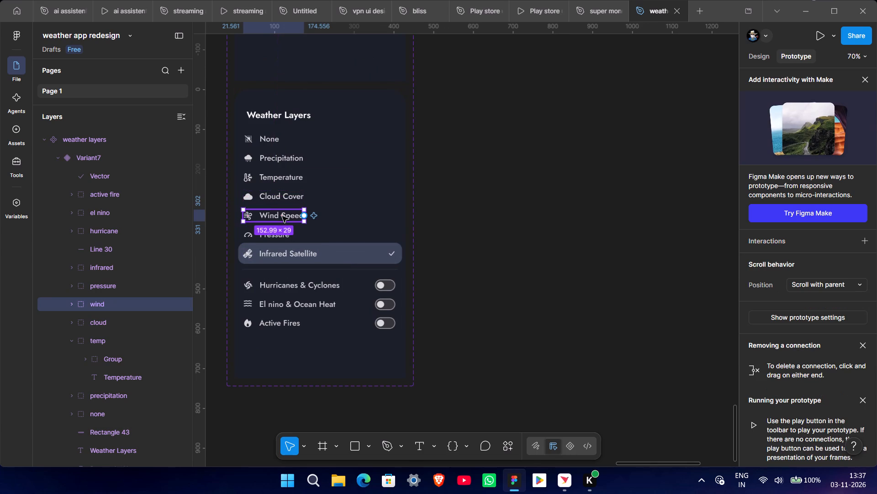
{"action": "left_click_drag", "start_coordinate": [274, 221], "coordinate": [284, 193]}
{"action": "scroll", "coordinate": [284, 193], "scroll_direction": "down", "scroll_amount": 6, "text": "ctrl"}
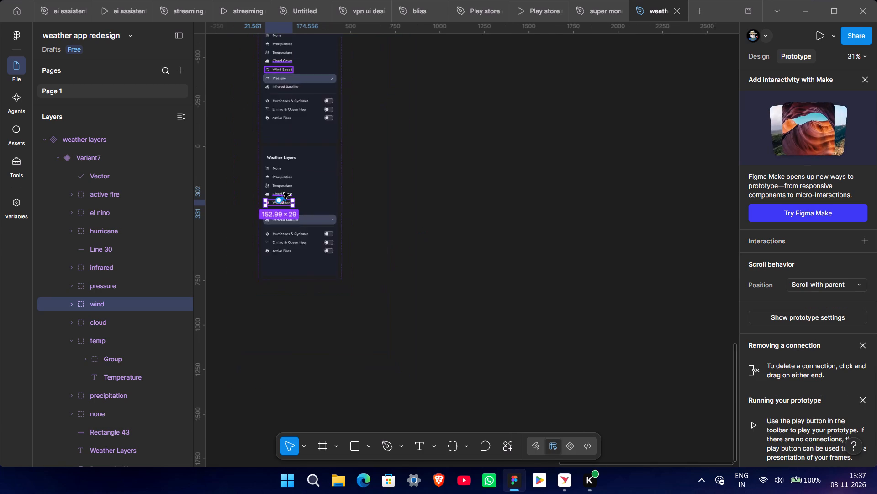
{"action": "scroll", "coordinate": [284, 193], "scroll_direction": "down", "scroll_amount": 4, "text": "ctrl"}
{"action": "left_click_drag", "start_coordinate": [284, 193], "coordinate": [280, 280]}
{"action": "scroll", "coordinate": [284, 193], "scroll_direction": "up", "scroll_amount": 8}
{"action": "scroll", "coordinate": [280, 280], "scroll_direction": "up", "scroll_amount": 6, "text": "ctrl"}
{"action": "scroll", "coordinate": [291, 290], "scroll_direction": "down", "scroll_amount": 5}
{"action": "scroll", "coordinate": [291, 290], "scroll_direction": "up", "scroll_amount": 2}
{"action": "scroll", "coordinate": [291, 290], "scroll_direction": "down", "scroll_amount": 6}
{"action": "scroll", "coordinate": [338, 318], "scroll_direction": "down", "scroll_amount": 2}
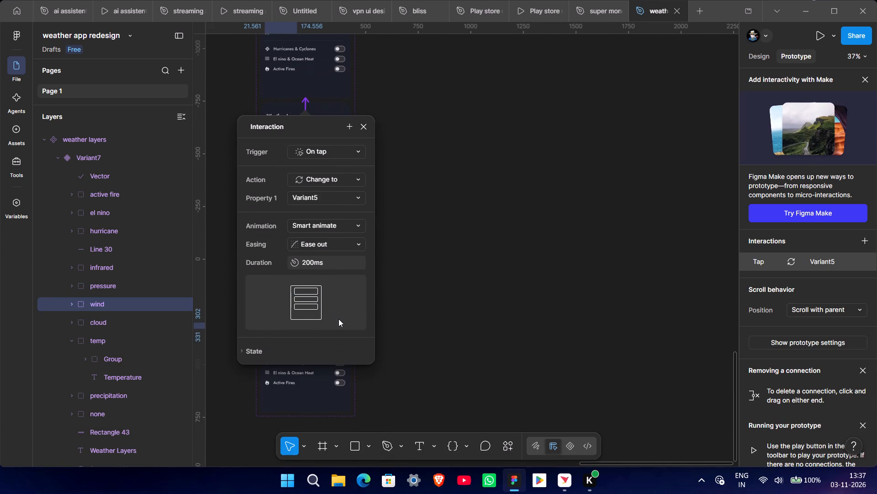
{"action": "left_click", "coordinate": [429, 303]}
Add a prototype connection from Variant7's Pressure row group to Variant6, where the Pressure row is highlighted.
{"action": "scroll", "coordinate": [291, 325], "scroll_direction": "up", "scroll_amount": 4, "text": "ctrl"}
{"action": "left_click", "coordinate": [280, 315], "text": "ctrl"}
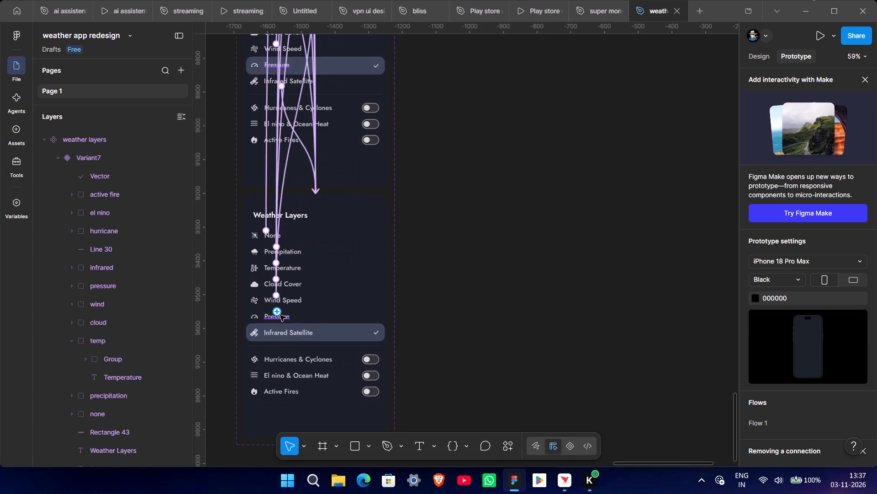
{"action": "left_click", "coordinate": [445, 299]}
{"action": "double_click", "coordinate": [276, 321]}
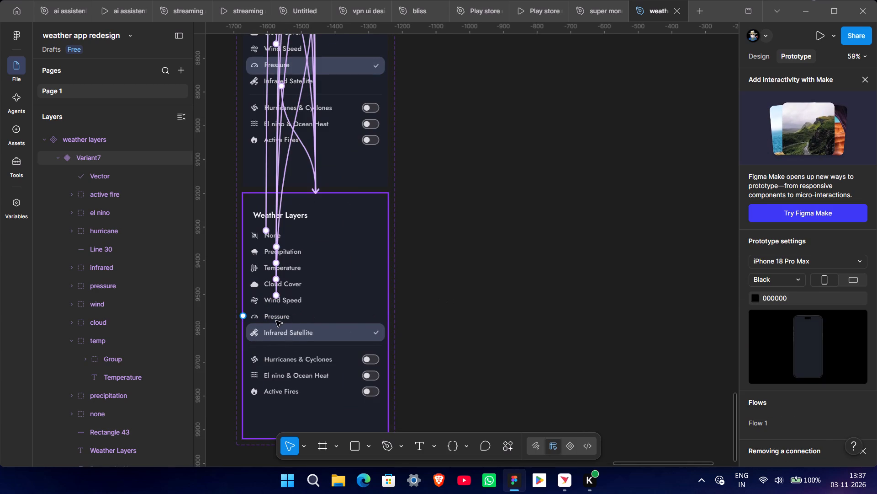
{"action": "left_click_drag", "start_coordinate": [269, 309], "coordinate": [310, 166]}
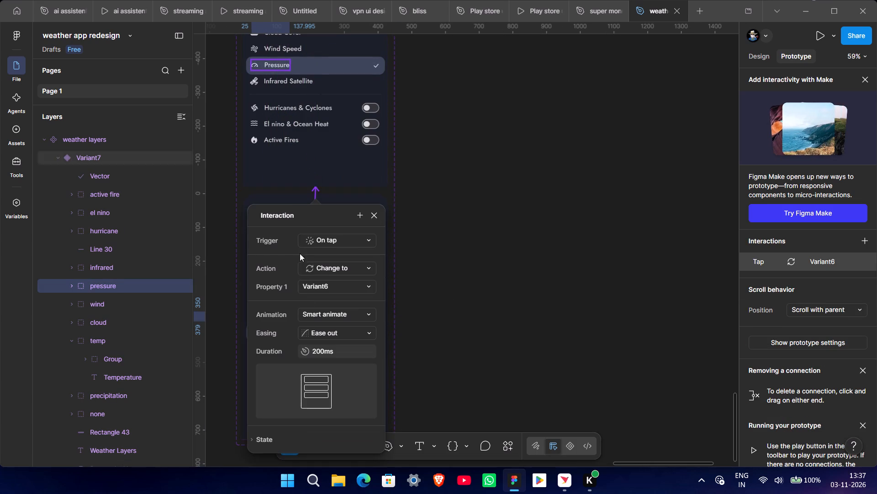
{"action": "left_click", "coordinate": [452, 303]}
Move the weather layers component set away from the app screens to the empty canvas above the separate group of five phone screens.
{"action": "scroll", "coordinate": [452, 309], "scroll_direction": "down", "scroll_amount": 11, "text": "ctrl"}
{"action": "scroll", "coordinate": [490, 301], "scroll_direction": "up", "scroll_amount": 5}
{"action": "scroll", "coordinate": [491, 301], "scroll_direction": "down", "scroll_amount": 2}
{"action": "scroll", "coordinate": [491, 301], "scroll_direction": "up", "scroll_amount": 3}
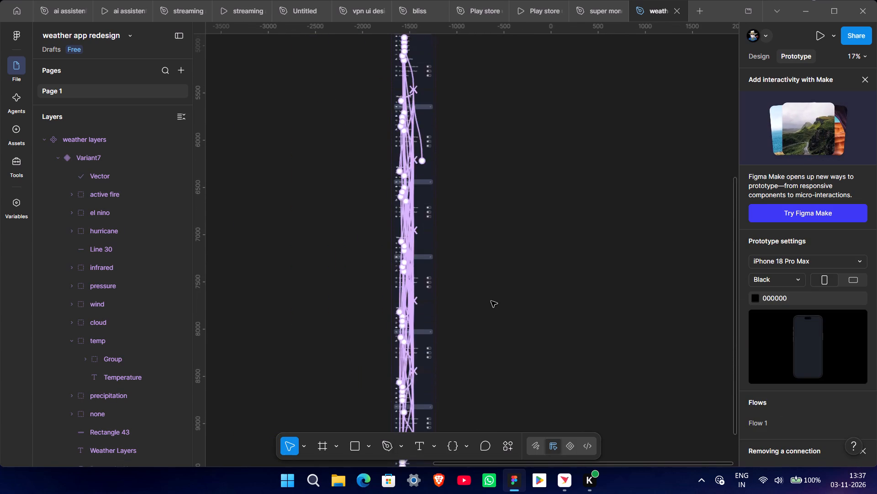
{"action": "scroll", "coordinate": [491, 301], "scroll_direction": "up", "scroll_amount": 4}
{"action": "scroll", "coordinate": [491, 301], "scroll_direction": "down", "scroll_amount": 11}
{"action": "left_click_drag", "start_coordinate": [470, 246], "coordinate": [333, 198]}
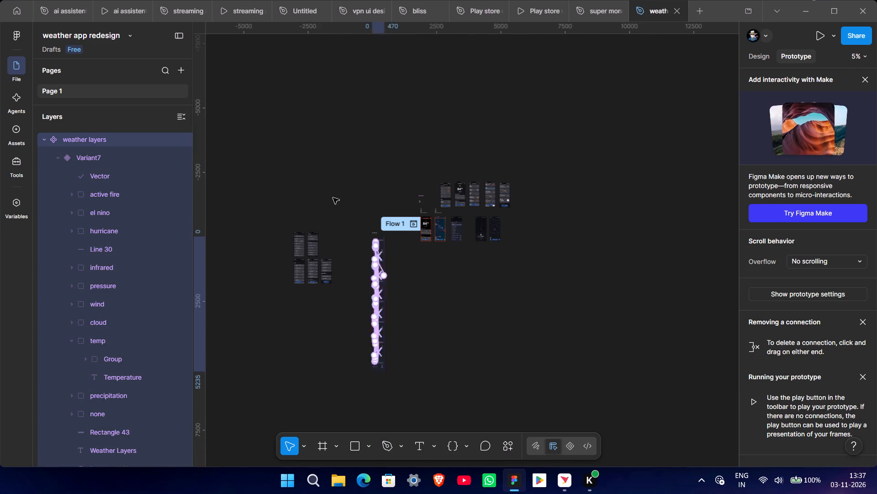
{"action": "left_click_drag", "start_coordinate": [333, 198], "coordinate": [300, 49]}
{"action": "scroll", "coordinate": [423, 123], "scroll_direction": "up", "scroll_amount": 3, "text": "ctrl"}
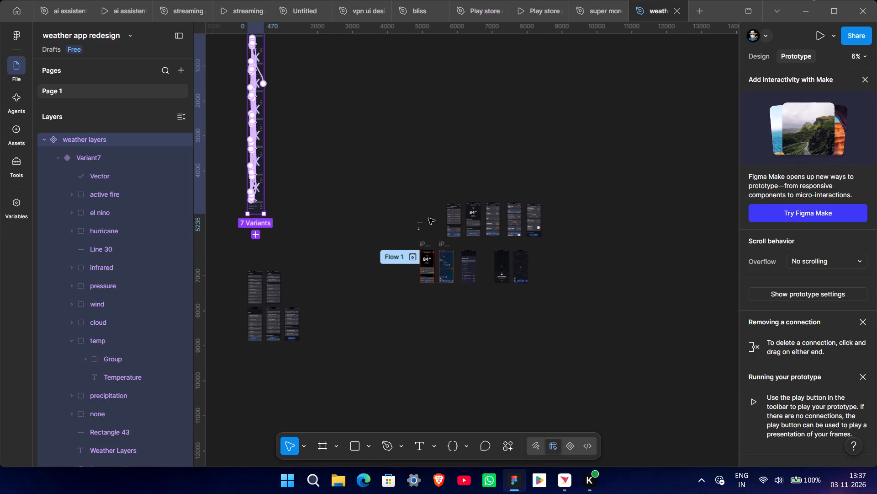
Move the on off button component set away from the app screens to beside the top of the weather layers component set.
{"action": "left_click", "coordinate": [404, 202]}
{"action": "left_click_drag", "start_coordinate": [412, 214], "coordinate": [431, 238]}
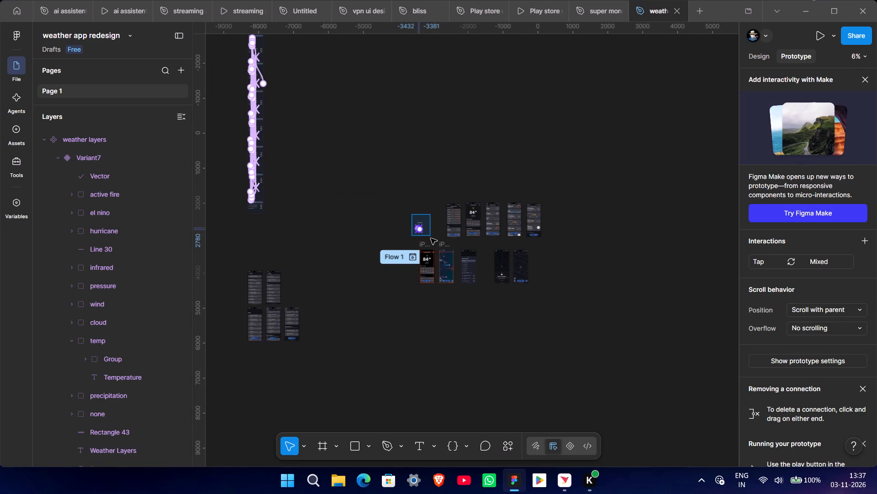
{"action": "left_click_drag", "start_coordinate": [431, 238], "coordinate": [431, 239]}
{"action": "left_click_drag", "start_coordinate": [420, 222], "coordinate": [371, 153]}
{"action": "scroll", "coordinate": [416, 221], "scroll_direction": "up", "scroll_amount": 8, "text": "ctrl"}
{"action": "left_click", "coordinate": [408, 207]}
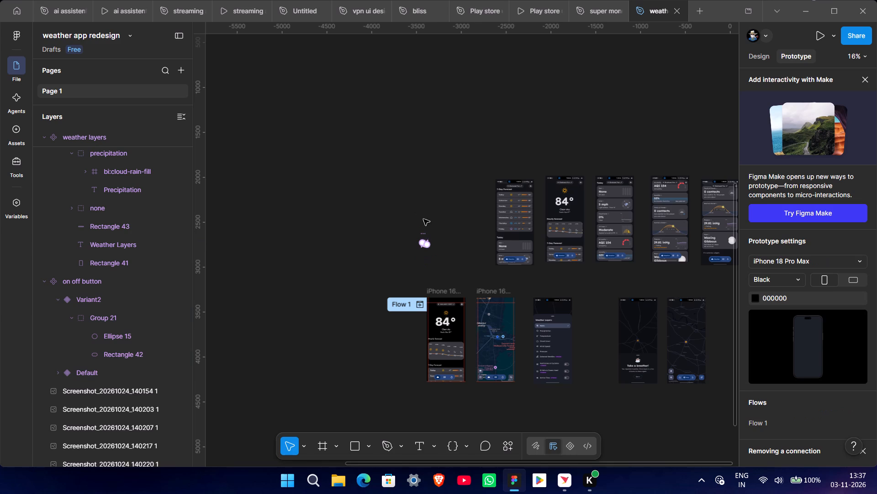
{"action": "left_click_drag", "start_coordinate": [423, 234], "coordinate": [266, 85]}
{"action": "scroll", "coordinate": [299, 173], "scroll_direction": "down", "scroll_amount": 10, "text": "ctrl"}
{"action": "middle_click_drag", "start_coordinate": [251, 173], "coordinate": [277, 217]}
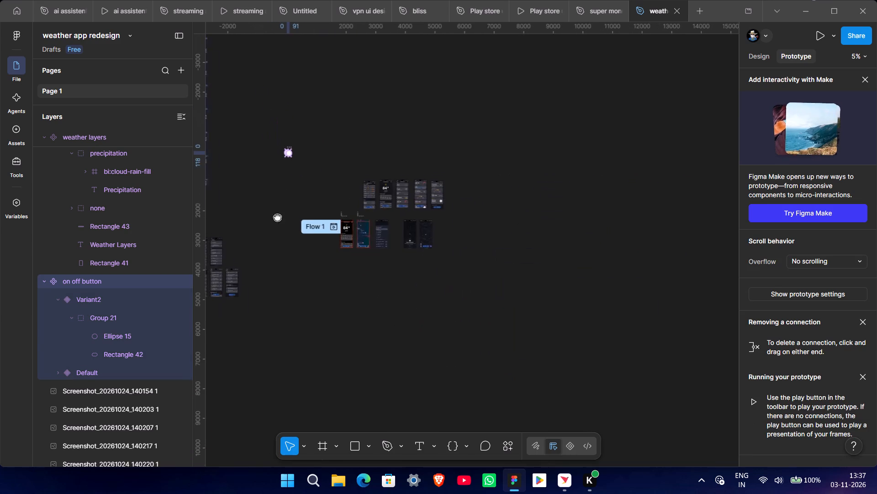
{"action": "middle_click_drag", "start_coordinate": [277, 217], "coordinate": [317, 255]}
{"action": "left_click_drag", "start_coordinate": [319, 219], "coordinate": [412, 265]}
{"action": "left_click_drag", "start_coordinate": [355, 226], "coordinate": [347, 213]}
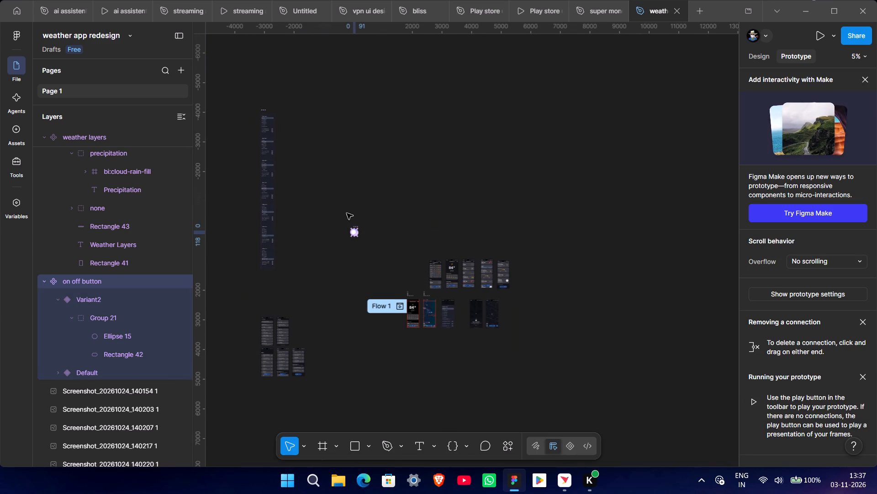
{"action": "left_click_drag", "start_coordinate": [347, 213], "coordinate": [355, 238]}
{"action": "left_click", "coordinate": [756, 57]}
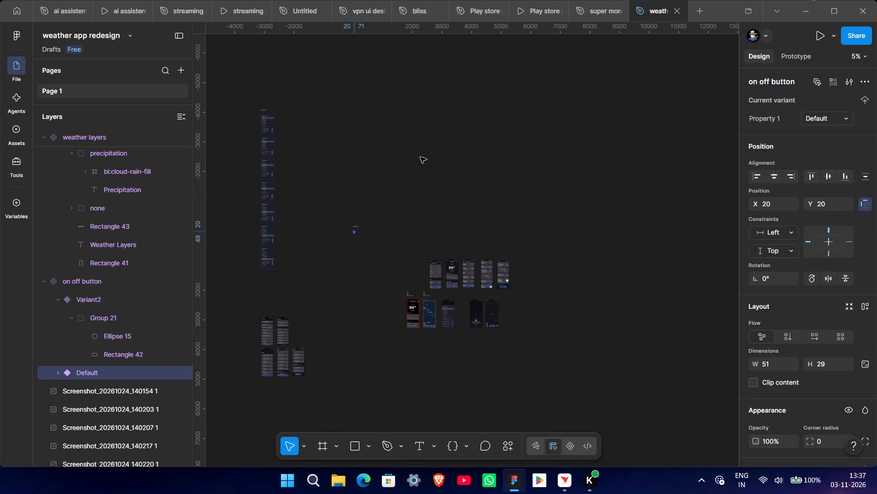
{"action": "left_click_drag", "start_coordinate": [343, 205], "coordinate": [381, 265]}
{"action": "left_click_drag", "start_coordinate": [355, 227], "coordinate": [311, 139]}
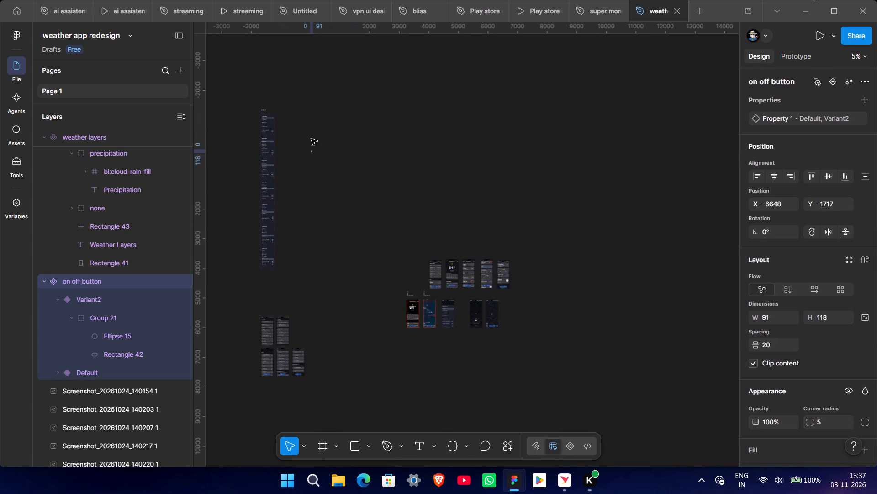
{"action": "left_click_drag", "start_coordinate": [311, 139], "coordinate": [302, 111]}
{"action": "left_click", "coordinate": [327, 194]}
Place an instance of the weather layers component on the empty canvas below the app screens, at about X -1816, Y 4635.
{"action": "scroll", "coordinate": [314, 349], "scroll_direction": "down", "scroll_amount": 3, "text": "ctrl"}
{"action": "middle_click_drag", "start_coordinate": [403, 370], "coordinate": [370, 329]}
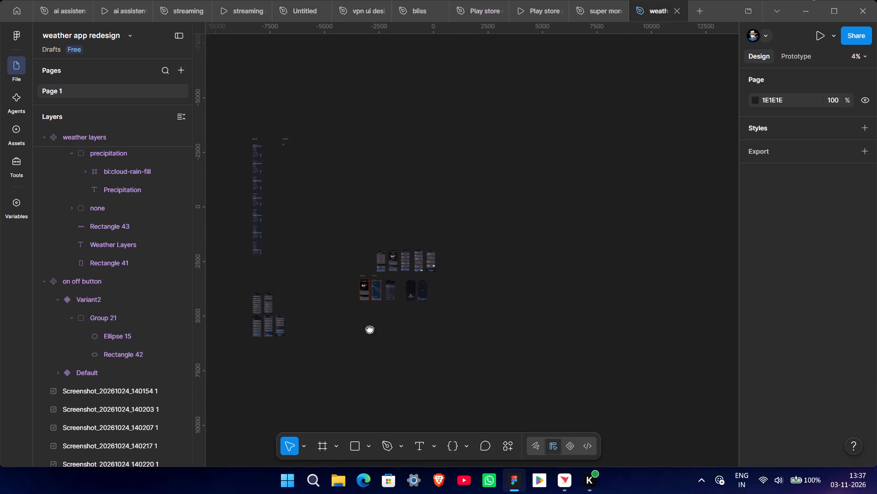
{"action": "middle_click_drag", "start_coordinate": [370, 329], "coordinate": [369, 329]}
{"action": "scroll", "coordinate": [369, 329], "scroll_direction": "up", "scroll_amount": 13, "text": "ctrl"}
{"action": "middle_click_drag", "start_coordinate": [419, 192], "coordinate": [438, 323]}
{"action": "scroll", "coordinate": [438, 323], "scroll_direction": "up", "scroll_amount": 1}
{"action": "scroll", "coordinate": [438, 322], "scroll_direction": "up", "scroll_amount": 5, "text": "ctrl"}
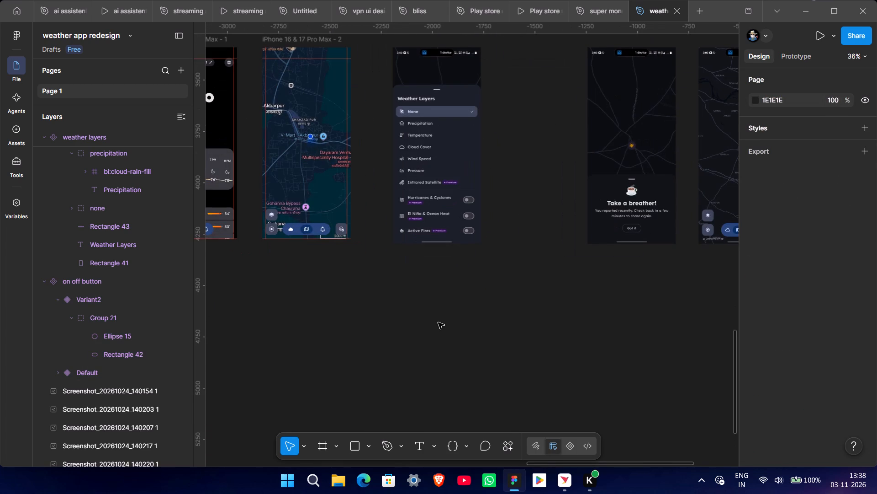
{"action": "scroll", "coordinate": [438, 322], "scroll_direction": "up", "scroll_amount": 4}
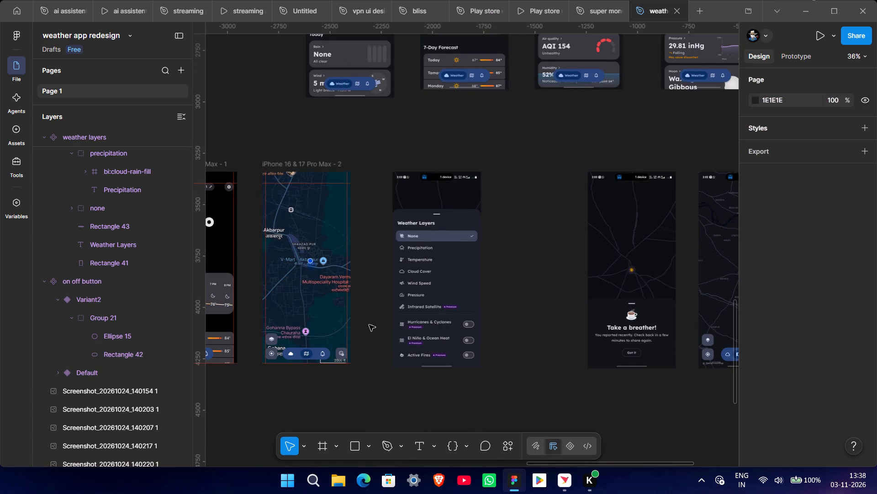
{"action": "left_click", "coordinate": [20, 133]}
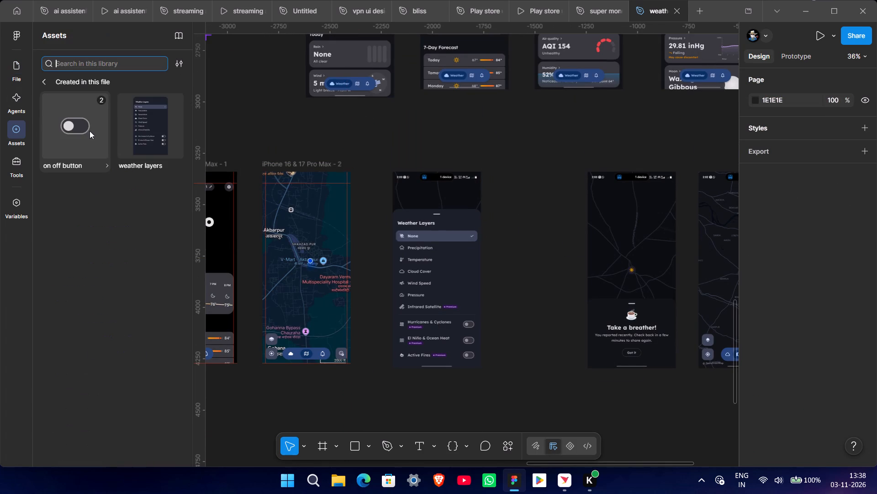
{"action": "left_click_drag", "start_coordinate": [131, 135], "coordinate": [515, 309]}
{"action": "scroll", "coordinate": [515, 309], "scroll_direction": "down", "scroll_amount": 3}
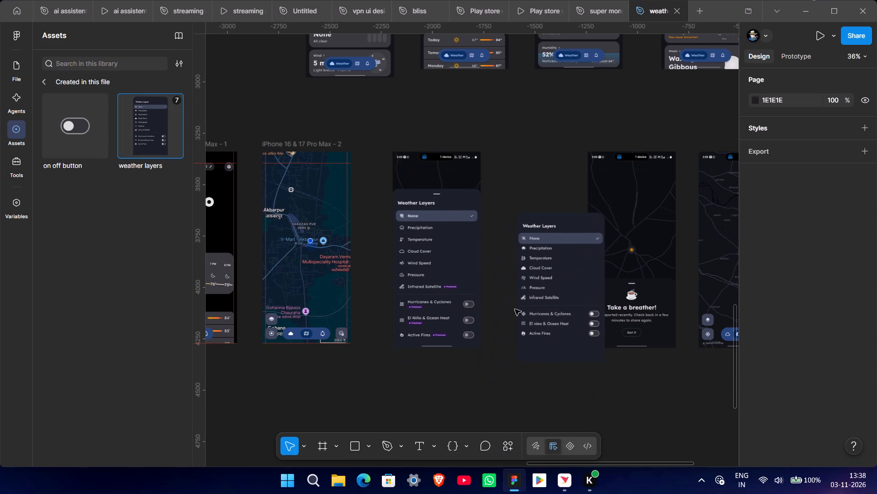
{"action": "scroll", "coordinate": [515, 309], "scroll_direction": "down", "scroll_amount": 10}
{"action": "left_click_drag", "start_coordinate": [515, 309], "coordinate": [469, 290]}
{"action": "scroll", "coordinate": [418, 263], "scroll_direction": "up", "scroll_amount": 4}
{"action": "middle_click_drag", "start_coordinate": [416, 264], "coordinate": [421, 301]}
{"action": "scroll", "coordinate": [425, 302], "scroll_direction": "down", "scroll_amount": 2, "text": "ctrl"}
{"action": "left_click_drag", "start_coordinate": [503, 359], "coordinate": [501, 186]}
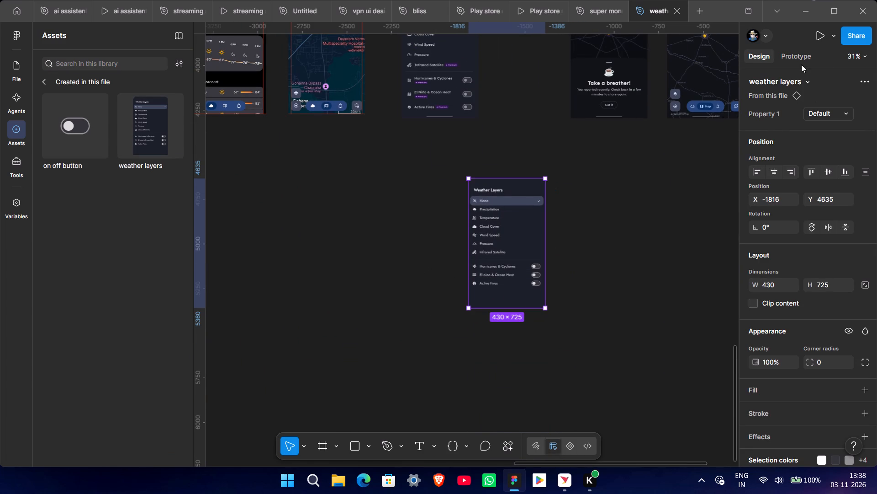
Add a flow starting point to the weather layers instance and open its prototype preview.
{"action": "left_click_drag", "start_coordinate": [801, 64], "coordinate": [799, 56]}
{"action": "left_click", "coordinate": [794, 48]}
{"action": "left_click", "coordinate": [789, 58]}
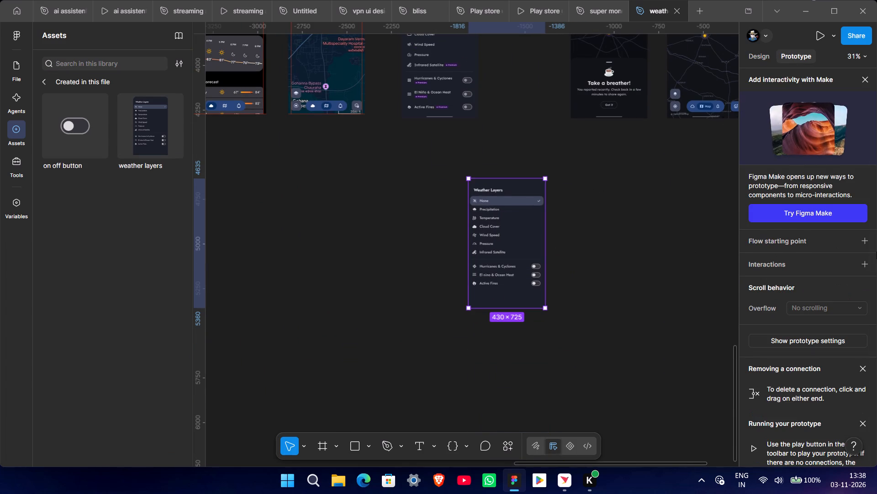
{"action": "left_click", "coordinate": [863, 239]}
{"action": "left_click", "coordinate": [465, 188]}
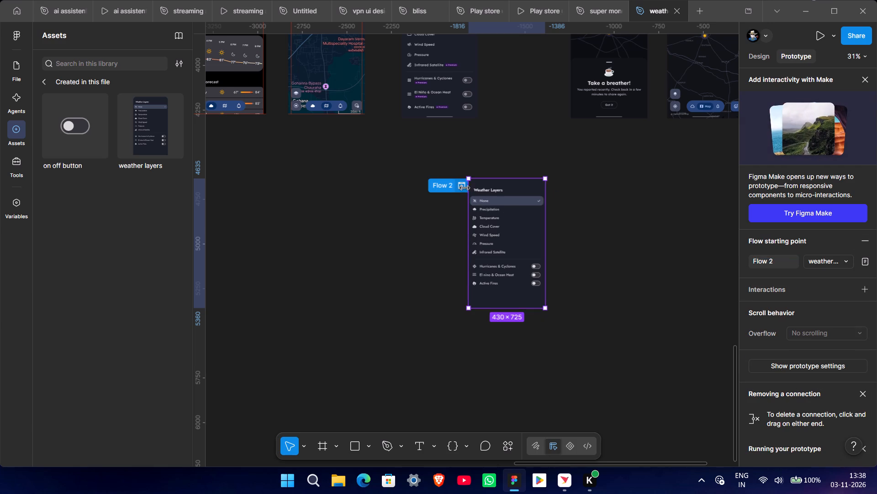
Test in the preview whether tapping the rows between Precipitation and Infrared Satellite, and finally None, moves the highlight correctly.
{"action": "left_click", "coordinate": [275, 182]}
{"action": "left_click", "coordinate": [266, 200]}
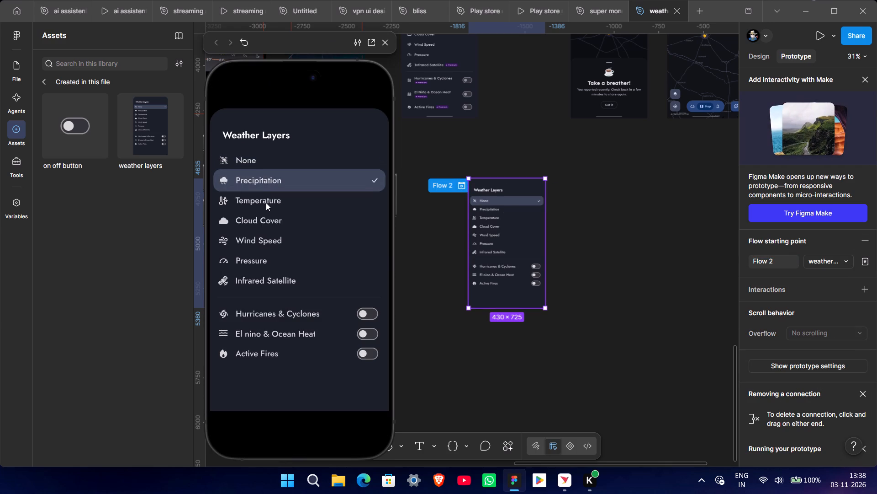
{"action": "left_click", "coordinate": [268, 212]}
{"action": "left_click", "coordinate": [270, 223]}
{"action": "left_click", "coordinate": [270, 238]}
{"action": "left_click", "coordinate": [267, 201]}
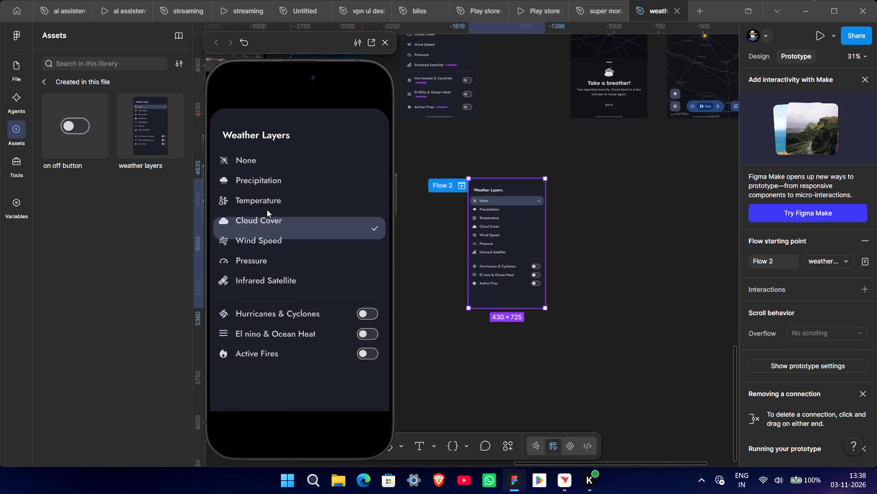
{"action": "left_click", "coordinate": [267, 214]}
{"action": "left_click", "coordinate": [268, 199]}
{"action": "left_click", "coordinate": [257, 257]}
{"action": "left_click", "coordinate": [254, 275]}
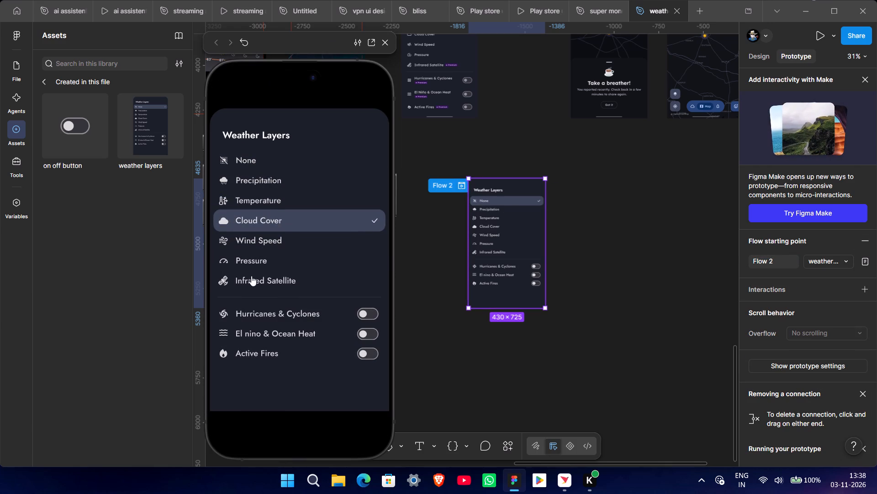
{"action": "left_click", "coordinate": [244, 263]}
{"action": "left_click", "coordinate": [246, 253]}
{"action": "left_click", "coordinate": [252, 236]}
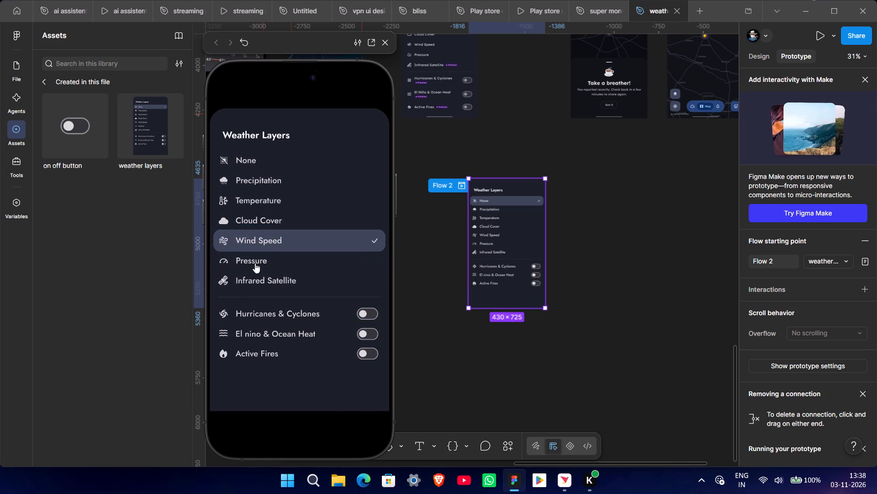
{"action": "left_click", "coordinate": [255, 263]}
{"action": "left_click", "coordinate": [259, 231]}
{"action": "left_click", "coordinate": [254, 187]}
{"action": "left_click", "coordinate": [254, 178]}
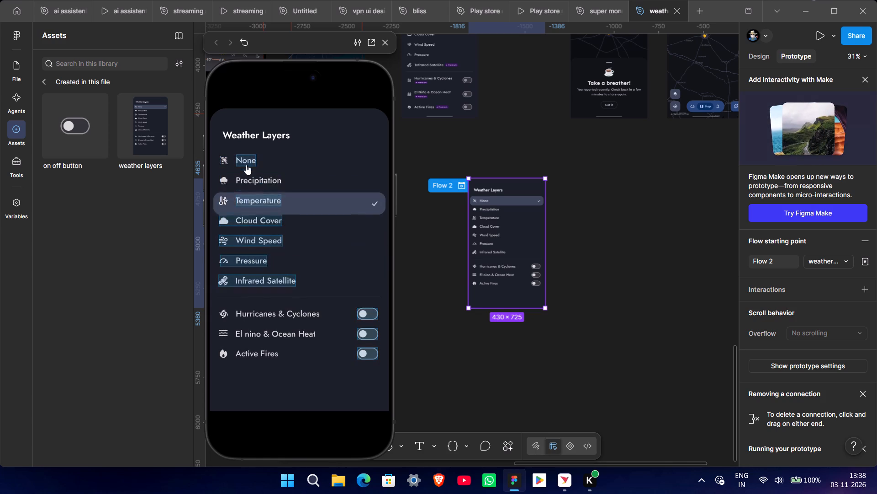
{"action": "left_click", "coordinate": [243, 156]}
Test jumps between the Weather Layers rows in varied order, including to and from Infrared Satellite, finishing on None.
{"action": "left_click", "coordinate": [263, 276]}
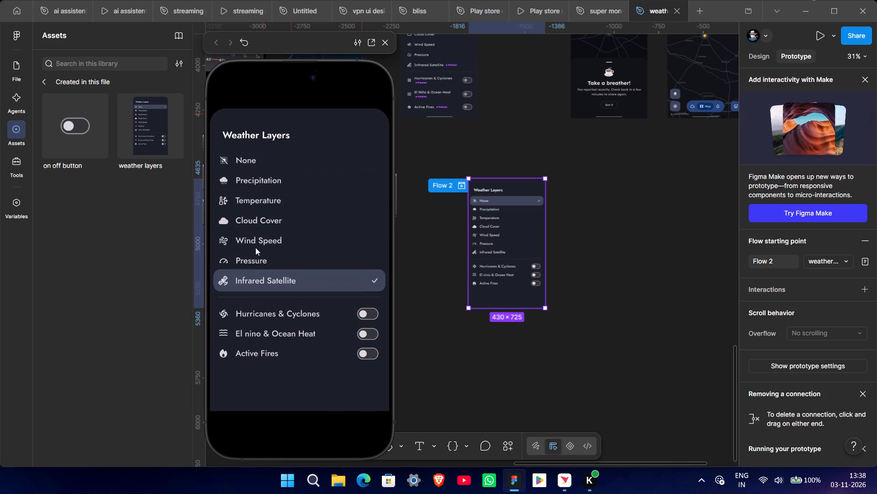
{"action": "left_click", "coordinate": [255, 246]}
{"action": "left_click", "coordinate": [253, 225]}
{"action": "left_click", "coordinate": [251, 213]}
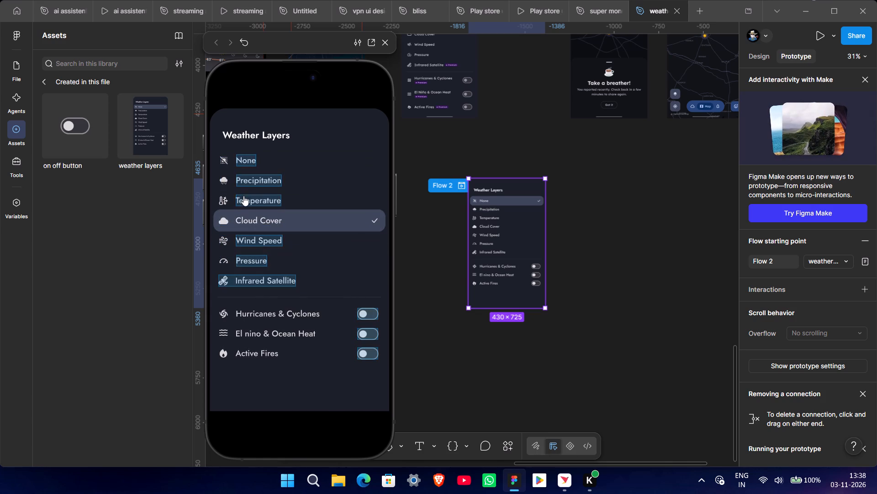
{"action": "left_click", "coordinate": [243, 196]}
{"action": "left_click", "coordinate": [241, 181]}
{"action": "left_click", "coordinate": [244, 213]}
{"action": "left_click", "coordinate": [247, 216]}
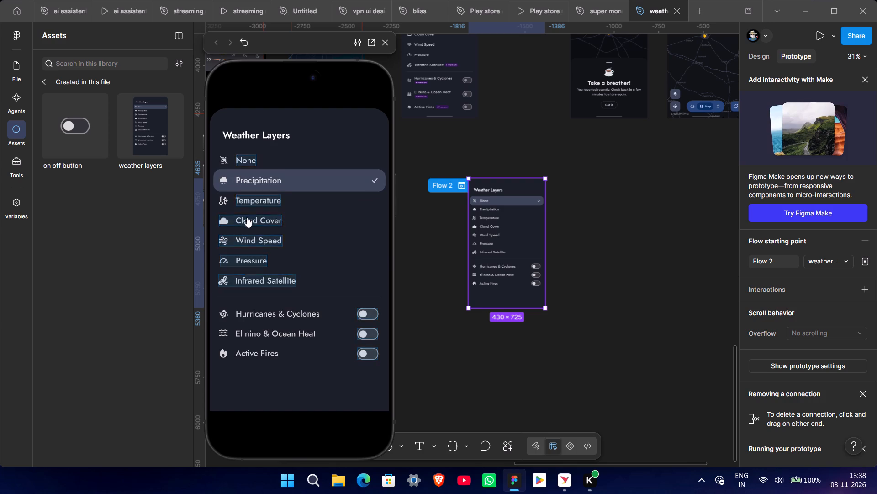
{"action": "left_click", "coordinate": [254, 244]}
{"action": "left_click", "coordinate": [244, 263]}
{"action": "left_click", "coordinate": [255, 279]}
{"action": "left_click", "coordinate": [249, 218]}
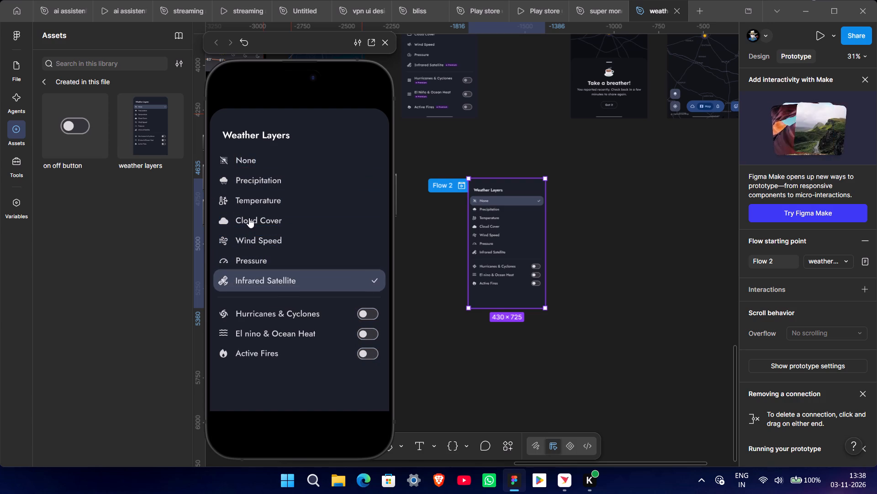
{"action": "left_click_drag", "start_coordinate": [258, 259], "coordinate": [257, 263]}
{"action": "left_click", "coordinate": [259, 279]}
{"action": "left_click", "coordinate": [250, 265]}
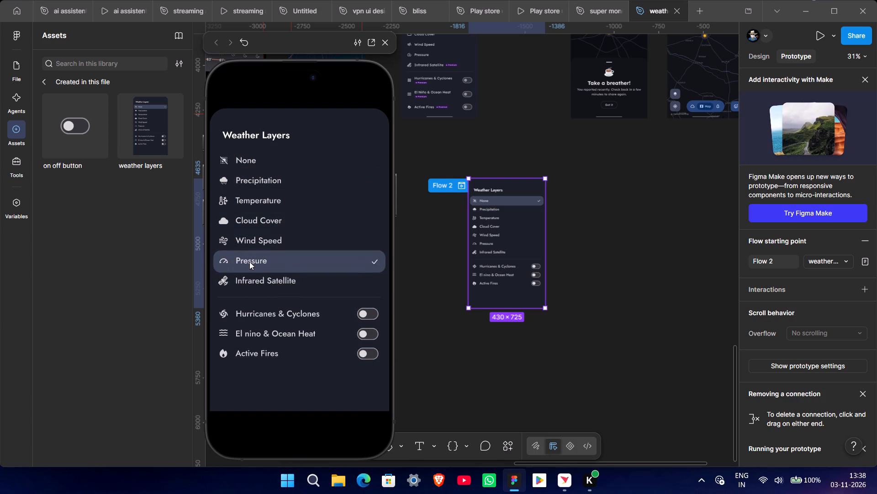
{"action": "left_click", "coordinate": [249, 262]}
{"action": "left_click", "coordinate": [248, 280]}
{"action": "left_click", "coordinate": [248, 228]}
{"action": "left_click", "coordinate": [248, 237]}
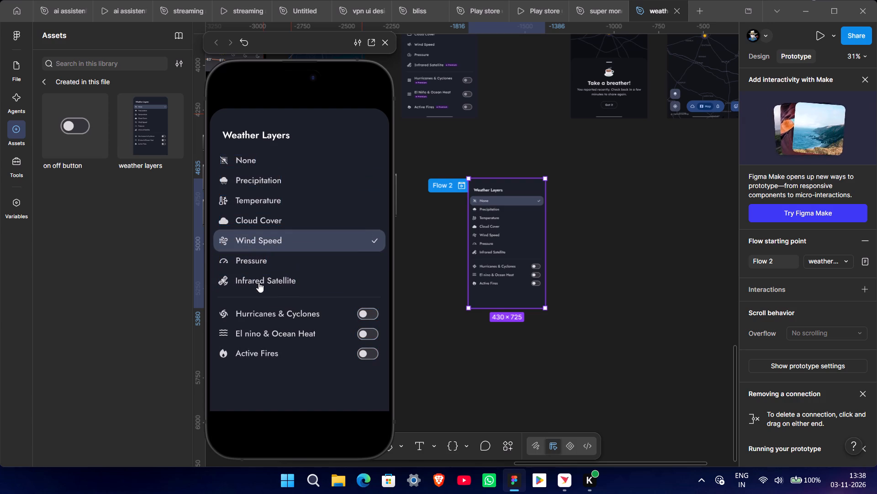
{"action": "left_click", "coordinate": [255, 277]}
{"action": "left_click", "coordinate": [252, 239]}
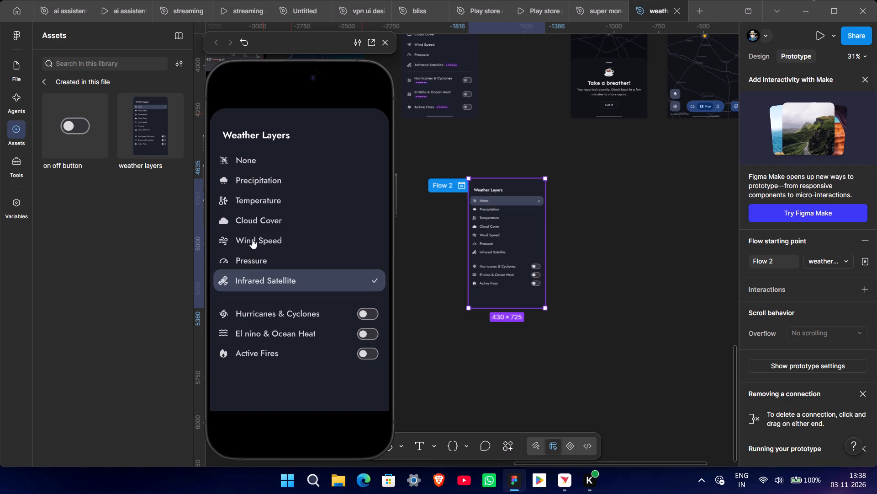
{"action": "left_click", "coordinate": [243, 197]}
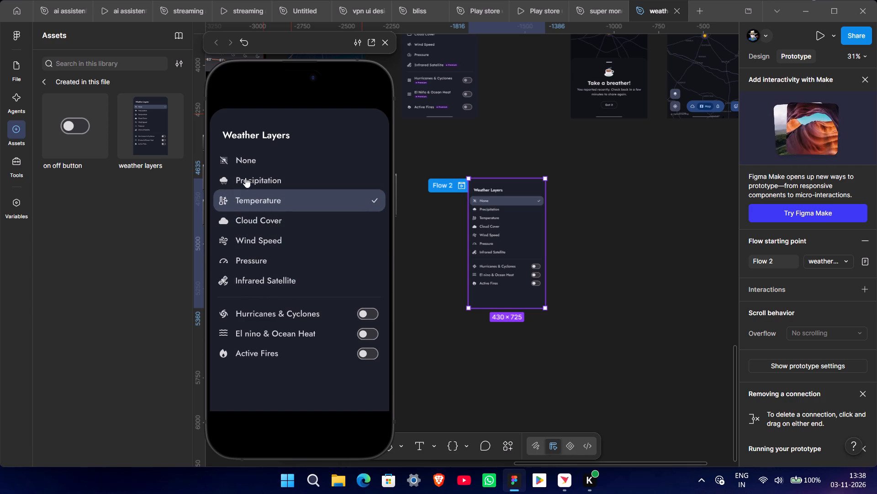
{"action": "left_click", "coordinate": [245, 177]}
{"action": "left_click", "coordinate": [266, 279]}
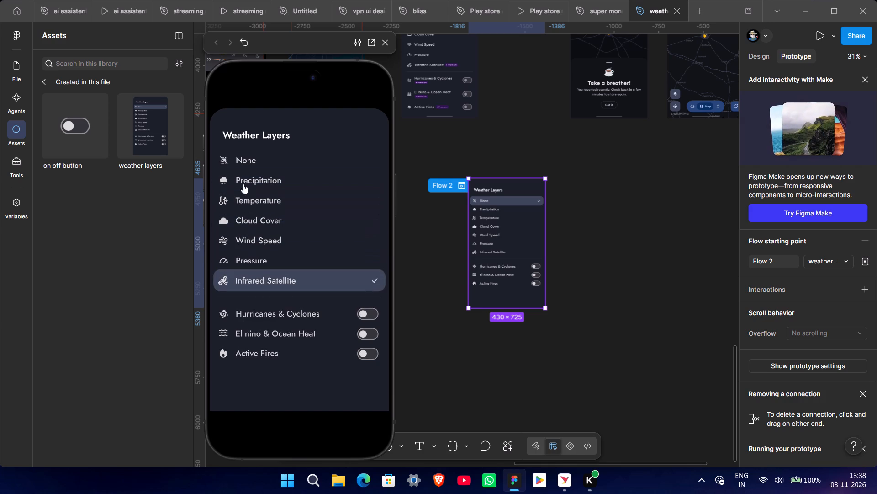
{"action": "left_click", "coordinate": [243, 172]}
{"action": "left_click", "coordinate": [242, 150]}
{"action": "left_click", "coordinate": [240, 158]}
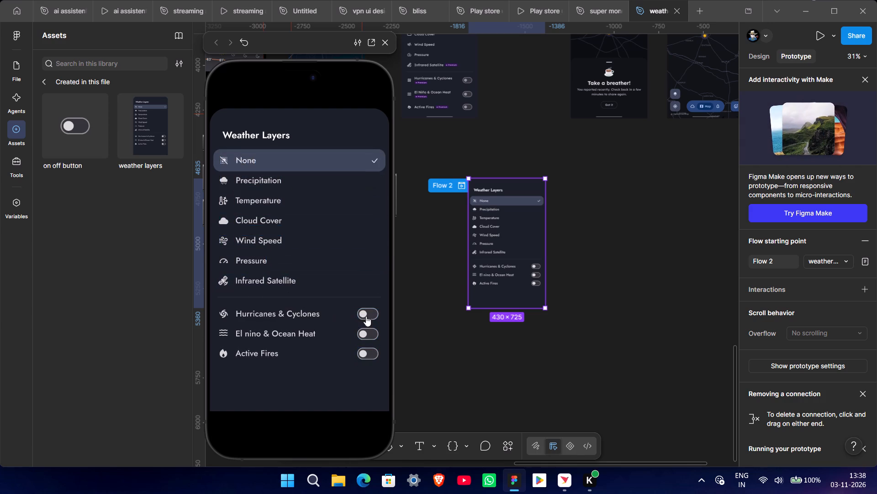
Test the Hurricanes & Cyclones, El nino & Ocean Heat and Active Fires toggles in the preview by switching them on and off.
{"action": "left_click", "coordinate": [366, 316]}
{"action": "left_click", "coordinate": [367, 332]}
{"action": "left_click", "coordinate": [367, 345]}
{"action": "left_click", "coordinate": [367, 350]}
{"action": "left_click", "coordinate": [368, 349]}
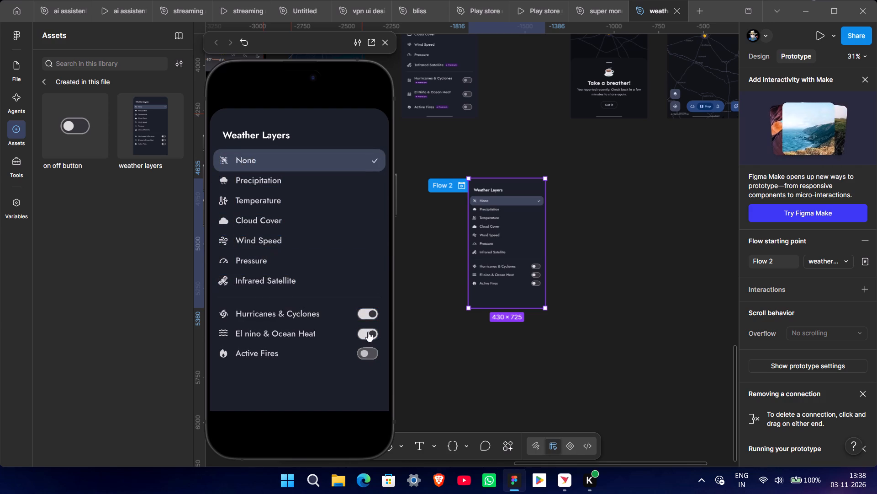
{"action": "left_click", "coordinate": [369, 331]}
{"action": "left_click", "coordinate": [370, 313]}
Test switching the highlighted row to Infrared Satellite and on to Wind Speed in the preview.
{"action": "left_click", "coordinate": [259, 271]}
{"action": "left_click", "coordinate": [259, 279]}
{"action": "left_click", "coordinate": [251, 250]}
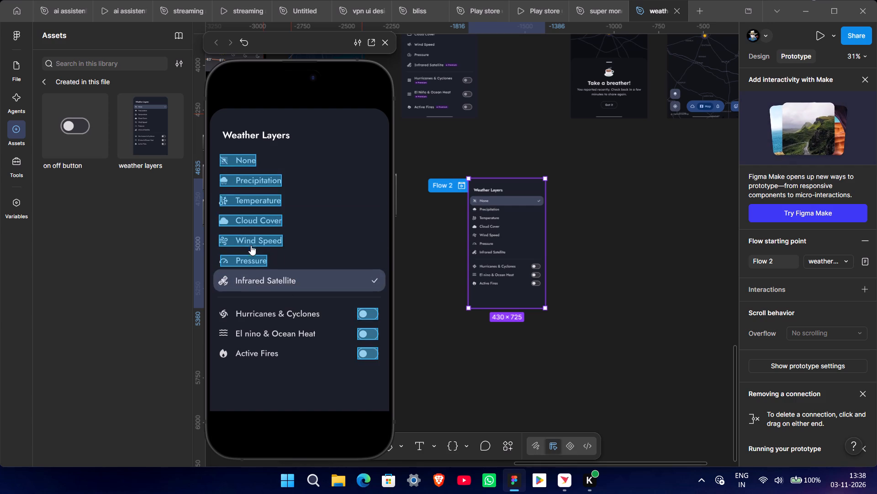
{"action": "left_click", "coordinate": [249, 240]}
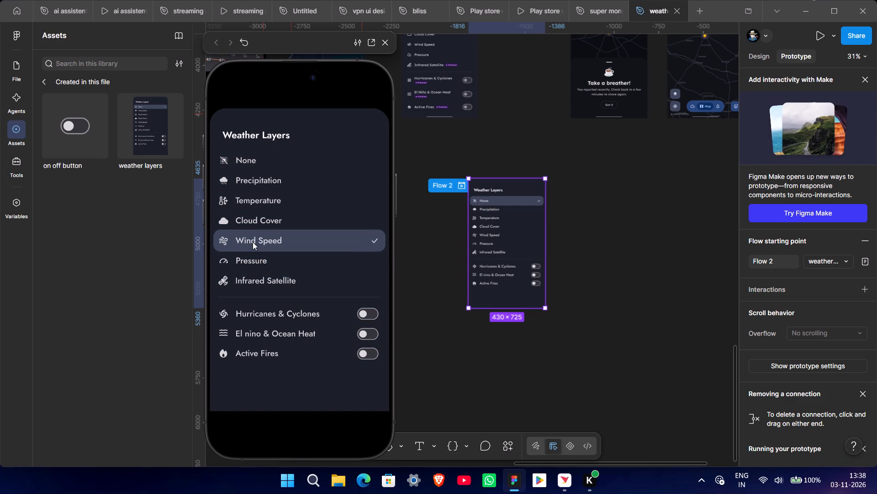
Close the prototype preview and return to design editing with nothing selected.
{"action": "left_click", "coordinate": [416, 276]}
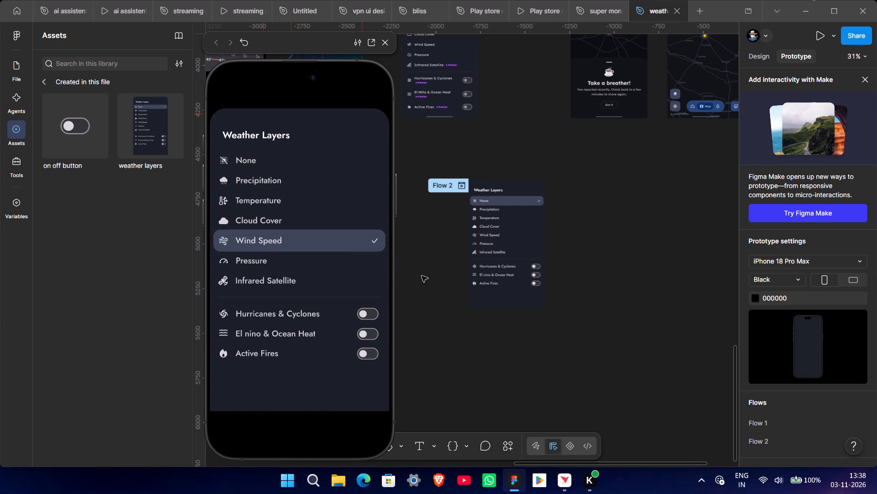
{"action": "left_click", "coordinate": [424, 282]}
{"action": "left_click", "coordinate": [383, 41]}
{"action": "middle_click_drag", "start_coordinate": [433, 274], "coordinate": [391, 328]}
{"action": "left_click", "coordinate": [386, 323]}
{"action": "left_click", "coordinate": [757, 54]}
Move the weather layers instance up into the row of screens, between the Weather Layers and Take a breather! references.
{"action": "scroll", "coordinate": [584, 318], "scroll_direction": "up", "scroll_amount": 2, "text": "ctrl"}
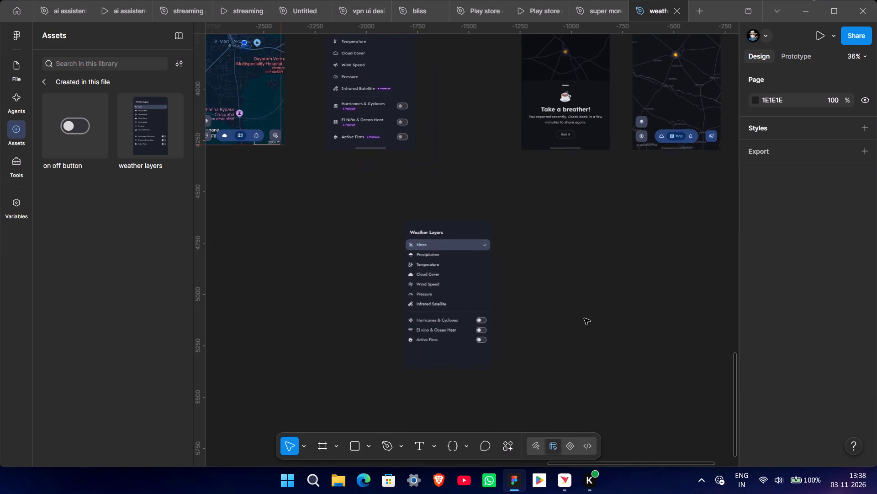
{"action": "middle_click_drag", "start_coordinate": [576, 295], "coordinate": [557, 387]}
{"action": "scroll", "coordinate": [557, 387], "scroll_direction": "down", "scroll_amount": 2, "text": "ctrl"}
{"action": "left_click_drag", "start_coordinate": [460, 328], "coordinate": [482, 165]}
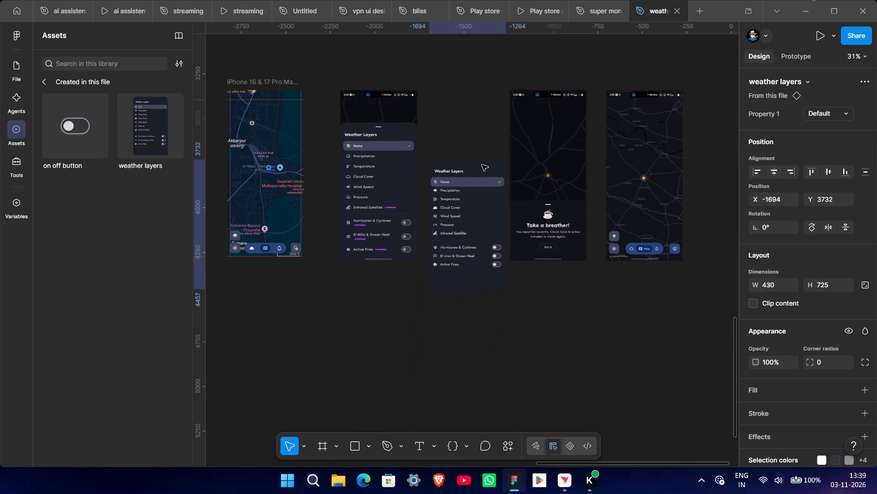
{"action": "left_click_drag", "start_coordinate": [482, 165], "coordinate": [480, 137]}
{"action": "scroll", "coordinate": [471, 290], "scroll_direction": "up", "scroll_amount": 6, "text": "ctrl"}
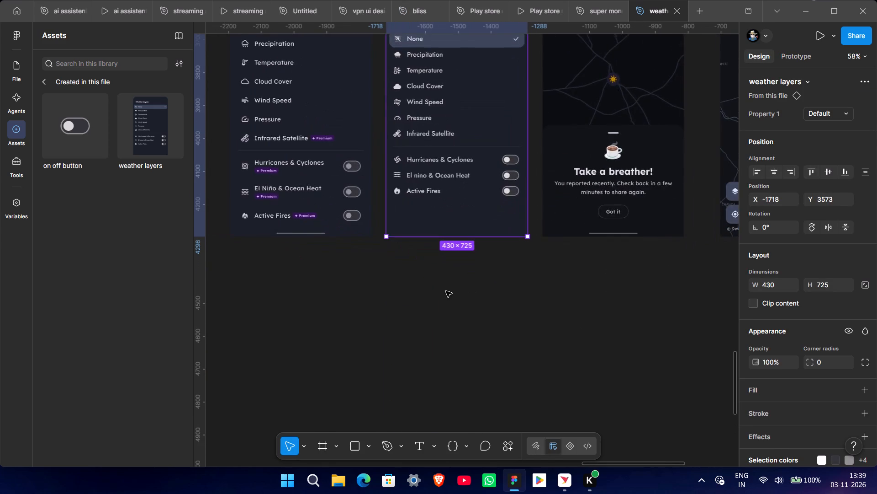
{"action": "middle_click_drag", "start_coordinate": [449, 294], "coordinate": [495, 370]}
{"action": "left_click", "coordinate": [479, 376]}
Move the weather layers instance into the iPhone 16 & 17 Pro Max - 2 map frame at X 0, Y 226.
{"action": "scroll", "coordinate": [476, 384], "scroll_direction": "down", "scroll_amount": 4, "text": "ctrl"}
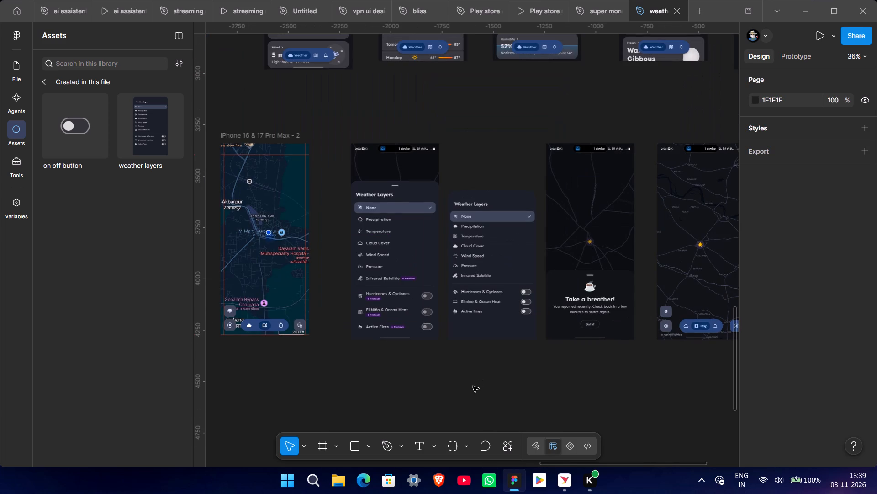
{"action": "middle_click_drag", "start_coordinate": [419, 384], "coordinate": [529, 370]}
{"action": "scroll", "coordinate": [431, 370], "scroll_direction": "up", "scroll_amount": 4, "text": "ctrl"}
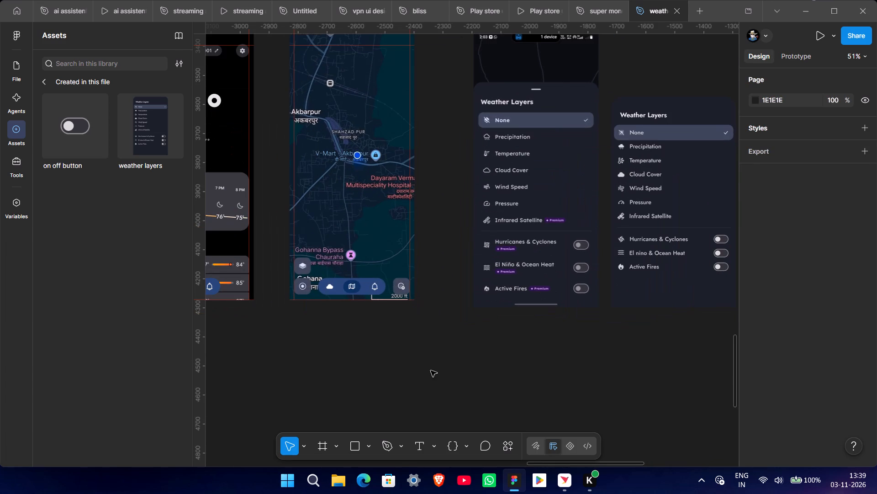
{"action": "middle_click_drag", "start_coordinate": [520, 361], "coordinate": [476, 395]}
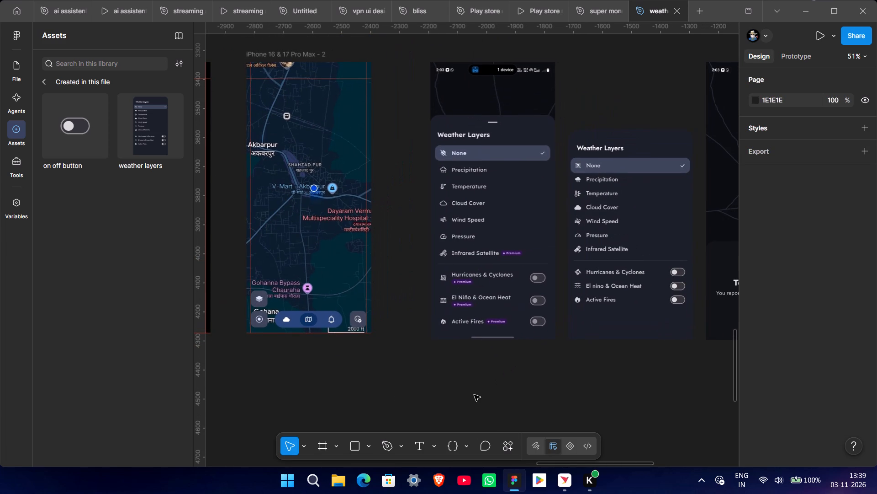
{"action": "scroll", "coordinate": [474, 395], "scroll_direction": "down", "scroll_amount": 2, "text": "ctrl"}
{"action": "left_click_drag", "start_coordinate": [603, 263], "coordinate": [559, 306]}
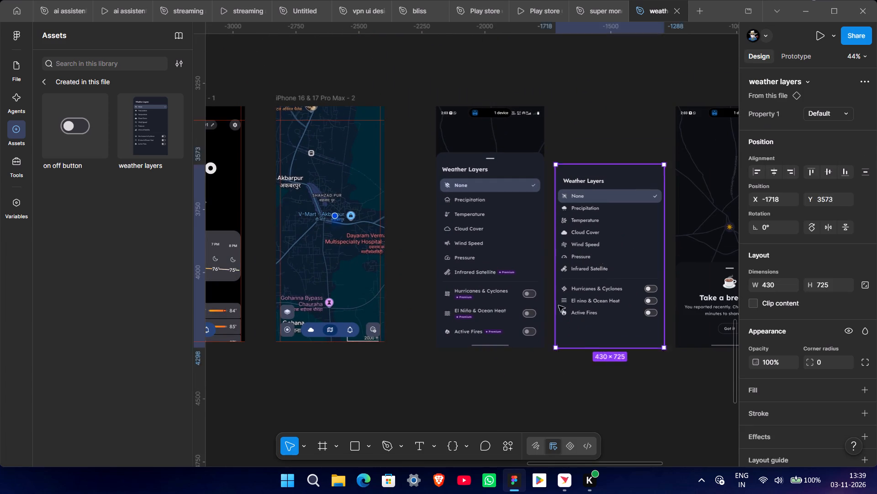
{"action": "left_click_drag", "start_coordinate": [559, 306], "coordinate": [331, 278]}
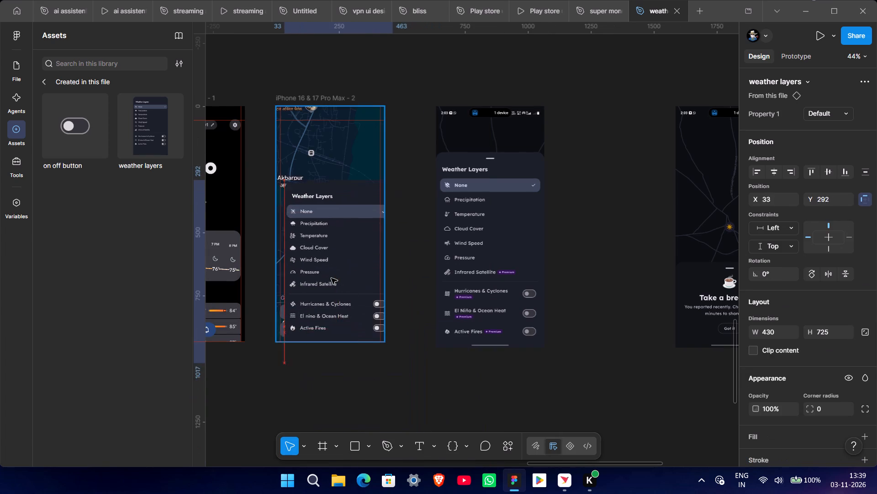
{"action": "left_click_drag", "start_coordinate": [331, 278], "coordinate": [324, 263]}
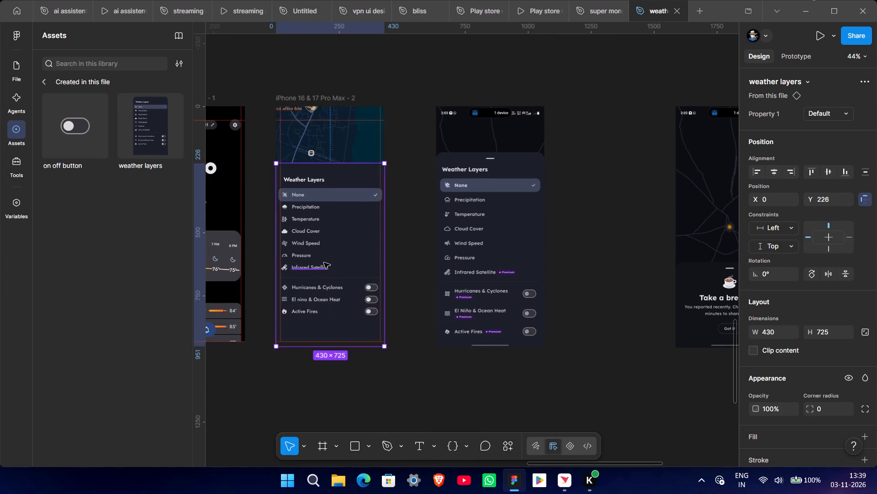
Show the file's layer list and centre the weather layers instance horizontally within the map frame.
{"action": "scroll", "coordinate": [325, 263], "scroll_direction": "up", "scroll_amount": 4, "text": "ctrl"}
{"action": "left_click", "coordinate": [21, 68]}
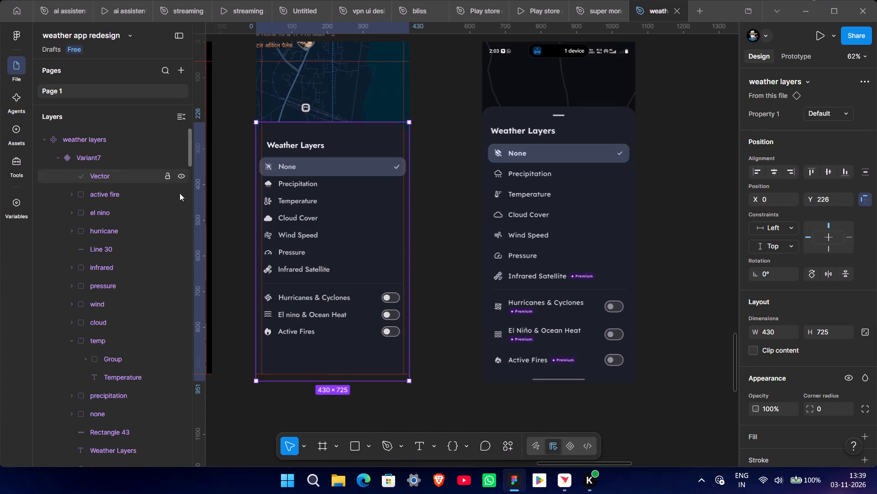
{"action": "left_click", "coordinate": [319, 190]}
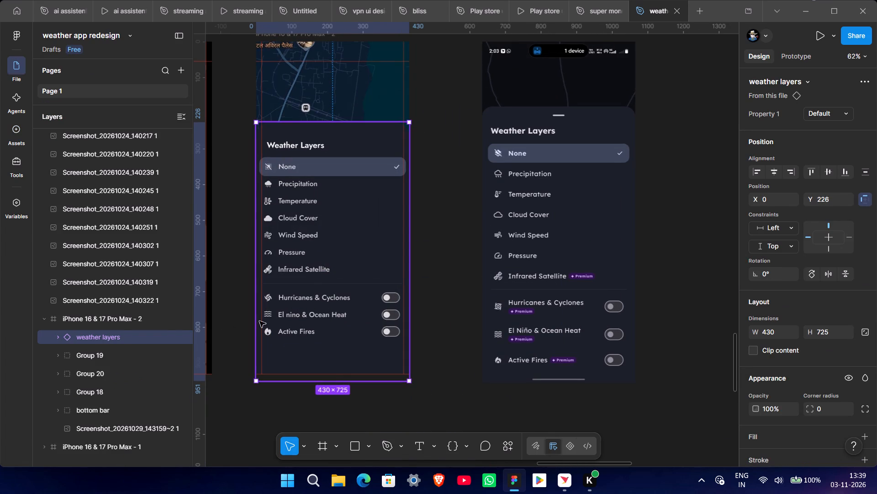
{"action": "middle_click_drag", "start_coordinate": [269, 414], "coordinate": [281, 417]}
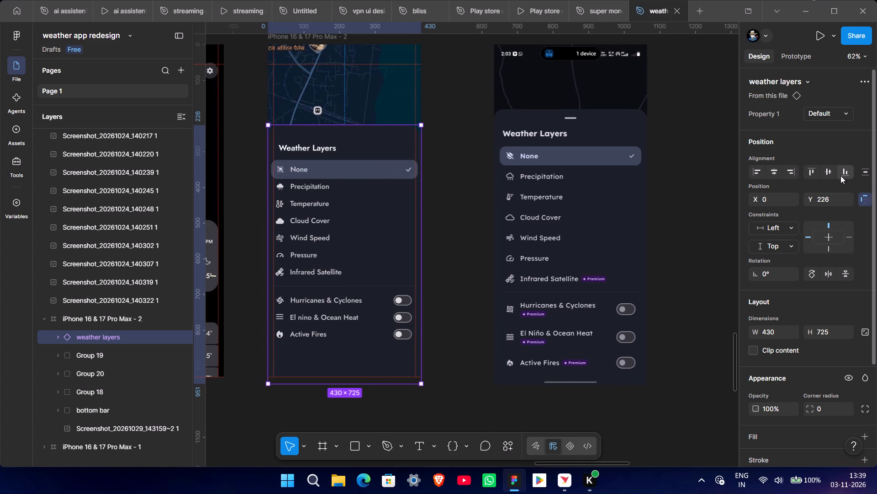
{"action": "left_click", "coordinate": [776, 175]}
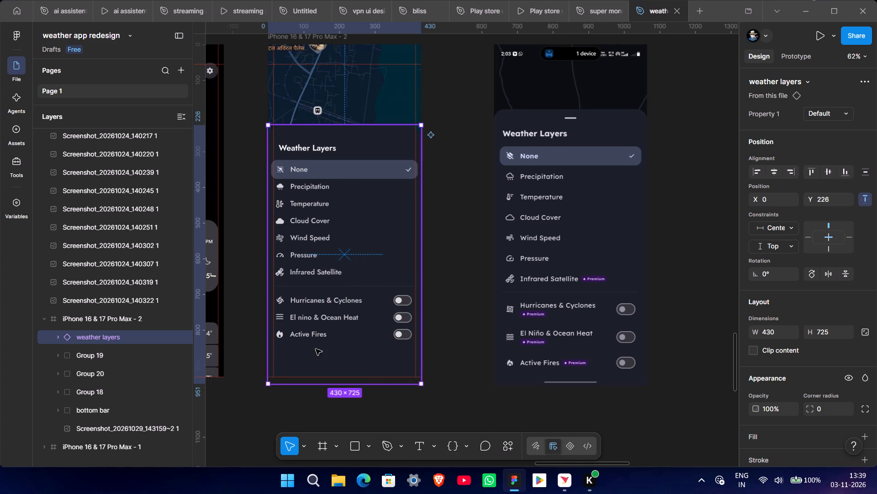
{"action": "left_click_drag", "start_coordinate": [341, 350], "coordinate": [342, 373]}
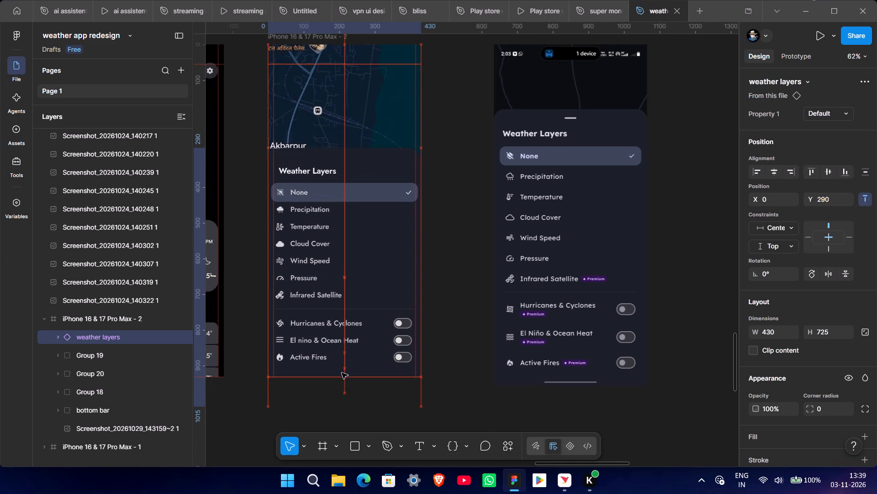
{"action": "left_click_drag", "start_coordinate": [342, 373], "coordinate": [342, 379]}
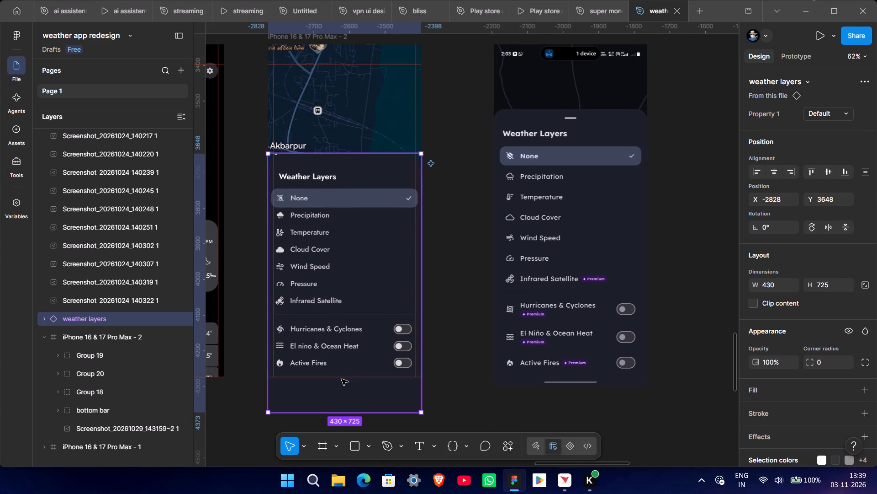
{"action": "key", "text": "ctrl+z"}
Shift the weather layers instance down to Y 956, beyond the map frame's lower edge while keeping it inside the frame.
{"action": "key", "text": "shift+Down"}
{"action": "key", "text": "shift+Down"}
{"action": "key", "text": "shift+Down"}
{"action": "key", "text": "shift+Down"}
{"action": "key", "text": "shift+Down"}
{"action": "key", "text": "shift+Down"}
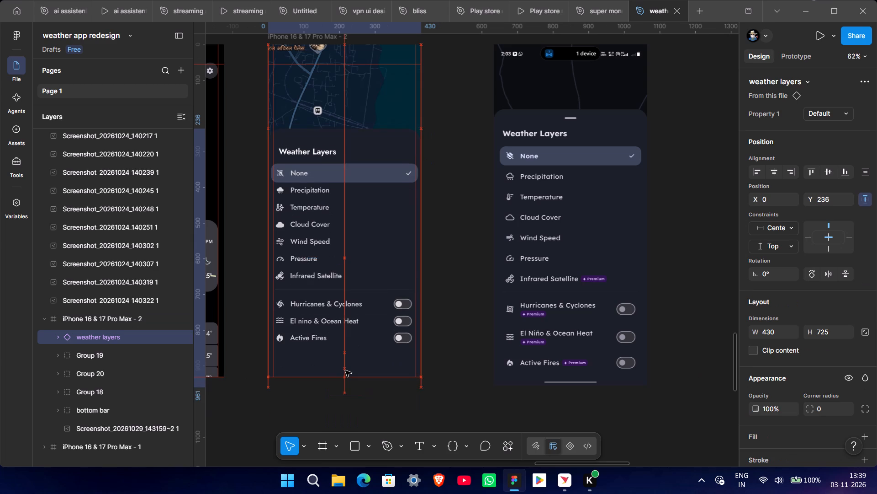
{"action": "key", "text": "shift+Down"}
{"action": "key", "text": "shift+Down"}
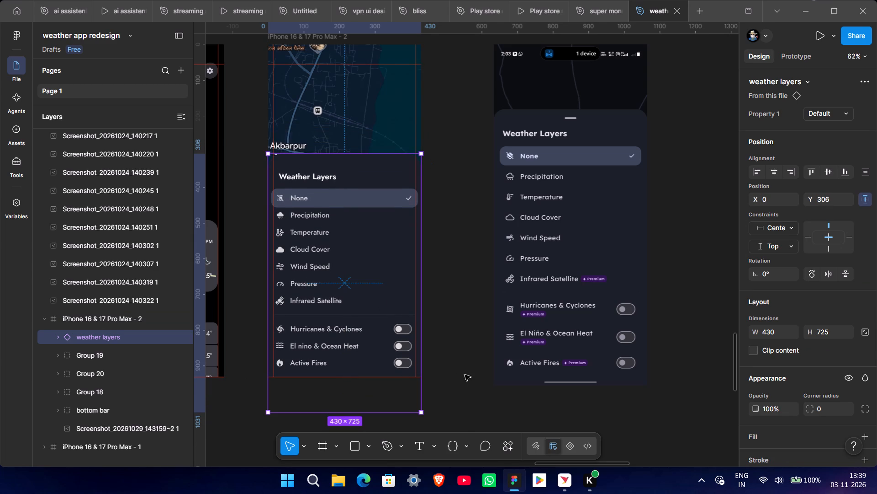
{"action": "key", "text": "shift+Down"}
{"action": "key", "text": "shift+Down"}
{"action": "key", "text": "shift+Down"}
{"action": "key", "text": "shift+Down"}
{"action": "key", "text": "shift+Down"}
{"action": "key", "text": "shift+Down"}
{"action": "key", "text": "shift+Down"}
{"action": "key", "text": "shift+Down"}
{"action": "key", "text": "shift+Down"}
{"action": "key", "text": "shift+Down"}
{"action": "key", "text": "shift+Down"}
{"action": "key", "text": "shift+Down"}
{"action": "key", "text": "shift+Down"}
{"action": "key", "text": "shift+Down"}
{"action": "key", "text": "shift+Down"}
{"action": "key", "text": "shift+Down"}
{"action": "key", "text": "shift+Down"}
{"action": "key", "text": "shift+Down"}
{"action": "key", "text": "shift+Down"}
{"action": "key", "text": "shift+Down"}
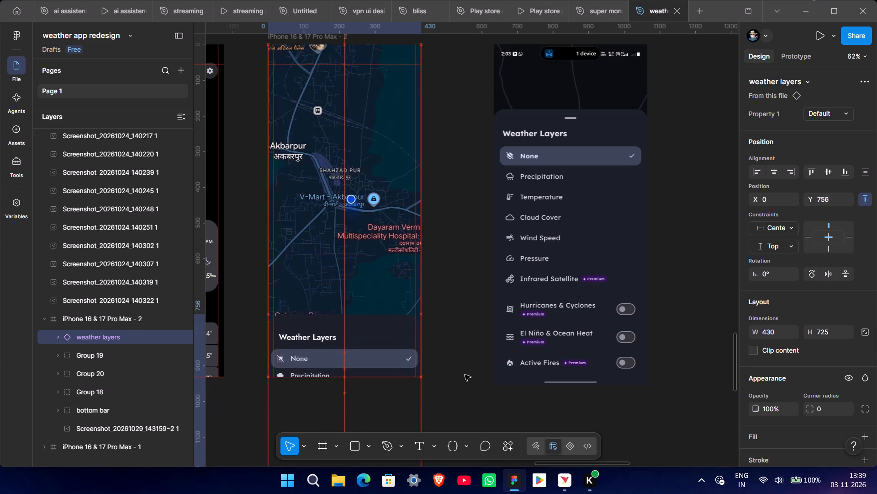
{"action": "key", "text": "shift+Down"}
{"action": "key", "text": "shift+Down"}
{"action": "key", "text": "shift+Down"}
{"action": "key", "text": "shift+Down"}
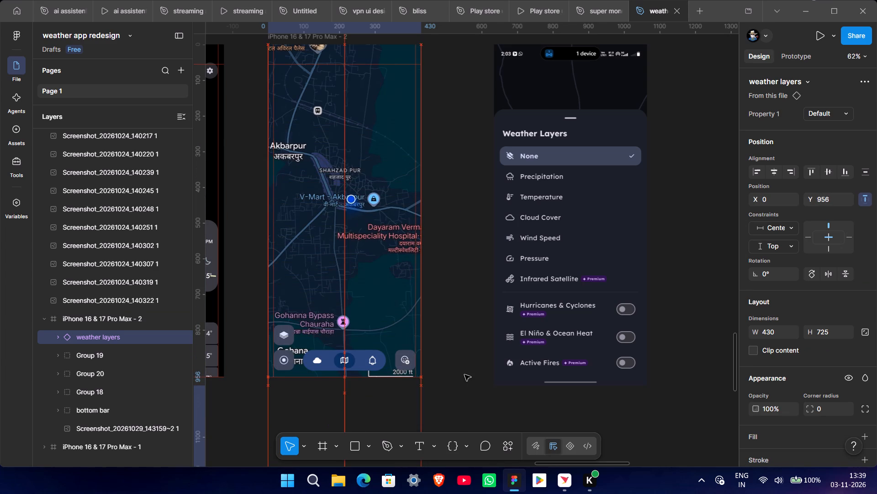
{"action": "scroll", "coordinate": [478, 326], "scroll_direction": "down", "scroll_amount": 8, "text": "ctrl"}
{"action": "middle_click_drag", "start_coordinate": [587, 411], "coordinate": [496, 428]}
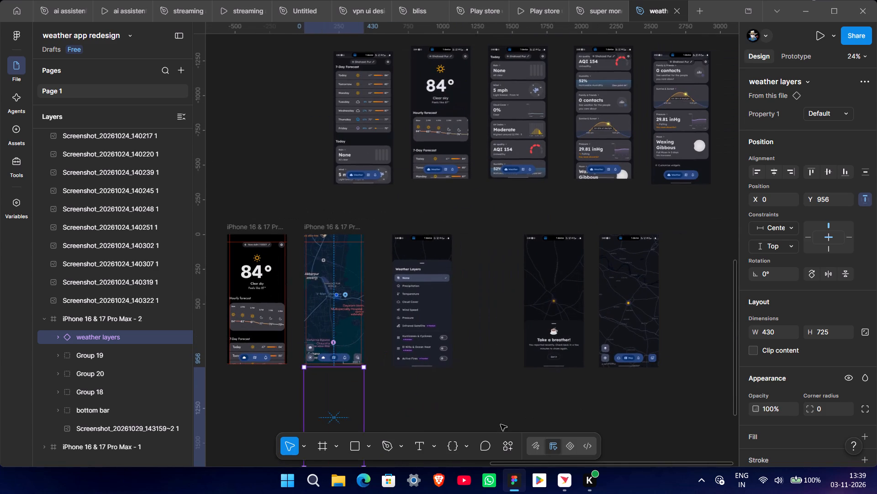
{"action": "left_click", "coordinate": [502, 424]}
Move the Weather Layers reference screenshot away from the map frame, closer to the Take a breather! screen.
{"action": "left_click", "coordinate": [417, 311]}
{"action": "left_click_drag", "start_coordinate": [404, 312], "coordinate": [460, 314]}
{"action": "left_click", "coordinate": [416, 322]}
Move the iPhone 16 & 17 Pro Max - 1 and - 2 frames together about 850 px left to open up space.
{"action": "scroll", "coordinate": [416, 322], "scroll_direction": "up", "scroll_amount": 7, "text": "ctrl"}
{"action": "middle_click_drag", "start_coordinate": [412, 344], "coordinate": [507, 359]}
{"action": "scroll", "coordinate": [508, 359], "scroll_direction": "down", "scroll_amount": 6, "text": "ctrl"}
{"action": "middle_click_drag", "start_coordinate": [507, 360], "coordinate": [544, 344]}
{"action": "left_click", "coordinate": [377, 228], "text": "shift"}
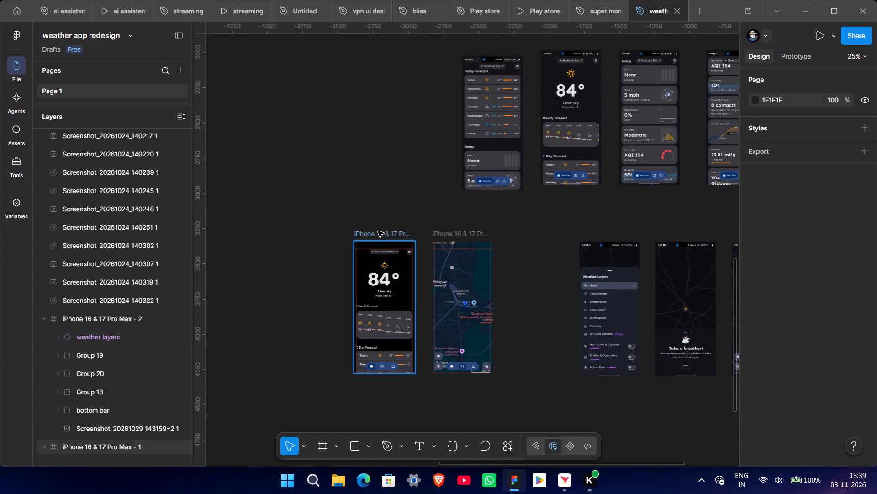
{"action": "left_click", "coordinate": [378, 231], "text": "shift"}
{"action": "left_click", "coordinate": [451, 234], "text": "shift"}
{"action": "left_click_drag", "start_coordinate": [452, 274], "coordinate": [332, 274]}
{"action": "left_click", "coordinate": [422, 287]}
Duplicate the iPhone 16 & 17 Pro Max - 2 map frame and place the copy beside it at X -3184, Y 3342.
{"action": "scroll", "coordinate": [393, 351], "scroll_direction": "up", "scroll_amount": 5, "text": "ctrl"}
{"action": "middle_click_drag", "start_coordinate": [386, 318], "coordinate": [439, 357]}
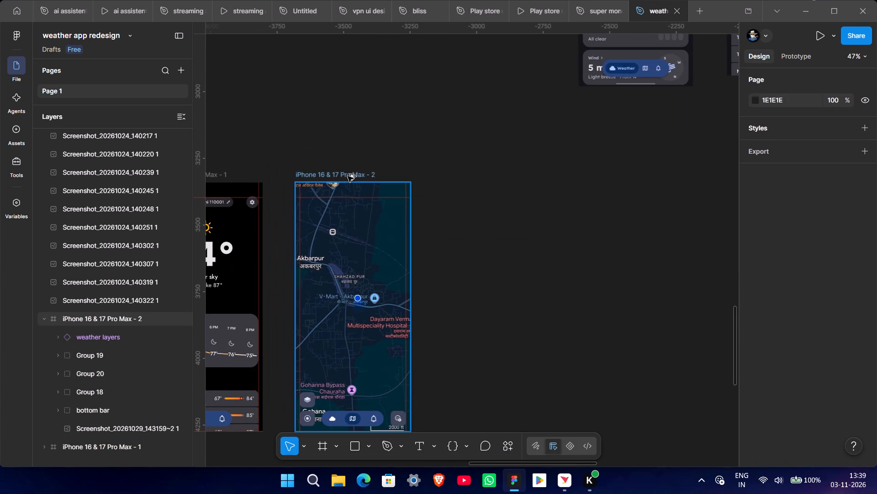
{"action": "left_click", "coordinate": [347, 175], "text": "alt"}
{"action": "left_click_drag", "start_coordinate": [342, 176], "coordinate": [441, 181], "text": "alt"}
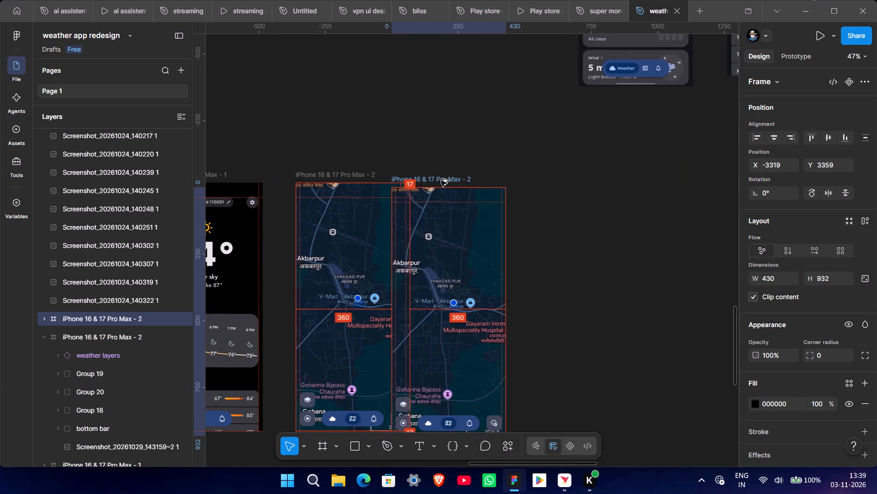
{"action": "left_click_drag", "start_coordinate": [441, 181], "coordinate": [474, 177], "text": "alt"}
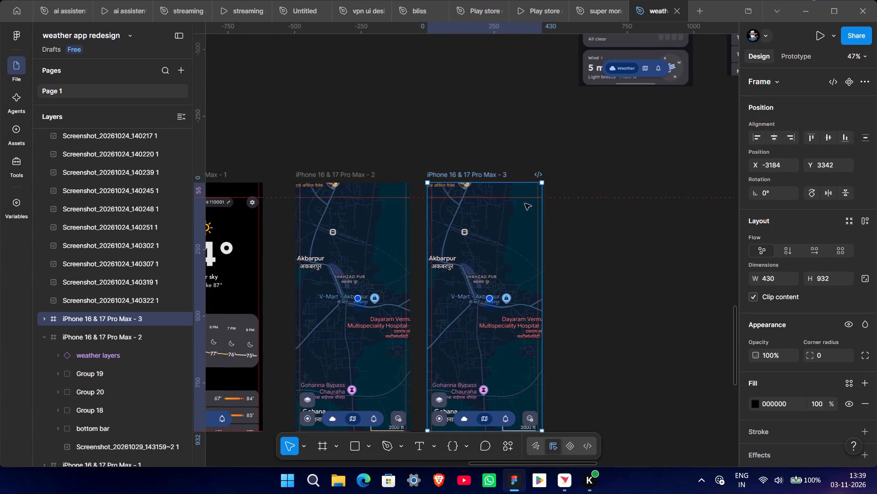
{"action": "left_click", "coordinate": [615, 258]}
In the duplicated map frame, raise the hidden weather layers instance to Y 296 so it overlays the lower part of the map.
{"action": "middle_click_drag", "start_coordinate": [609, 355], "coordinate": [596, 312]}
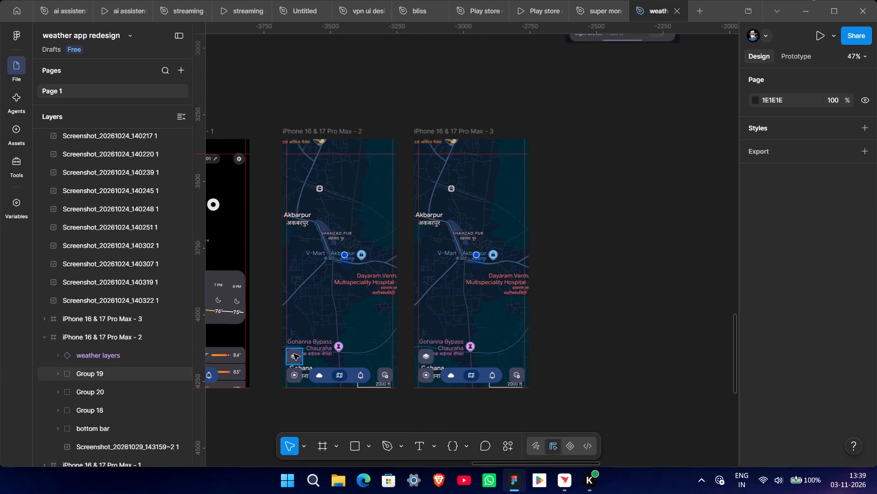
{"action": "left_click", "coordinate": [294, 354]}
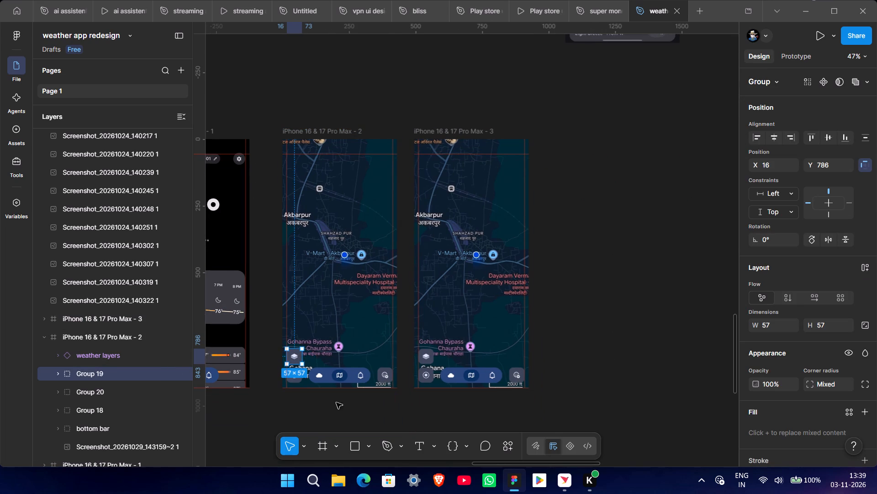
{"action": "left_click", "coordinate": [355, 409]}
{"action": "left_click", "coordinate": [103, 354]}
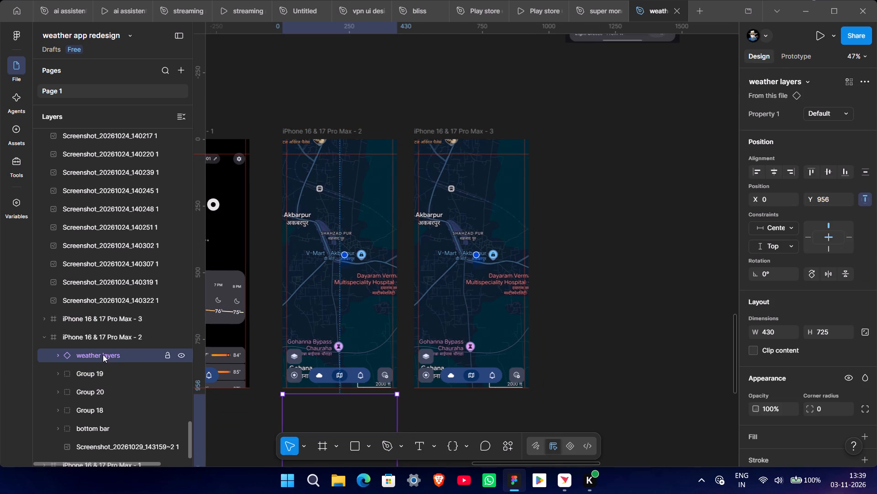
{"action": "left_click", "coordinate": [44, 340]}
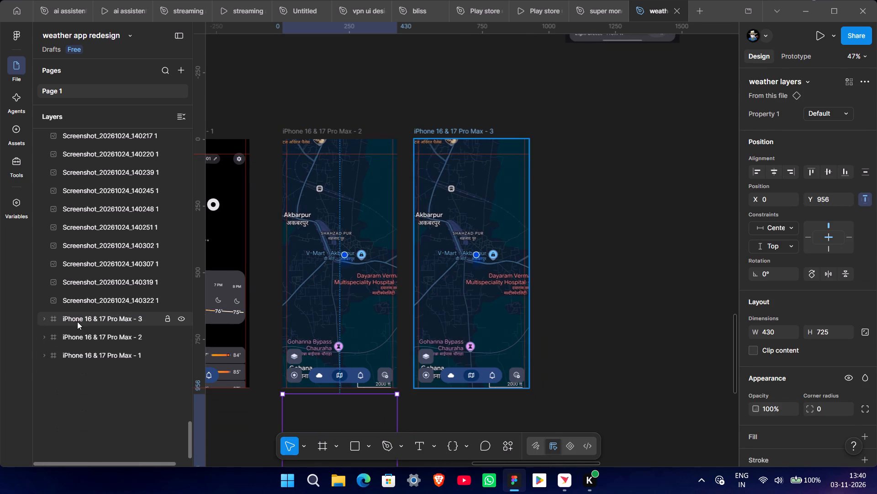
{"action": "left_click", "coordinate": [77, 322]}
{"action": "left_click", "coordinate": [42, 320]}
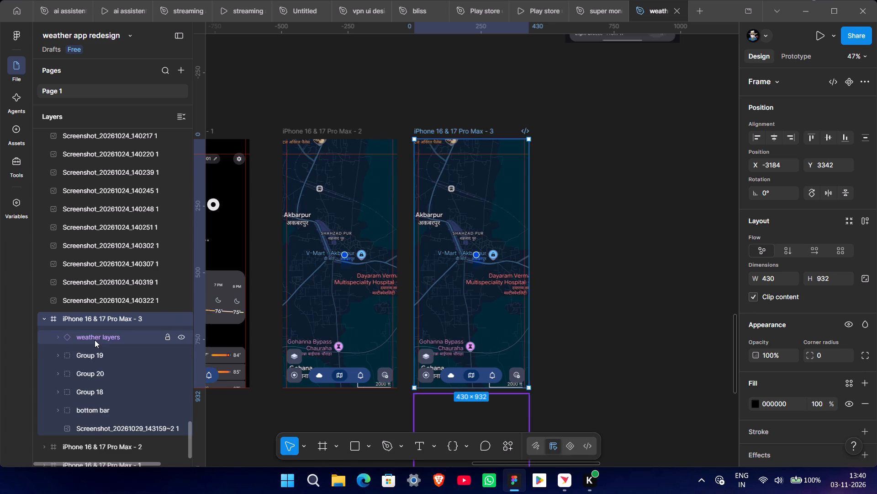
{"action": "left_click", "coordinate": [95, 340]}
{"action": "key", "text": "shift+Up"}
{"action": "key", "text": "shift+Up"}
{"action": "key", "text": "shift+Up"}
{"action": "key", "text": "shift+Up"}
{"action": "key", "text": "shift+Up"}
{"action": "key", "text": "shift+Up"}
{"action": "key", "text": "shift+Up"}
{"action": "key", "text": "shift+Up"}
{"action": "key", "text": "shift+Up"}
{"action": "key", "text": "shift+Up"}
{"action": "key", "text": "shift+Up"}
{"action": "key", "text": "shift+Up"}
{"action": "key", "text": "shift+Up"}
{"action": "key", "text": "shift+Up"}
{"action": "key", "text": "shift+Up"}
{"action": "key", "text": "shift+Up"}
{"action": "key", "text": "shift+Up"}
{"action": "key", "text": "shift+Up"}
{"action": "key", "text": "shift+Up"}
{"action": "key", "text": "shift+Up"}
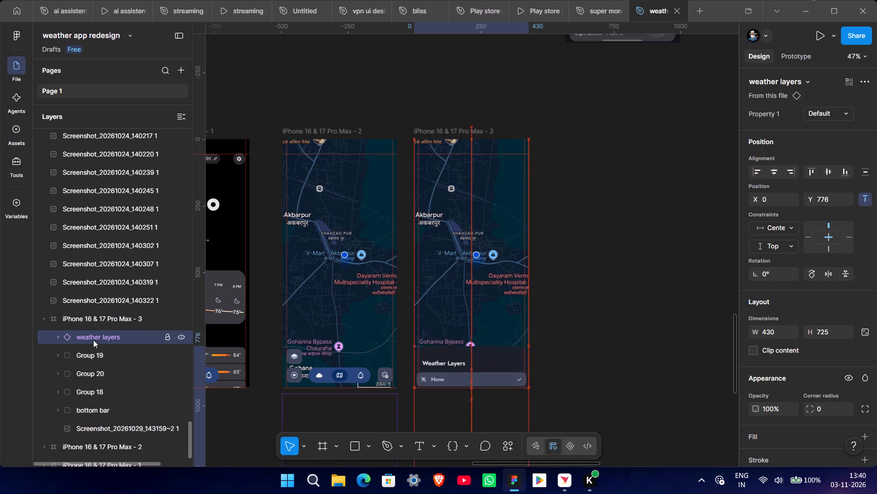
{"action": "key", "text": "shift+Up"}
{"action": "key", "text": "shift+Up"}
{"action": "key", "text": "shift+Up"}
{"action": "key", "text": "shift+Up"}
{"action": "key", "text": "shift+Up"}
{"action": "key", "text": "shift+Up"}
{"action": "key", "text": "shift+Up"}
{"action": "key", "text": "shift+Up"}
{"action": "key", "text": "shift+Up"}
{"action": "key", "text": "shift+Up"}
{"action": "key", "text": "shift+Up"}
{"action": "key", "text": "shift+Up"}
{"action": "key", "text": "shift+Up"}
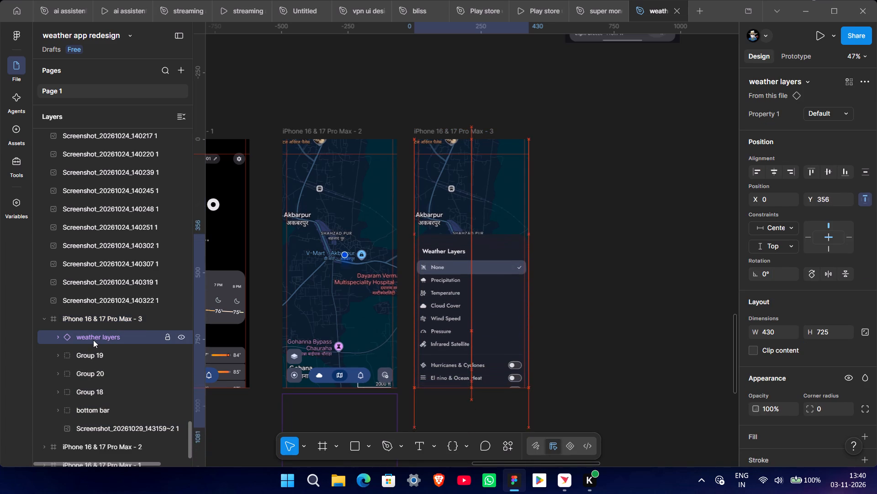
{"action": "key", "text": "shift+Down"}
{"action": "key", "text": "shift+Down"}
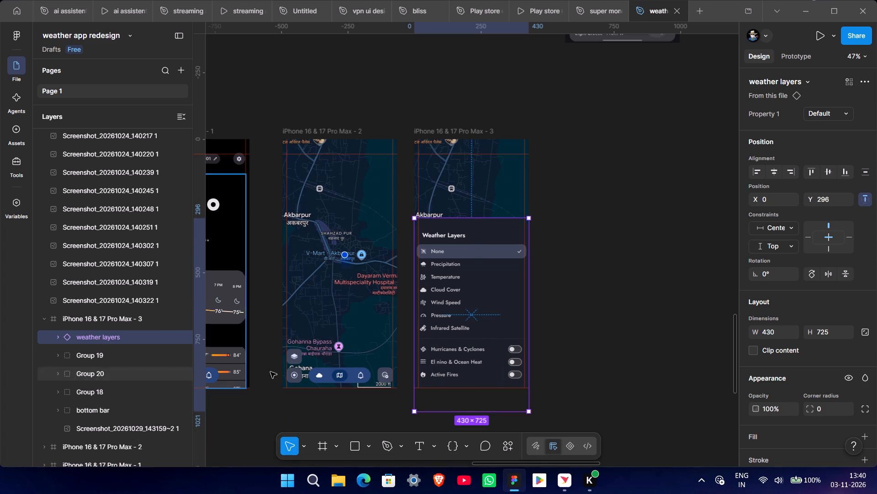
Link the layers button in iPhone 16 & 17 Pro Max - 2 to frame - 3: On tap, Navigate to, Smart animate, Linear, 400ms.
{"action": "left_click", "coordinate": [297, 361]}
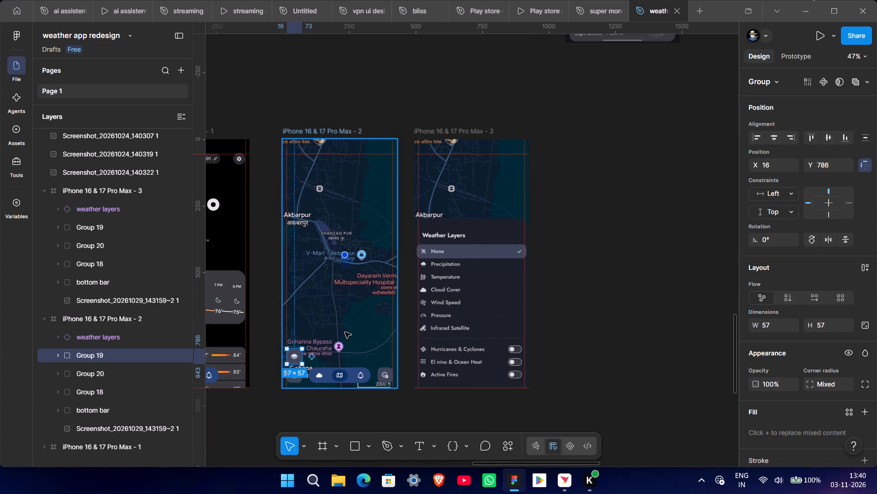
{"action": "left_click", "coordinate": [814, 57]}
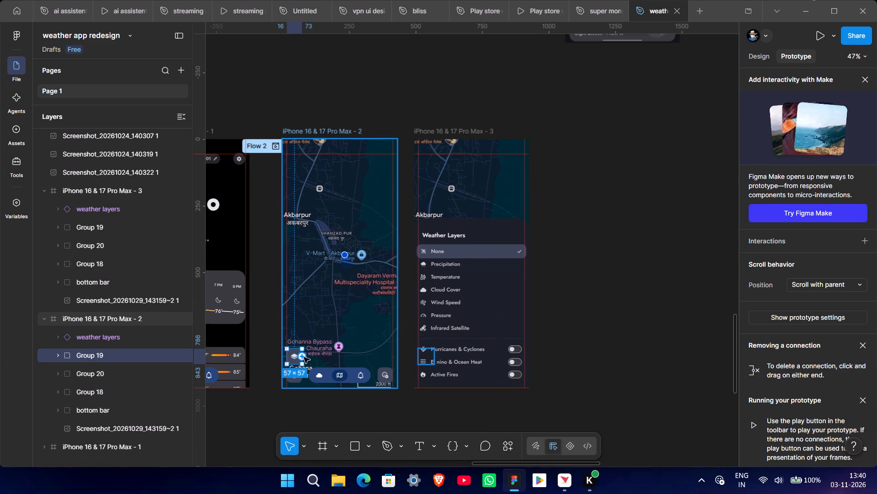
{"action": "left_click_drag", "start_coordinate": [302, 357], "coordinate": [421, 333]}
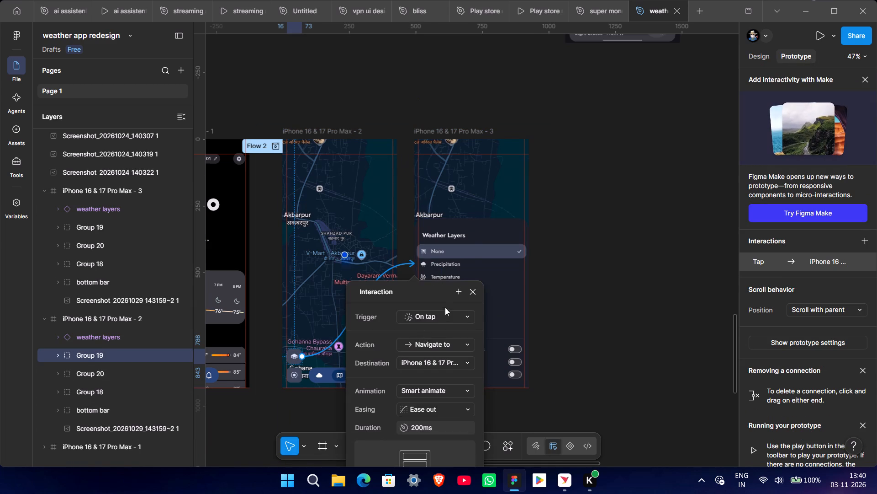
{"action": "scroll", "coordinate": [437, 418], "scroll_direction": "down", "scroll_amount": 1}
{"action": "scroll", "coordinate": [437, 418], "scroll_direction": "up", "scroll_amount": 1}
{"action": "scroll", "coordinate": [437, 415], "scroll_direction": "down", "scroll_amount": 4}
{"action": "left_click", "coordinate": [439, 329]}
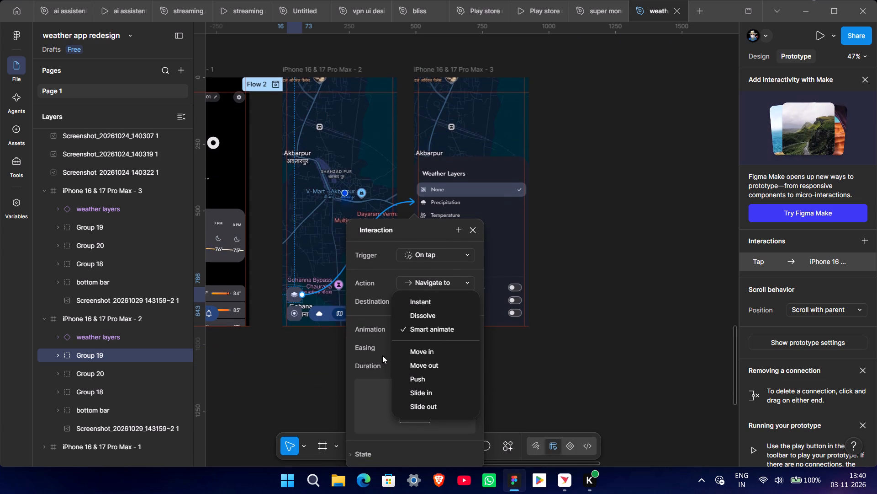
{"action": "left_click", "coordinate": [373, 345]}
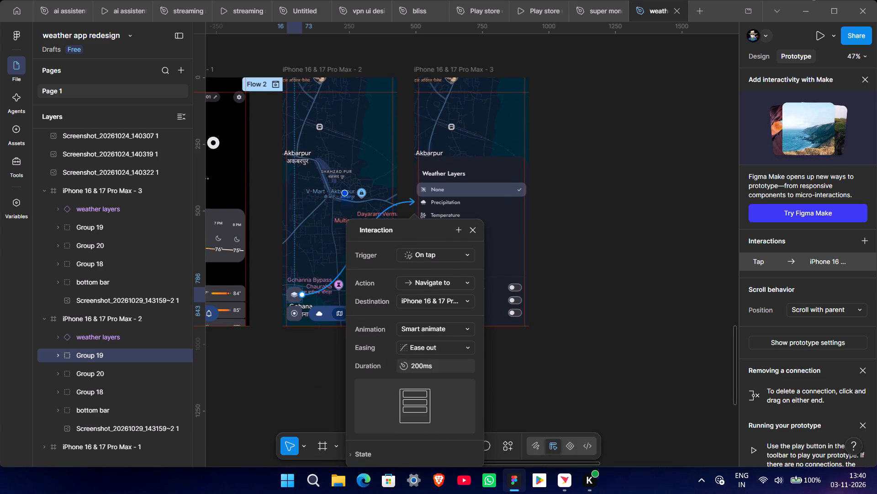
{"action": "left_click", "coordinate": [429, 354]}
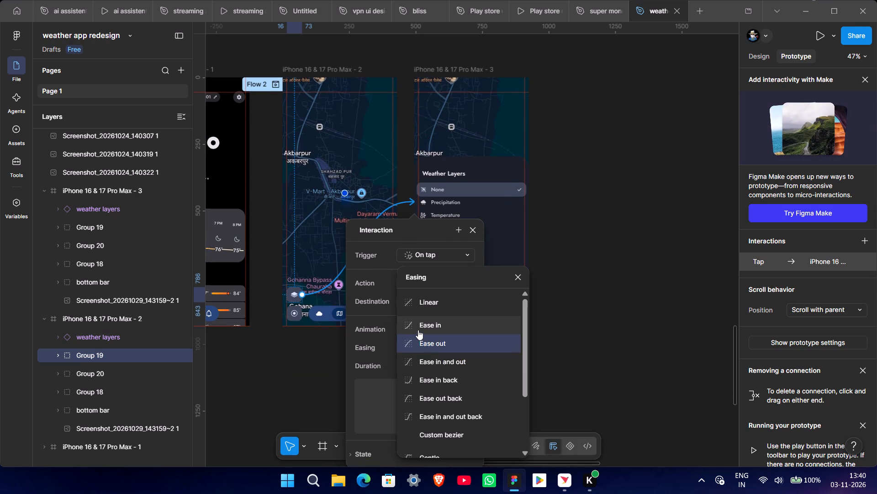
{"action": "left_click", "coordinate": [437, 303]}
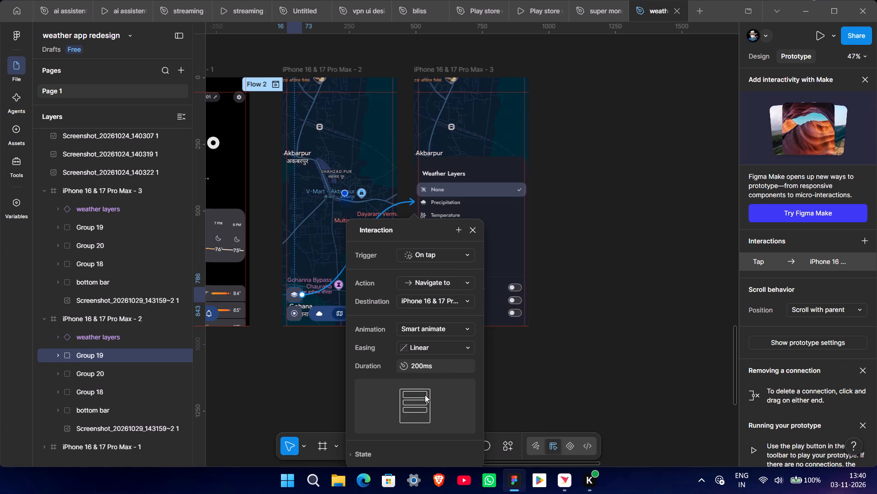
{"action": "left_click", "coordinate": [436, 365]}
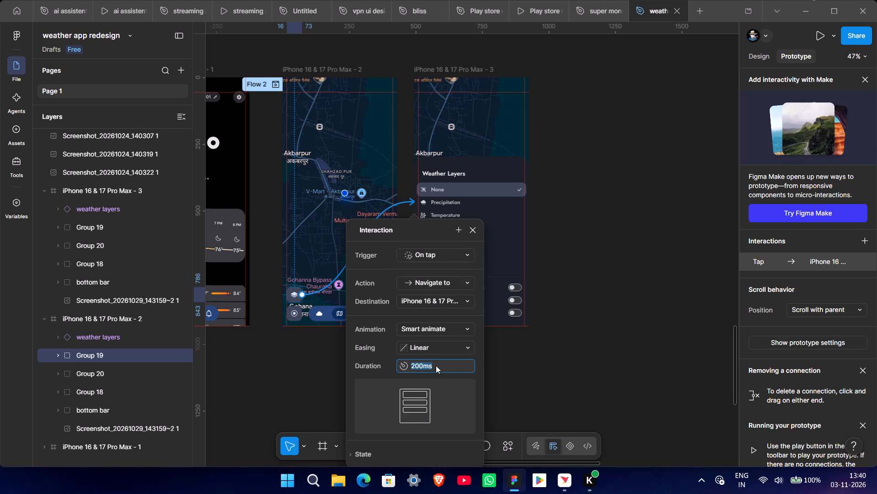
{"action": "key", "text": "4"}
{"action": "type", "text": "00"}
{"action": "key", "text": "Return"}
{"action": "left_click", "coordinate": [530, 345]}
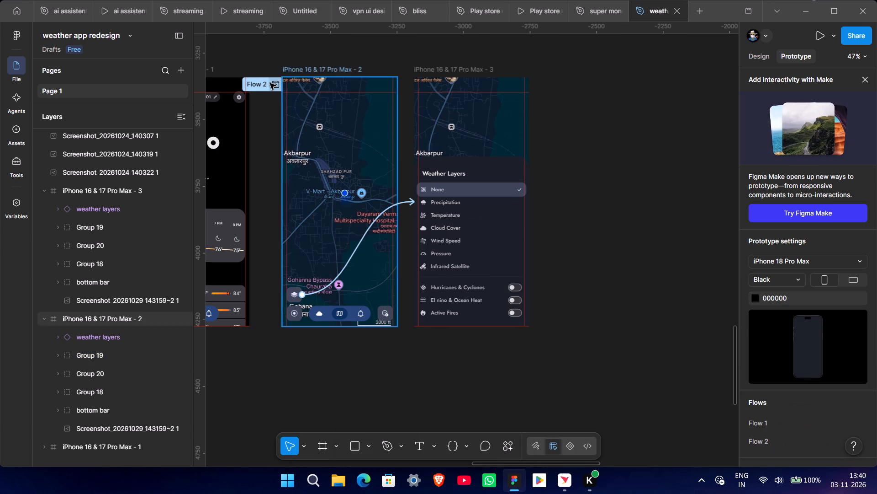
Preview Flow 2, opening the Weather Layers panel from the layers button and choosing Precipitation.
{"action": "left_click", "coordinate": [270, 83]}
{"action": "left_click", "coordinate": [331, 355]}
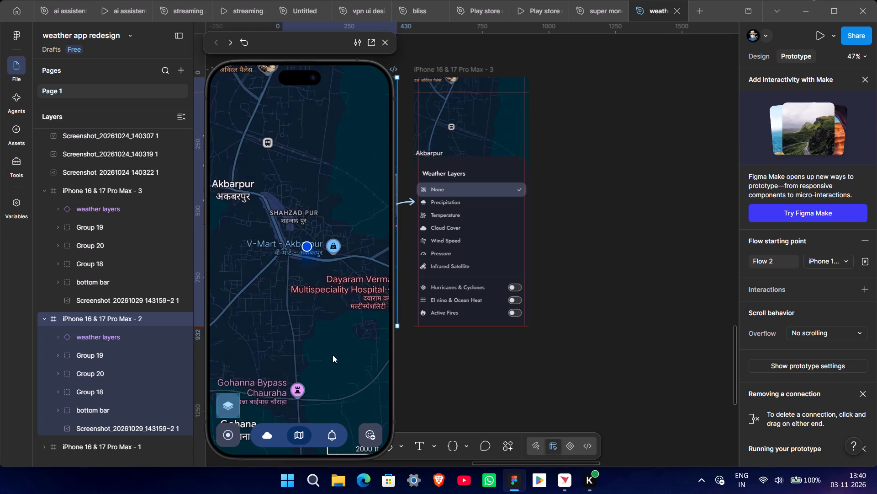
{"action": "left_click_drag", "start_coordinate": [330, 366], "coordinate": [349, 315]}
{"action": "left_click_drag", "start_coordinate": [296, 355], "coordinate": [297, 373]}
{"action": "left_click", "coordinate": [232, 404]}
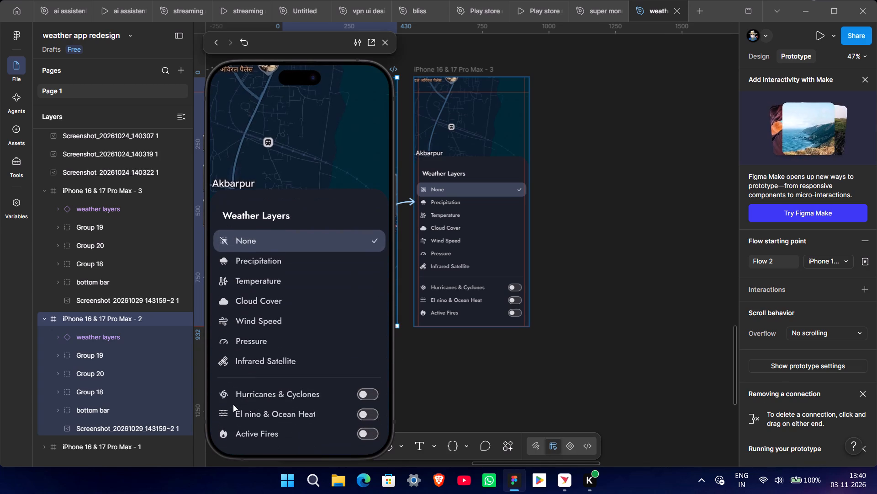
{"action": "left_click", "coordinate": [260, 276]}
{"action": "left_click", "coordinate": [258, 259]}
{"action": "left_click", "coordinate": [270, 161]}
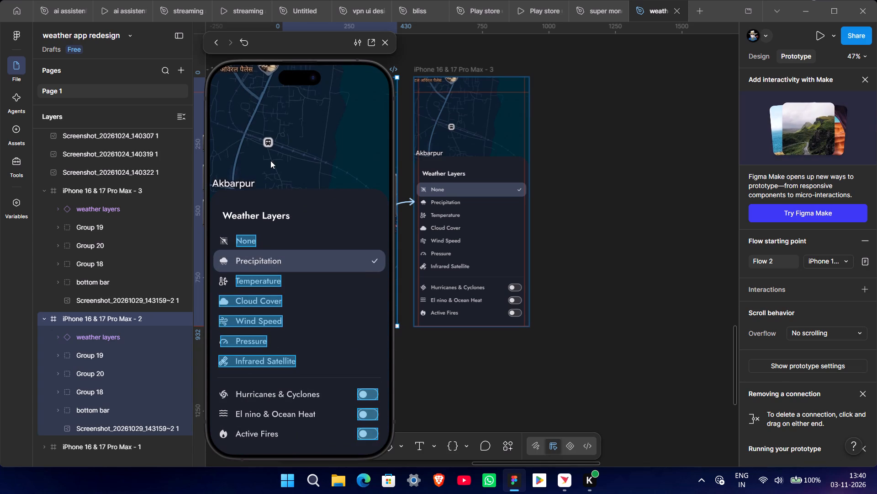
{"action": "left_click_drag", "start_coordinate": [342, 40], "coordinate": [279, 77]}
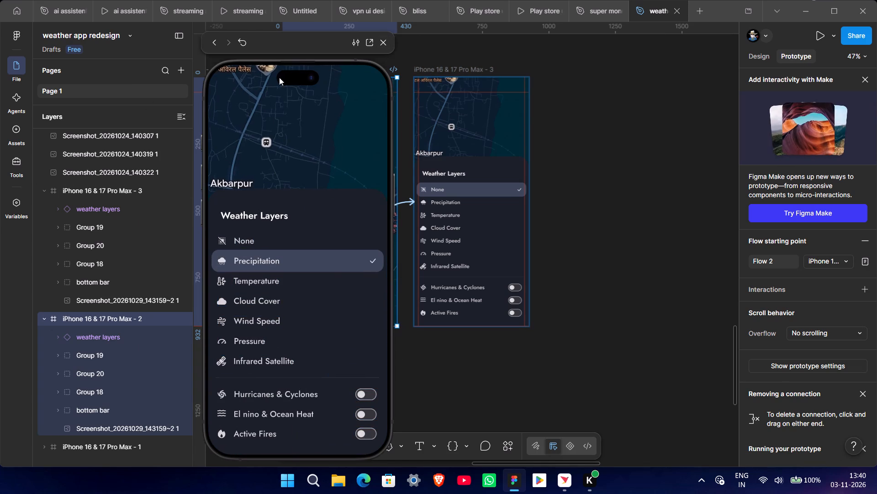
{"action": "left_click_drag", "start_coordinate": [279, 77], "coordinate": [222, 100]}
Connect the weather layers instance in iPhone 16 & 17 Pro Max - 3 back to frame - 2 with an On drag trigger.
{"action": "left_click", "coordinate": [449, 69]}
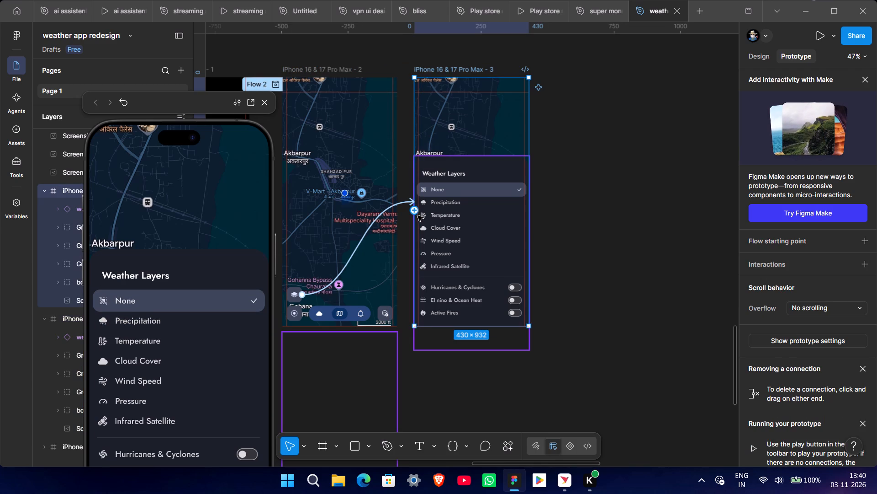
{"action": "left_click", "coordinate": [572, 176]}
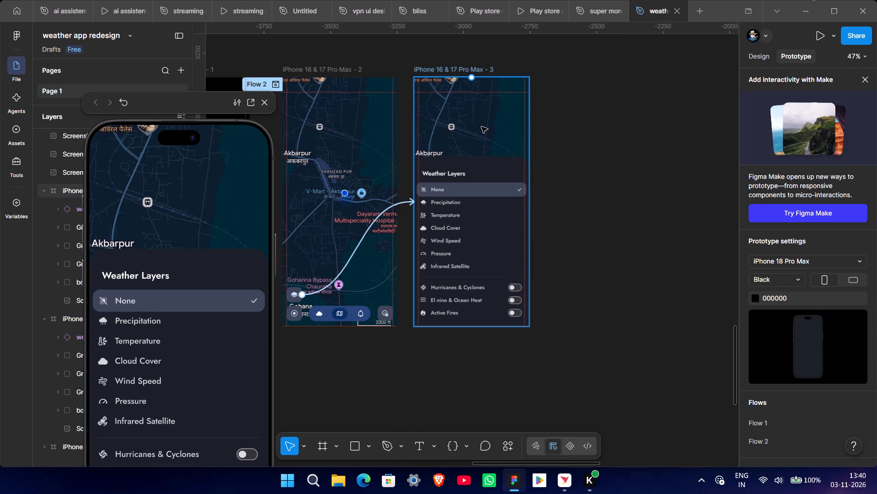
{"action": "left_click", "coordinate": [468, 169]}
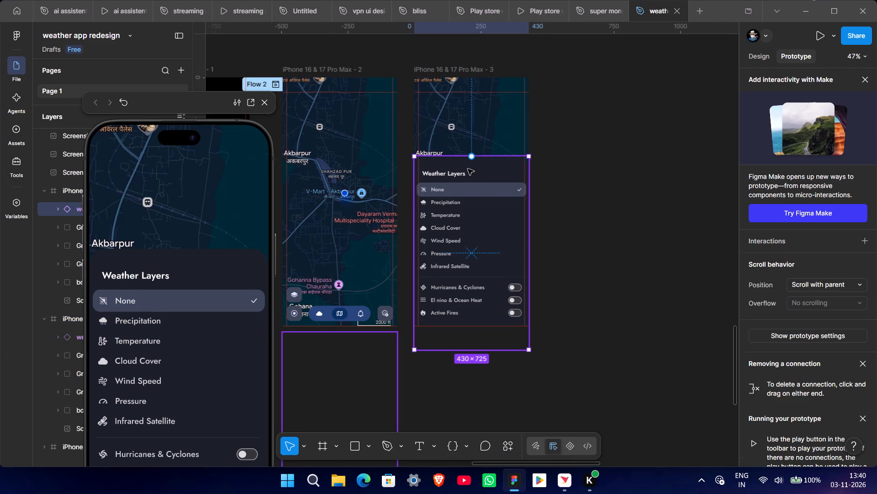
{"action": "left_click_drag", "start_coordinate": [414, 254], "coordinate": [388, 249]}
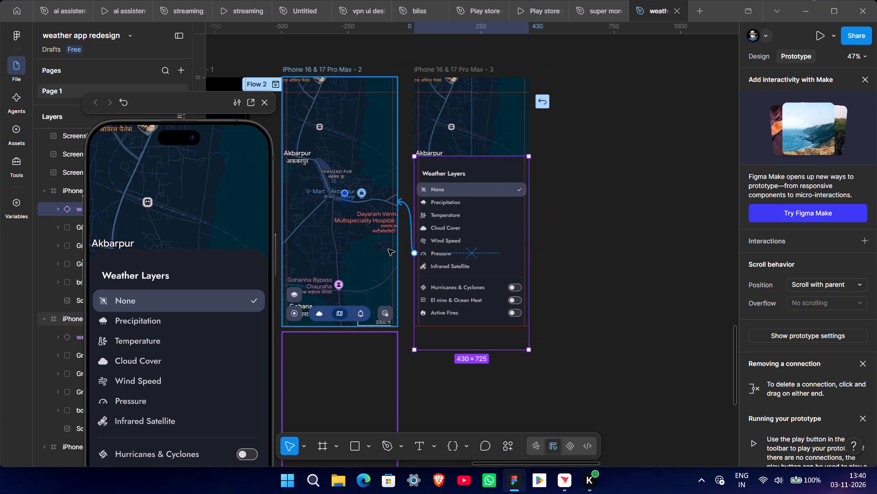
{"action": "left_click_drag", "start_coordinate": [388, 249], "coordinate": [380, 248]}
{"action": "left_click", "coordinate": [415, 251]}
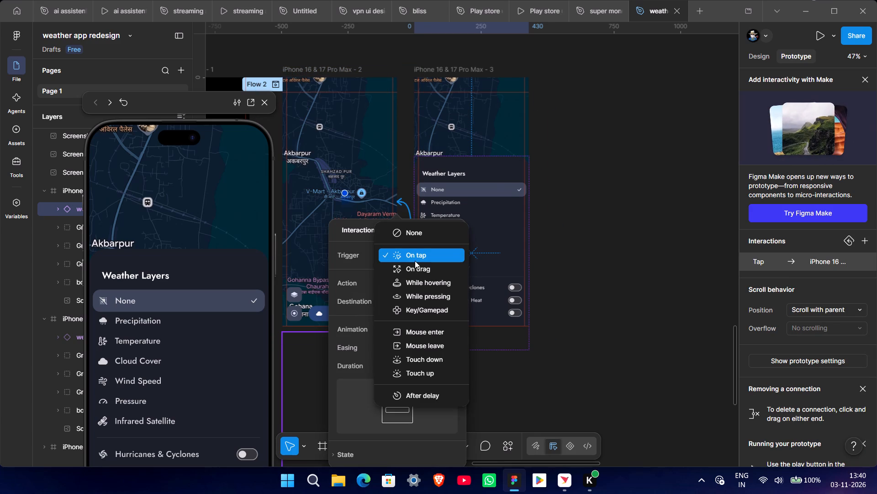
{"action": "left_click", "coordinate": [414, 264]}
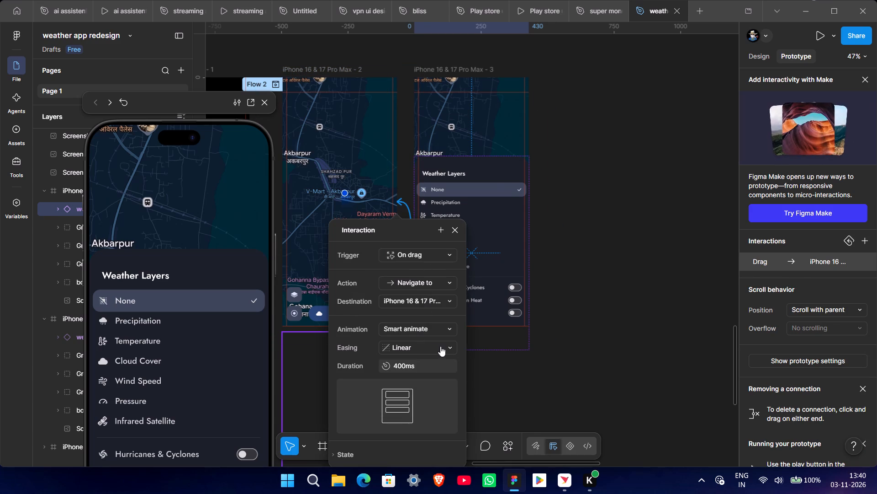
{"action": "left_click", "coordinate": [535, 369]}
Test the prototype by repeatedly pulling the Weather Layers panel down and reopening it from the layers button, and close the preview.
{"action": "left_click_drag", "start_coordinate": [186, 253], "coordinate": [166, 446]}
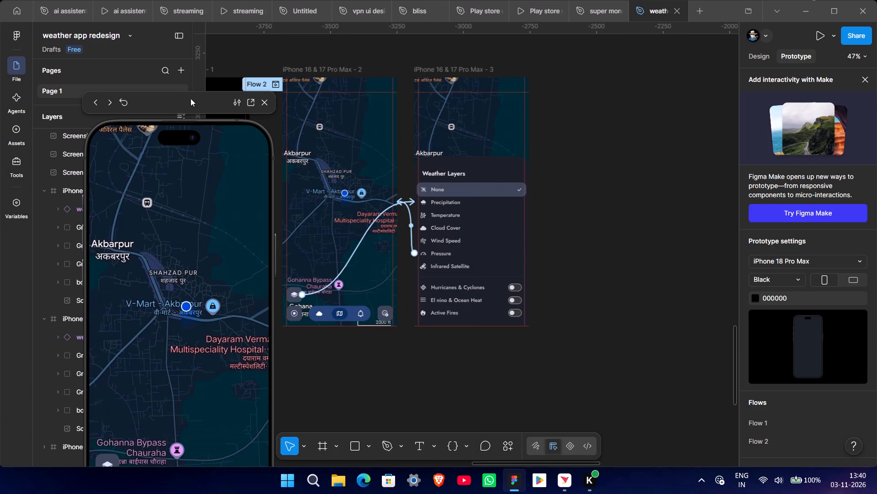
{"action": "left_click_drag", "start_coordinate": [192, 98], "coordinate": [220, 32]}
{"action": "left_click", "coordinate": [127, 392]}
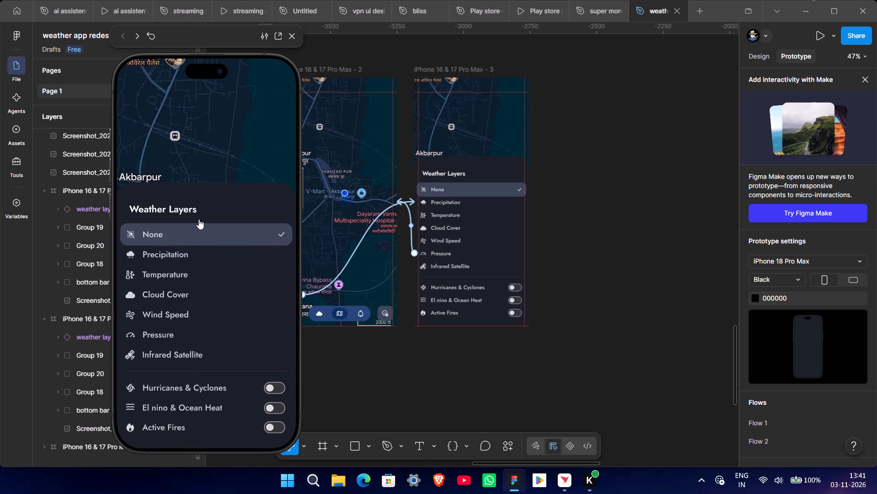
{"action": "left_click_drag", "start_coordinate": [205, 196], "coordinate": [202, 403]}
{"action": "left_click", "coordinate": [128, 400]}
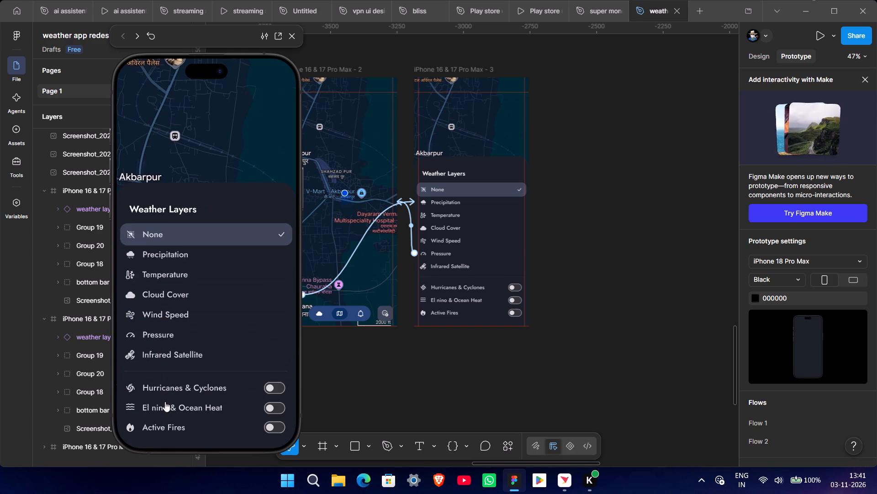
{"action": "left_click_drag", "start_coordinate": [206, 203], "coordinate": [202, 260]}
{"action": "left_click_drag", "start_coordinate": [212, 222], "coordinate": [211, 374]}
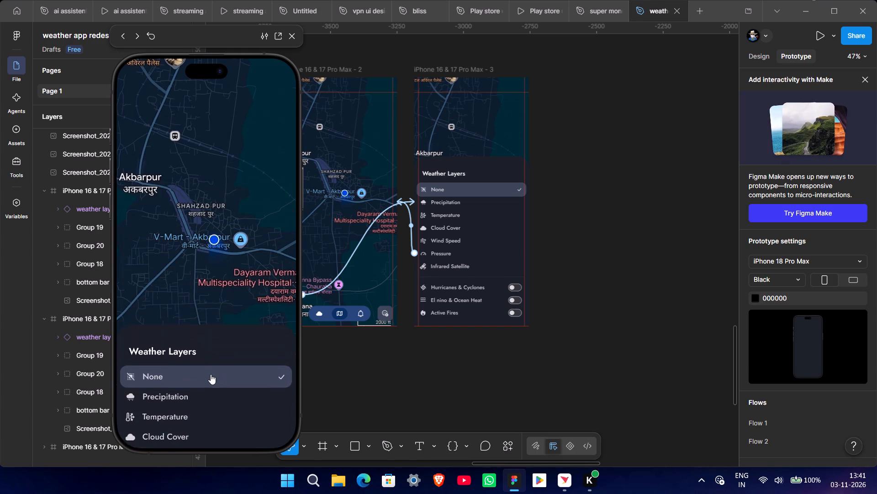
{"action": "left_click_drag", "start_coordinate": [211, 374], "coordinate": [208, 297]}
{"action": "left_click_drag", "start_coordinate": [227, 214], "coordinate": [212, 493]}
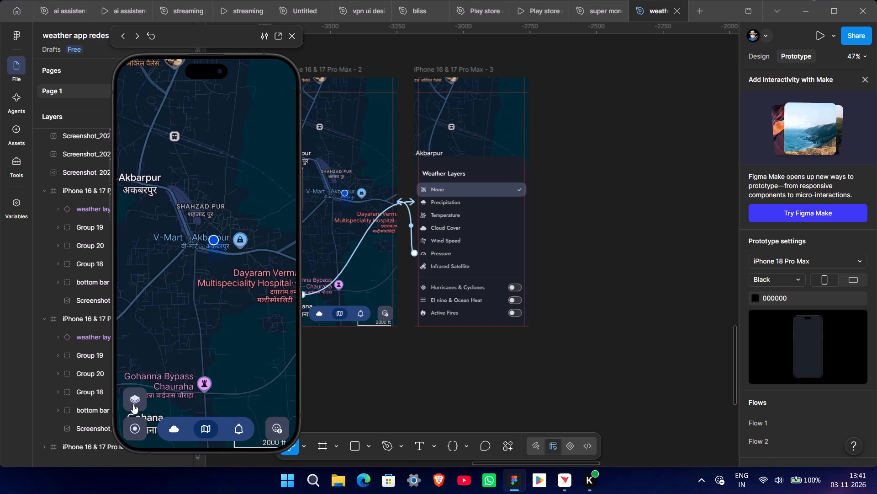
{"action": "left_click", "coordinate": [136, 394]}
{"action": "left_click_drag", "start_coordinate": [203, 203], "coordinate": [195, 467]}
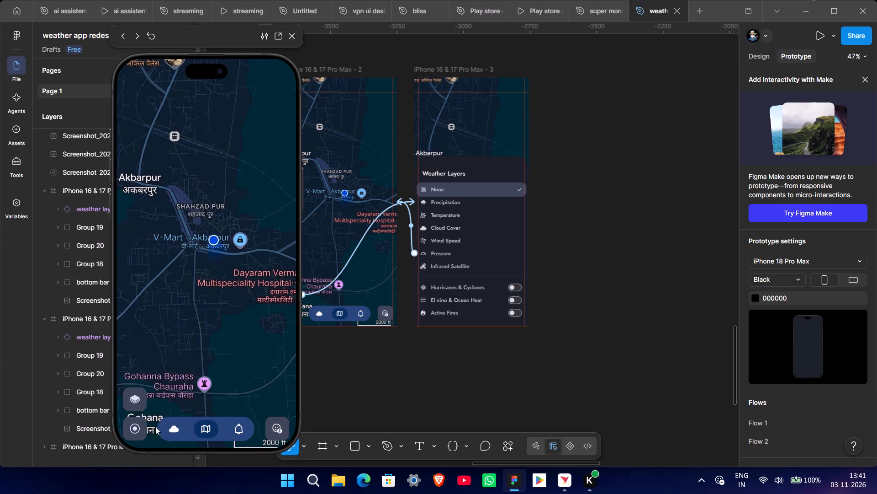
{"action": "left_click", "coordinate": [138, 400]}
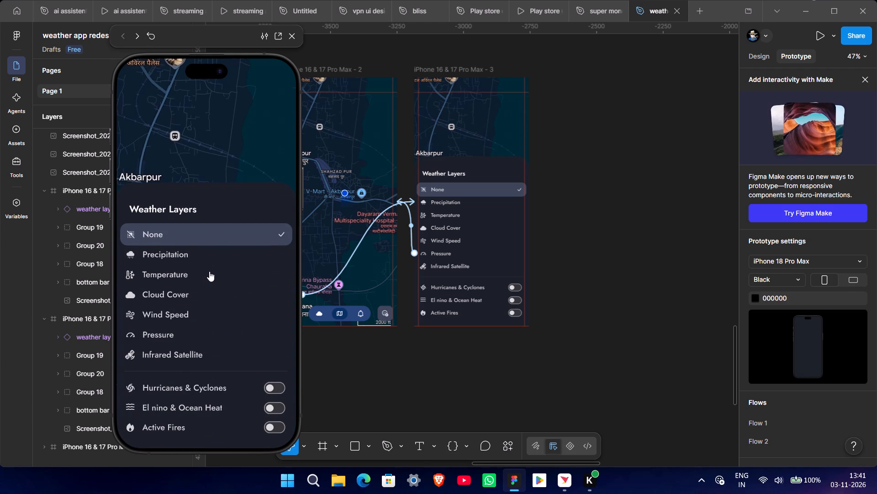
{"action": "left_click_drag", "start_coordinate": [218, 197], "coordinate": [191, 409]}
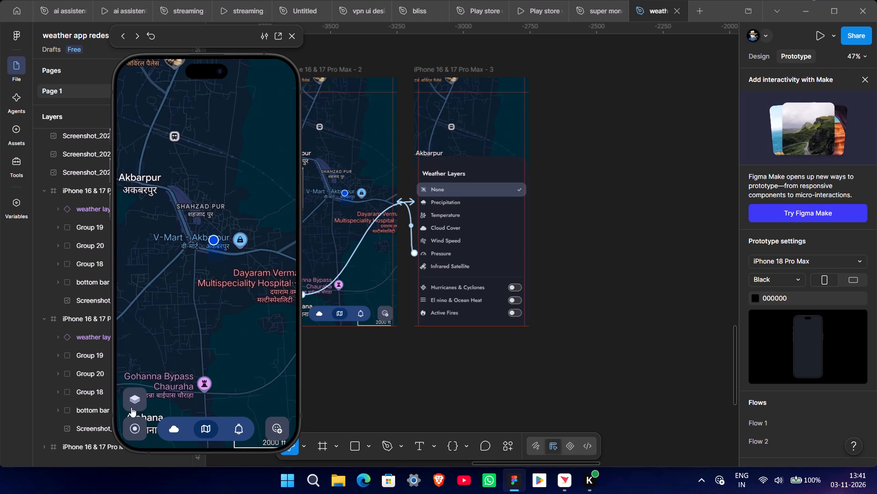
{"action": "left_click", "coordinate": [137, 391]}
{"action": "left_click", "coordinate": [298, 34]}
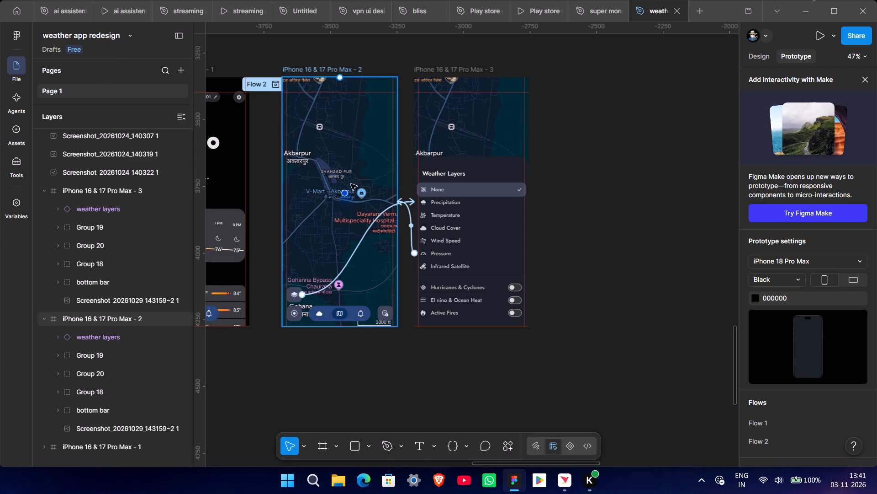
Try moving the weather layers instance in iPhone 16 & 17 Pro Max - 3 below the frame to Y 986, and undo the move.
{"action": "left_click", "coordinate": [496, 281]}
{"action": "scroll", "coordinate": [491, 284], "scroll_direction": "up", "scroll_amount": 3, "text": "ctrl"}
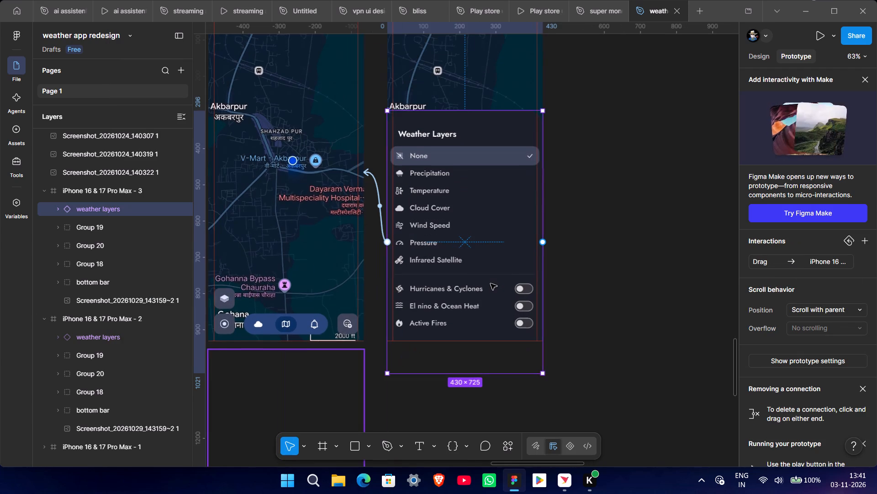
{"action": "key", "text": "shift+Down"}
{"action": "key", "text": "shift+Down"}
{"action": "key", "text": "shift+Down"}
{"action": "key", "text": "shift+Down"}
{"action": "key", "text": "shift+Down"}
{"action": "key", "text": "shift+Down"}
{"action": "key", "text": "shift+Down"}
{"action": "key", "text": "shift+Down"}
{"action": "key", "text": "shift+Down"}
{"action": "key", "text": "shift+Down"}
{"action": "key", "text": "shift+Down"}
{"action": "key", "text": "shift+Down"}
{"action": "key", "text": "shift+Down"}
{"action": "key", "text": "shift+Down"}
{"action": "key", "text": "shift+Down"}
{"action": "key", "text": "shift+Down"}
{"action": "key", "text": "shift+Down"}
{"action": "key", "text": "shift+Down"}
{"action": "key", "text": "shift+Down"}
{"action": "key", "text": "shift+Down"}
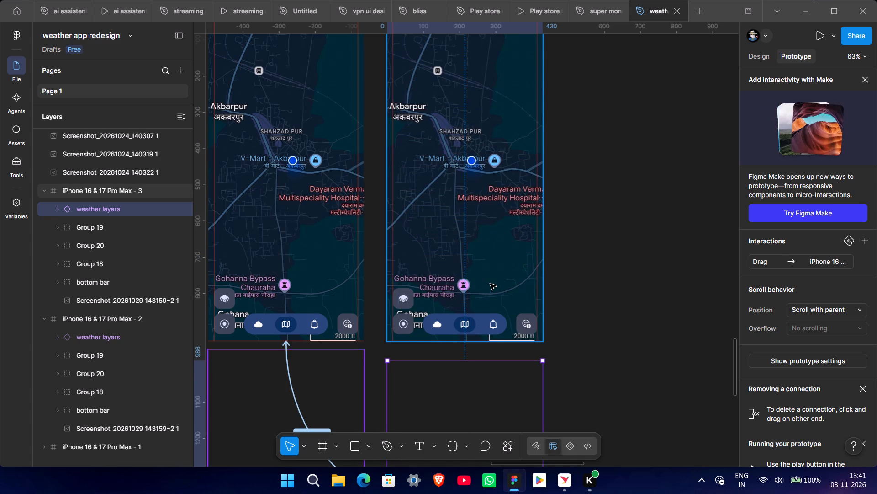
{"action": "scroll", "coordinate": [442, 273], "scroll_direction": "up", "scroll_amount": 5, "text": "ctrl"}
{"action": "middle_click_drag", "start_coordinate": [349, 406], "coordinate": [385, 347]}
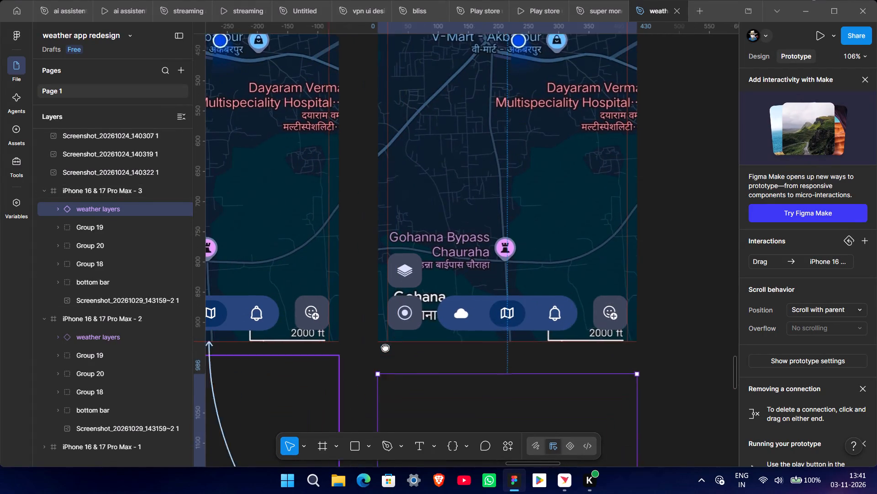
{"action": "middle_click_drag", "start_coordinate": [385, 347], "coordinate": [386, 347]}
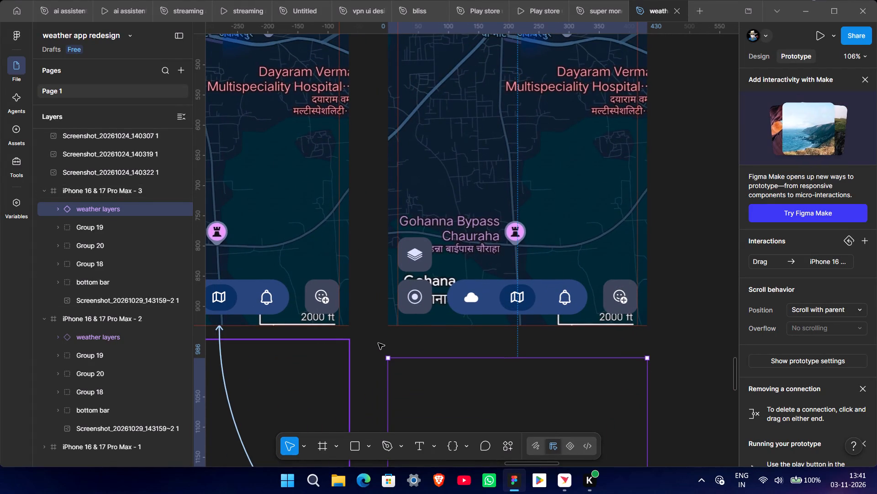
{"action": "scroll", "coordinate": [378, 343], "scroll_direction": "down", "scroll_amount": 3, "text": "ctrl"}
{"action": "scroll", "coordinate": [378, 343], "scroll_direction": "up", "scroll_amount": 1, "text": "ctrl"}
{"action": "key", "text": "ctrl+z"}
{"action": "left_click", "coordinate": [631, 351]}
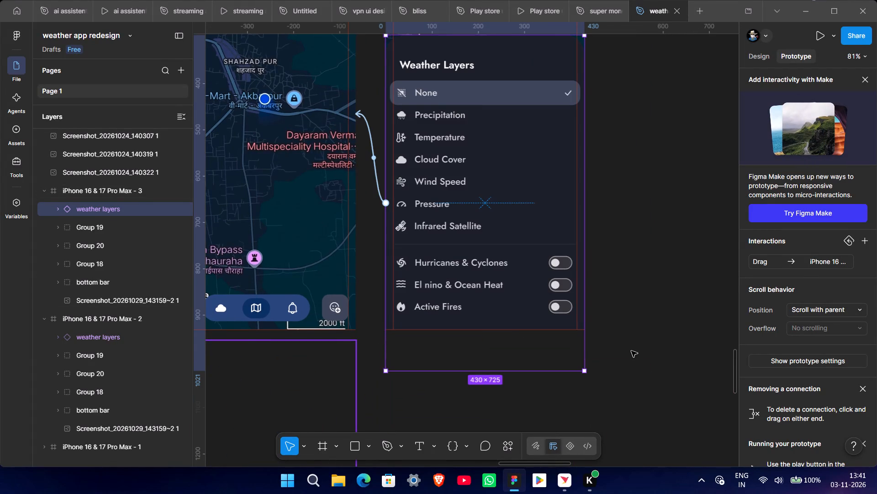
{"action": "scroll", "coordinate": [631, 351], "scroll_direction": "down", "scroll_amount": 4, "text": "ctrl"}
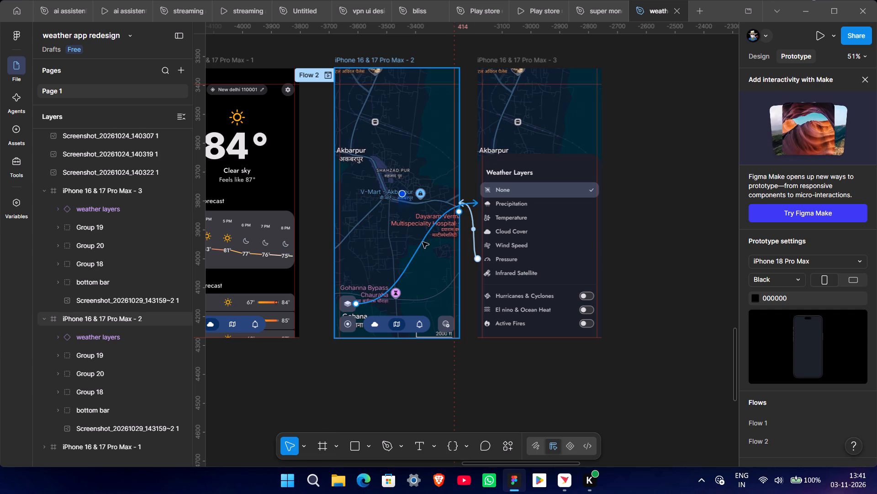
Set the layers button's tap interaction in iPhone 16 & 17 Pro Max - 2 to Slow easing with a 400 ms duration.
{"action": "left_click", "coordinate": [409, 264]}
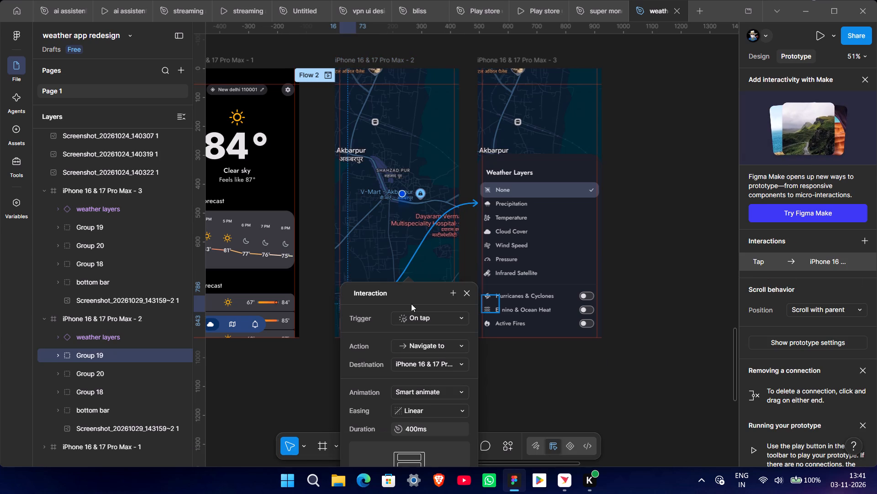
{"action": "left_click_drag", "start_coordinate": [409, 293], "coordinate": [305, 230]}
{"action": "left_click", "coordinate": [337, 344]}
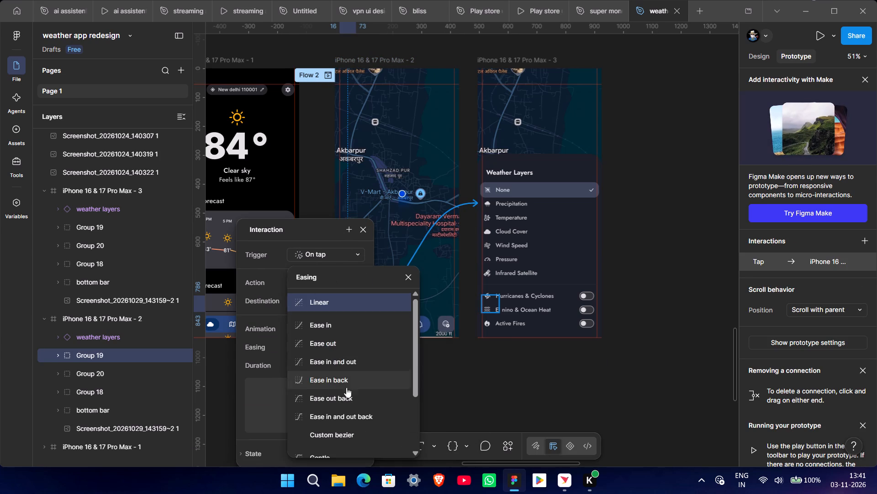
{"action": "scroll", "coordinate": [354, 399], "scroll_direction": "down", "scroll_amount": 2}
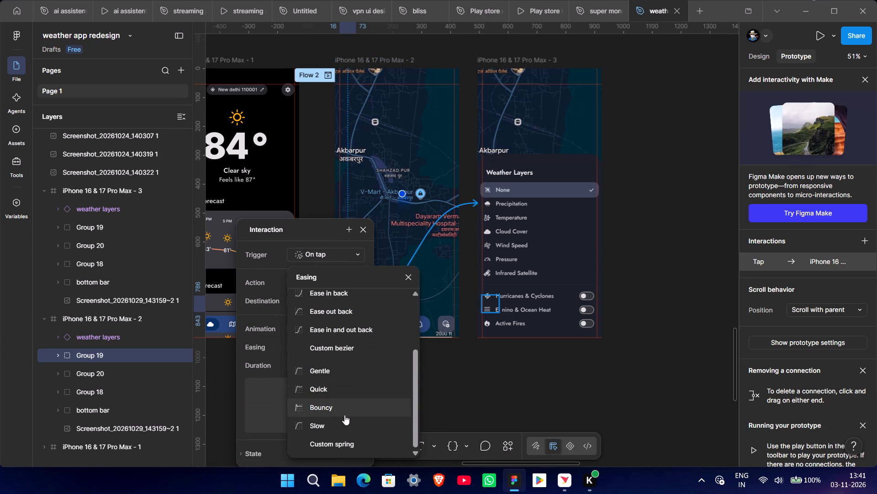
{"action": "left_click", "coordinate": [344, 422]}
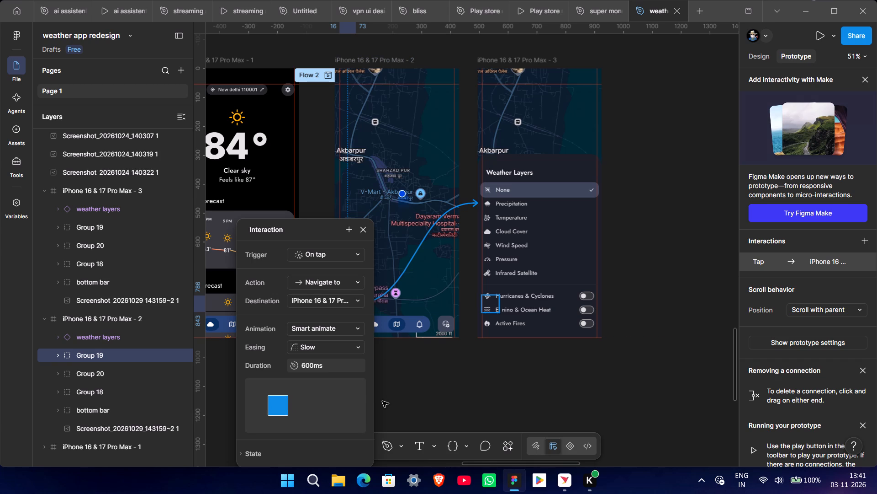
{"action": "left_click", "coordinate": [328, 368]}
{"action": "type", "text": "400"}
{"action": "key", "text": "Return"}
{"action": "left_click", "coordinate": [492, 398]}
Preview Flow 2, repeatedly opening the Weather Layers panel from the layers button and pulling it down, and close the preview.
{"action": "left_click", "coordinate": [324, 75]}
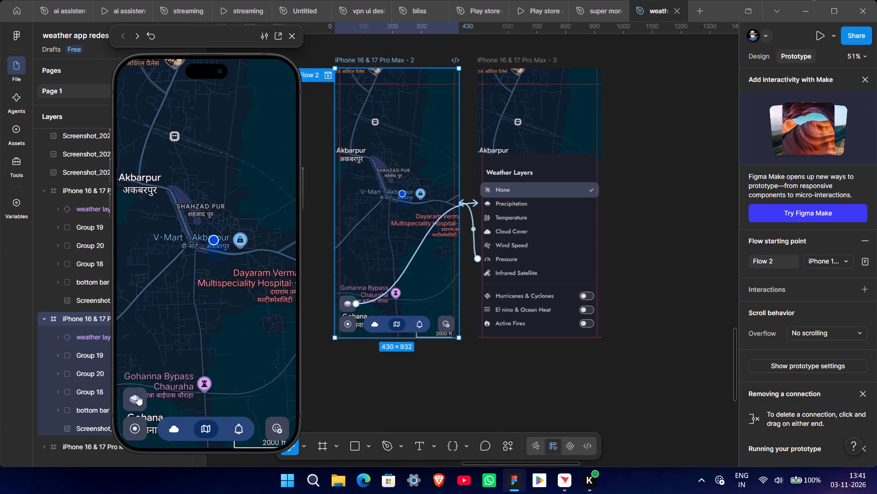
{"action": "left_click", "coordinate": [137, 395]}
{"action": "left_click_drag", "start_coordinate": [197, 202], "coordinate": [201, 358]}
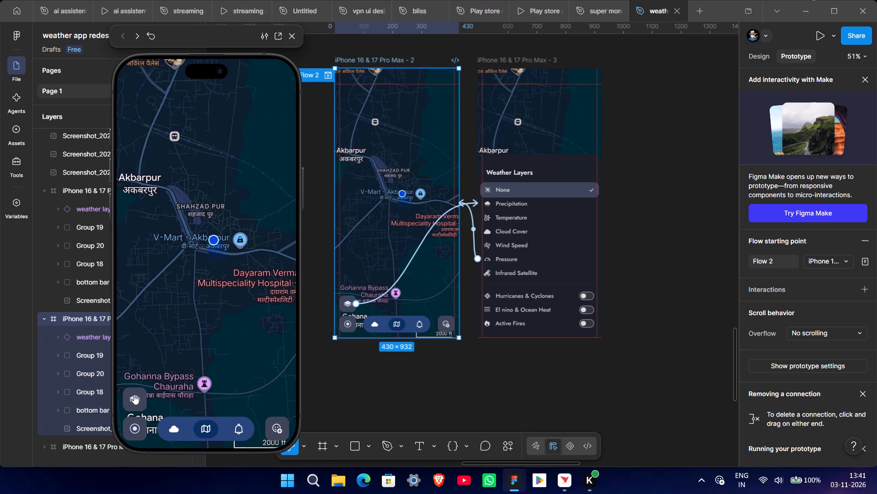
{"action": "left_click_drag", "start_coordinate": [131, 393], "coordinate": [137, 398]}
{"action": "left_click", "coordinate": [133, 400]}
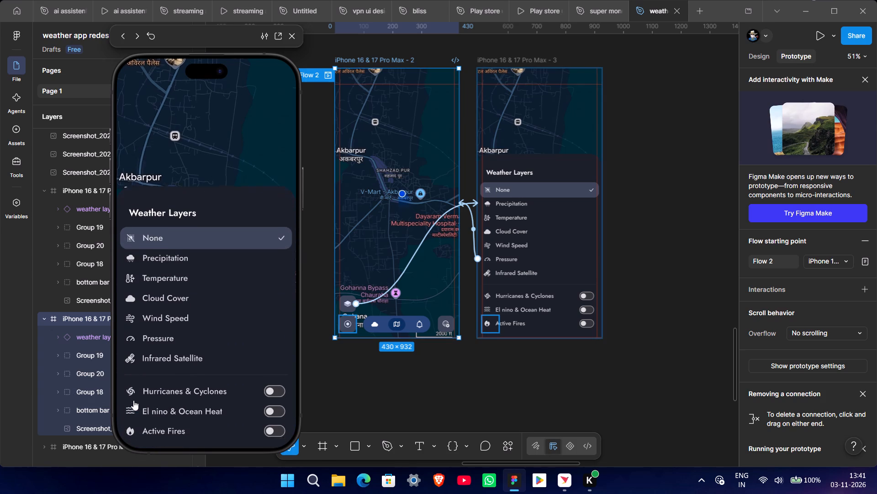
{"action": "left_click_drag", "start_coordinate": [192, 202], "coordinate": [202, 317]}
{"action": "left_click_drag", "start_coordinate": [214, 216], "coordinate": [247, 493]}
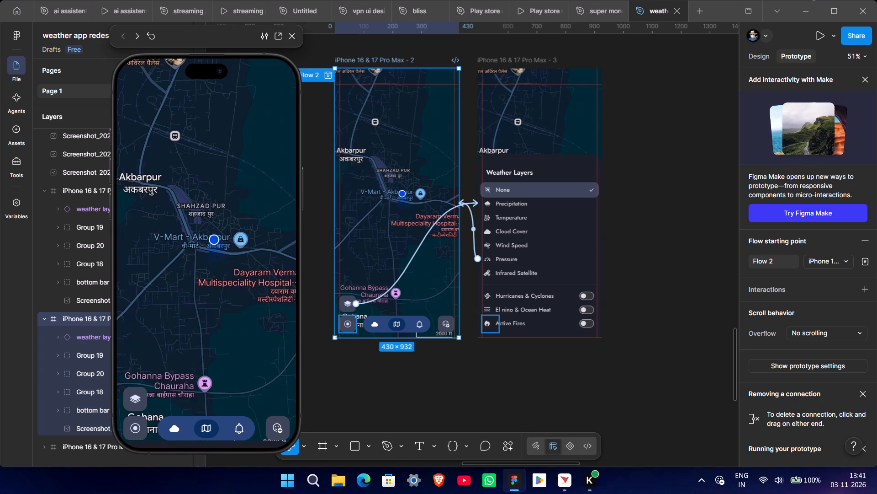
{"action": "left_click_drag", "start_coordinate": [247, 493], "coordinate": [248, 493]}
{"action": "left_click", "coordinate": [291, 35]}
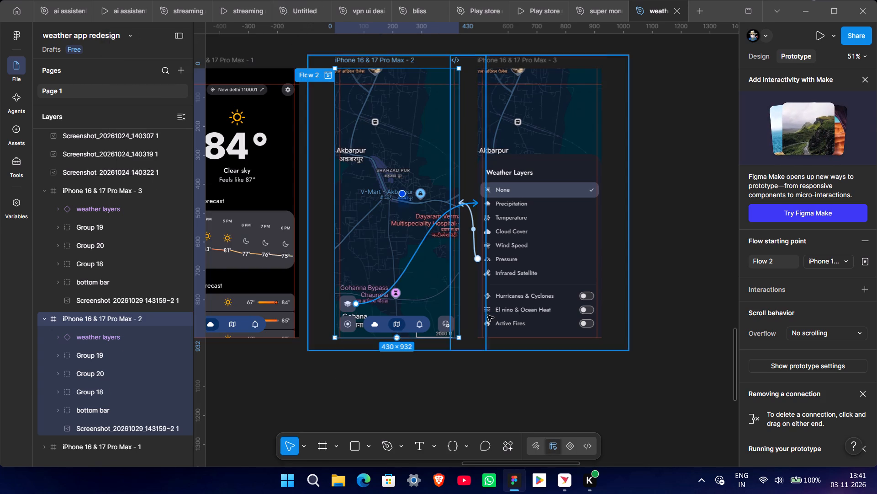
Switch to design mode and review the redesigned iPhone frames against the reference Weather Layers, Take a breather and map screens.
{"action": "left_click", "coordinate": [647, 268]}
{"action": "scroll", "coordinate": [647, 268], "scroll_direction": "down", "scroll_amount": 4, "text": "ctrl"}
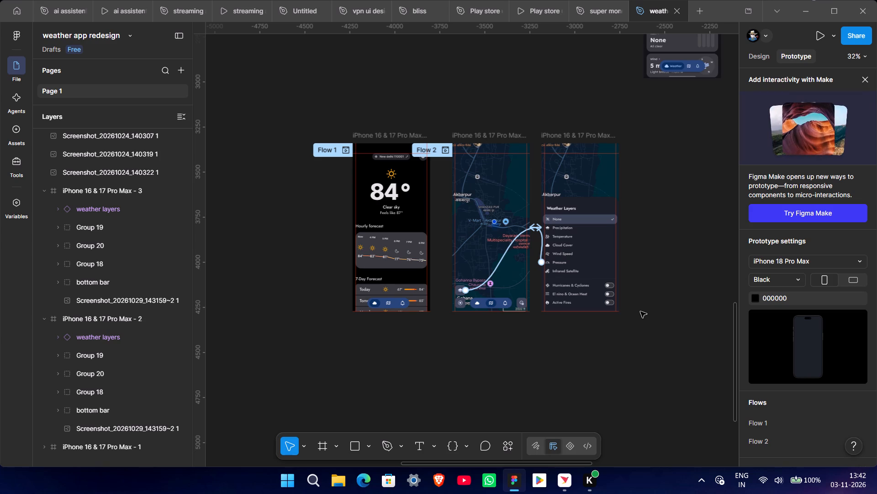
{"action": "left_click", "coordinate": [630, 416]}
{"action": "middle_click_drag", "start_coordinate": [639, 384], "coordinate": [587, 395]}
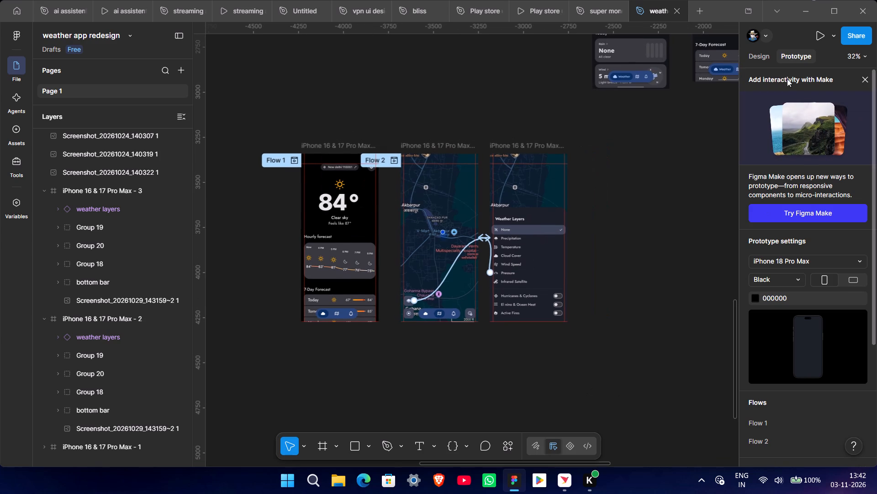
{"action": "left_click_drag", "start_coordinate": [755, 55], "coordinate": [770, 76]}
{"action": "middle_click_drag", "start_coordinate": [660, 280], "coordinate": [456, 282]}
{"action": "scroll", "coordinate": [454, 288], "scroll_direction": "down", "scroll_amount": 3, "text": "ctrl"}
{"action": "middle_click_drag", "start_coordinate": [523, 324], "coordinate": [336, 336]}
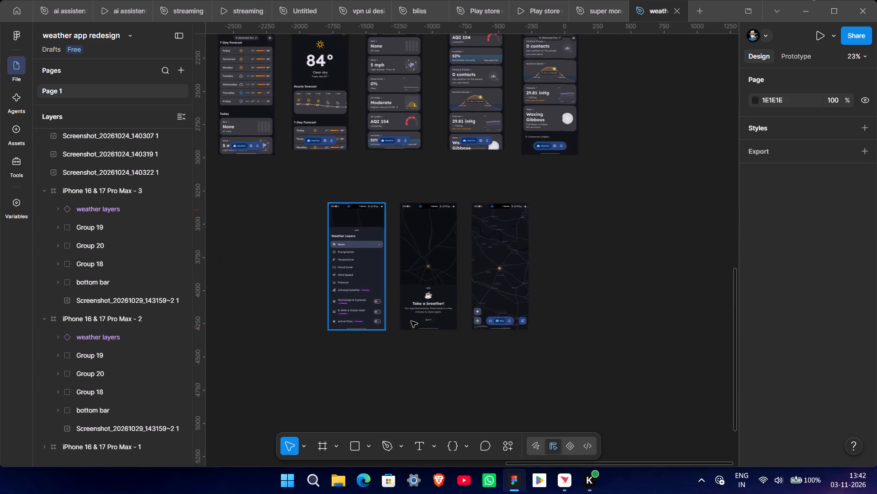
{"action": "scroll", "coordinate": [412, 321], "scroll_direction": "up", "scroll_amount": 8, "text": "ctrl"}
{"action": "scroll", "coordinate": [411, 358], "scroll_direction": "down", "scroll_amount": 8, "text": "ctrl"}
{"action": "middle_click_drag", "start_coordinate": [306, 381], "coordinate": [629, 360]}
{"action": "scroll", "coordinate": [394, 301], "scroll_direction": "up", "scroll_amount": 5, "text": "ctrl"}
{"action": "scroll", "coordinate": [356, 368], "scroll_direction": "up", "scroll_amount": 4, "text": "ctrl"}
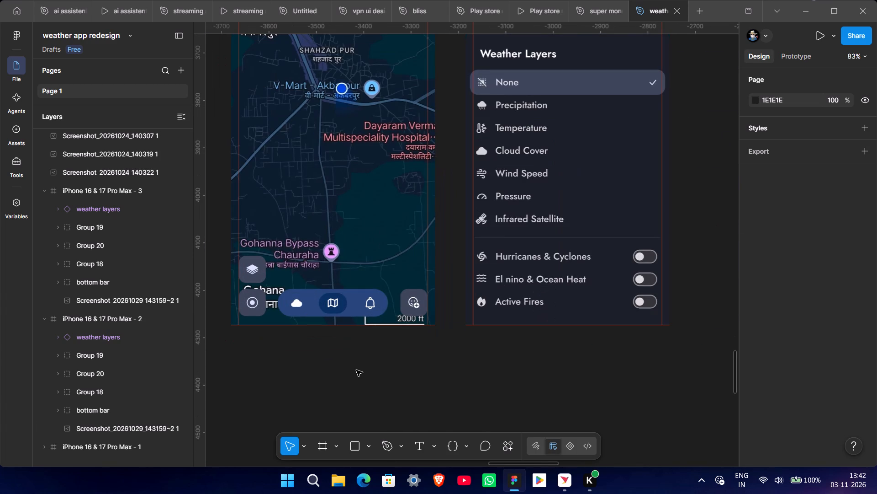
{"action": "scroll", "coordinate": [356, 371], "scroll_direction": "down", "scroll_amount": 8, "text": "ctrl"}
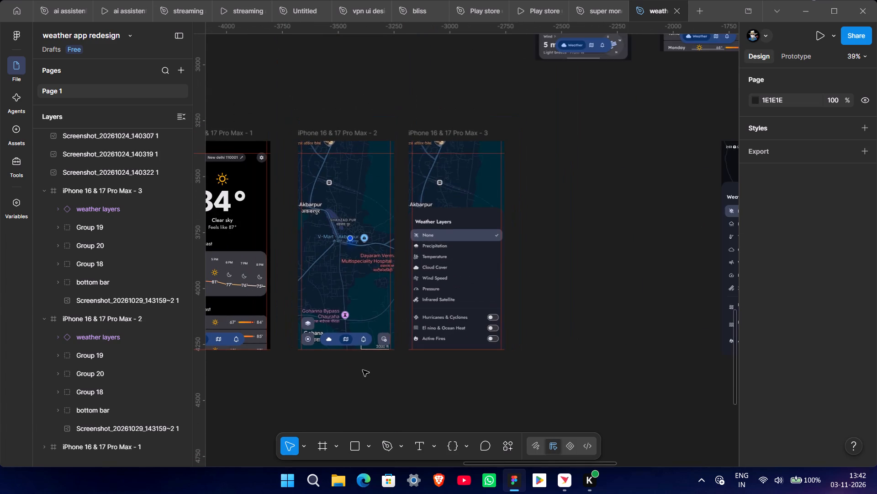
{"action": "scroll", "coordinate": [374, 372], "scroll_direction": "down", "scroll_amount": 3}
{"action": "scroll", "coordinate": [374, 372], "scroll_direction": "down", "scroll_amount": 2, "text": "ctrl"}
{"action": "middle_click_drag", "start_coordinate": [374, 368], "coordinate": [397, 386]}
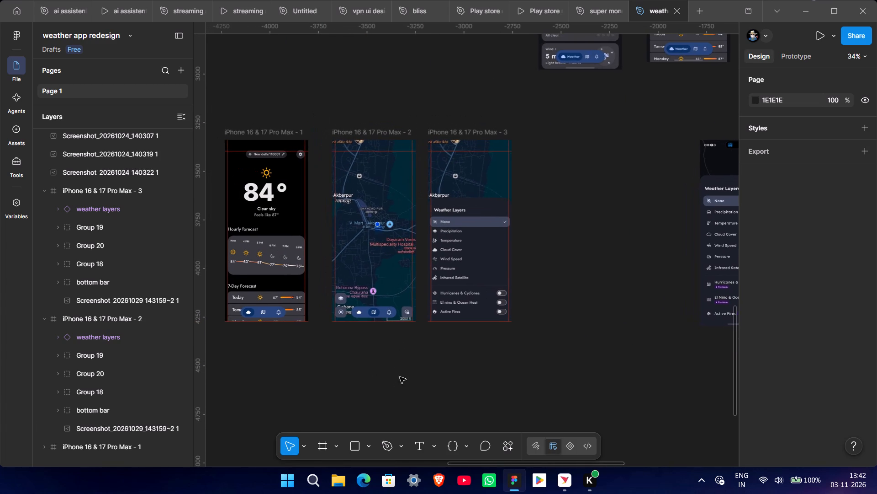
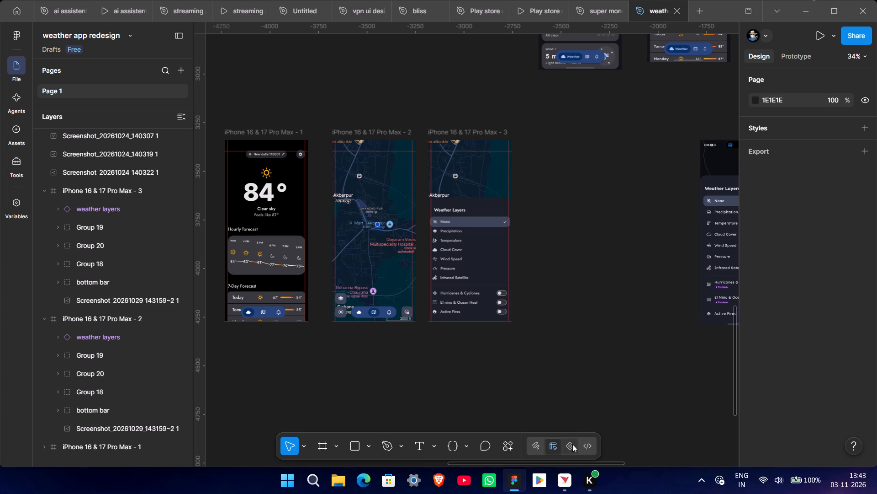
Look through the reference screenshots of the weather, map, Settings and Alerts screens.
{"action": "left_click", "coordinate": [592, 272]}
{"action": "middle_click_drag", "start_coordinate": [595, 284], "coordinate": [589, 308]}
{"action": "middle_click_drag", "start_coordinate": [581, 314], "coordinate": [412, 294]}
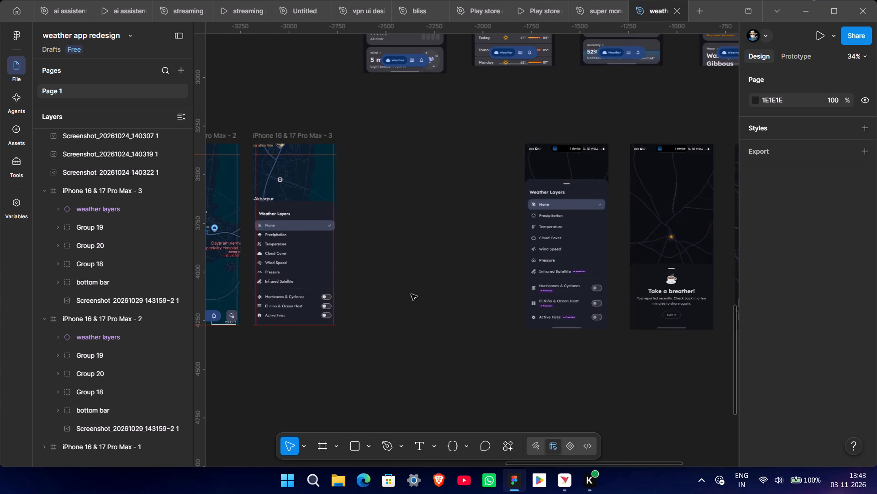
{"action": "scroll", "coordinate": [427, 302], "scroll_direction": "down", "scroll_amount": 4, "text": "ctrl"}
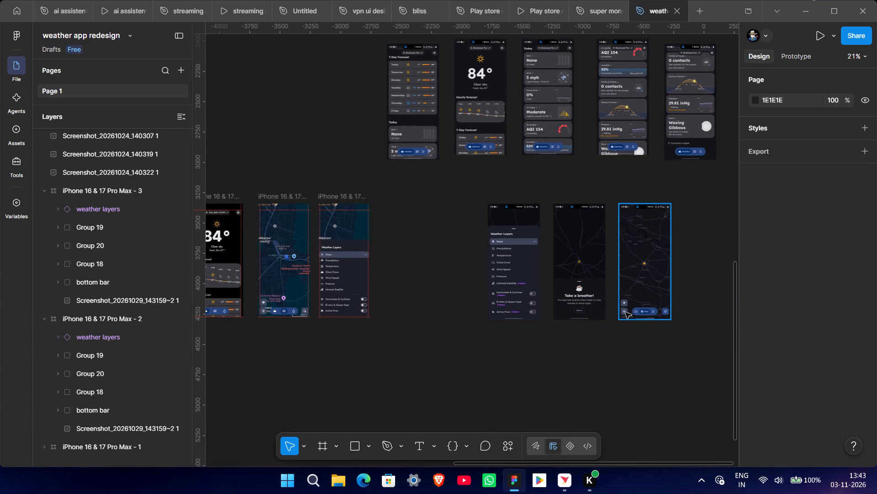
{"action": "scroll", "coordinate": [612, 349], "scroll_direction": "down", "scroll_amount": 2, "text": "ctrl"}
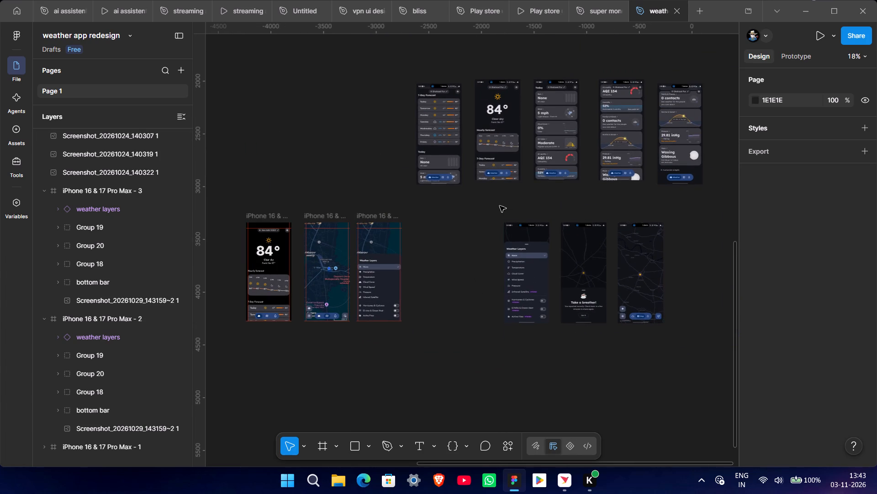
{"action": "middle_click_drag", "start_coordinate": [602, 209], "coordinate": [570, 215]}
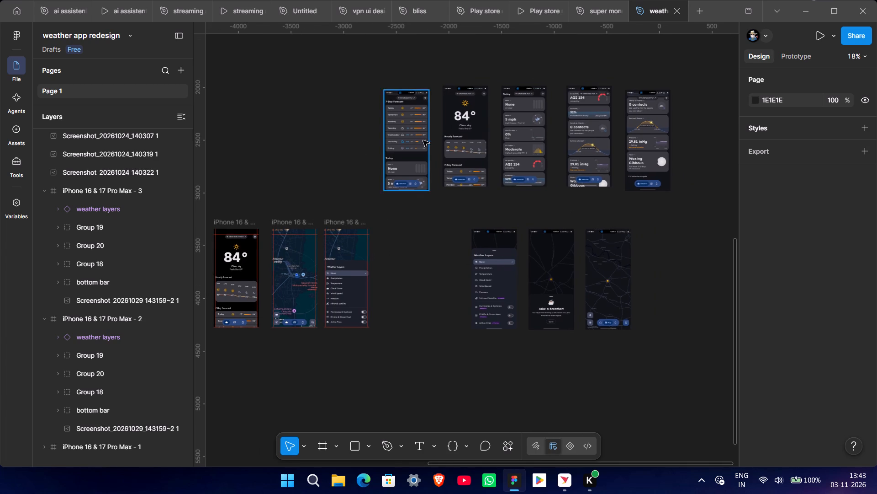
{"action": "left_click", "coordinate": [407, 140]}
{"action": "left_click", "coordinate": [468, 156]}
{"action": "left_click", "coordinate": [506, 156]}
{"action": "left_click", "coordinate": [576, 166]}
{"action": "left_click", "coordinate": [635, 155]}
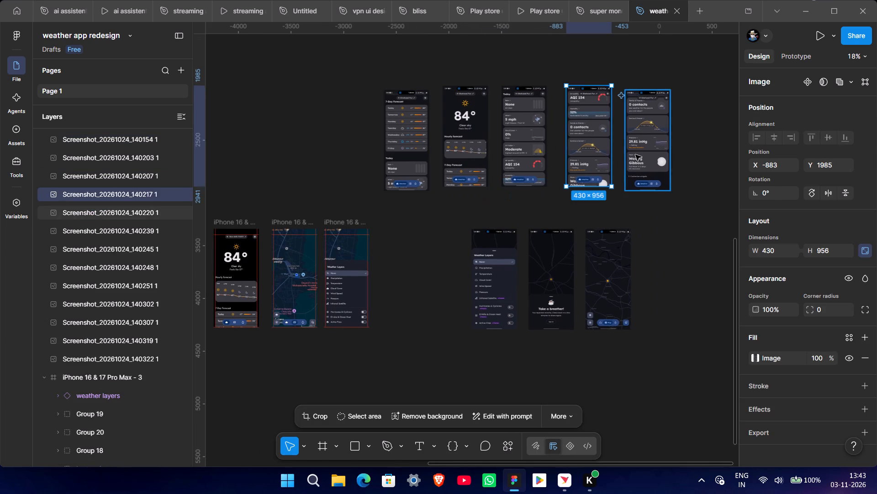
{"action": "scroll", "coordinate": [518, 295], "scroll_direction": "up", "scroll_amount": 8, "text": "ctrl"}
{"action": "scroll", "coordinate": [515, 297], "scroll_direction": "down", "scroll_amount": 20, "text": "ctrl"}
{"action": "scroll", "coordinate": [515, 297], "scroll_direction": "down", "scroll_amount": 2, "text": "ctrl"}
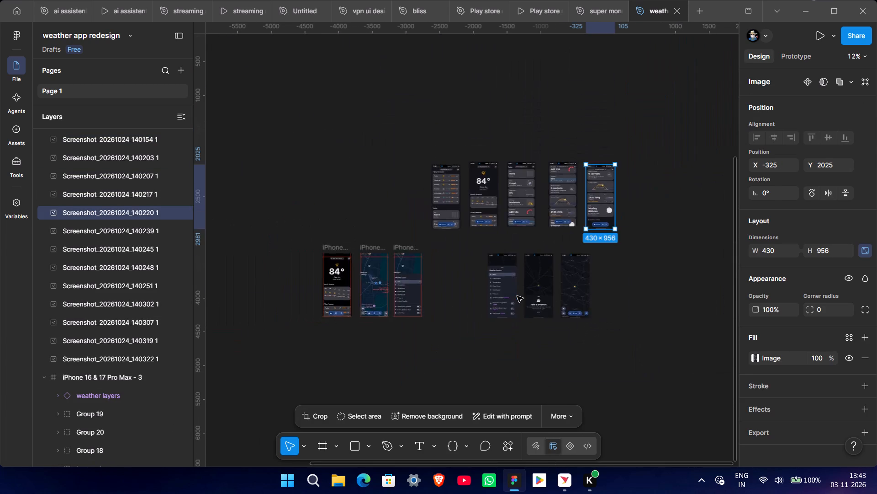
{"action": "scroll", "coordinate": [517, 296], "scroll_direction": "down", "scroll_amount": 8, "text": "ctrl"}
{"action": "scroll", "coordinate": [407, 360], "scroll_direction": "up", "scroll_amount": 10, "text": "ctrl"}
{"action": "middle_click_drag", "start_coordinate": [367, 323], "coordinate": [545, 318]}
{"action": "scroll", "coordinate": [430, 304], "scroll_direction": "up", "scroll_amount": 13, "text": "ctrl"}
{"action": "scroll", "coordinate": [420, 295], "scroll_direction": "down", "scroll_amount": 6, "text": "ctrl"}
{"action": "middle_click_drag", "start_coordinate": [236, 240], "coordinate": [247, 267]}
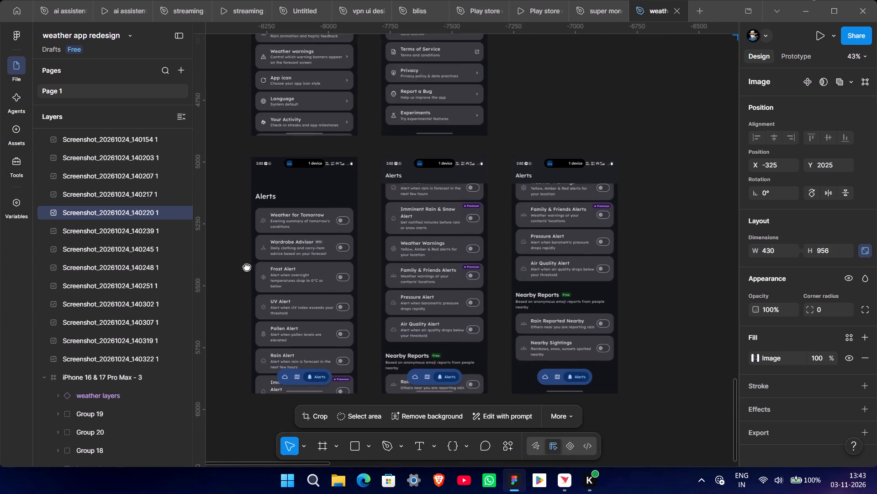
{"action": "middle_click_drag", "start_coordinate": [247, 267], "coordinate": [264, 306]}
{"action": "scroll", "coordinate": [260, 307], "scroll_direction": "down", "scroll_amount": 3, "text": "ctrl"}
{"action": "middle_click_drag", "start_coordinate": [250, 310], "coordinate": [255, 284]}
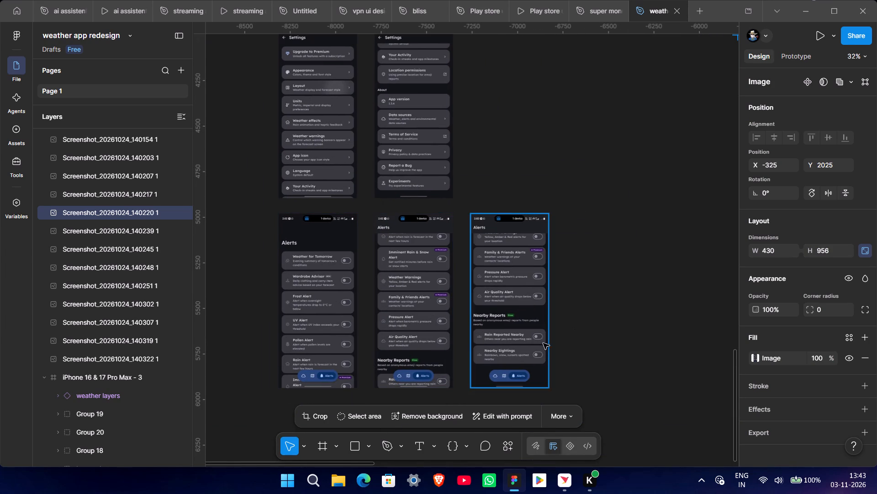
Spread the three Alerts reference screenshots into a wider row at Y 4959, with the second at X -8668.
{"action": "left_click_drag", "start_coordinate": [301, 272], "coordinate": [303, 276]}
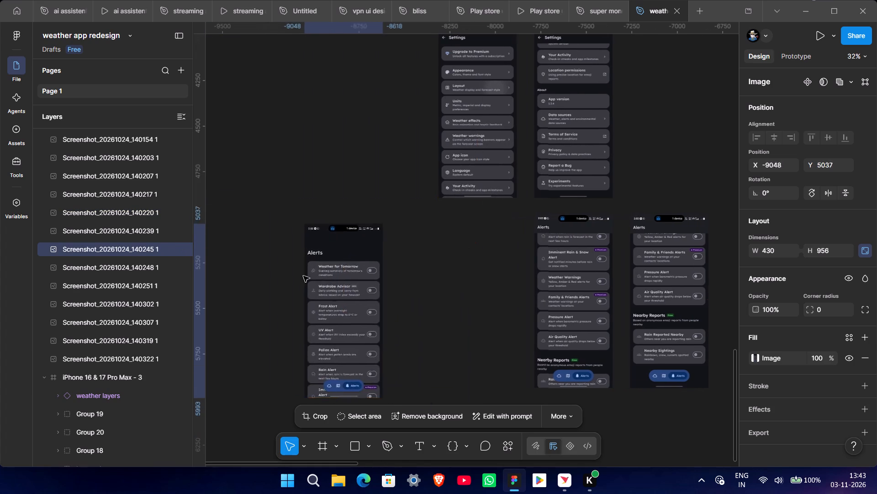
{"action": "left_click_drag", "start_coordinate": [303, 276], "coordinate": [301, 268]}
{"action": "scroll", "coordinate": [328, 345], "scroll_direction": "up", "scroll_amount": 5, "text": "ctrl"}
{"action": "middle_click_drag", "start_coordinate": [481, 356], "coordinate": [312, 335]}
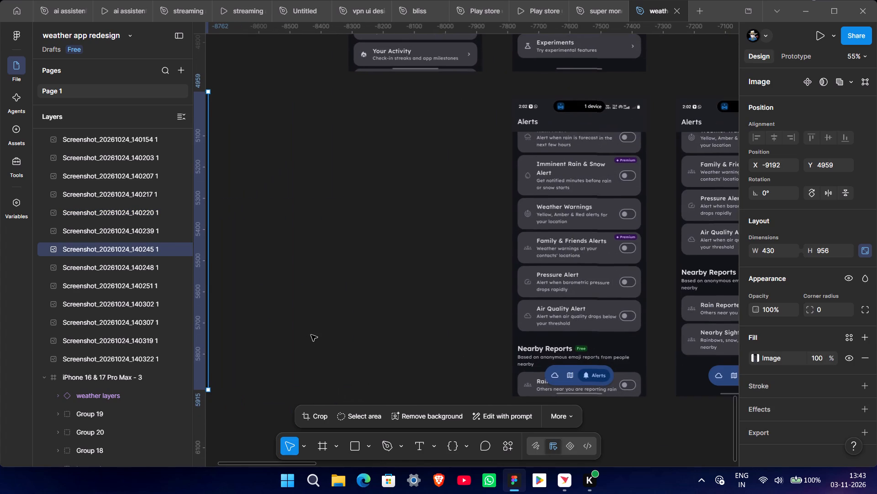
{"action": "middle_click_drag", "start_coordinate": [397, 319], "coordinate": [322, 332]}
{"action": "scroll", "coordinate": [322, 332], "scroll_direction": "down", "scroll_amount": 3, "text": "ctrl"}
{"action": "middle_click_drag", "start_coordinate": [332, 328], "coordinate": [493, 288]}
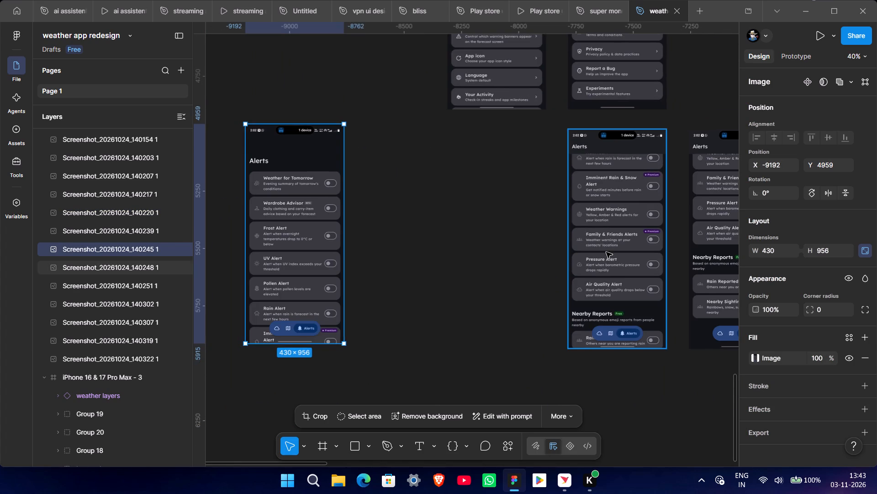
{"action": "left_click_drag", "start_coordinate": [606, 252], "coordinate": [404, 249]}
{"action": "scroll", "coordinate": [439, 344], "scroll_direction": "up", "scroll_amount": 4, "text": "ctrl"}
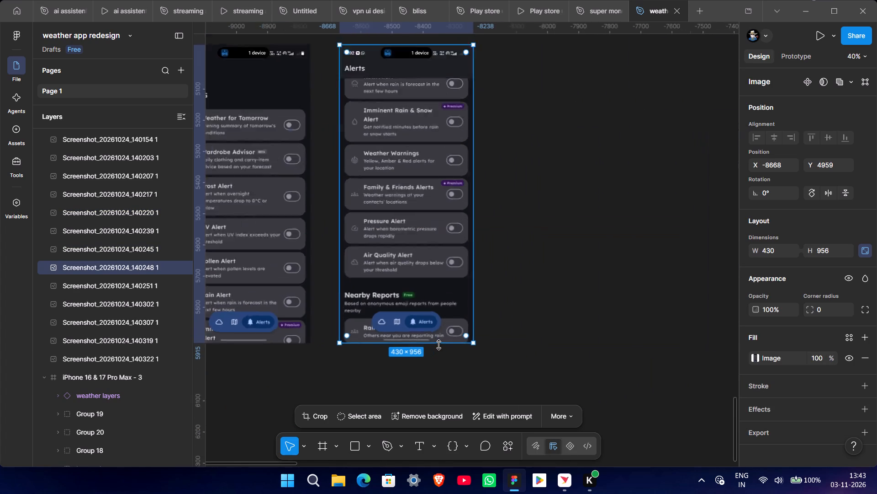
{"action": "scroll", "coordinate": [438, 345], "scroll_direction": "up", "scroll_amount": 1, "text": "ctrl"}
{"action": "middle_click_drag", "start_coordinate": [583, 307], "coordinate": [409, 364]}
{"action": "scroll", "coordinate": [405, 350], "scroll_direction": "down", "scroll_amount": 2, "text": "ctrl"}
{"action": "scroll", "coordinate": [405, 350], "scroll_direction": "up", "scroll_amount": 1, "text": "ctrl"}
{"action": "scroll", "coordinate": [405, 350], "scroll_direction": "down", "scroll_amount": 2, "text": "ctrl"}
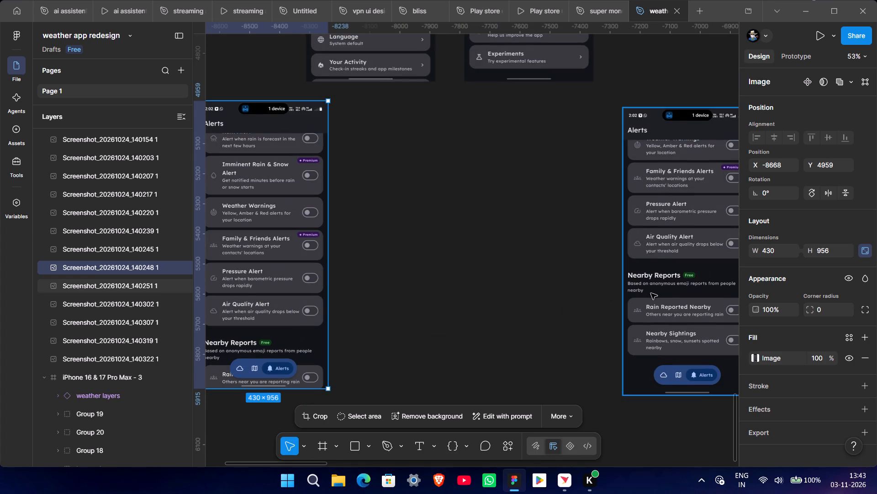
{"action": "left_click_drag", "start_coordinate": [657, 292], "coordinate": [411, 285]}
{"action": "scroll", "coordinate": [444, 306], "scroll_direction": "down", "scroll_amount": 5, "text": "ctrl"}
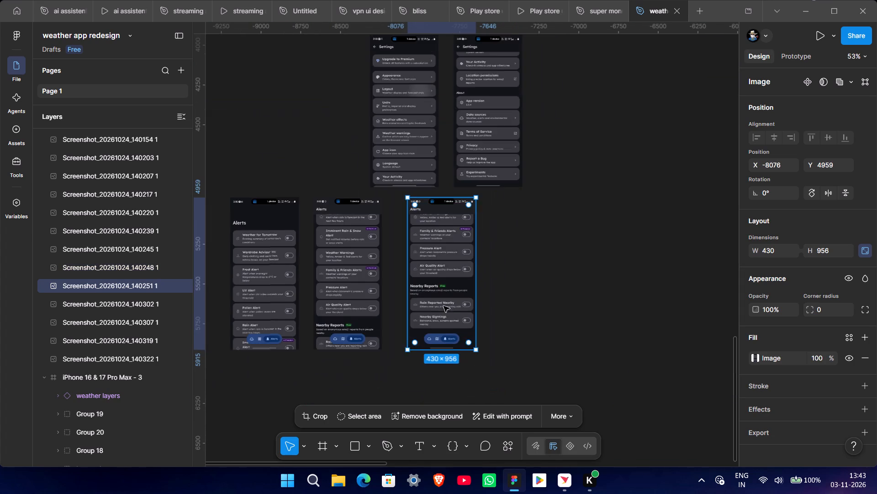
Shift both Settings reference screenshots up and to the left, placing the second at X -7861, Y 3854.
{"action": "scroll", "coordinate": [414, 187], "scroll_direction": "up", "scroll_amount": 4}
{"action": "scroll", "coordinate": [423, 236], "scroll_direction": "up", "scroll_amount": 4, "text": "ctrl"}
{"action": "left_click_drag", "start_coordinate": [372, 251], "coordinate": [361, 229]}
{"action": "left_click_drag", "start_coordinate": [517, 248], "coordinate": [496, 226]}
{"action": "scroll", "coordinate": [677, 362], "scroll_direction": "down", "scroll_amount": 5}
{"action": "scroll", "coordinate": [536, 327], "scroll_direction": "down", "scroll_amount": 3, "text": "ctrl"}
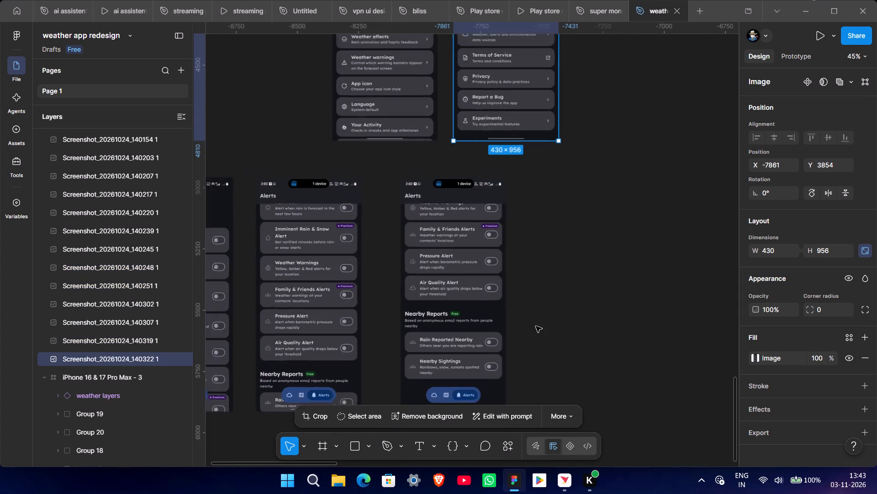
{"action": "scroll", "coordinate": [536, 326], "scroll_direction": "down", "scroll_amount": 2, "text": "ctrl"}
{"action": "left_click", "coordinate": [536, 331]}
Tighten the spacing of the Alerts screenshots, moving the first to about X -9160 and the third to X -8141.
{"action": "middle_click_drag", "start_coordinate": [552, 358], "coordinate": [556, 327]}
{"action": "scroll", "coordinate": [523, 347], "scroll_direction": "up", "scroll_amount": 4, "text": "ctrl"}
{"action": "middle_click_drag", "start_coordinate": [455, 369], "coordinate": [566, 380]}
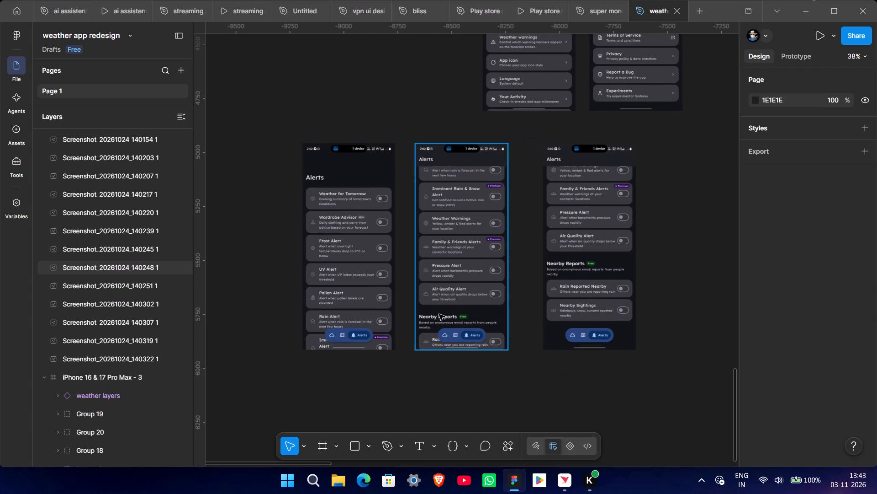
{"action": "left_click_drag", "start_coordinate": [349, 268], "coordinate": [355, 265]}
{"action": "left_click_drag", "start_coordinate": [586, 292], "coordinate": [577, 292]}
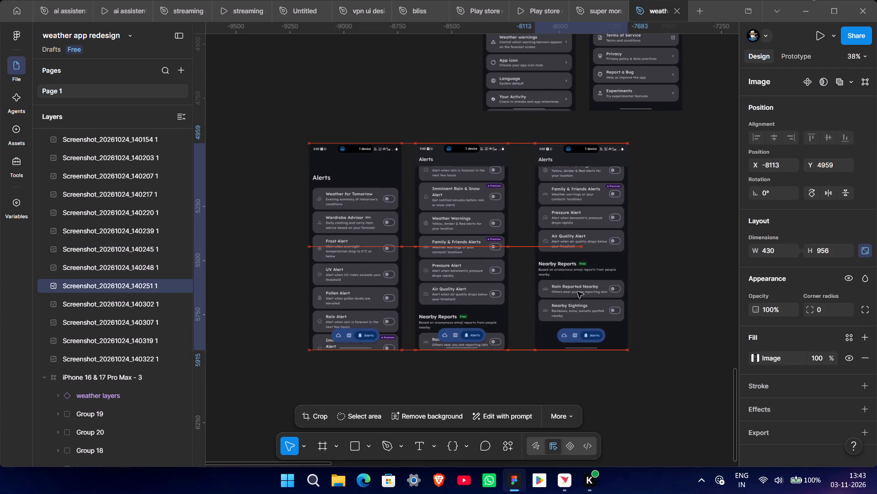
{"action": "left_click_drag", "start_coordinate": [577, 292], "coordinate": [568, 292]}
{"action": "left_click_drag", "start_coordinate": [580, 294], "coordinate": [585, 294]}
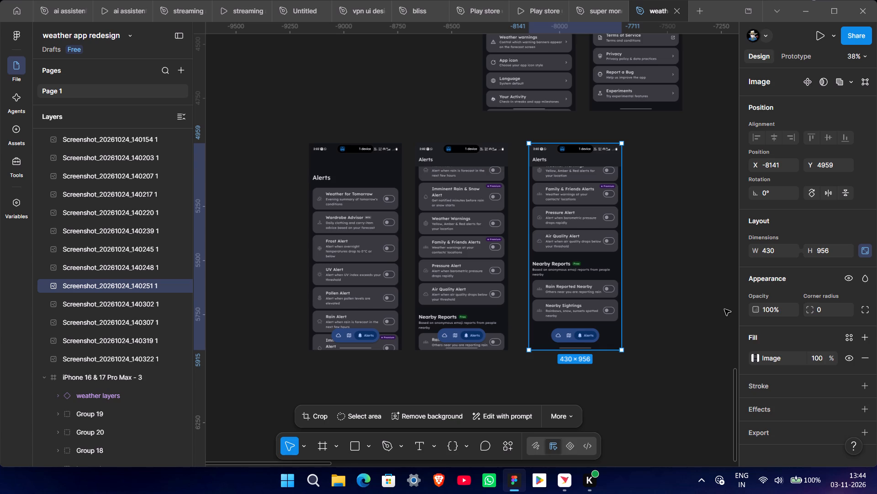
{"action": "left_click", "coordinate": [593, 386]}
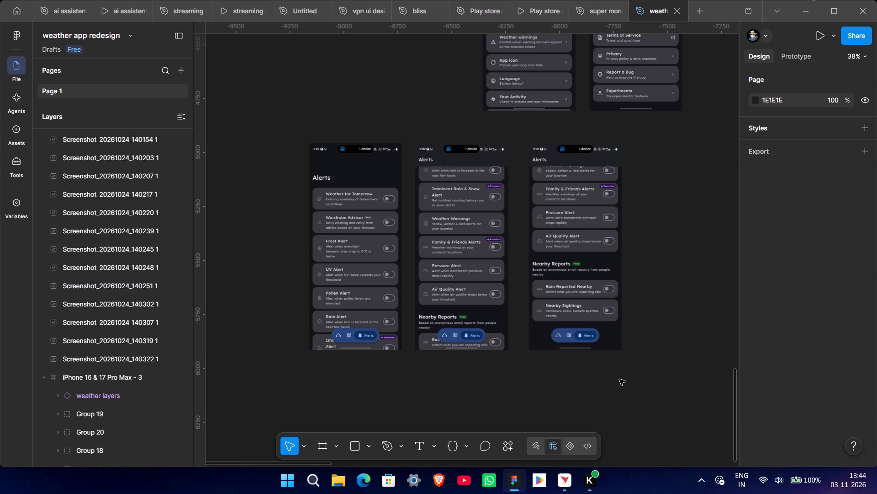
Check the redesigned iPhone frames against the Weather Layers, Take a breather and map reference screenshots.
{"action": "middle_click_drag", "start_coordinate": [660, 372], "coordinate": [625, 370]}
{"action": "scroll", "coordinate": [605, 314], "scroll_direction": "down", "scroll_amount": 6, "text": "ctrl"}
{"action": "middle_click_drag", "start_coordinate": [459, 293], "coordinate": [402, 293]}
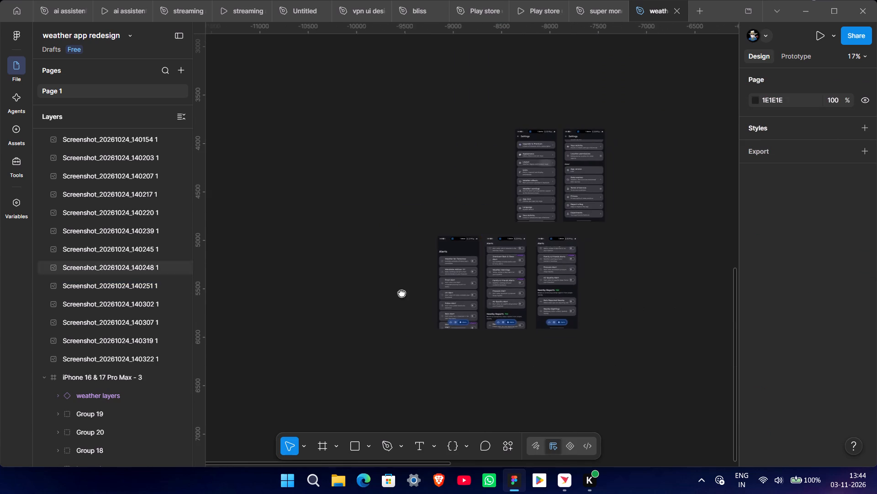
{"action": "middle_click_drag", "start_coordinate": [402, 293], "coordinate": [395, 293]}
{"action": "scroll", "coordinate": [547, 282], "scroll_direction": "down", "scroll_amount": 5, "text": "ctrl"}
{"action": "middle_click_drag", "start_coordinate": [633, 301], "coordinate": [419, 285]}
{"action": "scroll", "coordinate": [539, 203], "scroll_direction": "up", "scroll_amount": 4, "text": "ctrl"}
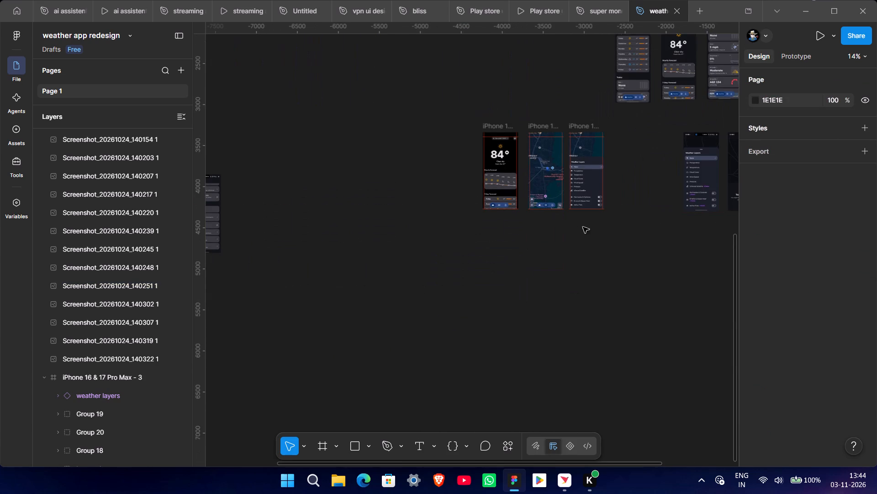
{"action": "middle_click_drag", "start_coordinate": [583, 227], "coordinate": [588, 247]}
{"action": "middle_click_drag", "start_coordinate": [649, 243], "coordinate": [445, 305]}
{"action": "left_click", "coordinate": [512, 257]}
{"action": "left_click", "coordinate": [540, 254]}
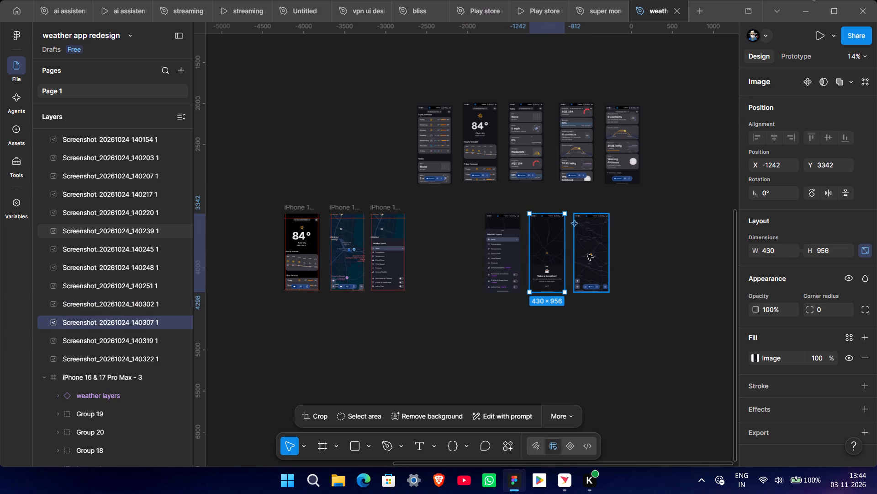
{"action": "left_click", "coordinate": [587, 254]}
{"action": "left_click", "coordinate": [489, 252]}
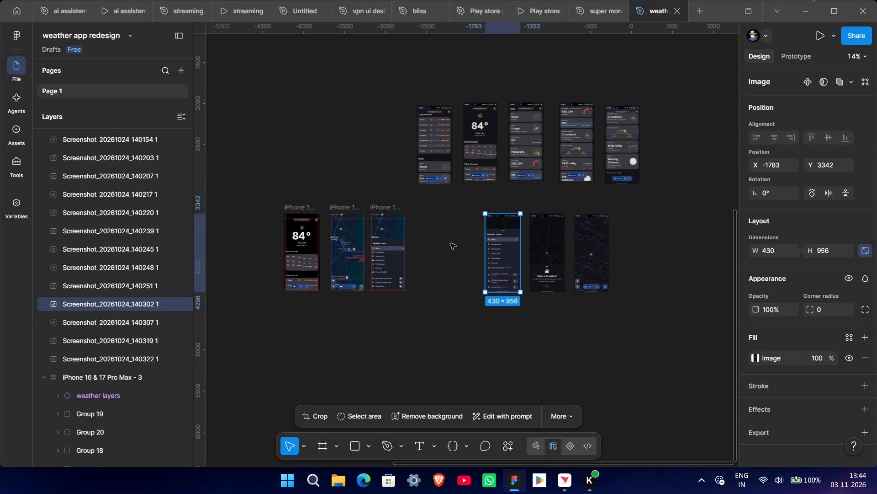
Duplicate the iPhone 16 & 17 Pro Max - 1 frame and place the copy below the first Alerts screenshot at X -9160, Y 6292.
{"action": "middle_click_drag", "start_coordinate": [379, 327], "coordinate": [565, 259]}
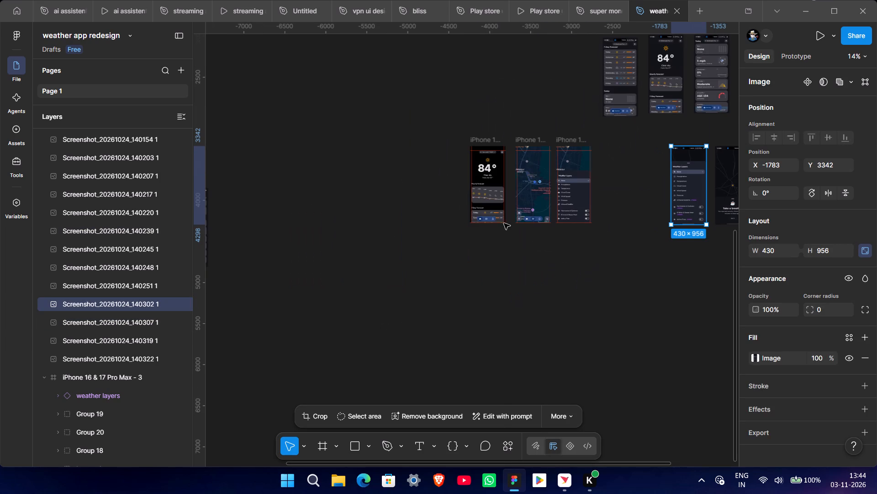
{"action": "left_click", "coordinate": [491, 143]}
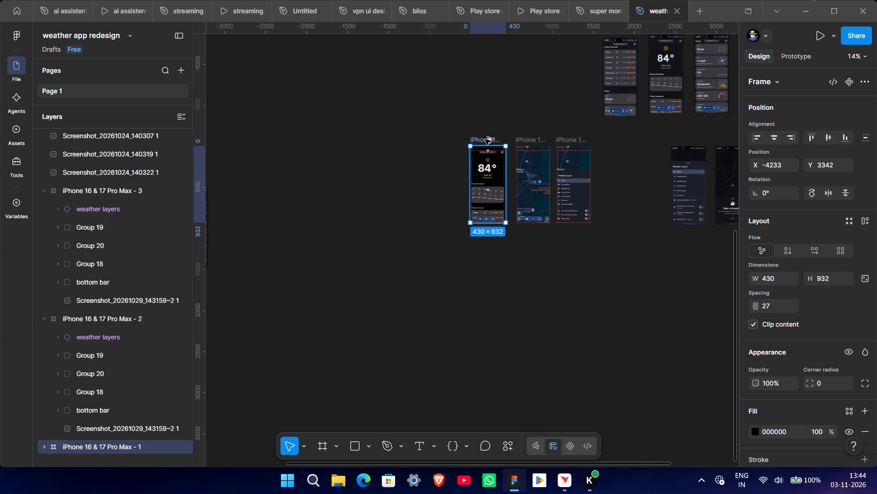
{"action": "left_click_drag", "start_coordinate": [485, 139], "coordinate": [229, 303], "text": "alt"}
{"action": "middle_click_drag", "start_coordinate": [295, 291], "coordinate": [702, 268]}
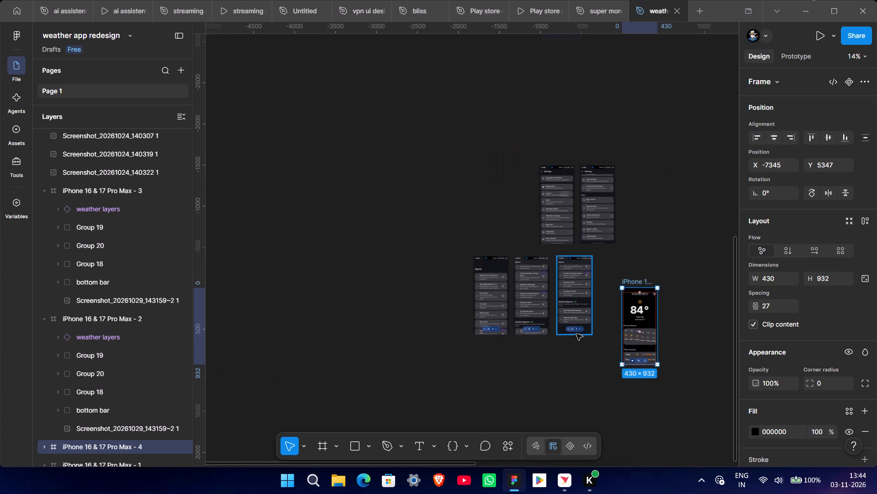
{"action": "scroll", "coordinate": [576, 334], "scroll_direction": "down", "scroll_amount": 2, "text": "ctrl"}
{"action": "middle_click_drag", "start_coordinate": [581, 329], "coordinate": [585, 270]}
{"action": "left_click_drag", "start_coordinate": [634, 229], "coordinate": [516, 297]}
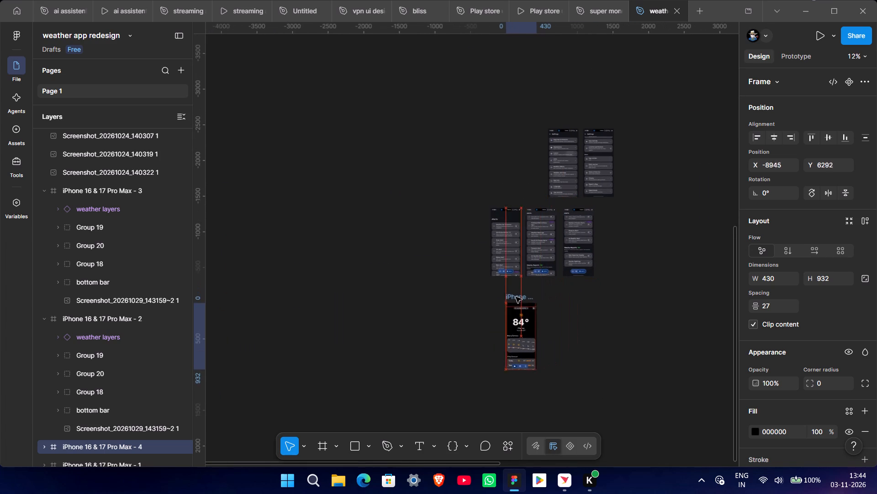
{"action": "left_click_drag", "start_coordinate": [516, 297], "coordinate": [505, 296]}
Move the first Alerts reference screenshot beside the iPhone 16 & 17 Pro Max - 4 frame, at X -8591, Y 6292.
{"action": "scroll", "coordinate": [502, 302], "scroll_direction": "up", "scroll_amount": 9, "text": "ctrl"}
{"action": "middle_click_drag", "start_coordinate": [587, 313], "coordinate": [537, 319]}
{"action": "scroll", "coordinate": [540, 312], "scroll_direction": "down", "scroll_amount": 3, "text": "ctrl"}
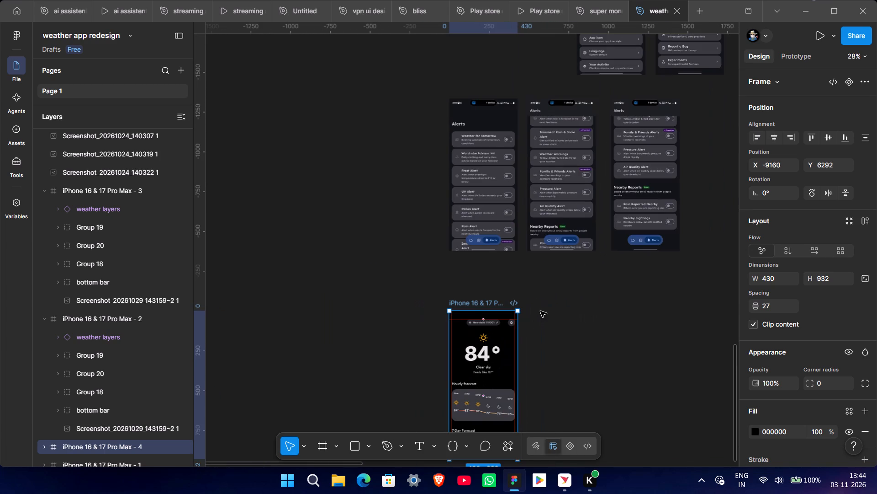
{"action": "left_click_drag", "start_coordinate": [479, 208], "coordinate": [581, 396]}
{"action": "scroll", "coordinate": [581, 383], "scroll_direction": "down", "scroll_amount": 5}
{"action": "scroll", "coordinate": [555, 319], "scroll_direction": "up", "scroll_amount": 3, "text": "ctrl"}
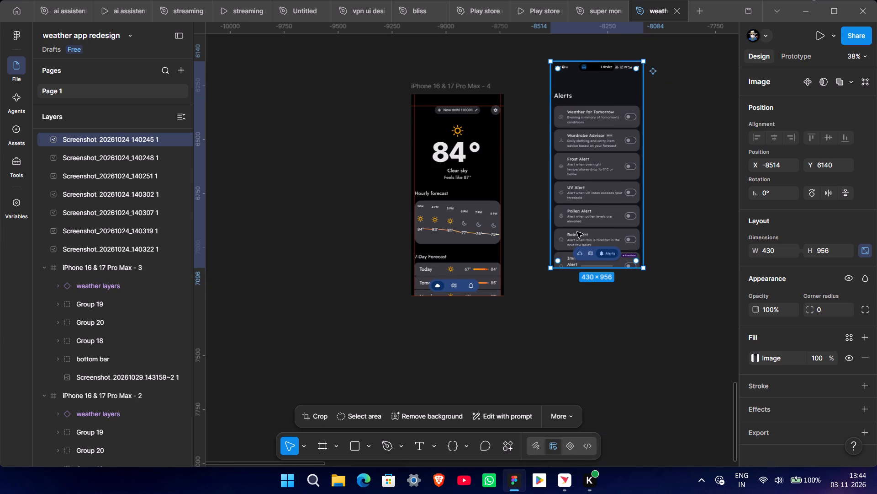
{"action": "left_click_drag", "start_coordinate": [578, 229], "coordinate": [562, 263]}
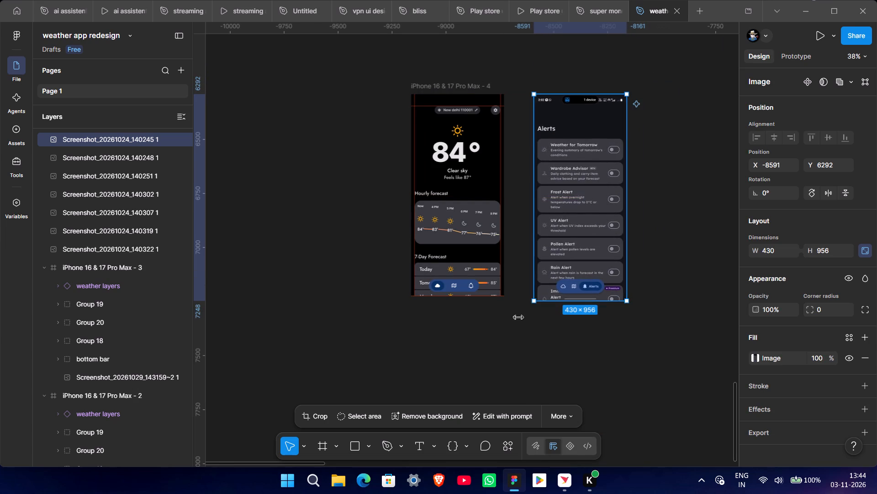
{"action": "left_click", "coordinate": [506, 353]}
Delete the location pill, settings gear, forecast content and bottom bar inside iPhone 16 & 17 Pro Max - 4, keeping the empty frame.
{"action": "scroll", "coordinate": [505, 346], "scroll_direction": "up", "scroll_amount": 4, "text": "ctrl"}
{"action": "middle_click_drag", "start_coordinate": [506, 339], "coordinate": [522, 397]}
{"action": "left_click", "coordinate": [314, 172]}
{"action": "scroll", "coordinate": [320, 159], "scroll_direction": "up", "scroll_amount": 3}
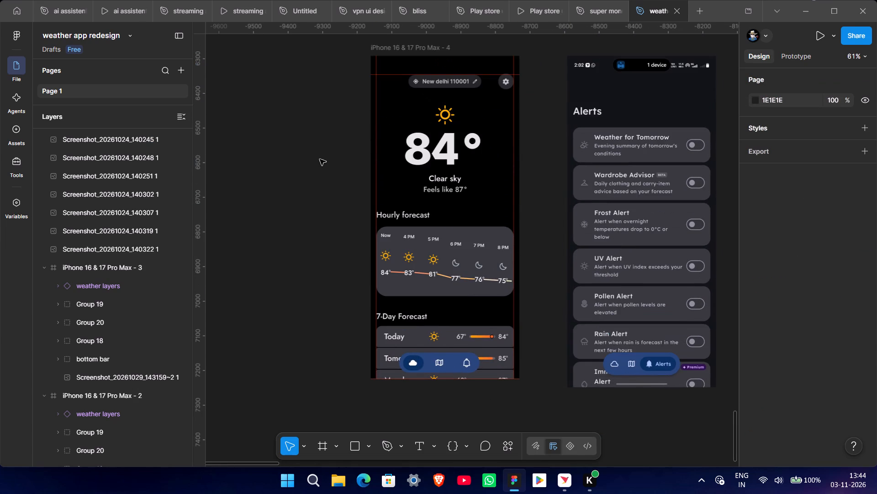
{"action": "left_click_drag", "start_coordinate": [356, 71], "coordinate": [401, 72], "text": "ctrl"}
{"action": "left_click_drag", "start_coordinate": [401, 72], "coordinate": [541, 381], "text": "ctrl"}
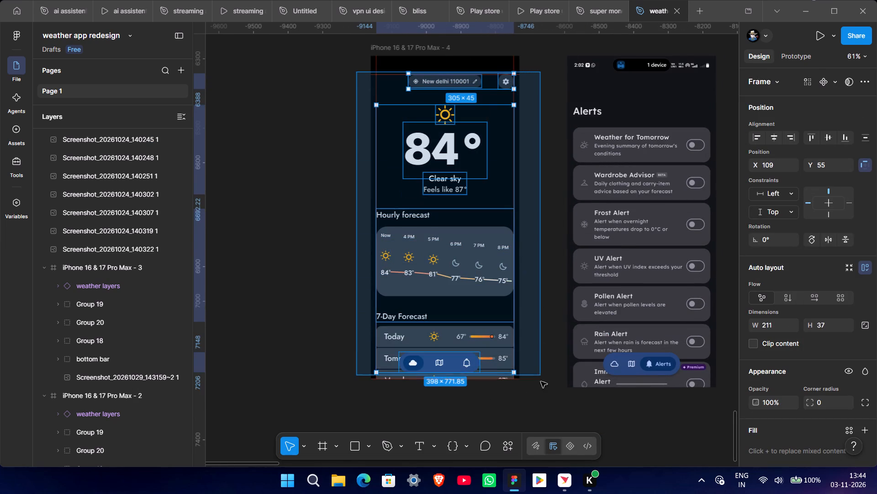
{"action": "left_click_drag", "start_coordinate": [541, 381], "coordinate": [549, 400], "text": "ctrl"}
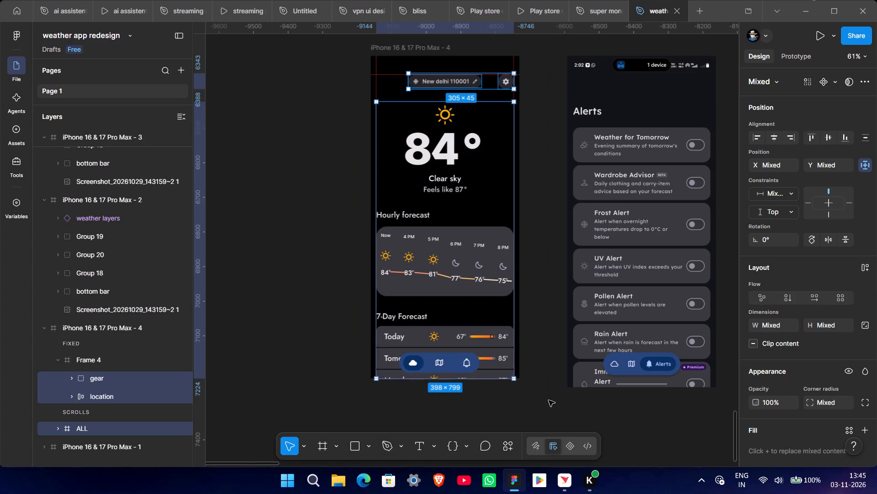
{"action": "key", "text": "BackSpace"}
{"action": "key", "text": "BackSpace"}
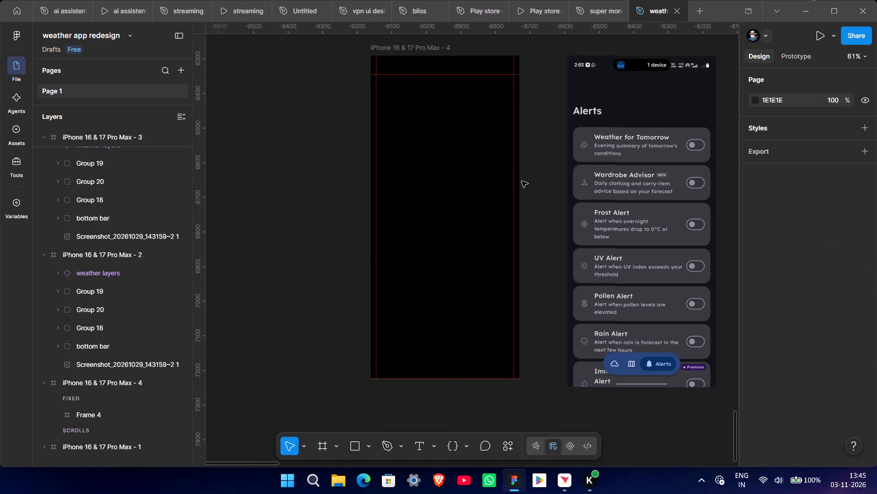
Add the text "Alerts" near the top of the iPhone 16 & 17 Pro Max - 4 frame, at X 59, Y 142.
{"action": "left_click", "coordinate": [523, 181]}
{"action": "middle_click_drag", "start_coordinate": [527, 178], "coordinate": [470, 228]}
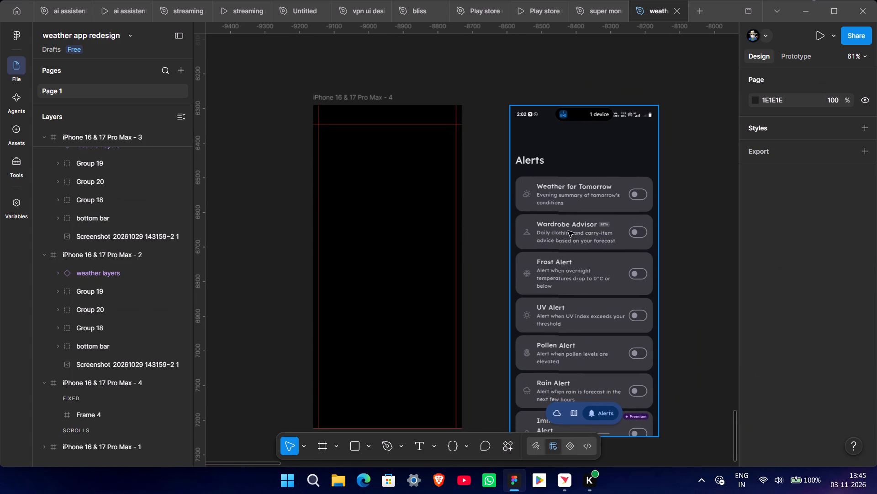
{"action": "left_click", "coordinate": [420, 447]}
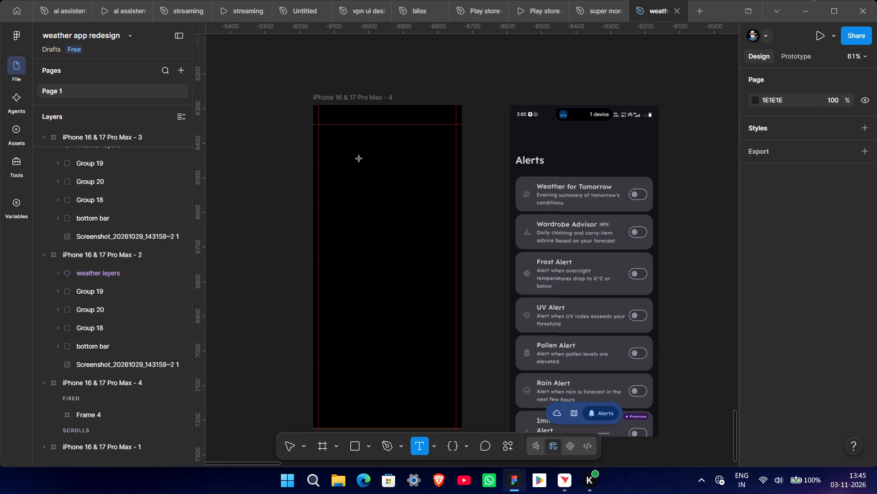
{"action": "left_click", "coordinate": [333, 155]}
{"action": "key", "text": "shift+a"}
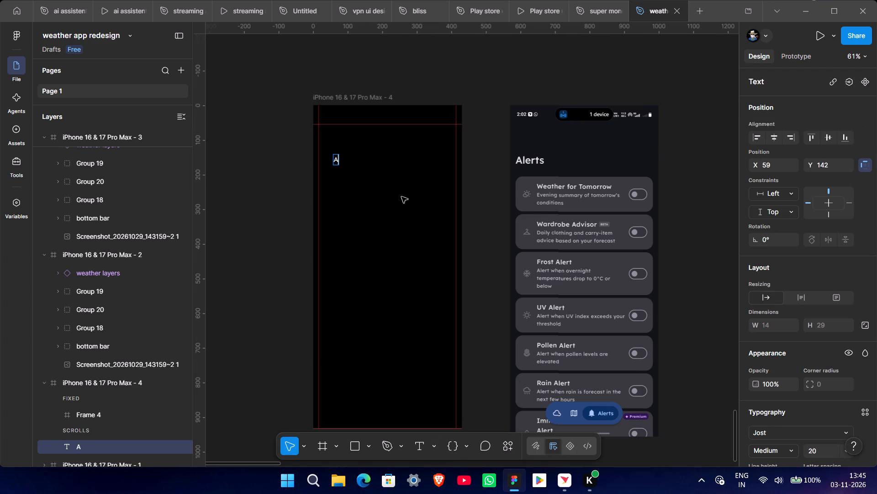
{"action": "type", "text": "lert"}
{"action": "key", "text": "s"}
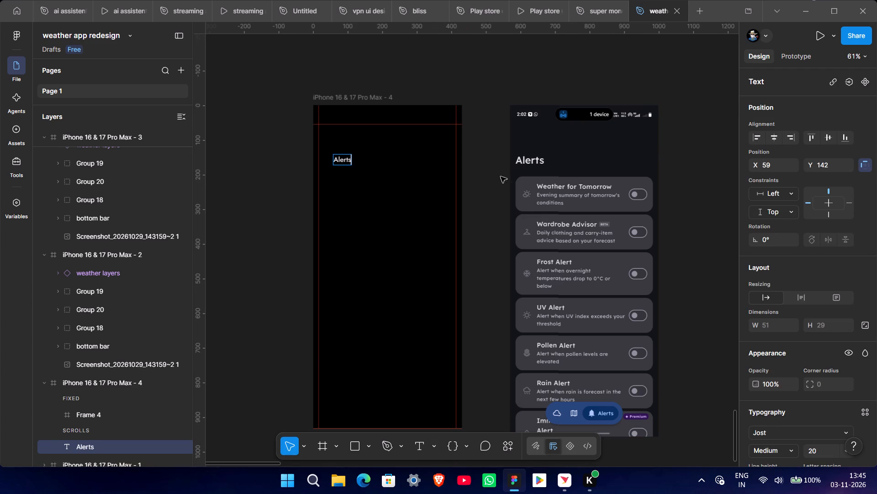
Enlarge the Alerts heading to font size 37 and align it to the frame's left margin guide at X 16, Y 106.
{"action": "scroll", "coordinate": [788, 383], "scroll_direction": "down", "scroll_amount": 1}
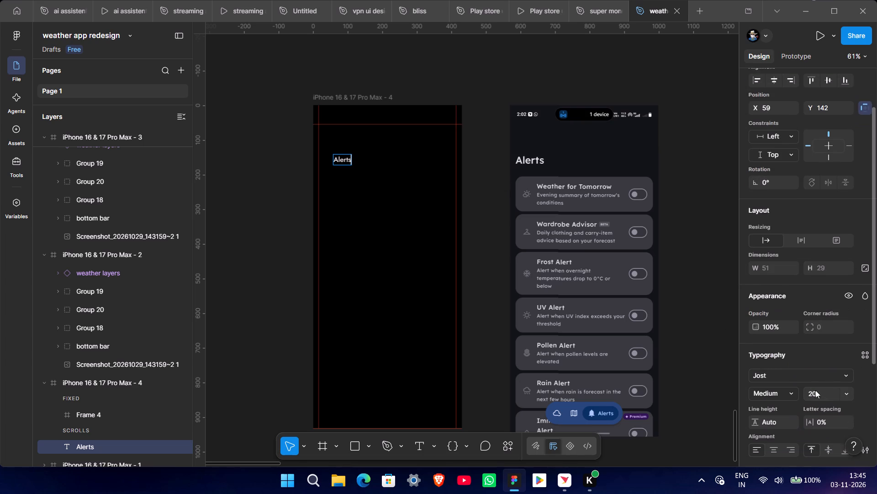
{"action": "middle_click_drag", "start_coordinate": [818, 392], "coordinate": [449, 247]}
{"action": "left_click", "coordinate": [692, 363]}
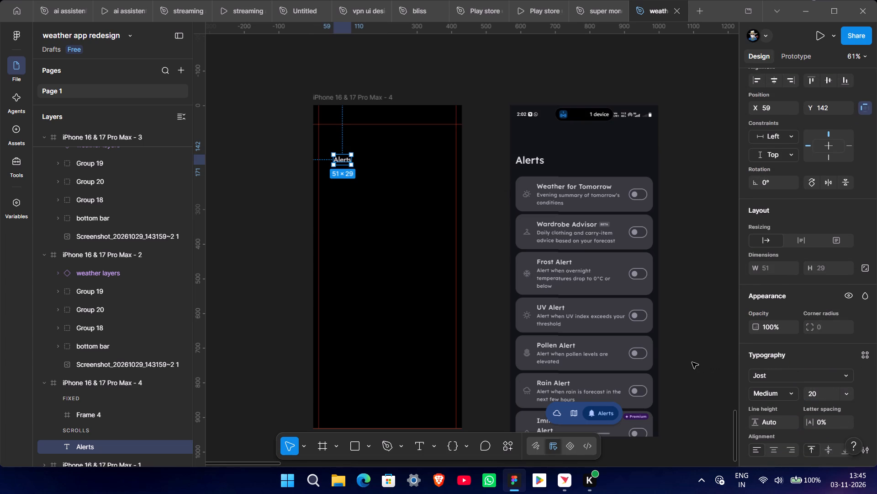
{"action": "middle_click_drag", "start_coordinate": [814, 395], "coordinate": [458, 249]}
{"action": "left_click_drag", "start_coordinate": [347, 163], "coordinate": [333, 153]}
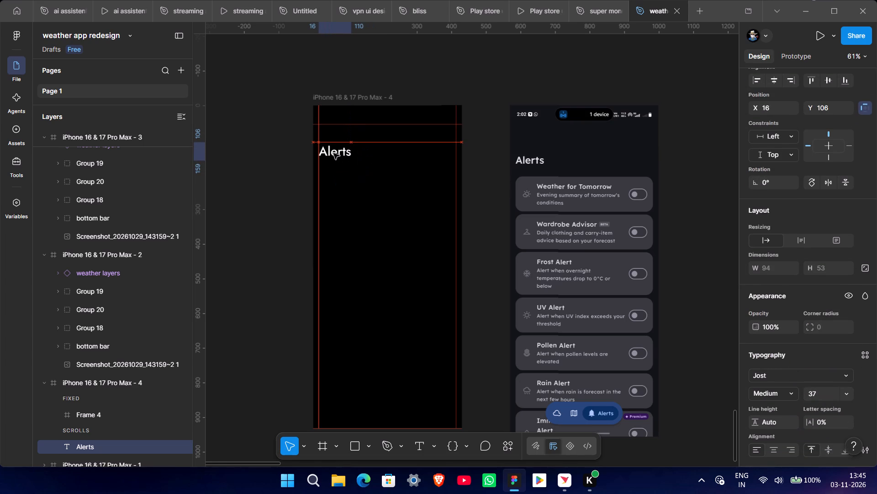
{"action": "left_click_drag", "start_coordinate": [333, 153], "coordinate": [333, 153]}
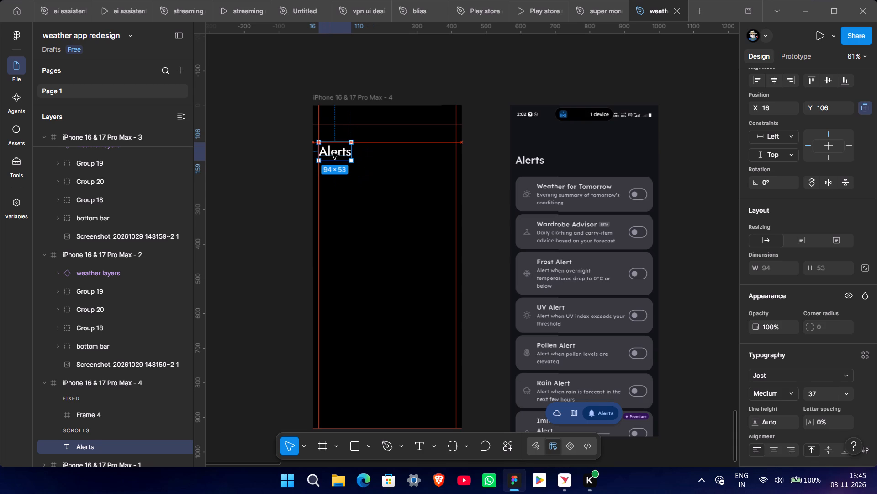
{"action": "left_click_drag", "start_coordinate": [333, 153], "coordinate": [334, 150]}
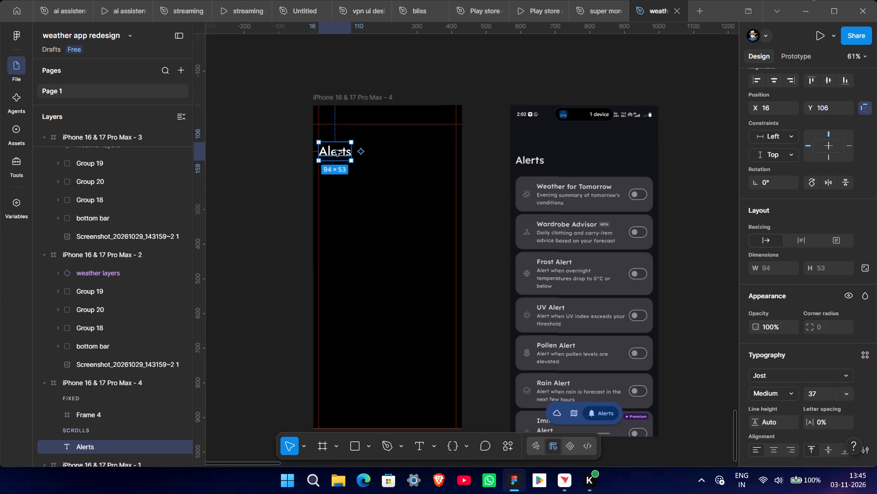
{"action": "left_click", "coordinate": [488, 164]}
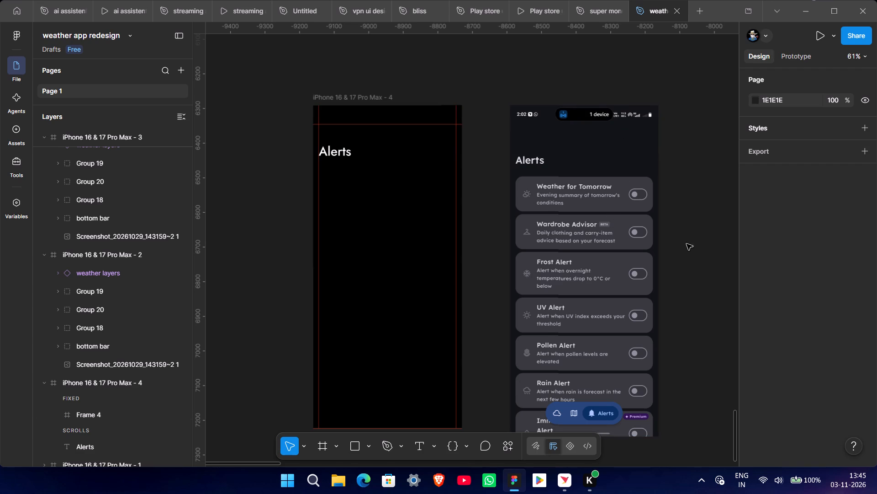
Draw a 398 × 95 rectangle between the margin guides below the Alerts heading and place it at X 16, Y 188.
{"action": "middle_click_drag", "start_coordinate": [687, 247], "coordinate": [637, 255]}
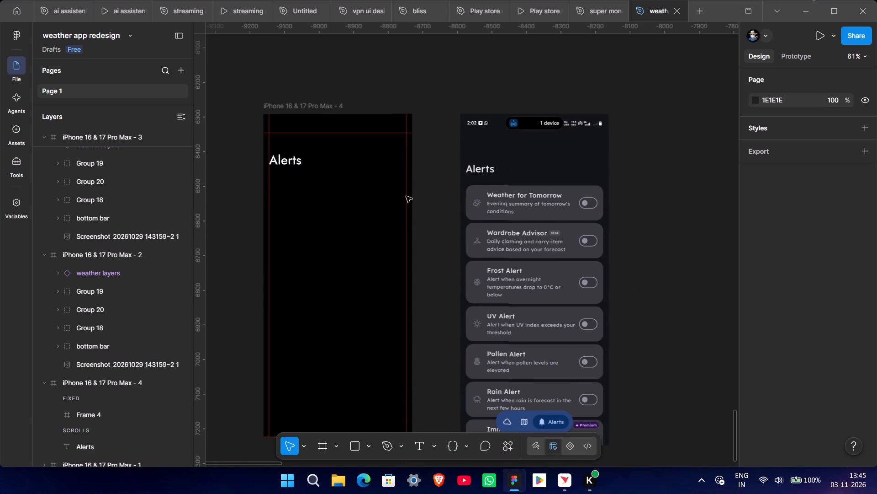
{"action": "scroll", "coordinate": [442, 274], "scroll_direction": "up", "scroll_amount": 4, "text": "ctrl"}
{"action": "middle_click_drag", "start_coordinate": [423, 265], "coordinate": [490, 281]}
{"action": "scroll", "coordinate": [490, 281], "scroll_direction": "down", "scroll_amount": 2, "text": "ctrl"}
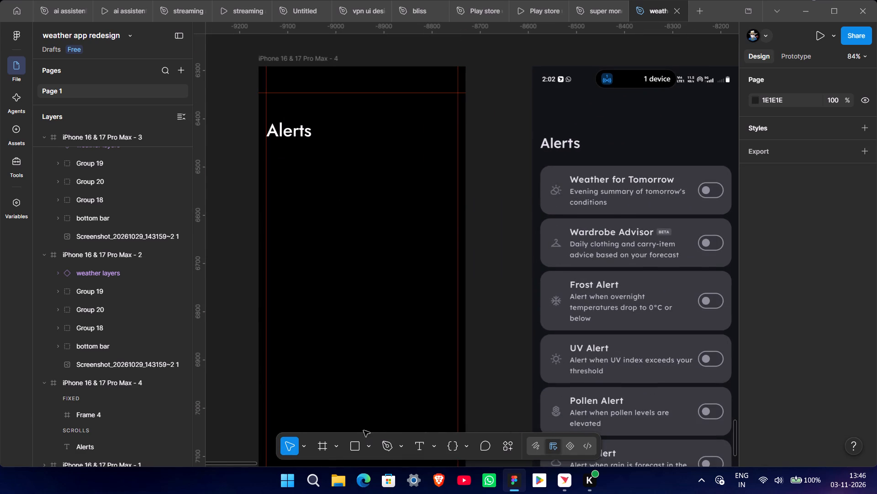
{"action": "key", "text": "r"}
{"action": "left_click_drag", "start_coordinate": [266, 148], "coordinate": [404, 166]}
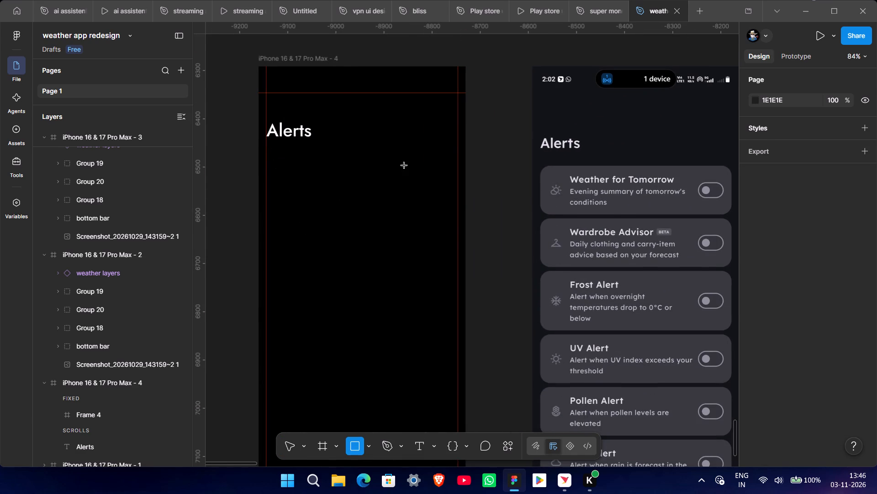
{"action": "left_click_drag", "start_coordinate": [404, 166], "coordinate": [458, 194]}
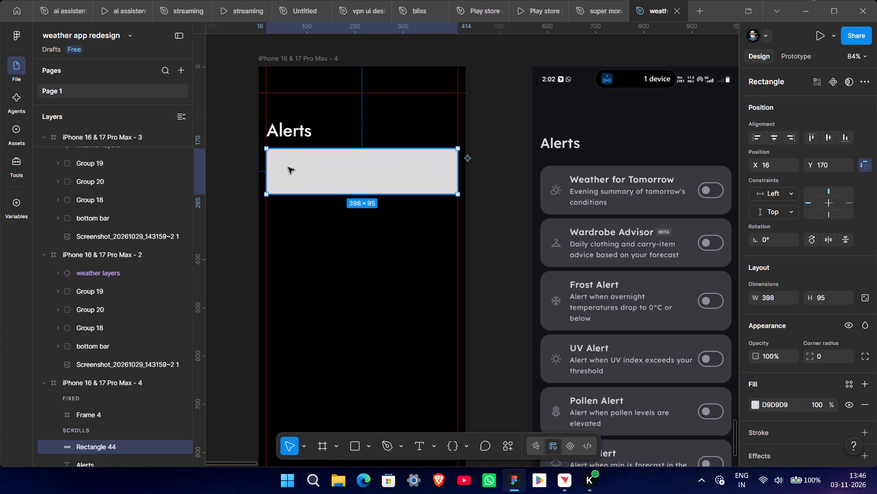
{"action": "left_click_drag", "start_coordinate": [284, 171], "coordinate": [285, 178]}
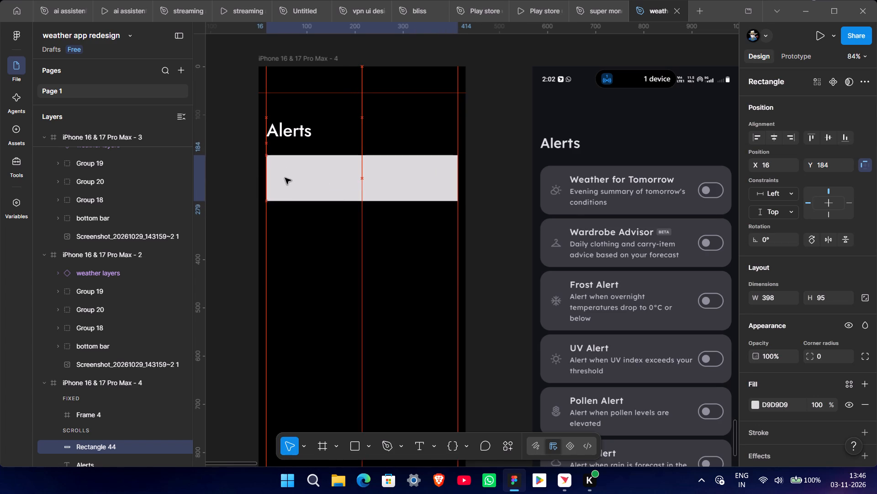
{"action": "left_click_drag", "start_coordinate": [285, 178], "coordinate": [286, 179]}
{"action": "left_click", "coordinate": [286, 179]}
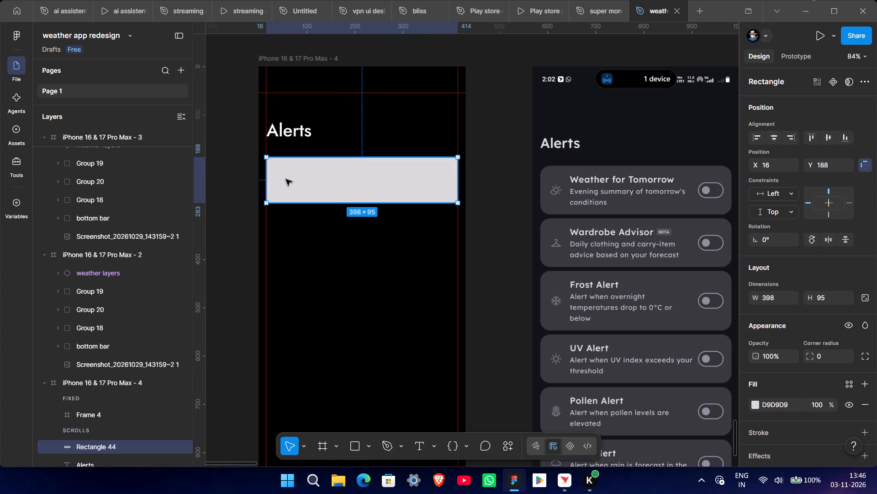
Round the rectangle's corners to 15 and fill it with 38393E, sampled from the reference alert card.
{"action": "middle_click_drag", "start_coordinate": [814, 353], "coordinate": [749, 249]}
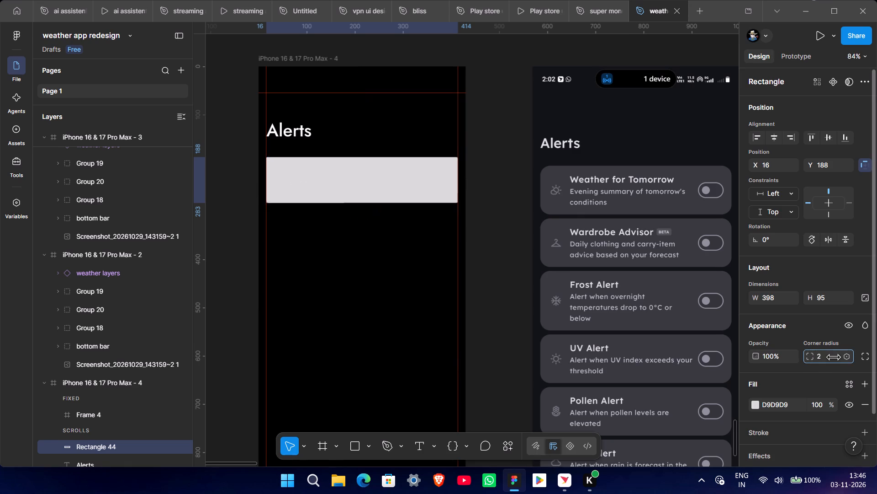
{"action": "middle_click_drag", "start_coordinate": [749, 249], "coordinate": [599, 246]}
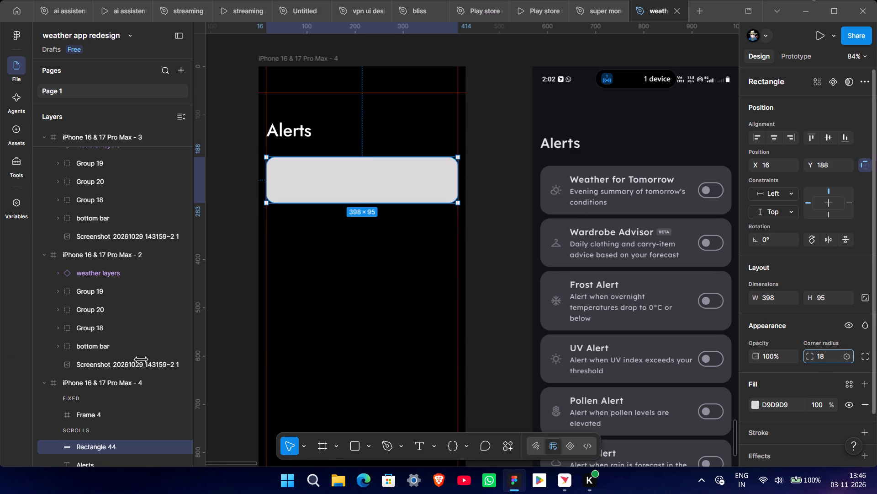
{"action": "middle_click_drag", "start_coordinate": [599, 246], "coordinate": [570, 246]}
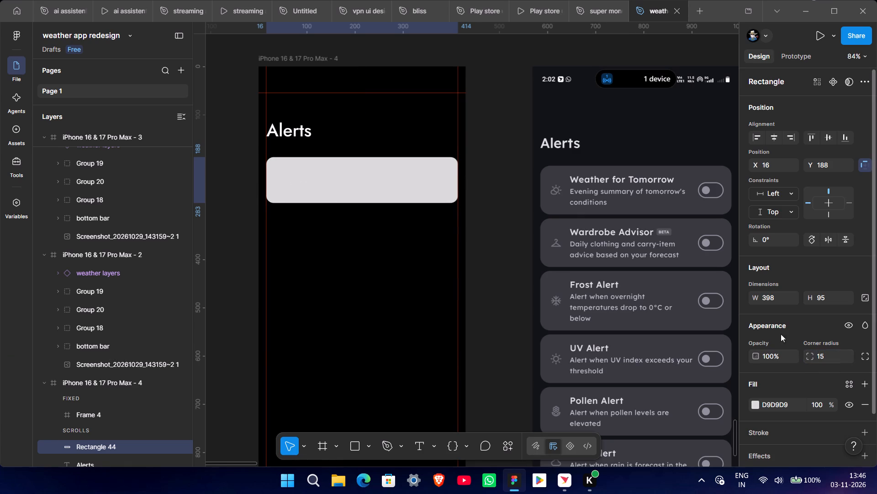
{"action": "scroll", "coordinate": [809, 340], "scroll_direction": "down", "scroll_amount": 2}
{"action": "left_click", "coordinate": [756, 349]}
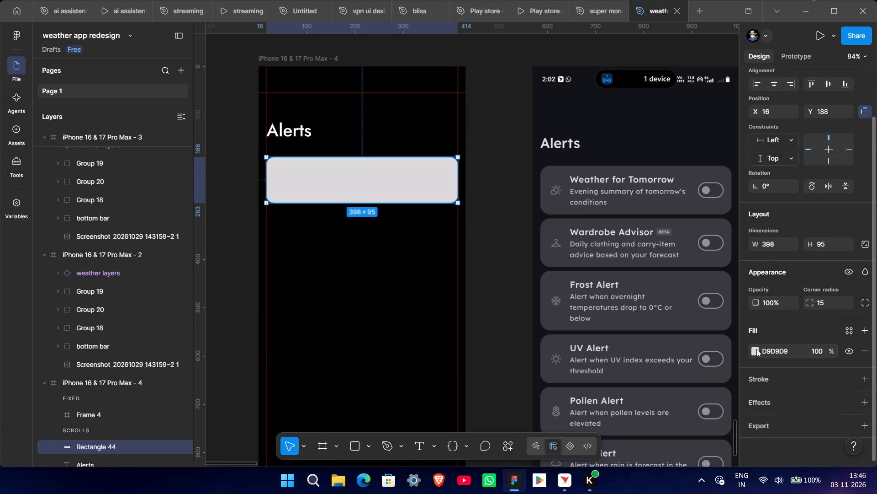
{"action": "left_click", "coordinate": [622, 348]}
{"action": "left_click", "coordinate": [559, 287]}
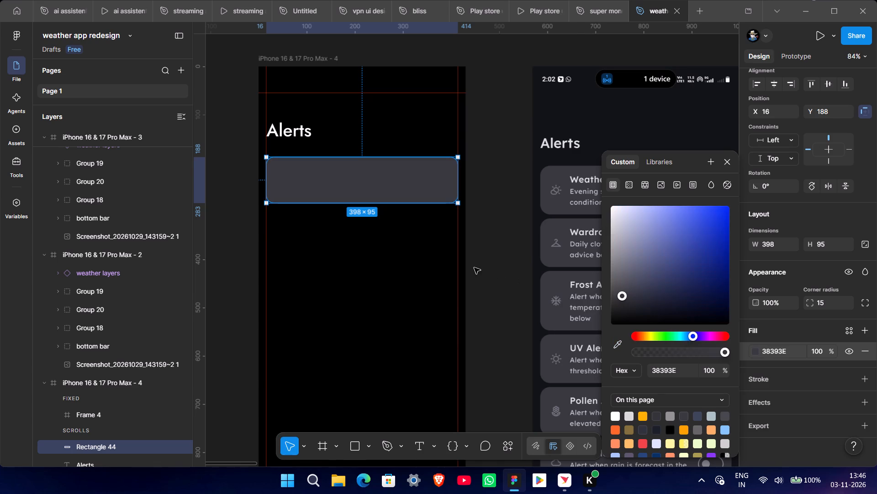
{"action": "left_click", "coordinate": [474, 268]}
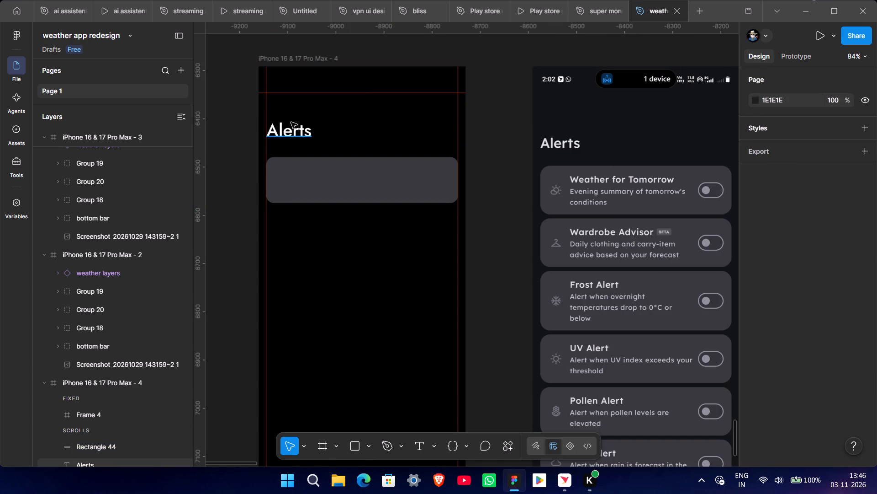
Duplicate the Alerts heading onto the card at X 121, Y 209 and bring the copy to the front.
{"action": "left_click", "coordinate": [291, 122]}
{"action": "left_click_drag", "start_coordinate": [288, 133], "coordinate": [338, 181], "text": "alt"}
{"action": "double_click", "coordinate": [338, 181]}
{"action": "key", "text": "ctrl+z"}
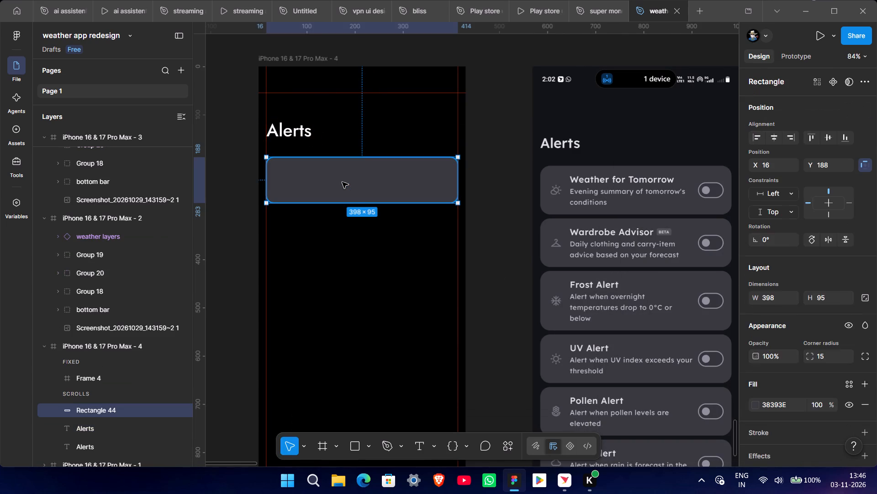
{"action": "key", "text": "ctrl+z"}
{"action": "left_click", "coordinate": [342, 182]}
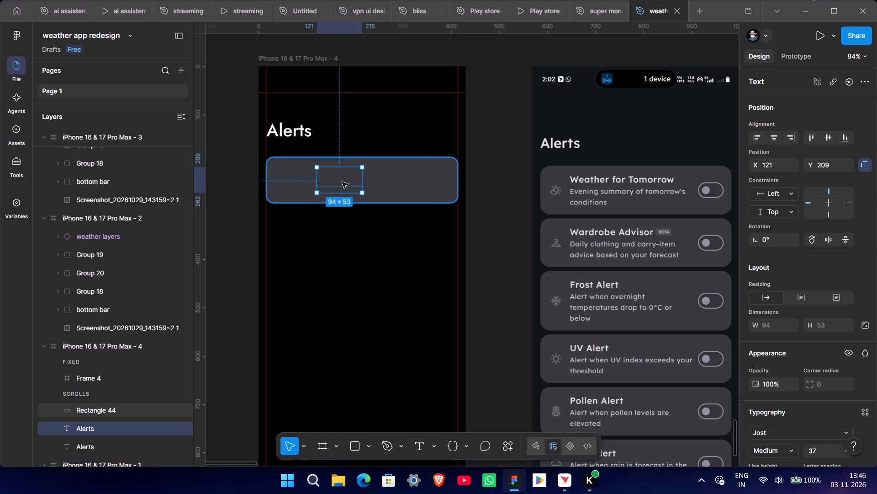
{"action": "key", "text": "ctrl+z"}
{"action": "right_click", "coordinate": [341, 182]}
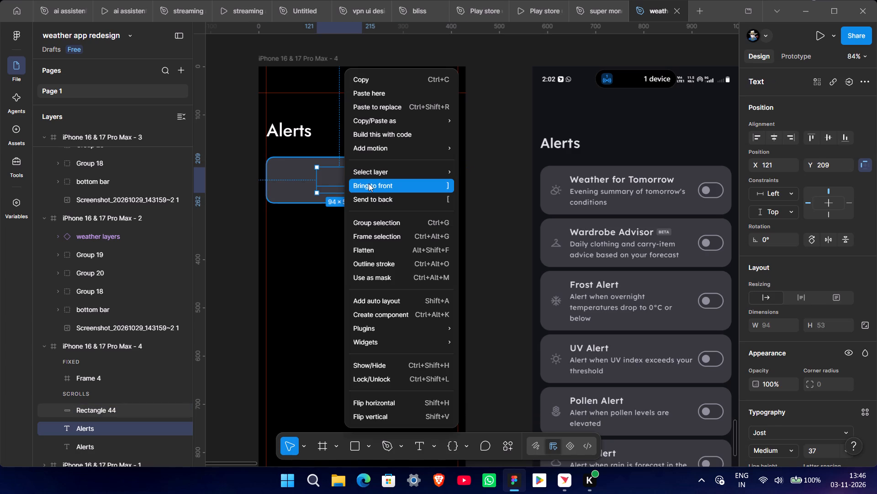
{"action": "left_click", "coordinate": [369, 183]}
Set the copied text on the card to font size 26 and change its wording to "Weather for Tomorrow".
{"action": "scroll", "coordinate": [834, 340], "scroll_direction": "down", "scroll_amount": 1}
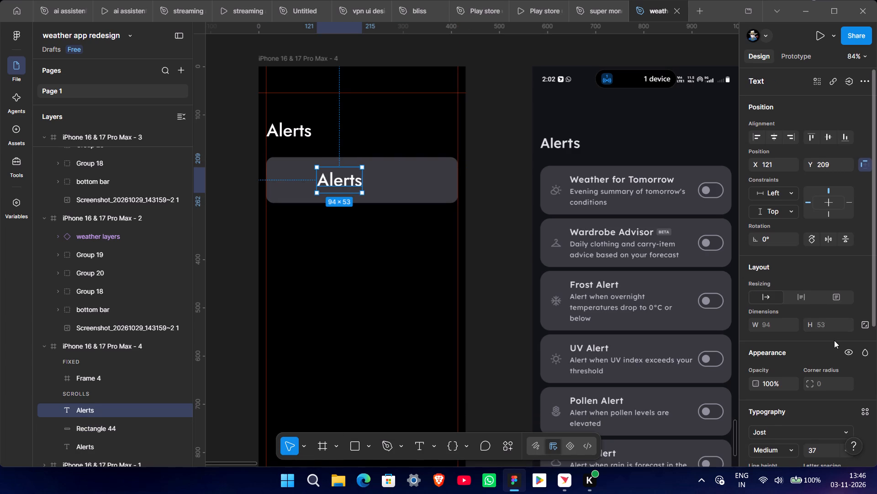
{"action": "scroll", "coordinate": [834, 340], "scroll_direction": "down", "scroll_amount": 1}
{"action": "middle_click_drag", "start_coordinate": [828, 341], "coordinate": [426, 241]}
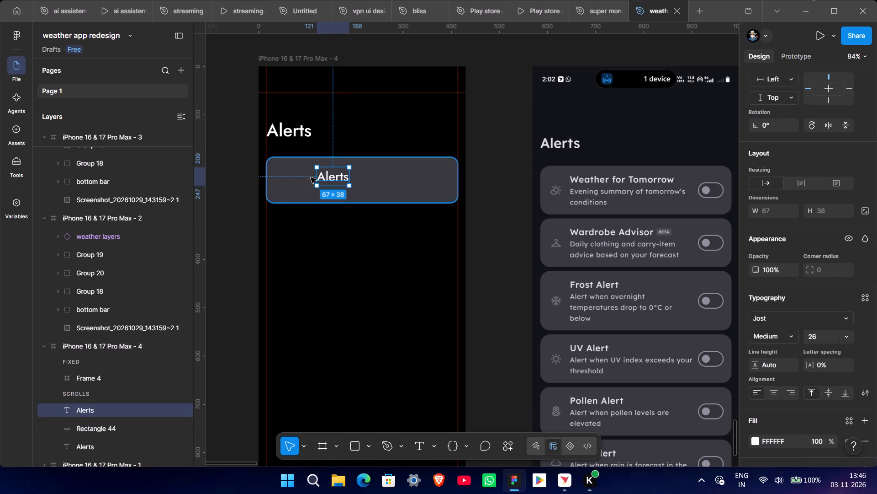
{"action": "double_click", "coordinate": [341, 178]}
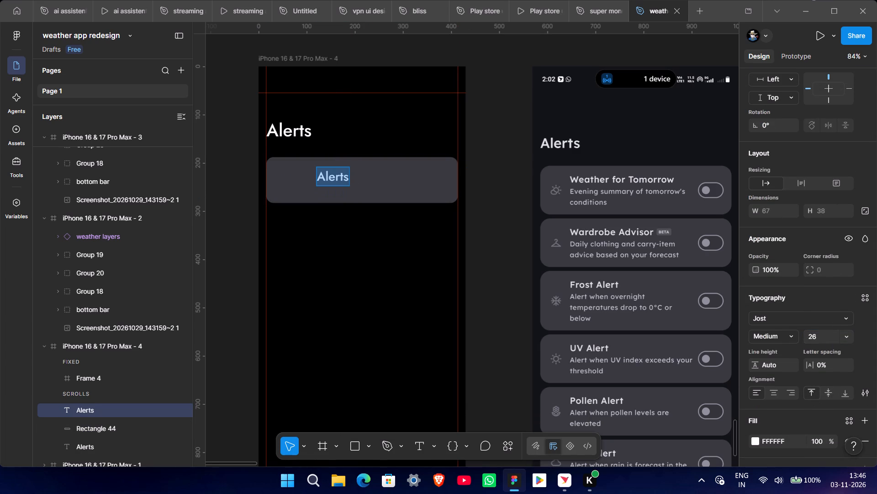
{"action": "type", "text": "Weather"}
{"action": "key", "text": "space"}
{"action": "type", "text": "for"}
{"action": "key", "text": "space"}
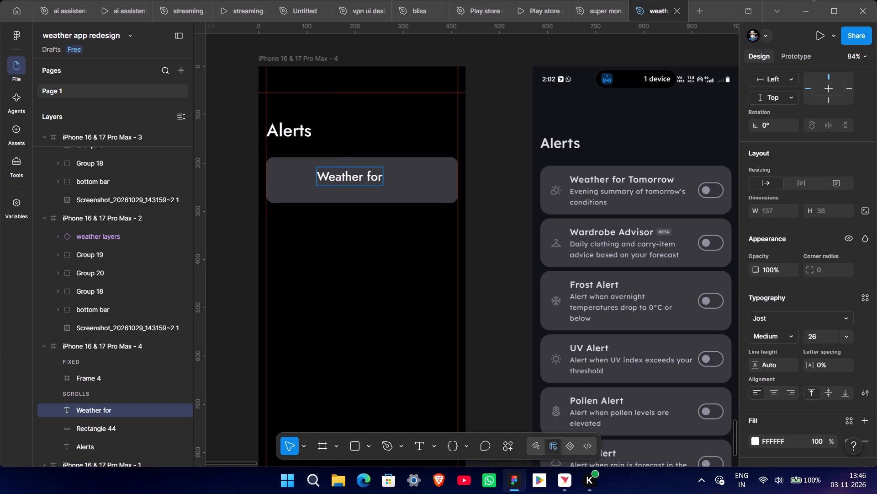
{"action": "type", "text": "Tomm"}
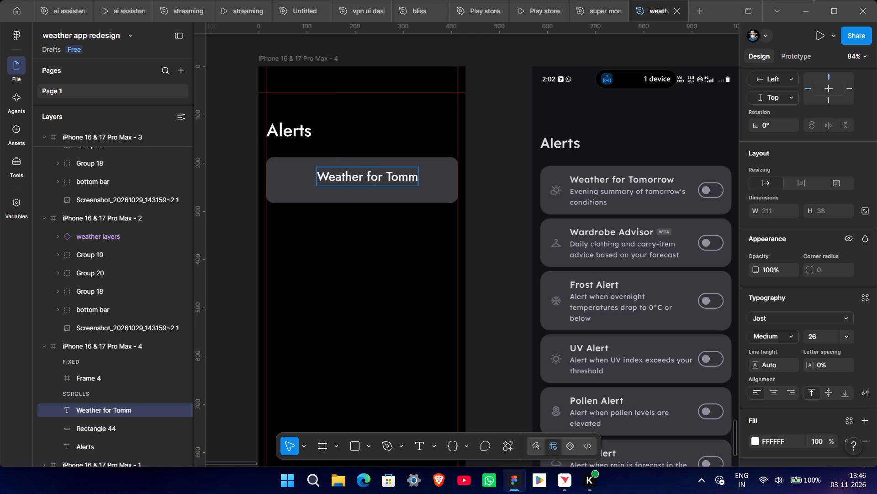
{"action": "key", "text": "BackSpace"}
{"action": "key", "text": "p"}
{"action": "key", "text": "BackSpace"}
{"action": "key", "text": "o"}
{"action": "type", "text": "rr"}
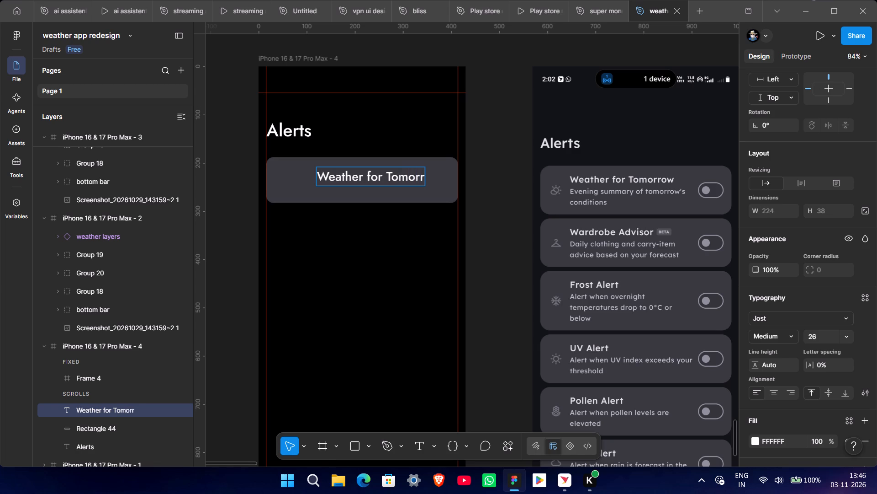
{"action": "type", "text": "ow"}
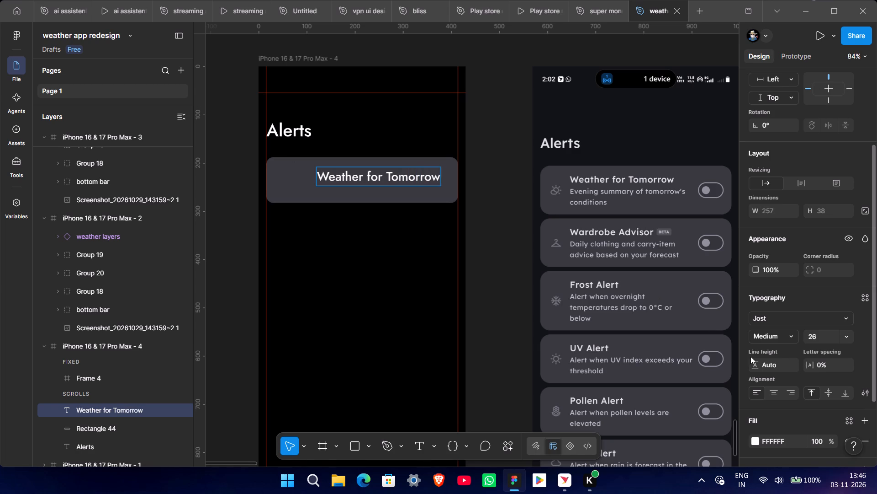
Set the "Weather for Tomorrow" text on the card to font size 23 and move it to X 63, Y 201.
{"action": "left_click", "coordinate": [516, 301]}
{"action": "middle_click_drag", "start_coordinate": [827, 337], "coordinate": [434, 244]}
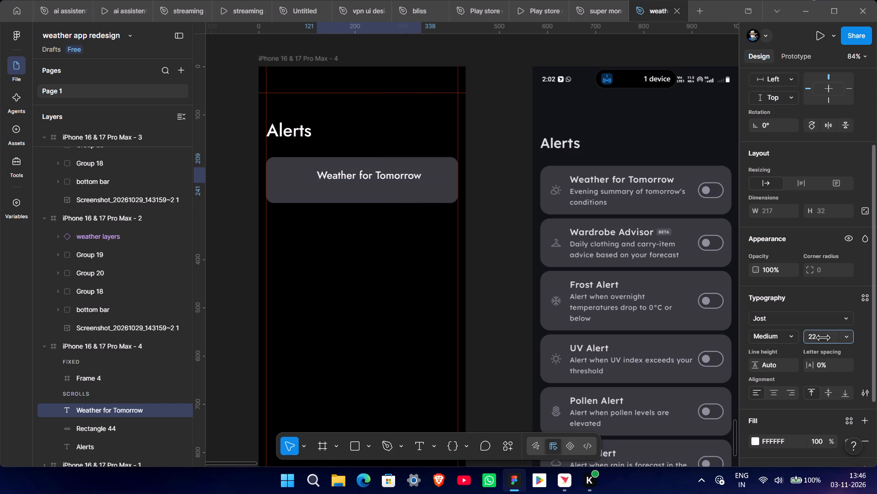
{"action": "middle_click_drag", "start_coordinate": [434, 244], "coordinate": [436, 244]}
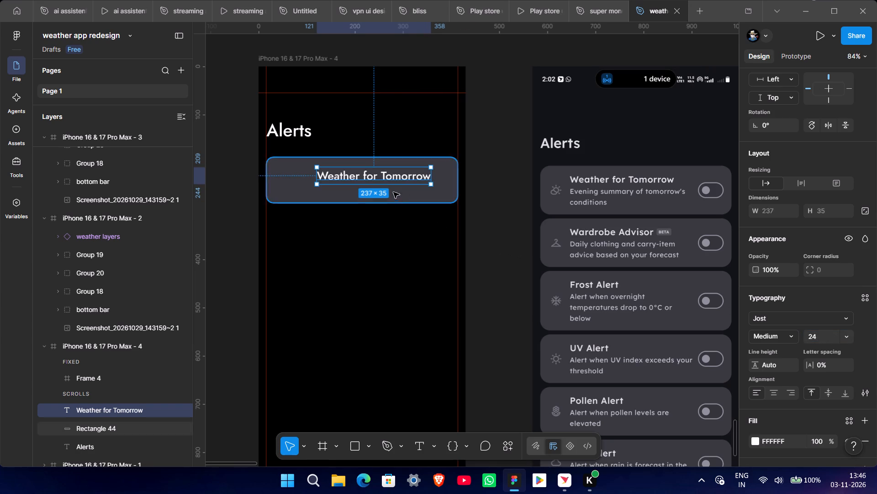
{"action": "left_click_drag", "start_coordinate": [376, 176], "coordinate": [345, 169]}
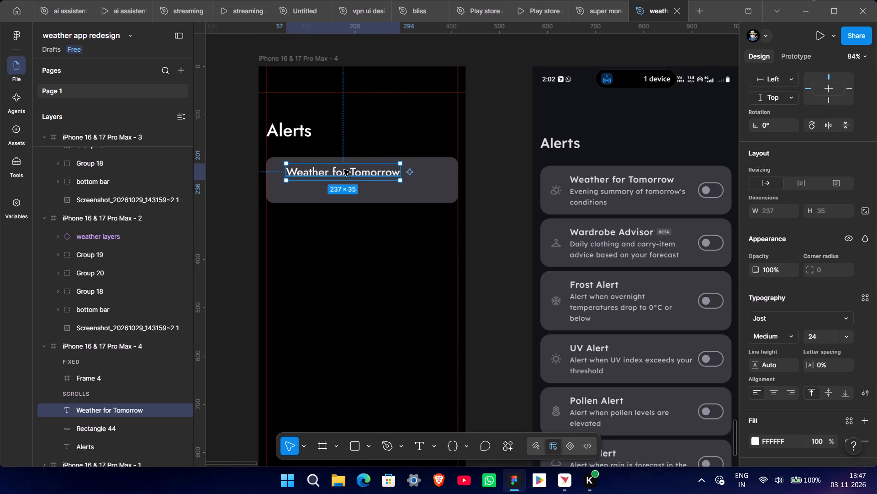
{"action": "left_click", "coordinate": [345, 166]}
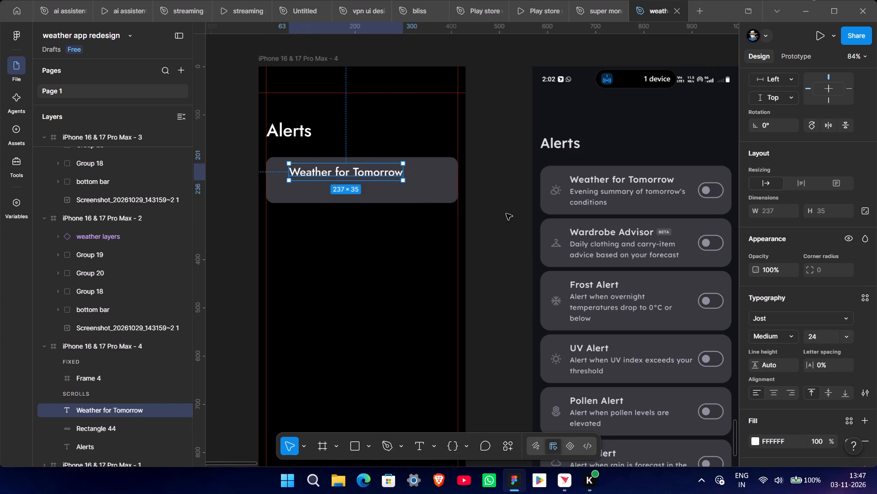
{"action": "left_click", "coordinate": [506, 214]}
{"action": "left_click", "coordinate": [382, 175]}
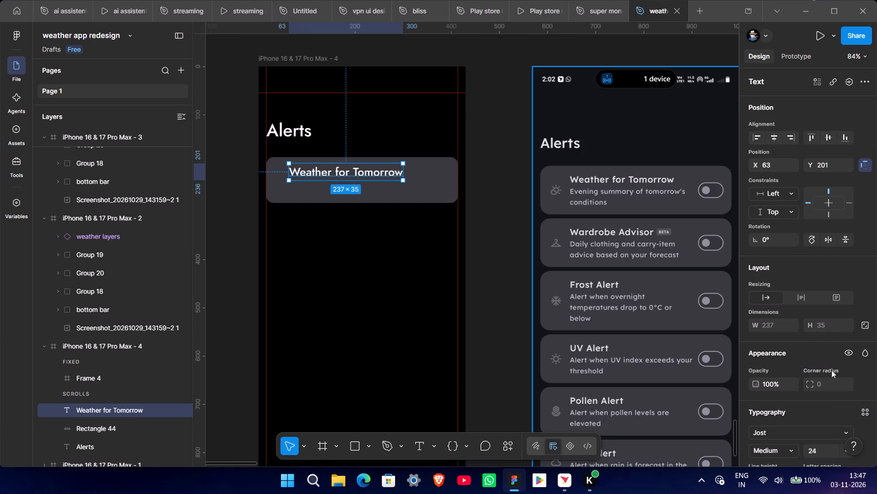
{"action": "scroll", "coordinate": [836, 392], "scroll_direction": "down", "scroll_amount": 1}
{"action": "middle_click_drag", "start_coordinate": [834, 394], "coordinate": [438, 243]}
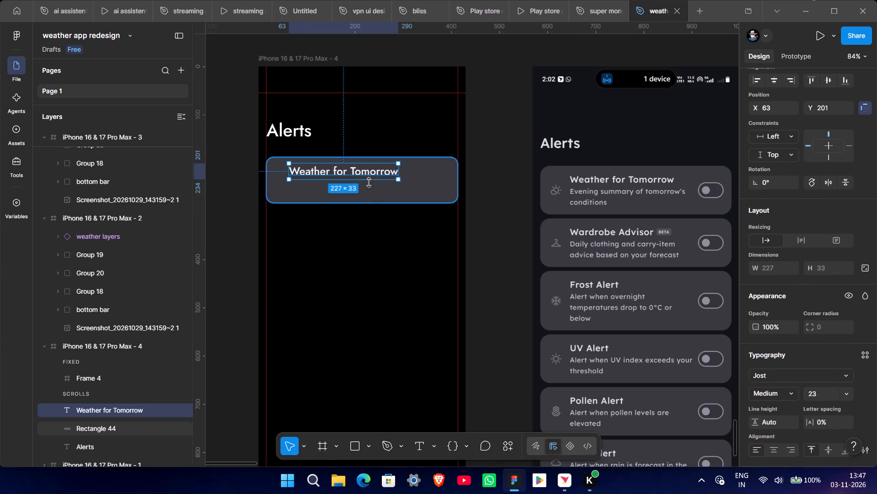
{"action": "left_click_drag", "start_coordinate": [362, 172], "coordinate": [643, 152]}
{"action": "key", "text": "ctrl+z"}
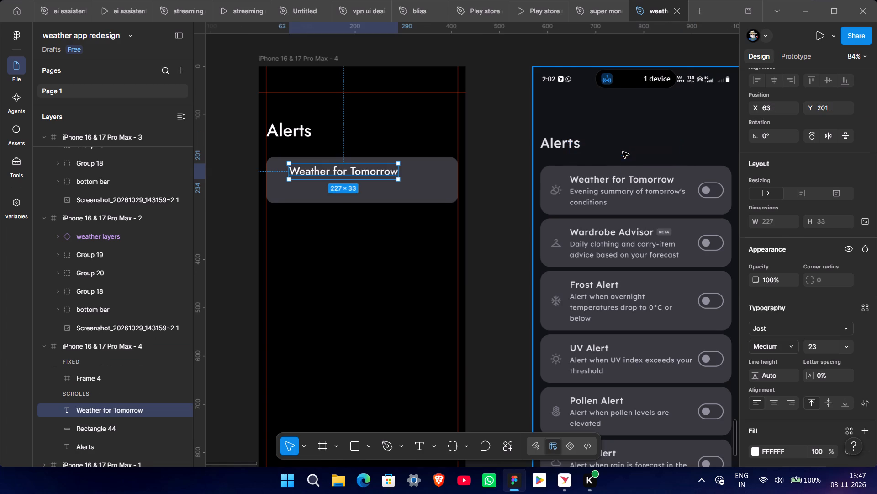
{"action": "left_click", "coordinate": [486, 225]}
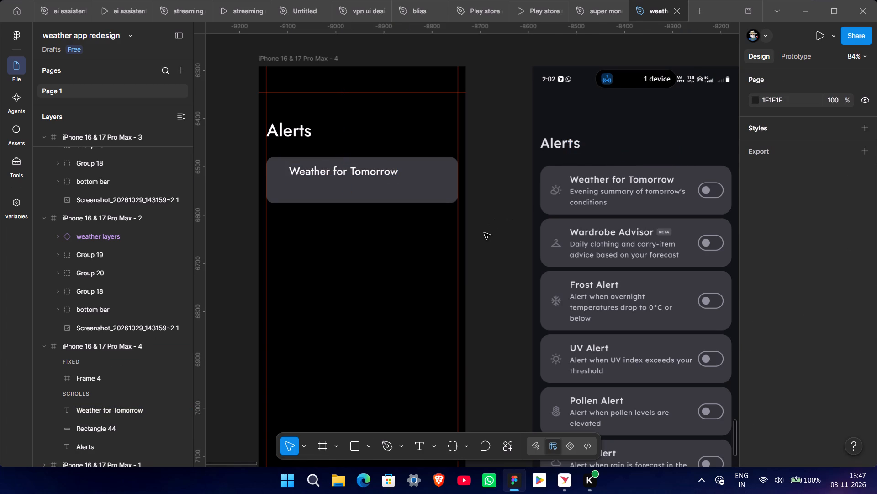
Duplicate the "Weather for Tomorrow" text directly below the original on the card, at X 63, Y 234.
{"action": "scroll", "coordinate": [355, 183], "scroll_direction": "down", "scroll_amount": 1}
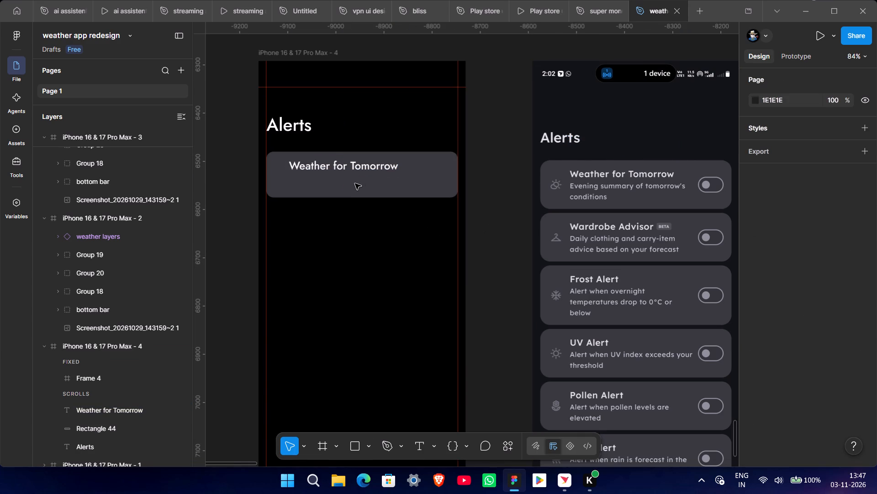
{"action": "scroll", "coordinate": [624, 188], "scroll_direction": "up", "scroll_amount": 4, "text": "ctrl"}
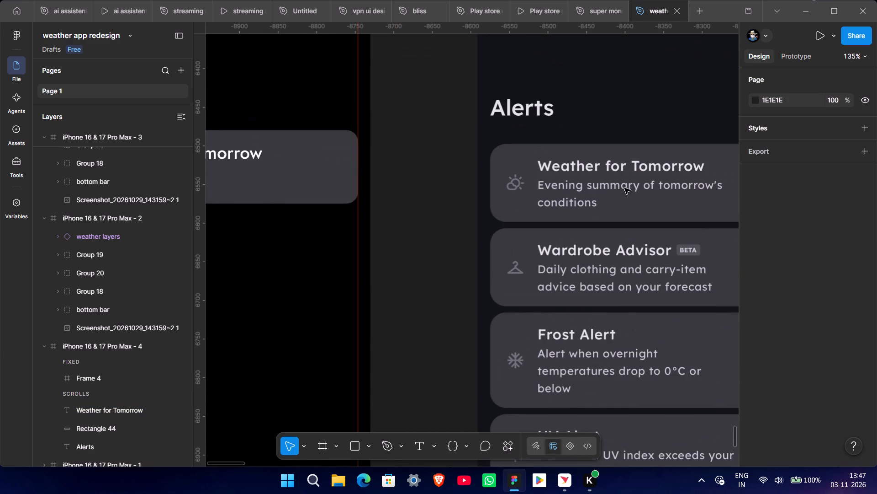
{"action": "scroll", "coordinate": [624, 188], "scroll_direction": "down", "scroll_amount": 3, "text": "ctrl"}
{"action": "middle_click_drag", "start_coordinate": [543, 214], "coordinate": [609, 214]}
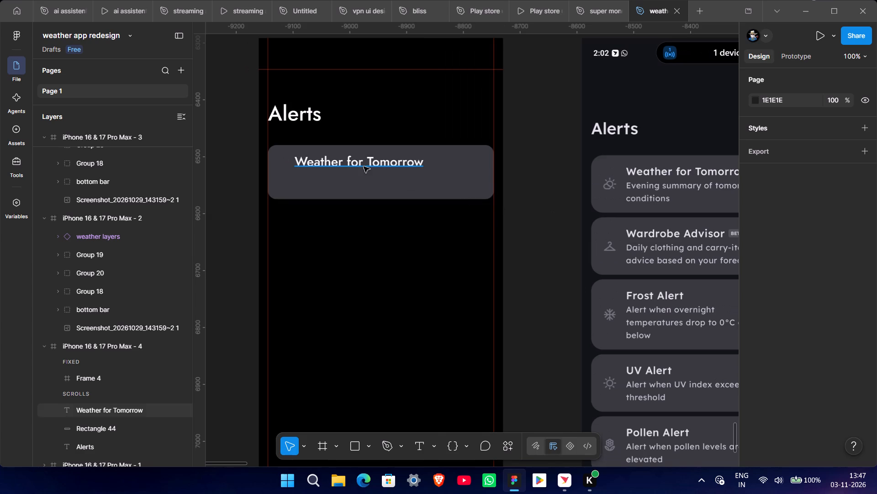
{"action": "left_click", "coordinate": [364, 166]}
{"action": "left_click_drag", "start_coordinate": [318, 165], "coordinate": [319, 181], "text": "alt"}
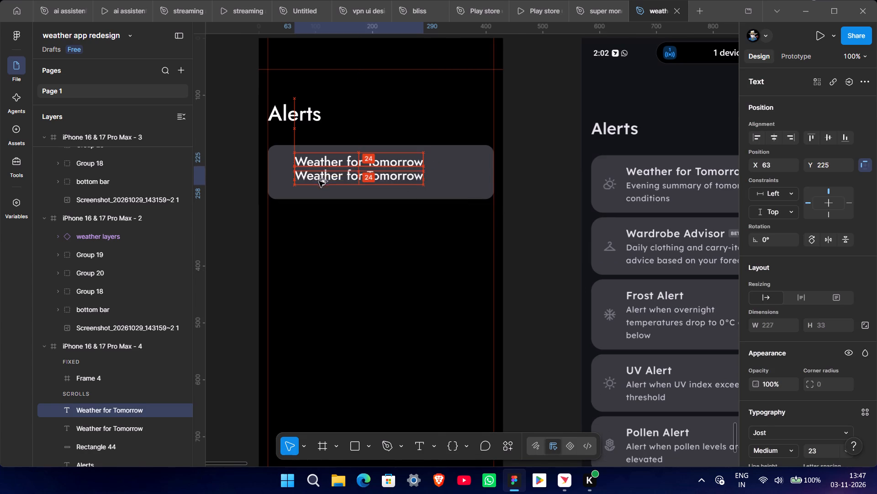
{"action": "left_click_drag", "start_coordinate": [319, 181], "coordinate": [319, 182], "text": "alt"}
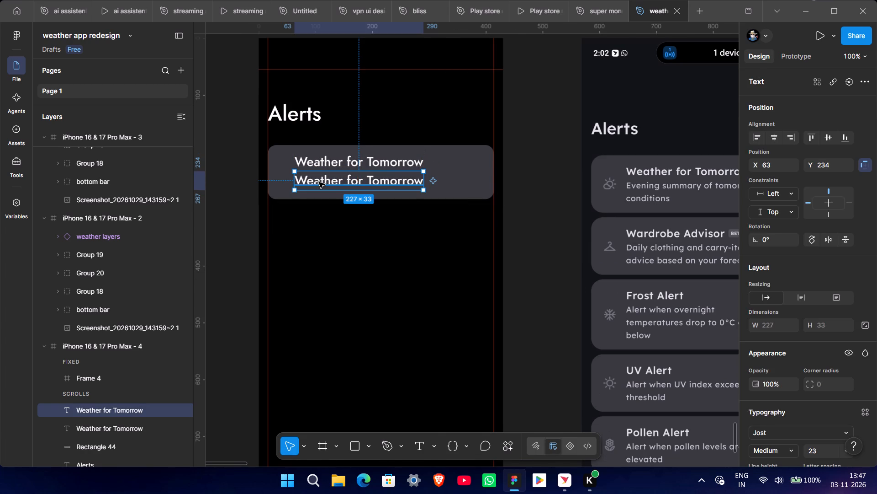
Replace the lower copy's wording with "Evening summary at tomorrow's" and "conditions" on a second line.
{"action": "double_click", "coordinate": [319, 182]}
{"action": "middle_click_drag", "start_coordinate": [584, 269], "coordinate": [531, 267]}
{"action": "scroll", "coordinate": [530, 267], "scroll_direction": "down", "scroll_amount": 3, "text": "ctrl"}
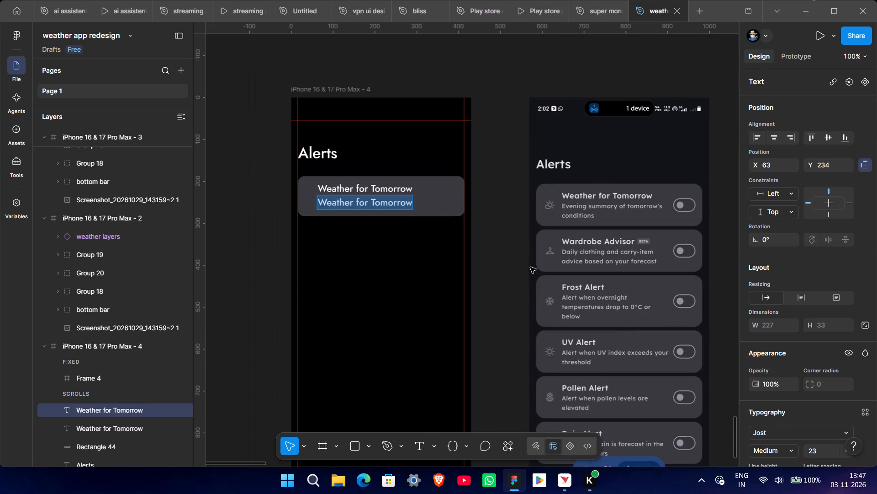
{"action": "key", "text": "shift+e"}
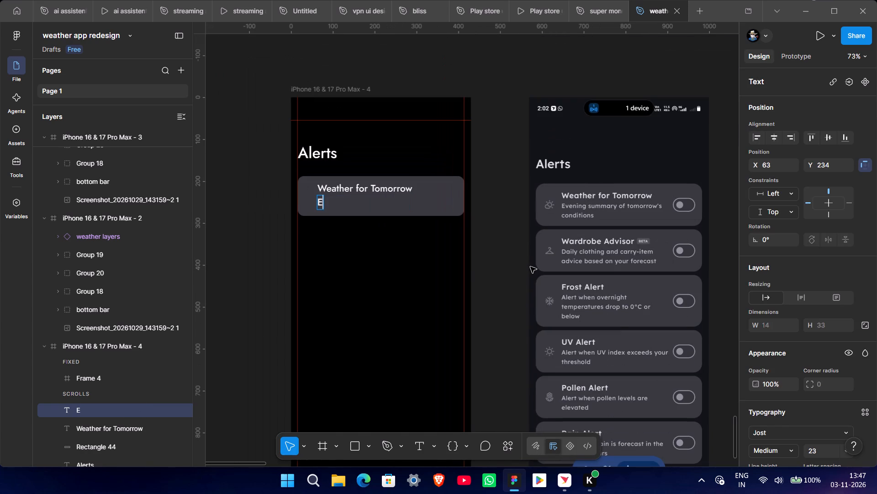
{"action": "type", "text": "ve"}
{"action": "type", "text": "nind"}
{"action": "key", "text": "space"}
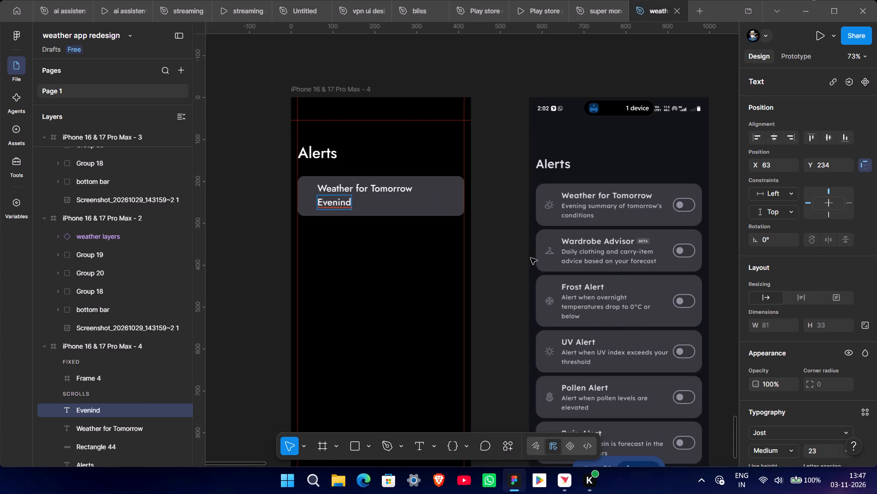
{"action": "key", "text": "BackSpace"}
{"action": "key", "text": "BackSpace"}
{"action": "type", "text": "g"}
{"action": "key", "text": "space"}
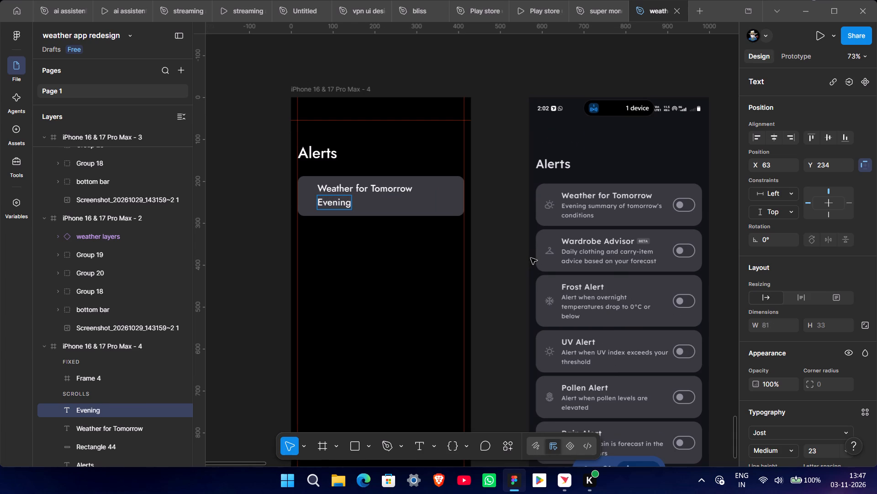
{"action": "type", "text": "su"}
{"action": "type", "text": "mmary"}
{"action": "key", "text": "space"}
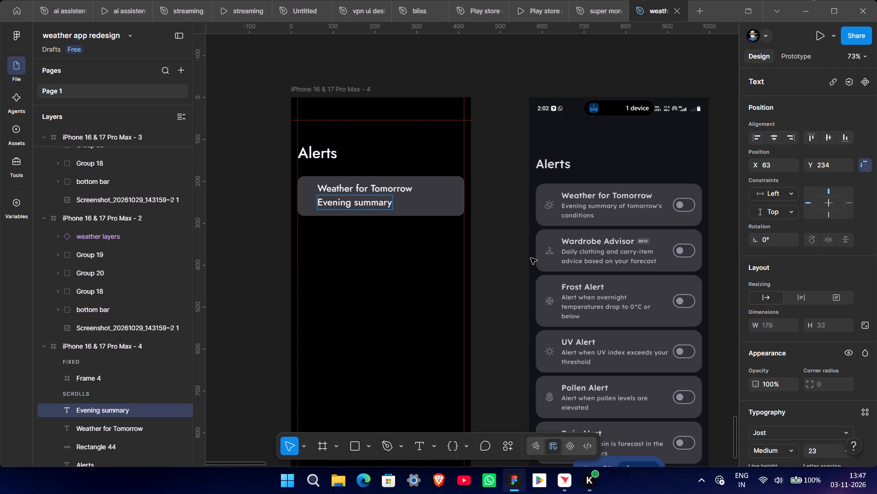
{"action": "type", "text": "at"}
{"action": "key", "text": "space"}
{"action": "type", "text": "to"}
{"action": "key", "text": "m"}
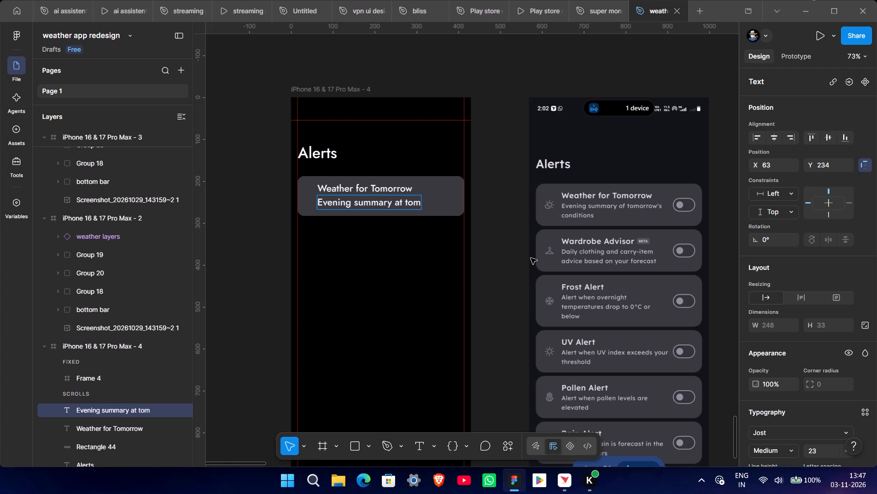
{"action": "type", "text": "orr"}
{"action": "type", "text": "ow"}
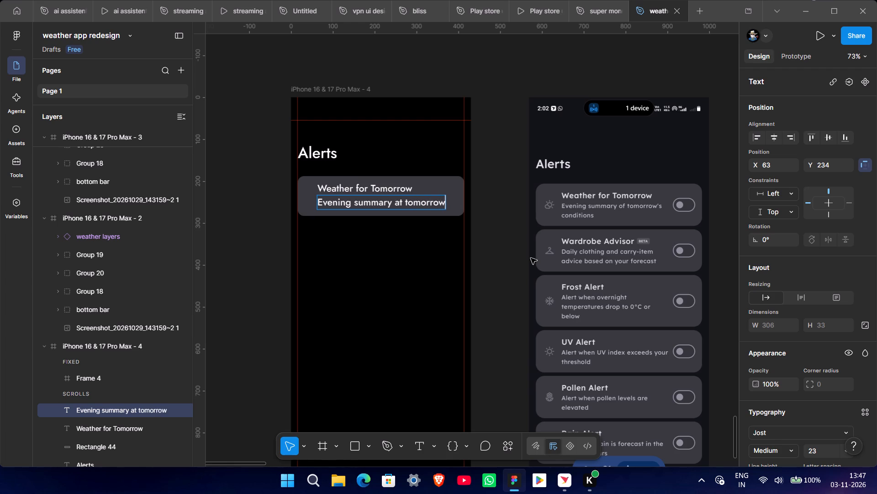
{"action": "key", "text": "shift+quotedbl"}
{"action": "key", "text": "shift+BackSpace"}
{"action": "key", "text": "apostrophe"}
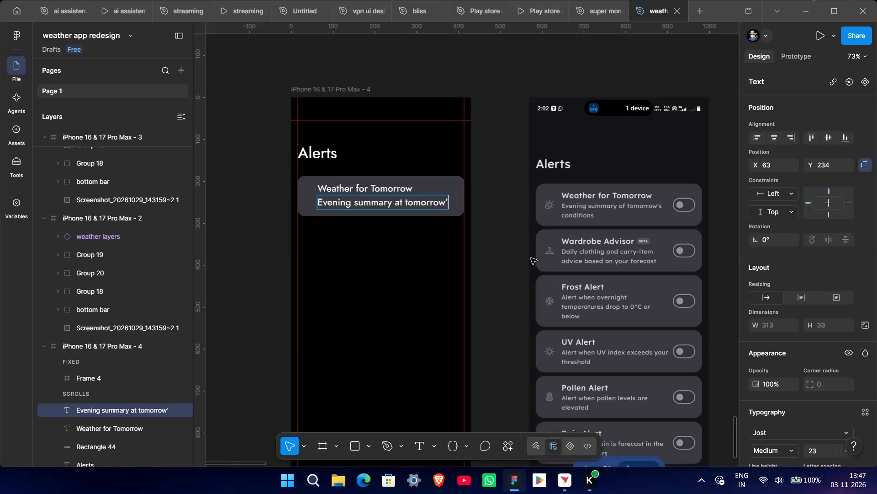
{"action": "type", "text": "s"}
{"action": "key", "text": "space"}
{"action": "key", "text": "BackSpace"}
{"action": "key", "text": "Return"}
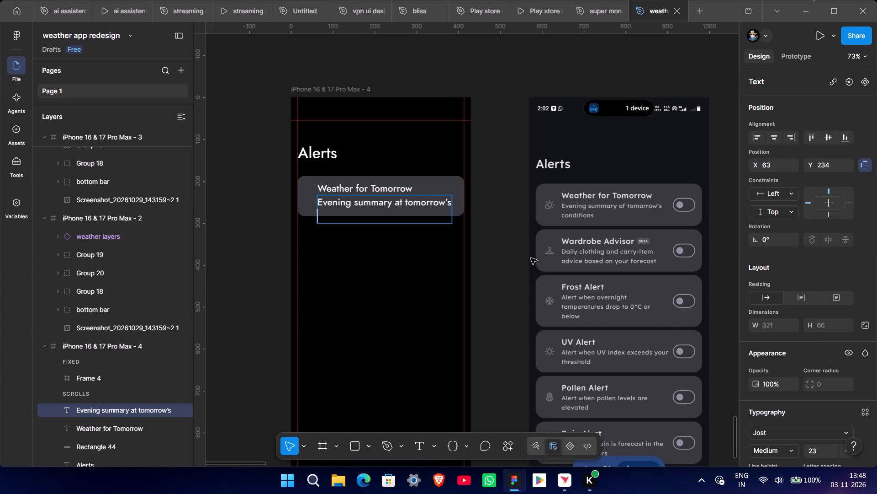
{"action": "key", "text": "shift+c"}
{"action": "key", "text": "BackSpace"}
{"action": "type", "text": "condi"}
{"action": "key", "text": "t"}
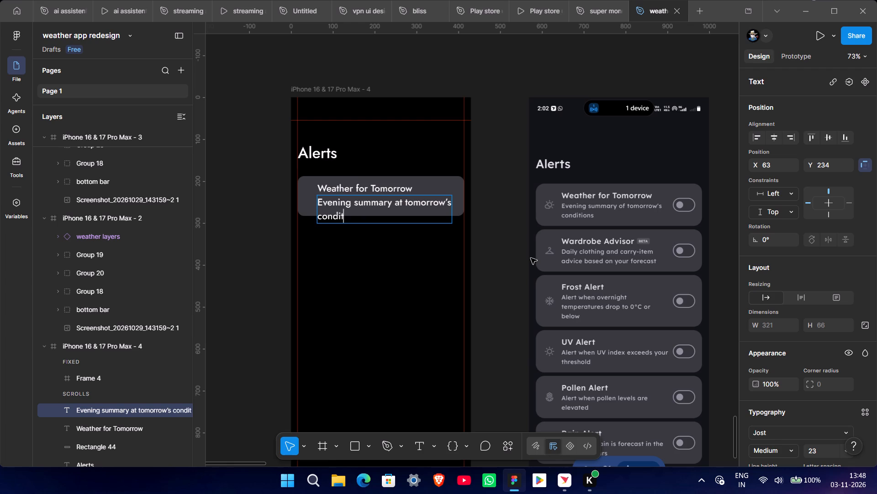
{"action": "type", "text": "ion"}
{"action": "key", "text": "s"}
{"action": "left_click", "coordinate": [494, 294]}
Set the card's two-line description text to font size 17 and Regular weight.
{"action": "scroll", "coordinate": [821, 399], "scroll_direction": "down", "scroll_amount": 2}
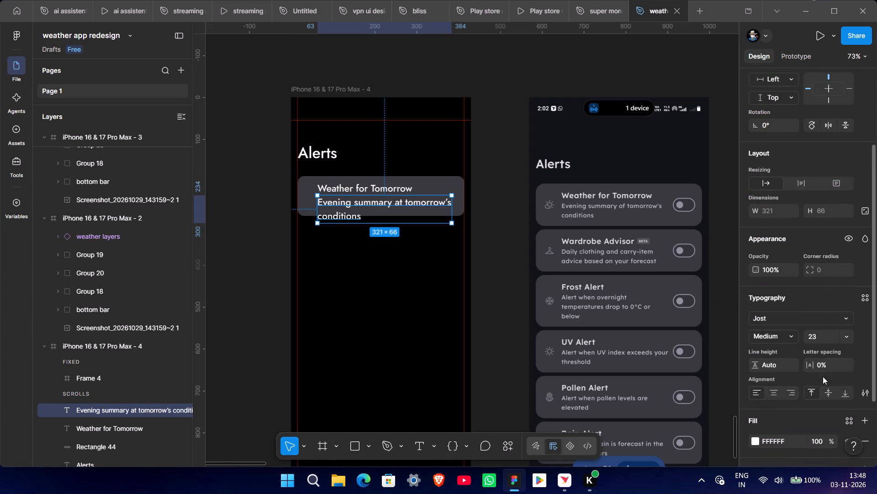
{"action": "middle_click_drag", "start_coordinate": [825, 336], "coordinate": [432, 245]}
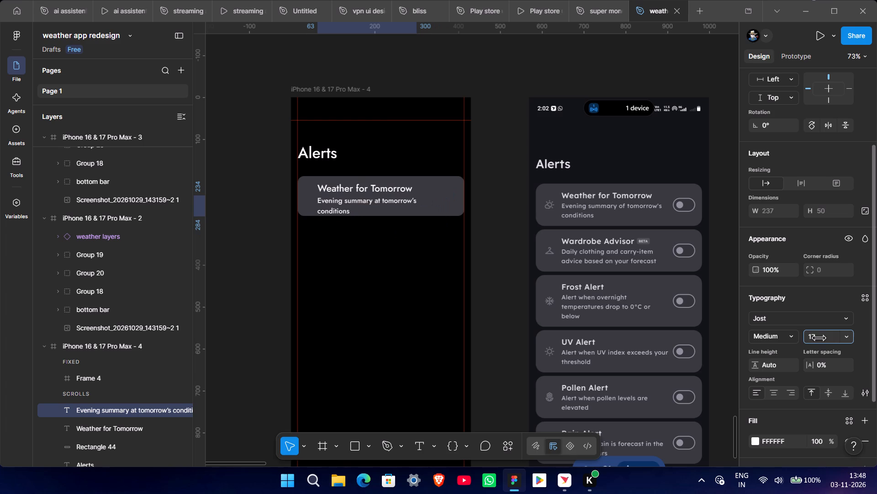
{"action": "middle_click_drag", "start_coordinate": [432, 245], "coordinate": [431, 245]}
{"action": "left_click", "coordinate": [789, 339]}
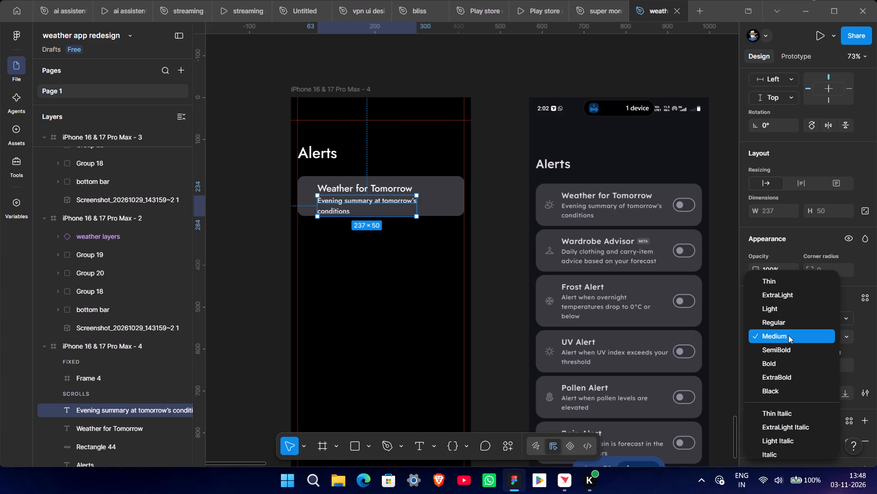
{"action": "left_click", "coordinate": [785, 325]}
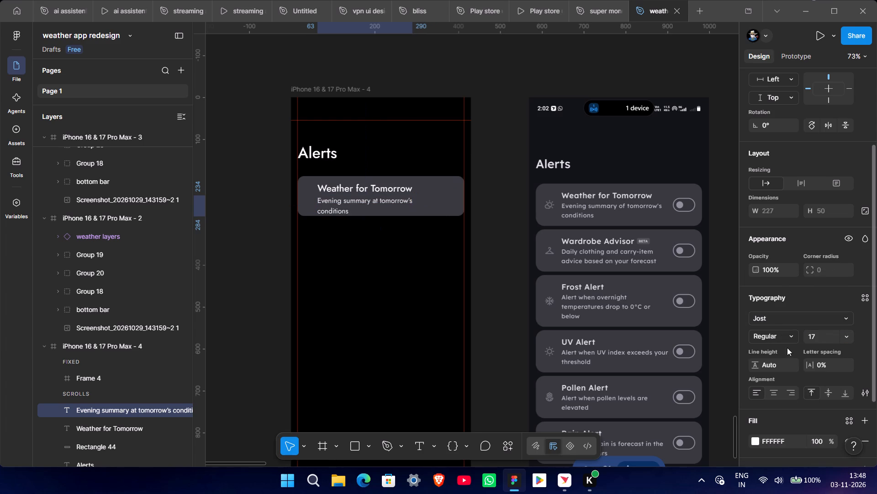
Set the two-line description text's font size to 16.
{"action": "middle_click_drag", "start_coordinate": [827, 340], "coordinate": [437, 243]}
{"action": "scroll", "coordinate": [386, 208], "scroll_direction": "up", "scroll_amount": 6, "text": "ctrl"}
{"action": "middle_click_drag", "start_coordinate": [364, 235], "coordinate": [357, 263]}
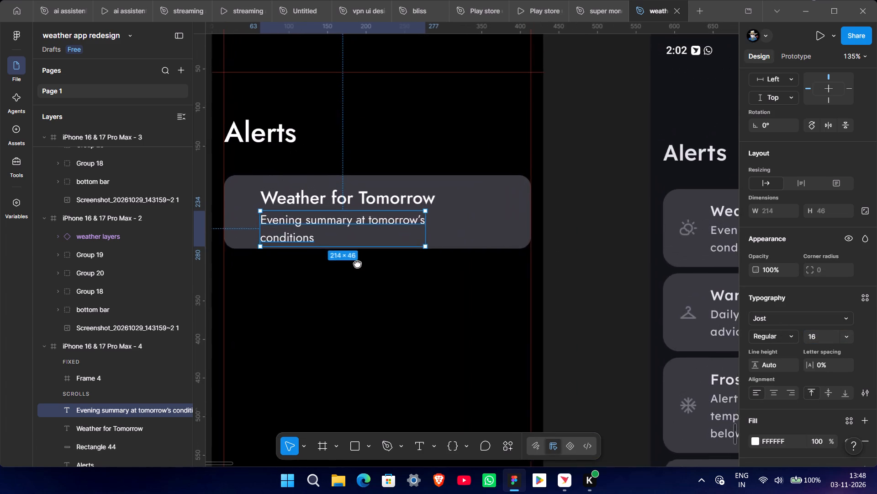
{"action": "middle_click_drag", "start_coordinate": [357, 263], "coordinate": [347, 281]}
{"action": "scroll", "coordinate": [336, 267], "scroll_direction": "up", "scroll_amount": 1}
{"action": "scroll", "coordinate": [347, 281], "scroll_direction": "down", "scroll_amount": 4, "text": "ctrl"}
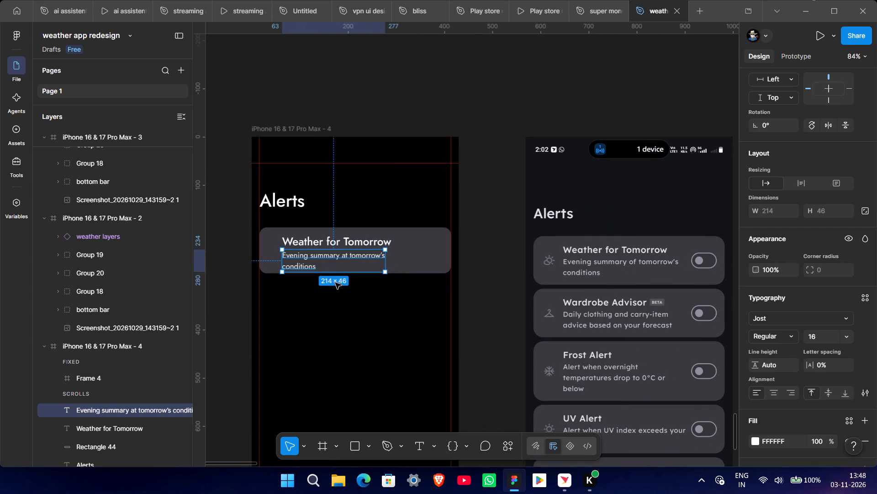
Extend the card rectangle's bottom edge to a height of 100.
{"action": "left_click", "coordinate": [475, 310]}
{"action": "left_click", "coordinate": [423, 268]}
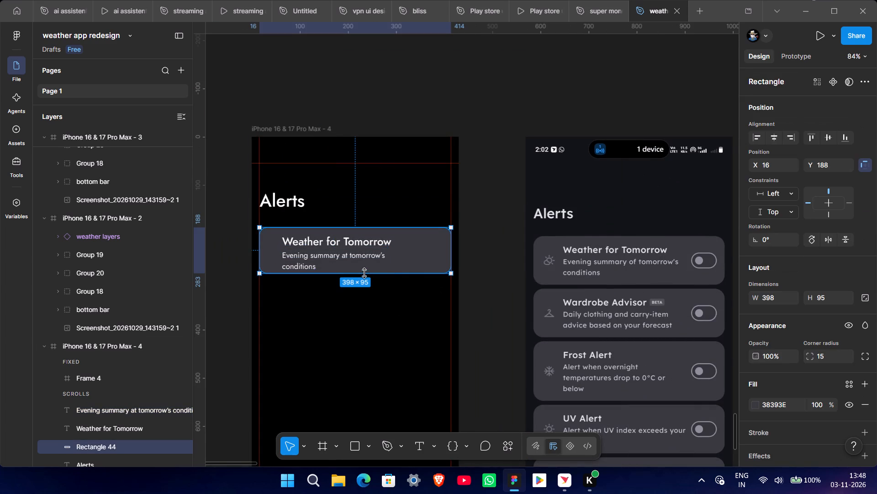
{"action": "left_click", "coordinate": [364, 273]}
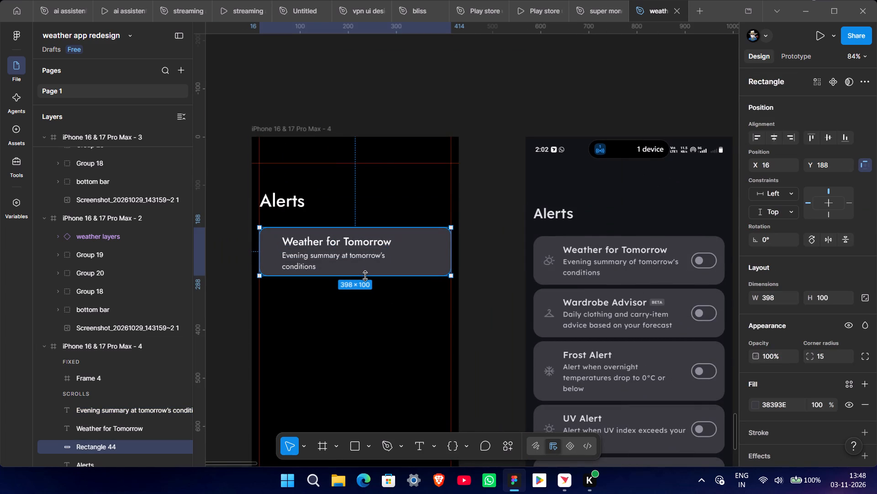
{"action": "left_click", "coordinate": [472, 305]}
Set the two-line description text's opacity to 80%.
{"action": "left_click", "coordinate": [324, 256]}
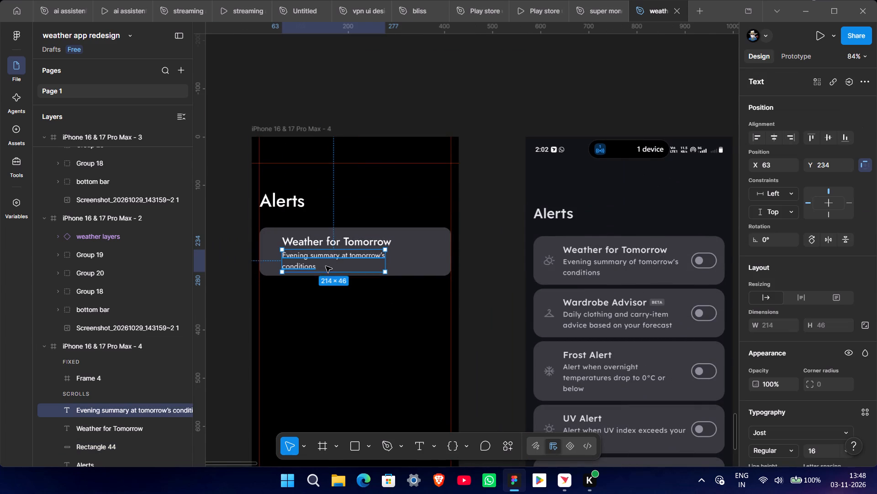
{"action": "key", "text": "8"}
{"action": "left_click", "coordinate": [497, 323]}
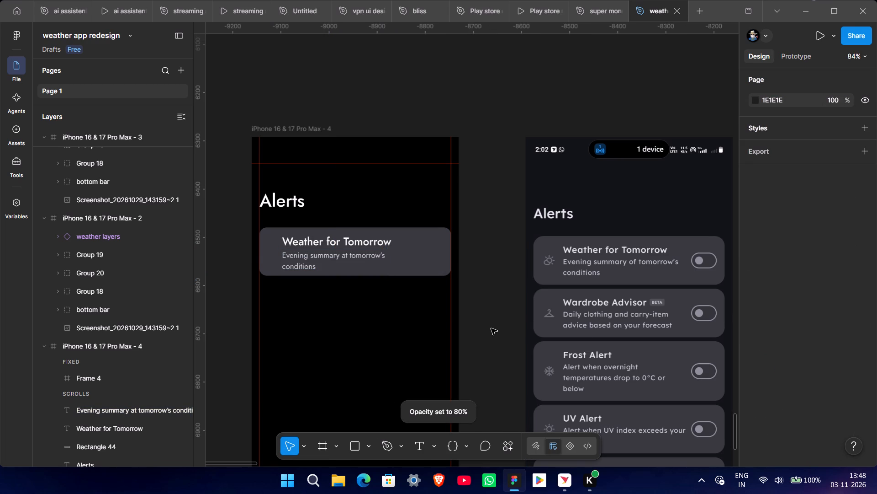
Set the description text's font size to 17.
{"action": "left_click", "coordinate": [366, 259]}
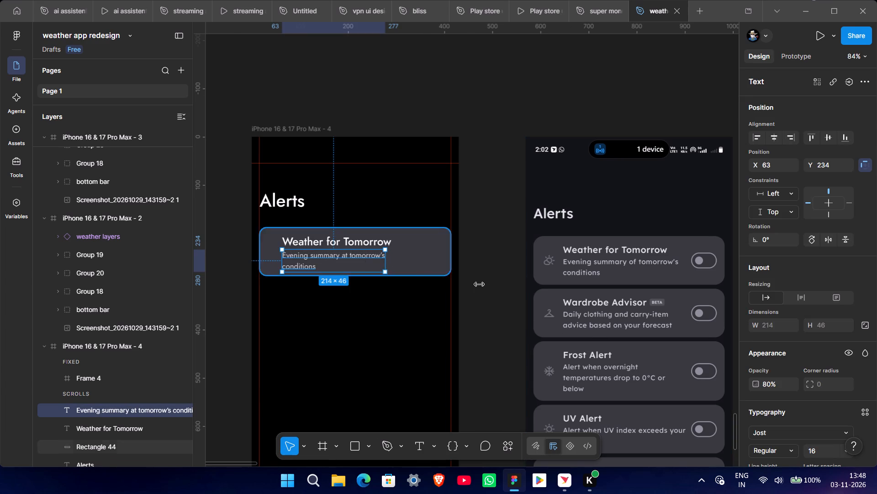
{"action": "scroll", "coordinate": [845, 400], "scroll_direction": "down", "scroll_amount": 2}
{"action": "middle_click_drag", "start_coordinate": [820, 340], "coordinate": [438, 243]}
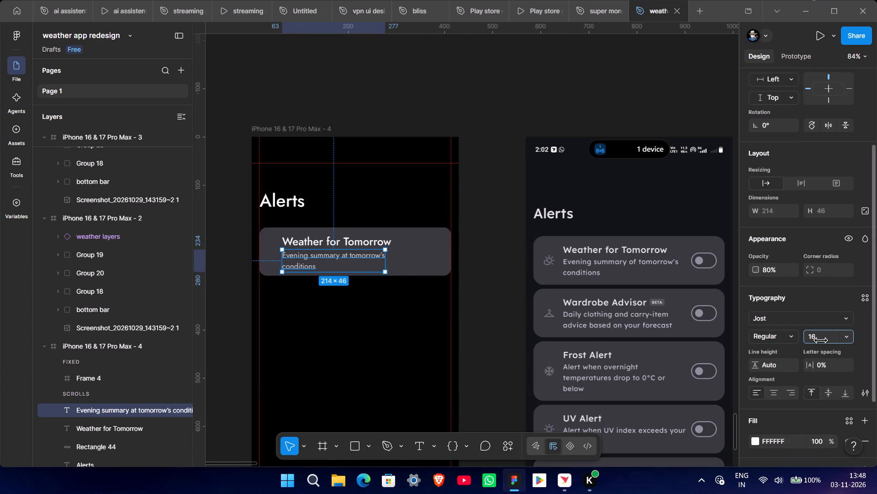
{"action": "middle_click_drag", "start_coordinate": [438, 243], "coordinate": [440, 243]}
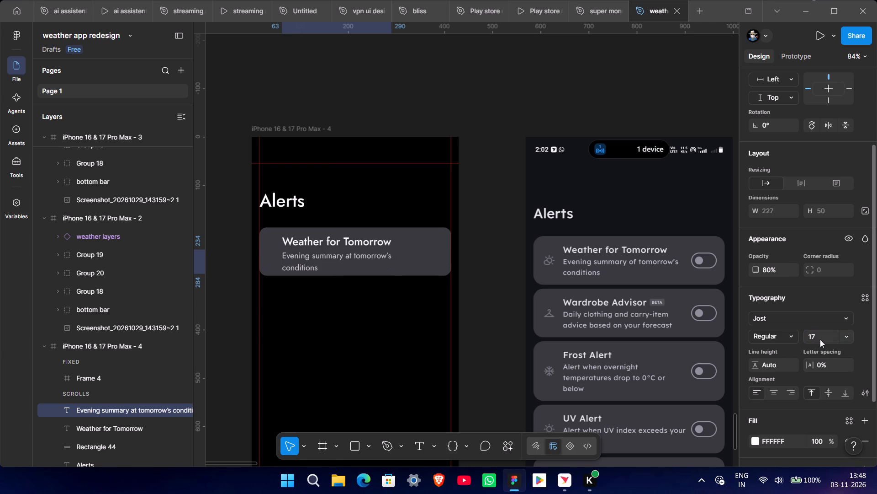
{"action": "left_click", "coordinate": [479, 324]}
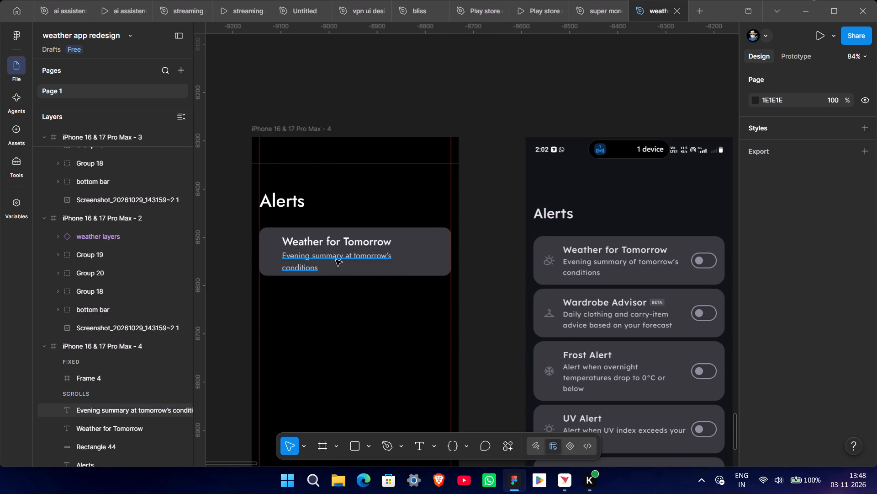
Set the description text's line height to 135.6%.
{"action": "left_click", "coordinate": [334, 257]}
{"action": "scroll", "coordinate": [819, 406], "scroll_direction": "down", "scroll_amount": 2}
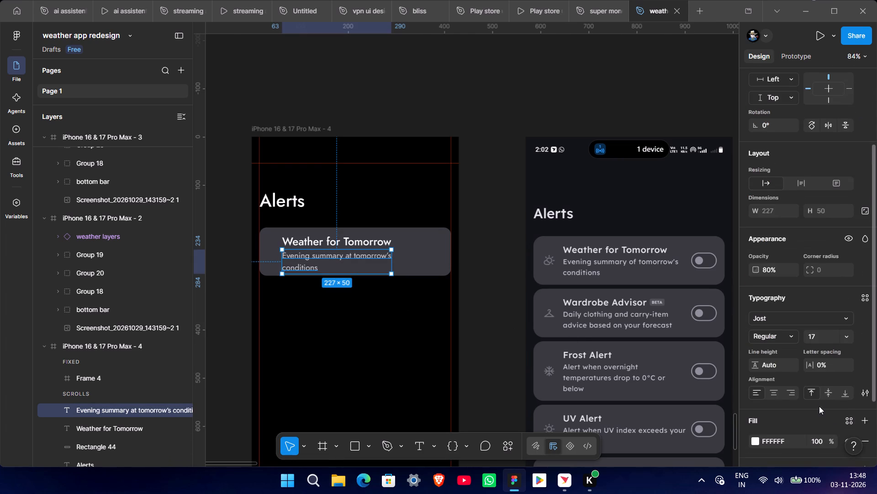
{"action": "middle_click_drag", "start_coordinate": [761, 370], "coordinate": [360, 237]}
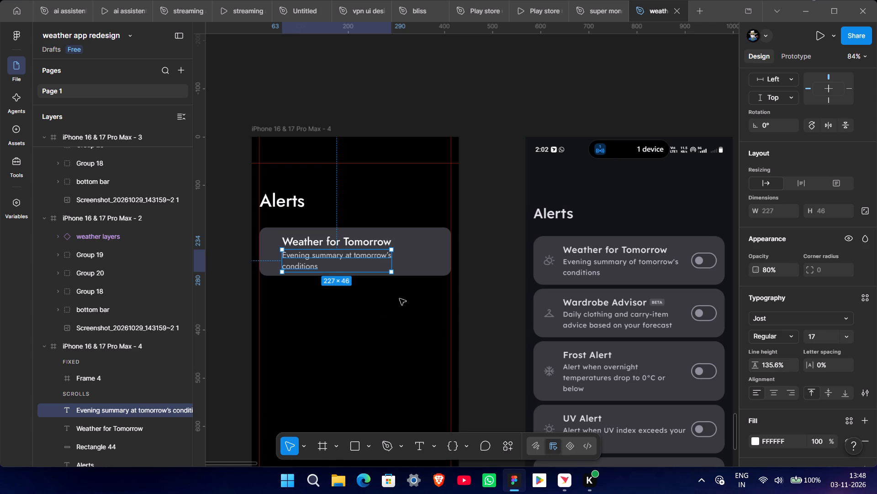
{"action": "left_click", "coordinate": [422, 305]}
Extend the card rectangle's bottom edge to a height of about 105, giving more room below the description.
{"action": "scroll", "coordinate": [331, 270], "scroll_direction": "up", "scroll_amount": 6, "text": "ctrl"}
{"action": "middle_click_drag", "start_coordinate": [343, 308], "coordinate": [401, 346]}
{"action": "scroll", "coordinate": [336, 323], "scroll_direction": "up", "scroll_amount": 4, "text": "ctrl"}
{"action": "middle_click_drag", "start_coordinate": [333, 334], "coordinate": [388, 351]}
{"action": "left_click", "coordinate": [390, 326]}
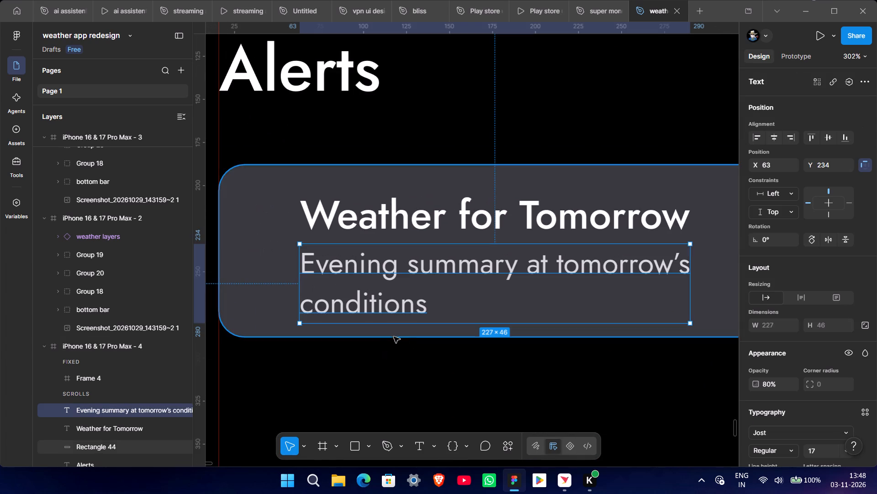
{"action": "left_click", "coordinate": [235, 282]}
{"action": "left_click_drag", "start_coordinate": [358, 338], "coordinate": [358, 343]}
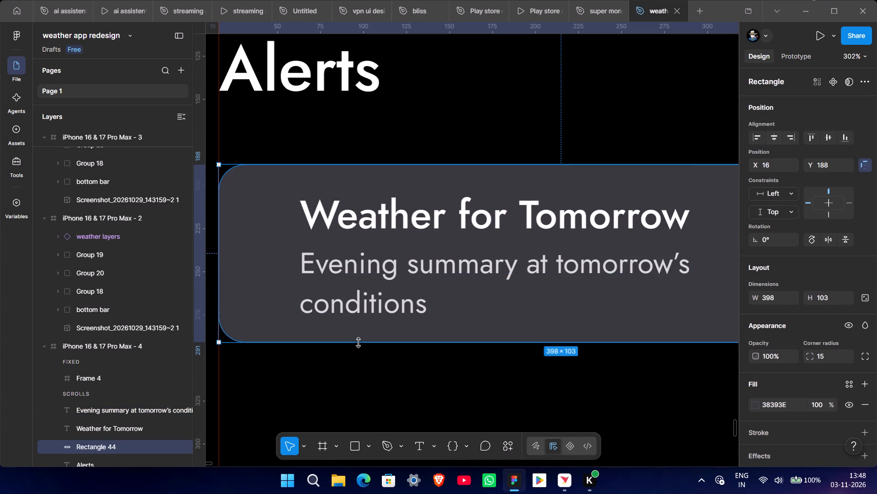
{"action": "left_click_drag", "start_coordinate": [358, 343], "coordinate": [357, 346]}
{"action": "scroll", "coordinate": [357, 347], "scroll_direction": "down", "scroll_amount": 8, "text": "ctrl"}
{"action": "left_click", "coordinate": [459, 352]}
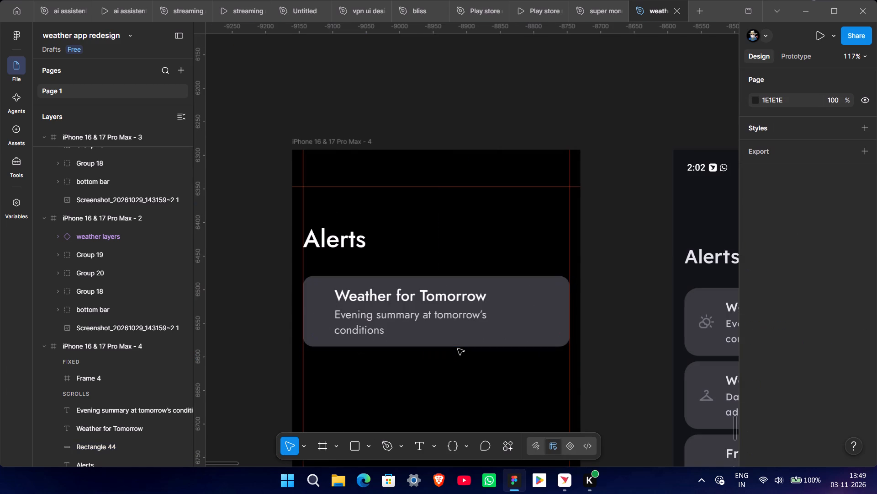
Insert an instance of the file's "on off button" component on the empty canvas beside the Alerts frame.
{"action": "left_click", "coordinate": [613, 342]}
{"action": "scroll", "coordinate": [611, 343], "scroll_direction": "down", "scroll_amount": 5, "text": "ctrl"}
{"action": "middle_click_drag", "start_coordinate": [629, 379], "coordinate": [494, 345], "text": "ctrl"}
{"action": "scroll", "coordinate": [493, 345], "scroll_direction": "down", "scroll_amount": 5, "text": "ctrl"}
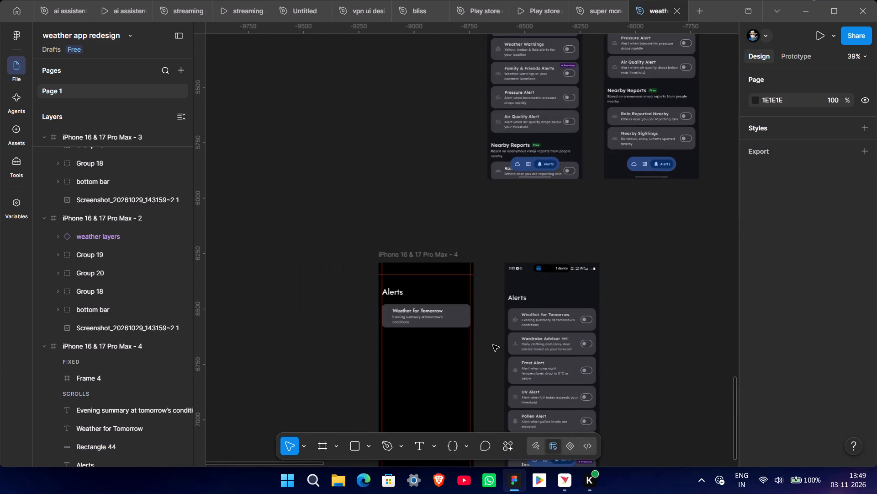
{"action": "scroll", "coordinate": [491, 344], "scroll_direction": "up", "scroll_amount": 7, "text": "ctrl"}
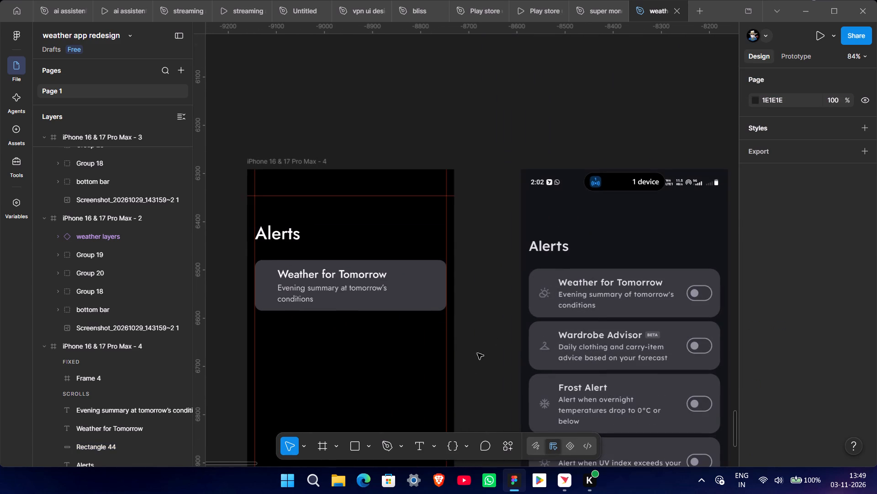
{"action": "scroll", "coordinate": [485, 314], "scroll_direction": "down", "scroll_amount": 5, "text": "ctrl"}
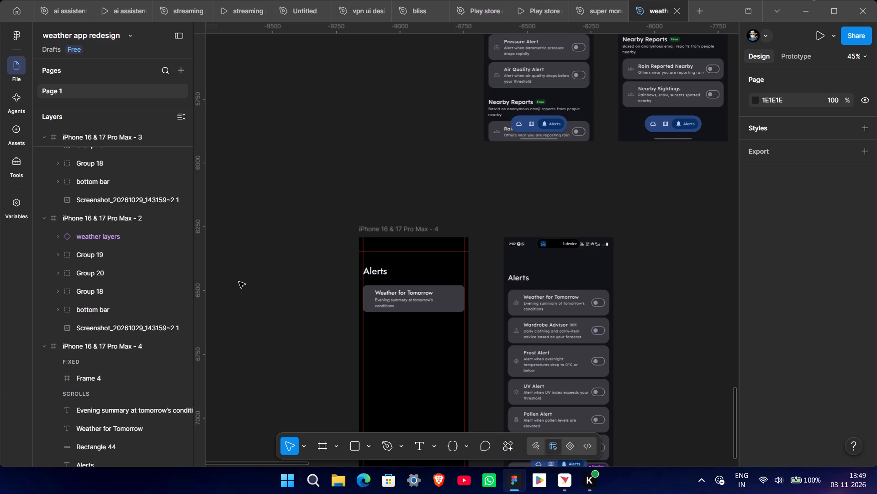
{"action": "left_click", "coordinate": [16, 93]}
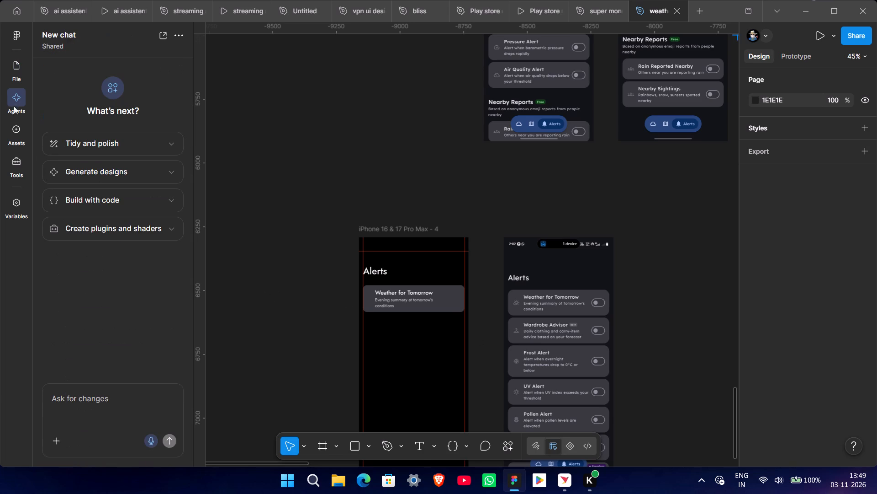
{"action": "left_click", "coordinate": [10, 129]}
{"action": "left_click_drag", "start_coordinate": [75, 134], "coordinate": [338, 328]}
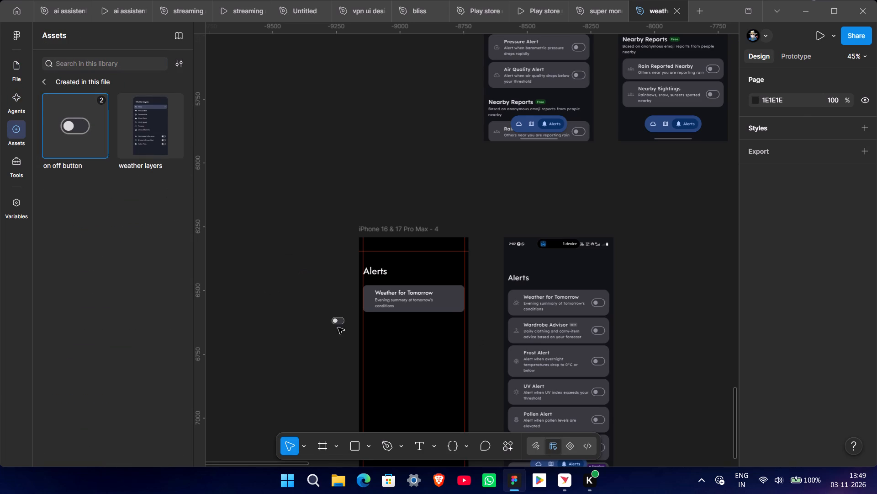
{"action": "left_click_drag", "start_coordinate": [338, 328], "coordinate": [319, 330]}
{"action": "left_click", "coordinate": [325, 359]}
{"action": "scroll", "coordinate": [325, 351], "scroll_direction": "up", "scroll_amount": 5, "text": "ctrl"}
{"action": "middle_click_drag", "start_coordinate": [325, 353], "coordinate": [245, 330]}
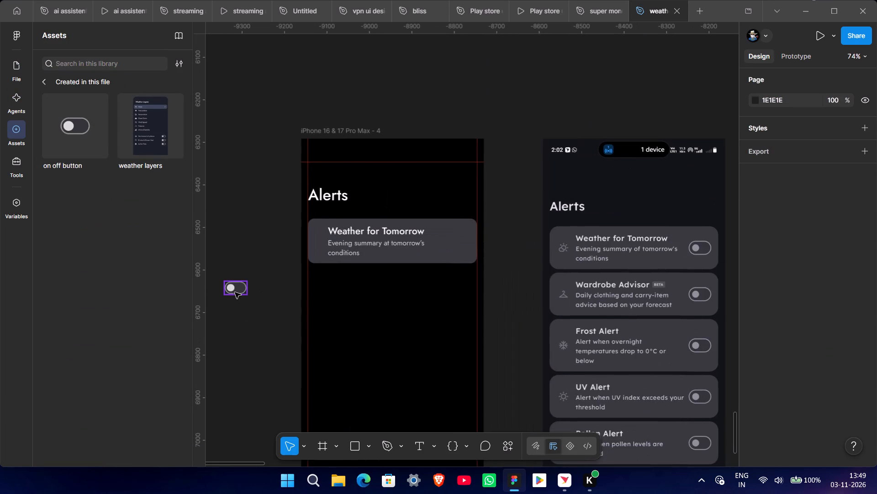
Move the on off button onto the right end of the "Weather for Tomorrow" card, vertically centred.
{"action": "left_click", "coordinate": [232, 289]}
{"action": "left_click_drag", "start_coordinate": [232, 288], "coordinate": [456, 238]}
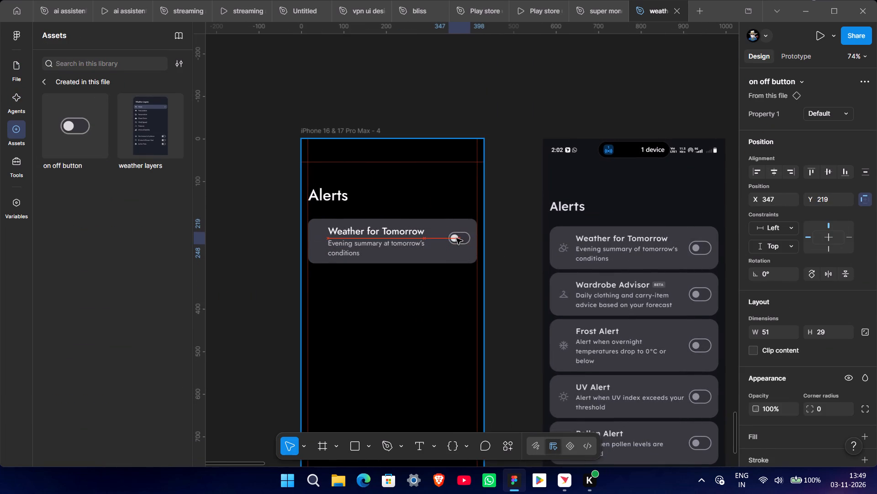
{"action": "left_click_drag", "start_coordinate": [456, 238], "coordinate": [455, 241]}
{"action": "left_click", "coordinate": [495, 259]}
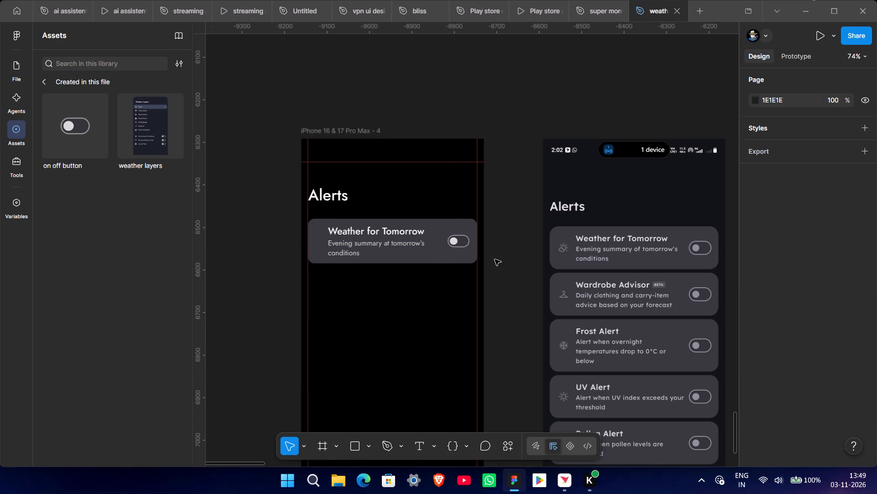
Run the Iconify plugin and search its icons for "weather".
{"action": "scroll", "coordinate": [500, 300], "scroll_direction": "down", "scroll_amount": 6}
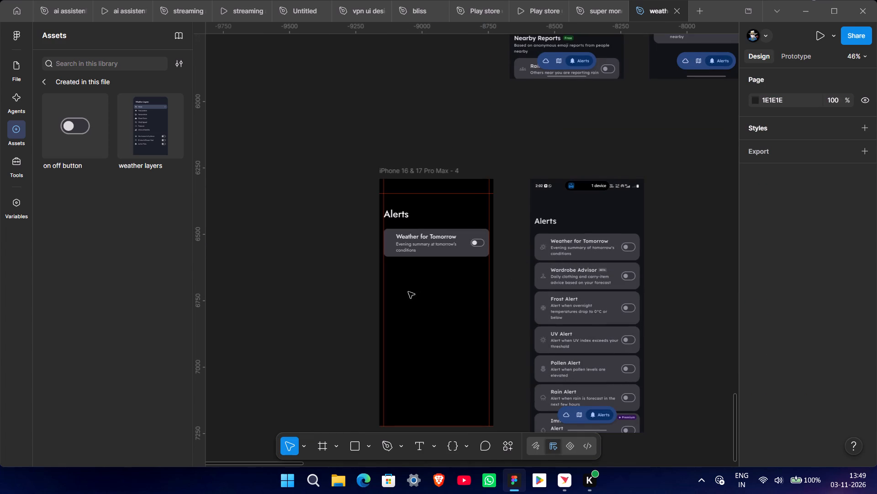
{"action": "scroll", "coordinate": [312, 290], "scroll_direction": "up", "scroll_amount": 2, "text": "ctrl"}
{"action": "middle_click_drag", "start_coordinate": [329, 299], "coordinate": [232, 271]}
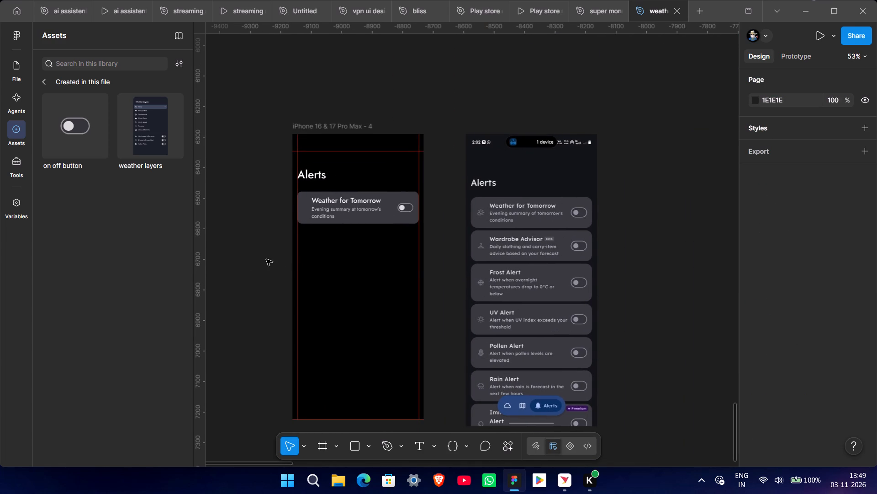
{"action": "scroll", "coordinate": [479, 239], "scroll_direction": "up", "scroll_amount": 7, "text": "ctrl"}
{"action": "right_click", "coordinate": [410, 209]}
{"action": "left_click", "coordinate": [433, 305]}
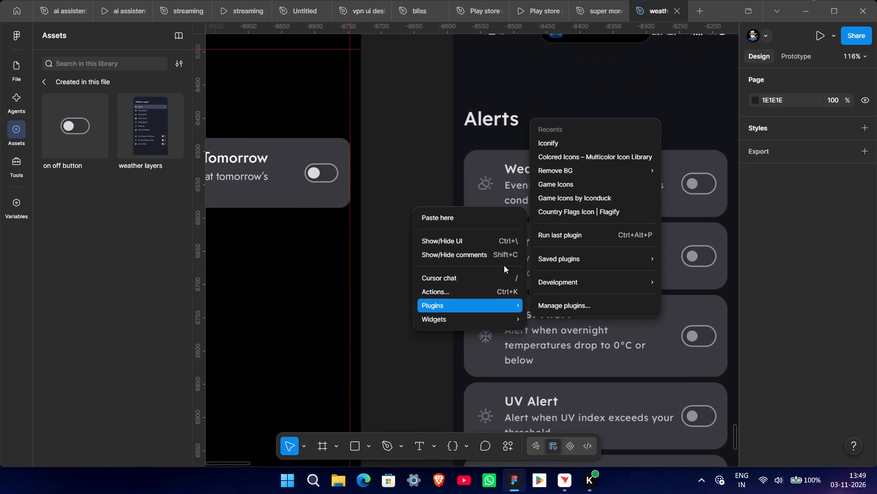
{"action": "left_click", "coordinate": [564, 149]}
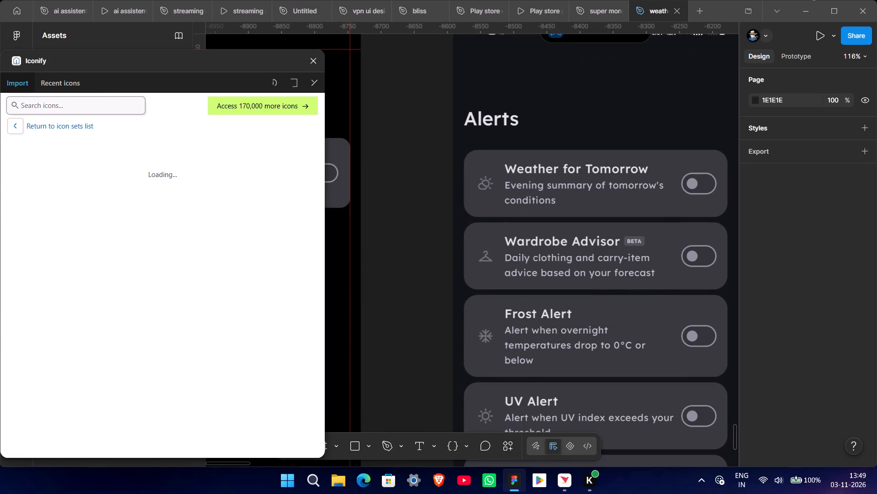
{"action": "left_click", "coordinate": [84, 107]}
{"action": "type", "text": "weather"}
{"action": "key", "text": "Return"}
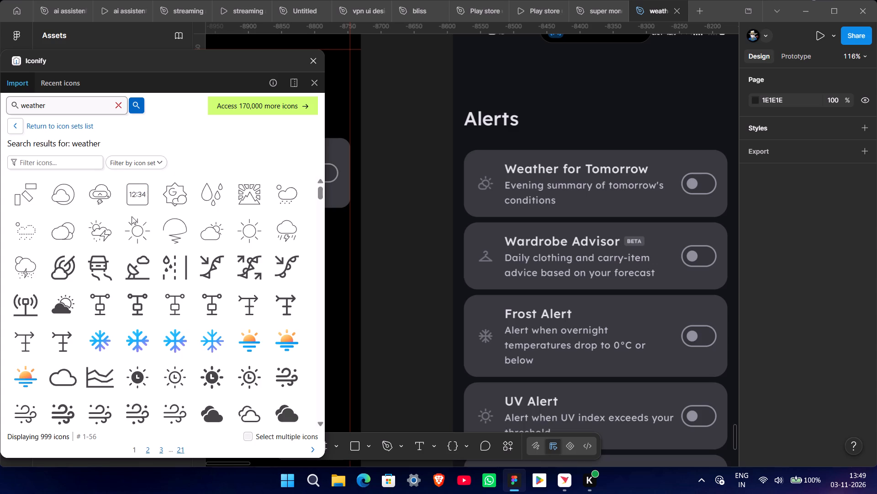
Import the outlined sun-and-cloud icon fluent:weather-hail-day-48-regular onto the canvas between the two screens, and move the plugin window out of the way.
{"action": "scroll", "coordinate": [242, 338], "scroll_direction": "down", "scroll_amount": 3}
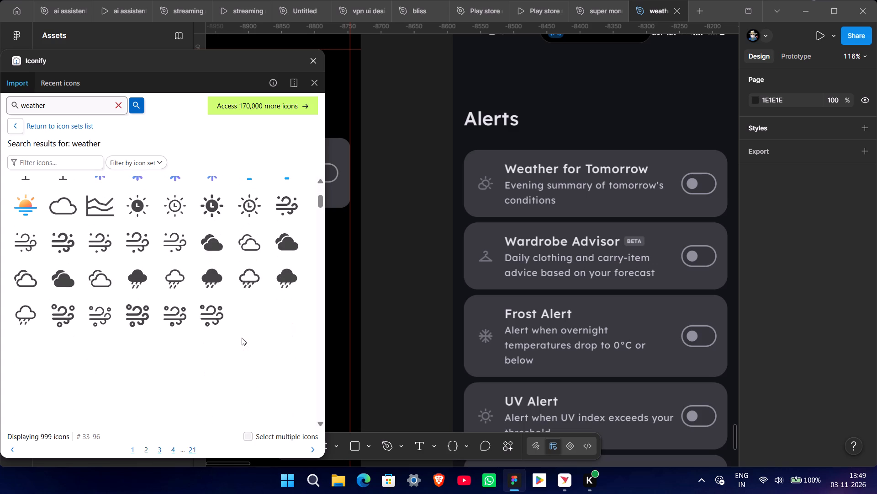
{"action": "scroll", "coordinate": [248, 338], "scroll_direction": "down", "scroll_amount": 1}
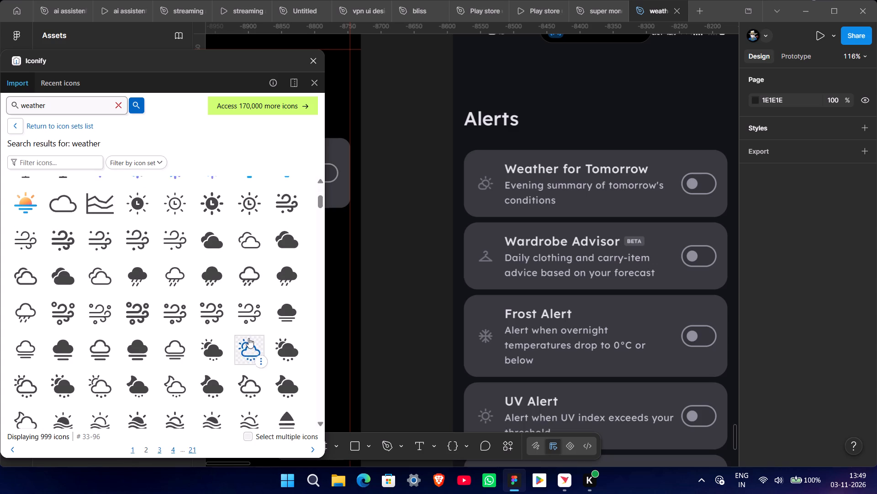
{"action": "scroll", "coordinate": [248, 338], "scroll_direction": "down", "scroll_amount": 1}
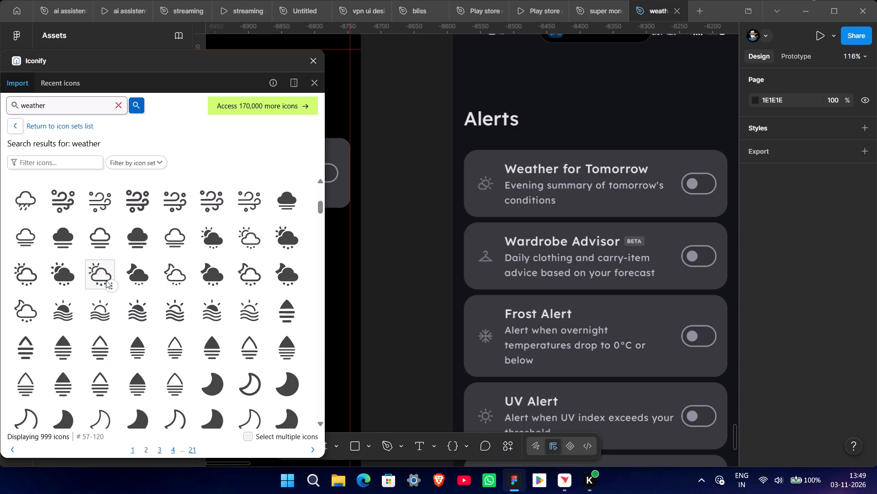
{"action": "left_click_drag", "start_coordinate": [95, 269], "coordinate": [391, 276]}
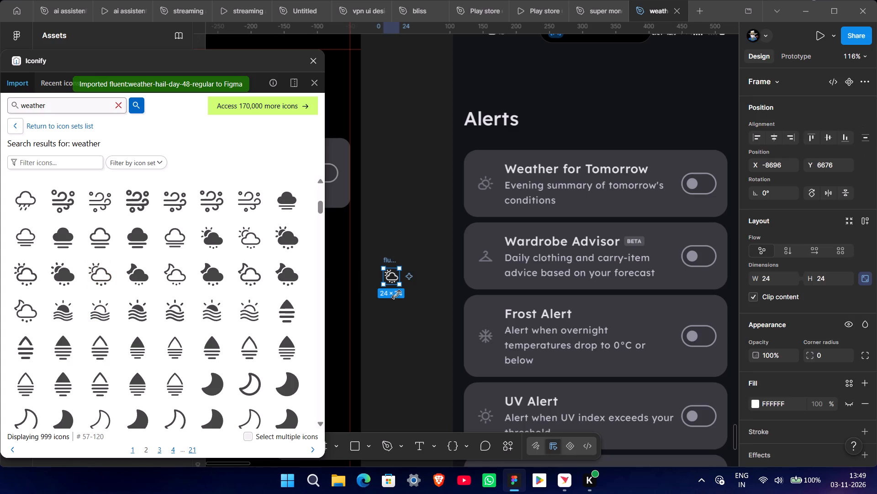
{"action": "left_click", "coordinate": [397, 316]}
{"action": "left_click_drag", "start_coordinate": [298, 63], "coordinate": [162, 113]}
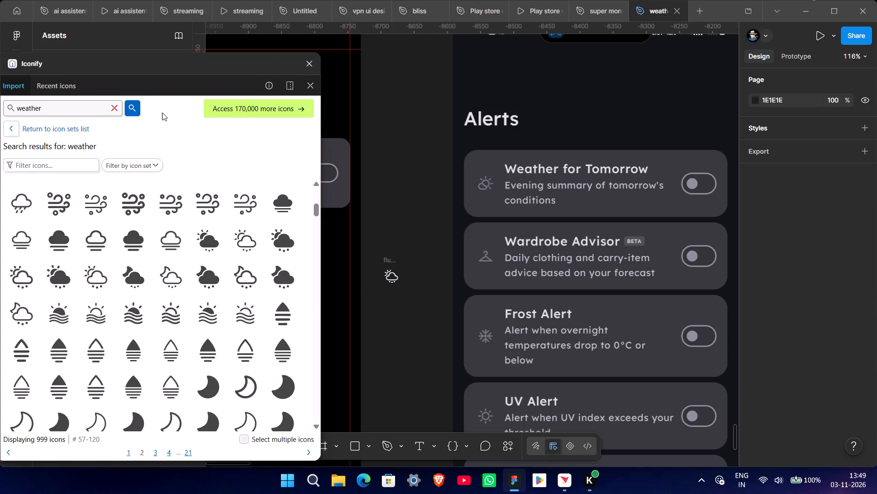
{"action": "left_click_drag", "start_coordinate": [162, 113], "coordinate": [0, 184]}
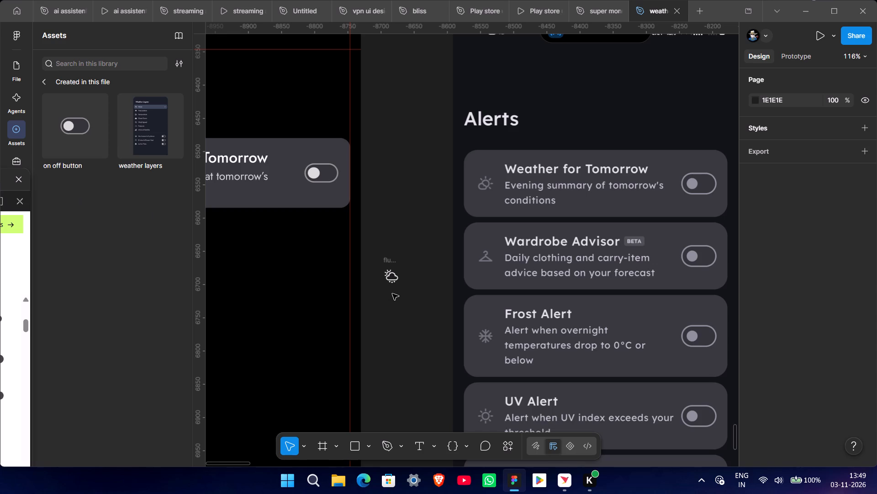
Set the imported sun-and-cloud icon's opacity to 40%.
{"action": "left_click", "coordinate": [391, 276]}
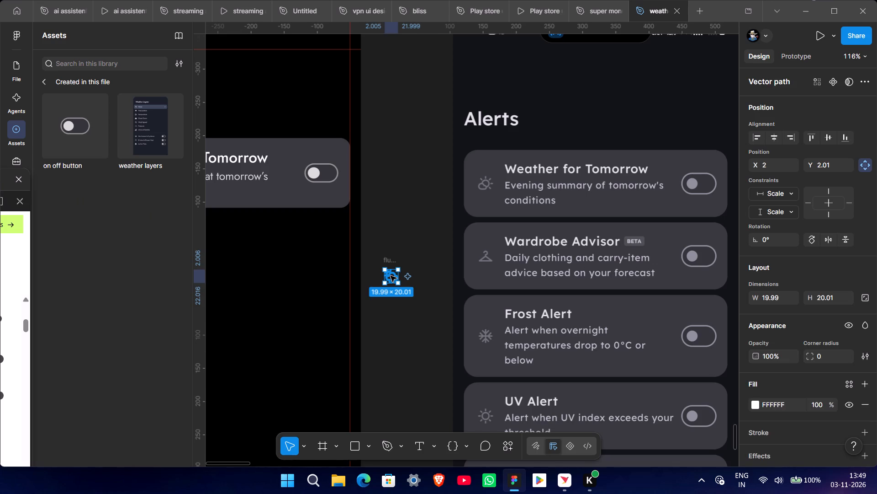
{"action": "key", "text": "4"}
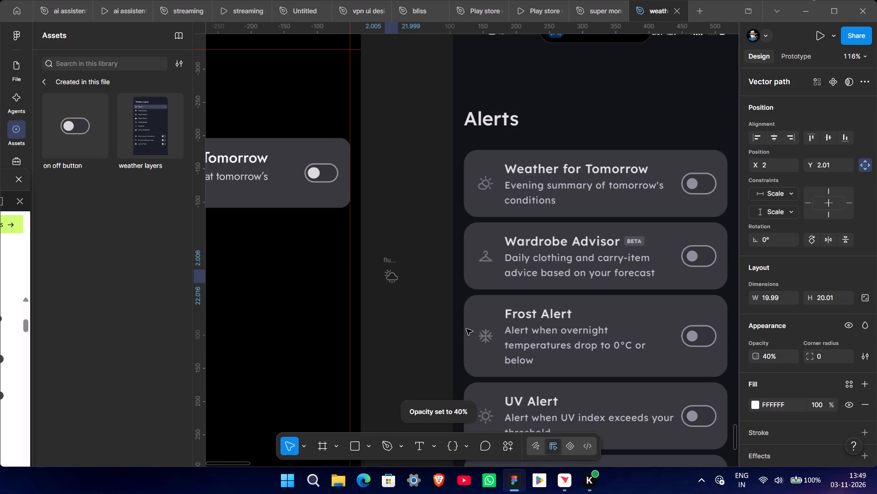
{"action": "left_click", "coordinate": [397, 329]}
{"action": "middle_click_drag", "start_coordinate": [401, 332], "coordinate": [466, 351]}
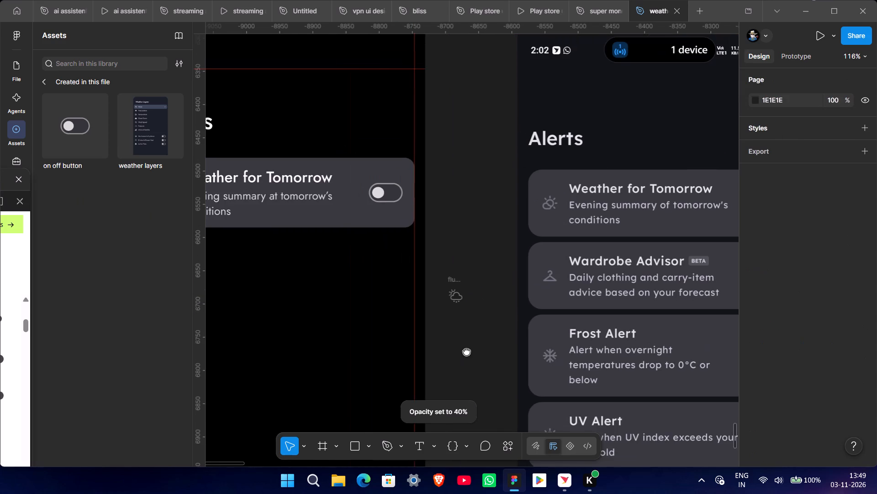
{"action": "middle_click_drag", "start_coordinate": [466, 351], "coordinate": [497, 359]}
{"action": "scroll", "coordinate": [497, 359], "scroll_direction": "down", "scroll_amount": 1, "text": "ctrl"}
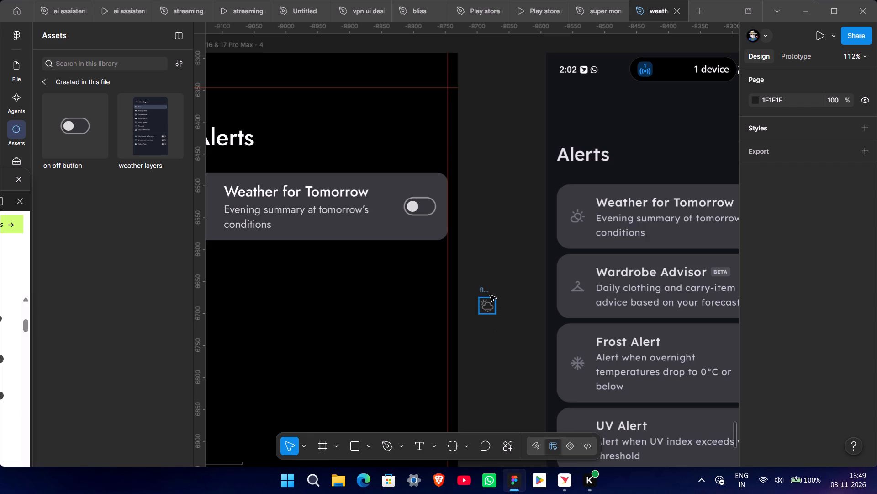
Enlarge the sun-and-cloud vector to 28 × 28, take it out of its imported frame and delete the empty frame.
{"action": "left_click", "coordinate": [486, 304]}
{"action": "scroll", "coordinate": [489, 315], "scroll_direction": "up", "scroll_amount": 4, "text": "ctrl"}
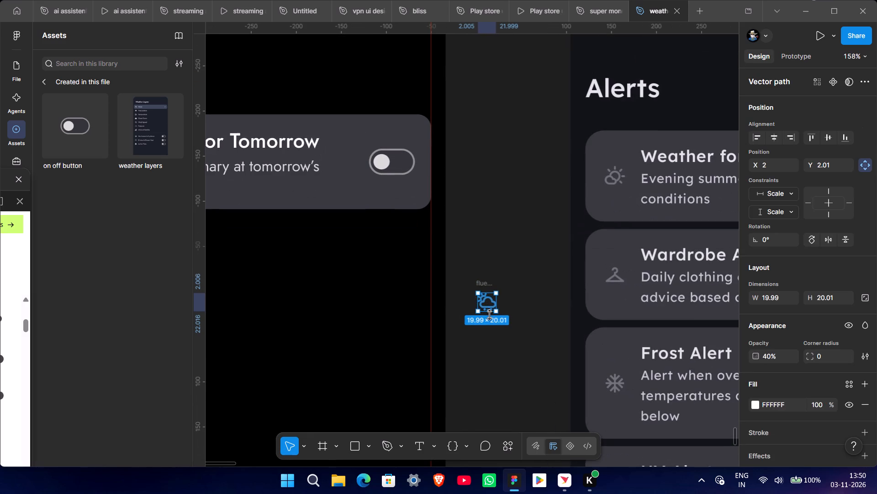
{"action": "left_click_drag", "start_coordinate": [487, 311], "coordinate": [487, 318], "text": "shift"}
{"action": "left_click_drag", "start_coordinate": [486, 310], "coordinate": [497, 232]}
{"action": "left_click", "coordinate": [483, 283]}
{"action": "key", "text": "BackSpace"}
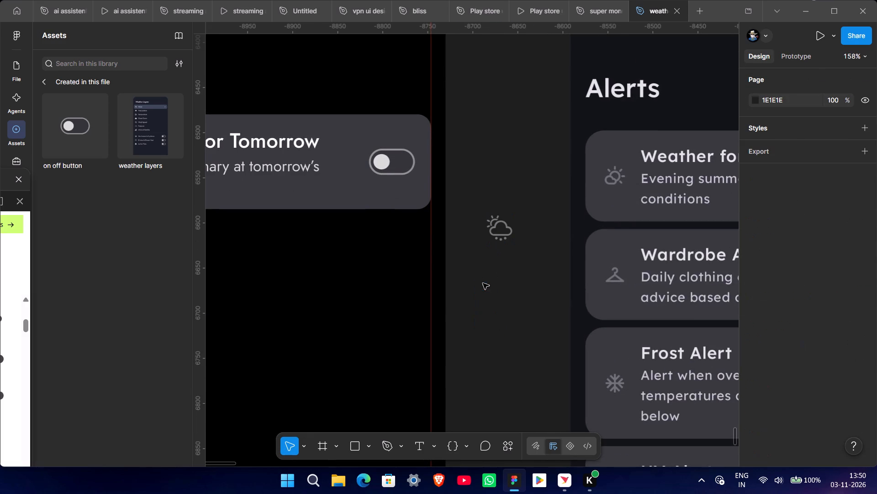
Reduce the sun-and-cloud icon's opacity to 30%.
{"action": "left_click_drag", "start_coordinate": [489, 211], "coordinate": [510, 243]}
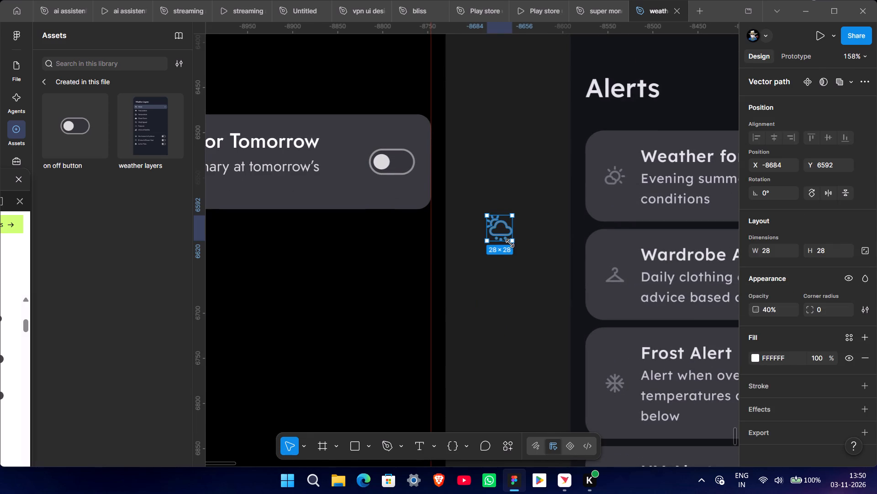
{"action": "type", "text": "43"}
{"action": "key", "text": "2"}
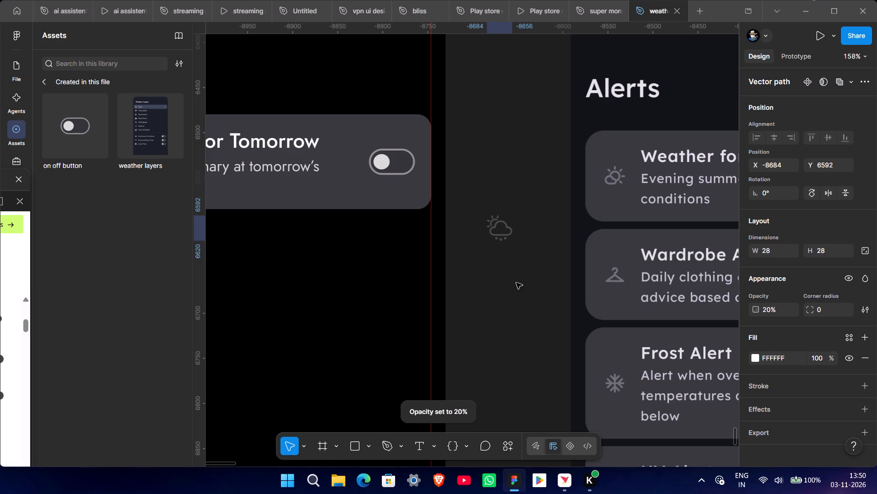
{"action": "left_click", "coordinate": [513, 283]}
{"action": "scroll", "coordinate": [518, 284], "scroll_direction": "down", "scroll_amount": 4, "text": "ctrl"}
{"action": "middle_click_drag", "start_coordinate": [493, 287], "coordinate": [508, 300]}
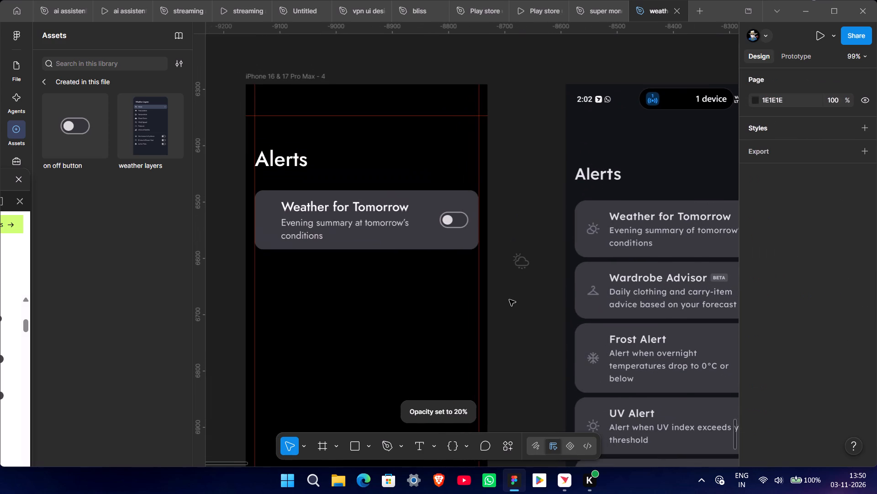
{"action": "left_click", "coordinate": [518, 265]}
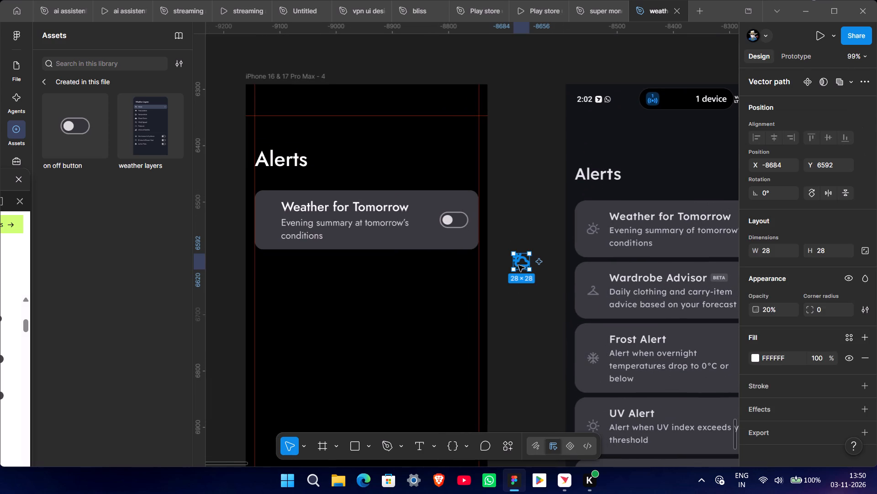
{"action": "key", "text": "3"}
{"action": "left_click", "coordinate": [520, 284]}
{"action": "left_click", "coordinate": [517, 263]}
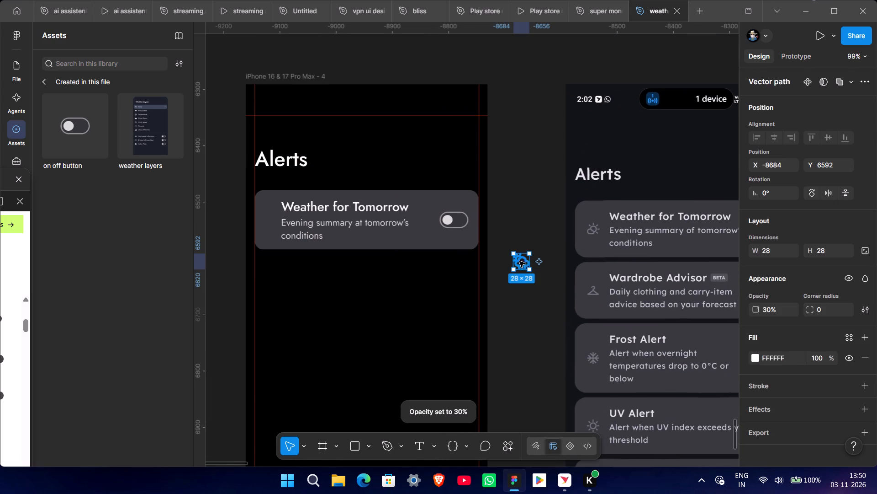
Place the weather icon before the text on the "Weather for Tomorrow" card and scale it down to 24 × 24.
{"action": "left_click_drag", "start_coordinate": [520, 261], "coordinate": [267, 219]}
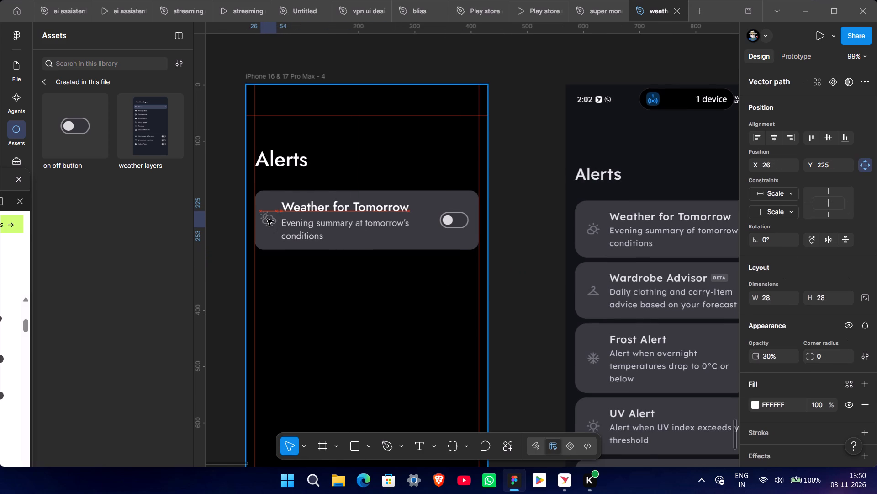
{"action": "scroll", "coordinate": [266, 220], "scroll_direction": "up", "scroll_amount": 12, "text": "ctrl"}
{"action": "left_click_drag", "start_coordinate": [284, 258], "coordinate": [283, 252], "text": "shift"}
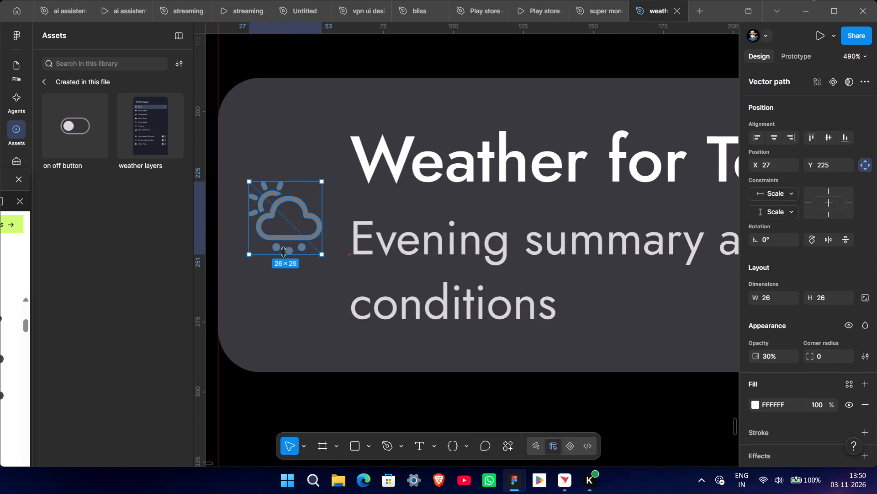
{"action": "left_click_drag", "start_coordinate": [283, 252], "coordinate": [283, 249], "text": "shift"}
{"action": "scroll", "coordinate": [282, 249], "scroll_direction": "down", "scroll_amount": 4, "text": "ctrl"}
{"action": "left_click_drag", "start_coordinate": [281, 224], "coordinate": [280, 232]}
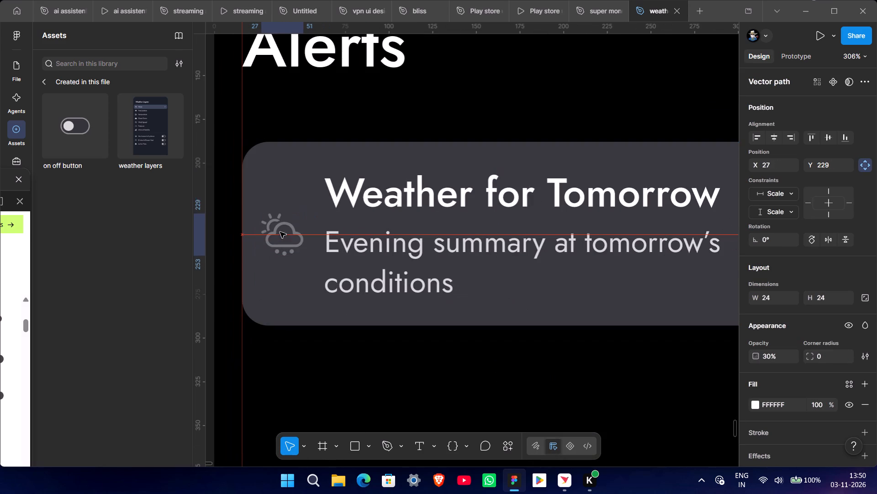
{"action": "left_click_drag", "start_coordinate": [280, 232], "coordinate": [280, 236]}
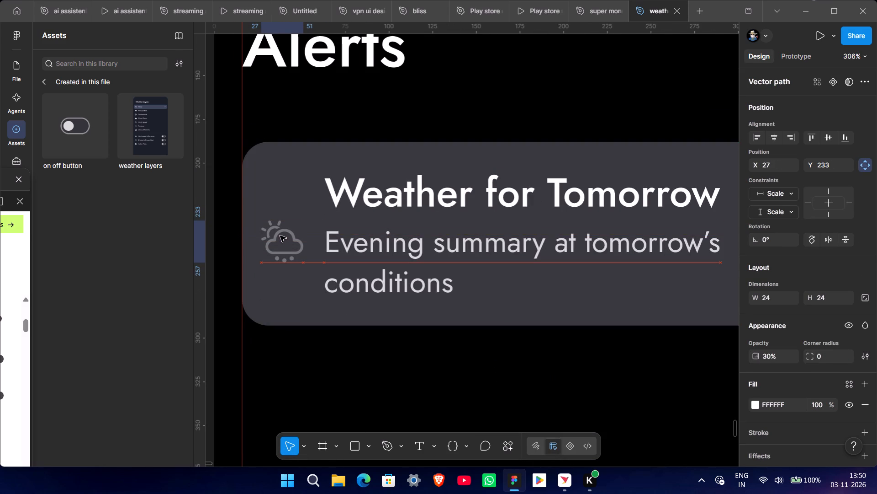
{"action": "left_click_drag", "start_coordinate": [280, 236], "coordinate": [280, 235]}
{"action": "left_click", "coordinate": [280, 235]}
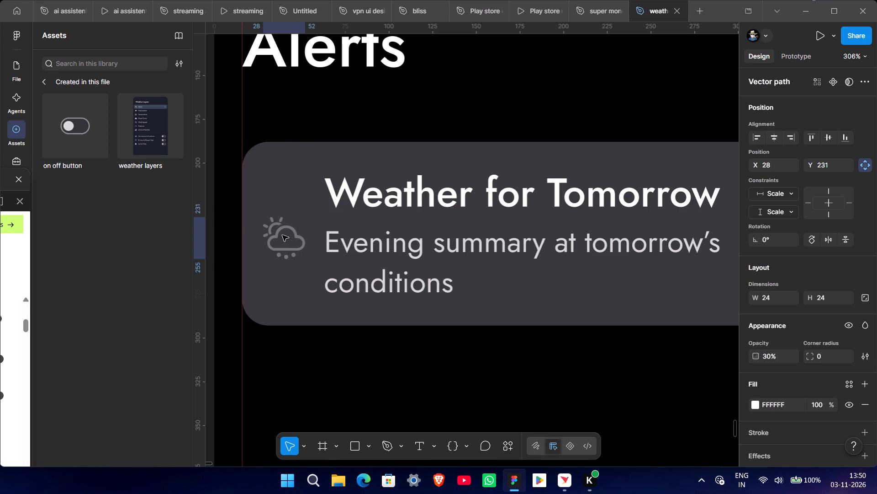
Shift the card's title and description together 10 px to the right, to X 73.
{"action": "scroll", "coordinate": [282, 235], "scroll_direction": "down", "scroll_amount": 9, "text": "ctrl"}
{"action": "left_click", "coordinate": [513, 259]}
{"action": "scroll", "coordinate": [513, 259], "scroll_direction": "down", "scroll_amount": 5, "text": "ctrl"}
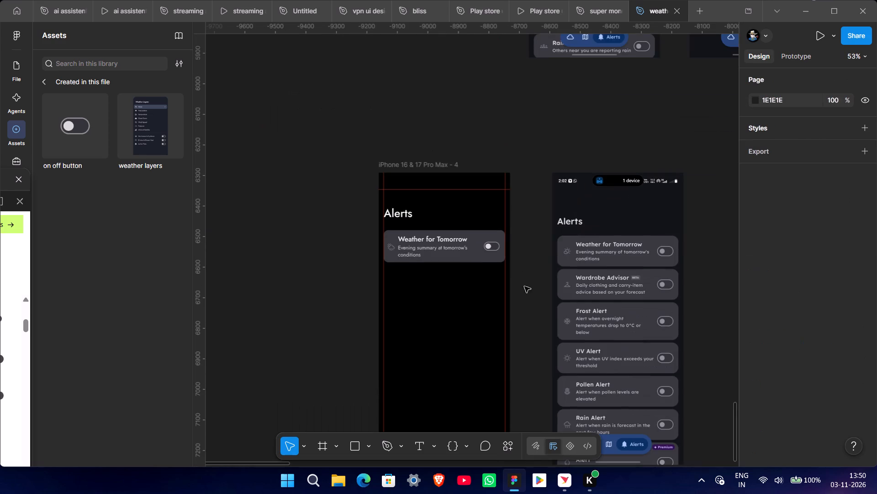
{"action": "middle_click_drag", "start_coordinate": [528, 295], "coordinate": [506, 247]}
{"action": "scroll", "coordinate": [505, 247], "scroll_direction": "up", "scroll_amount": 4, "text": "ctrl"}
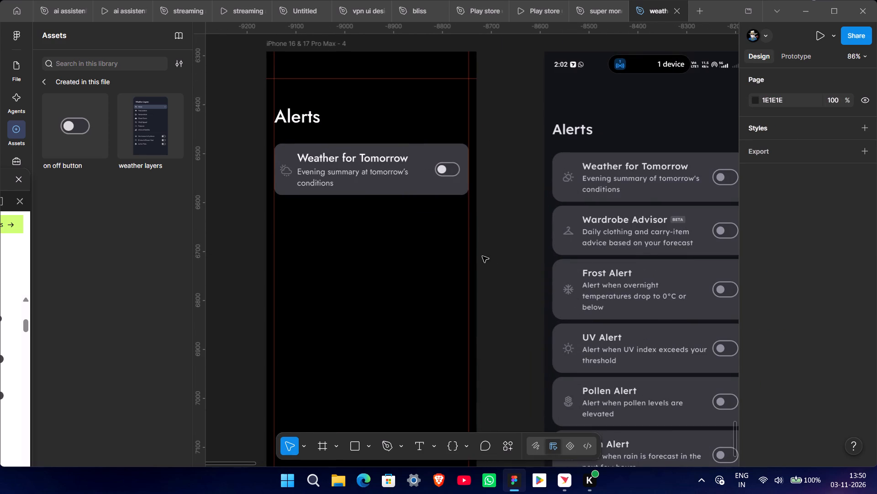
{"action": "scroll", "coordinate": [368, 236], "scroll_direction": "up", "scroll_amount": 3, "text": "ctrl"}
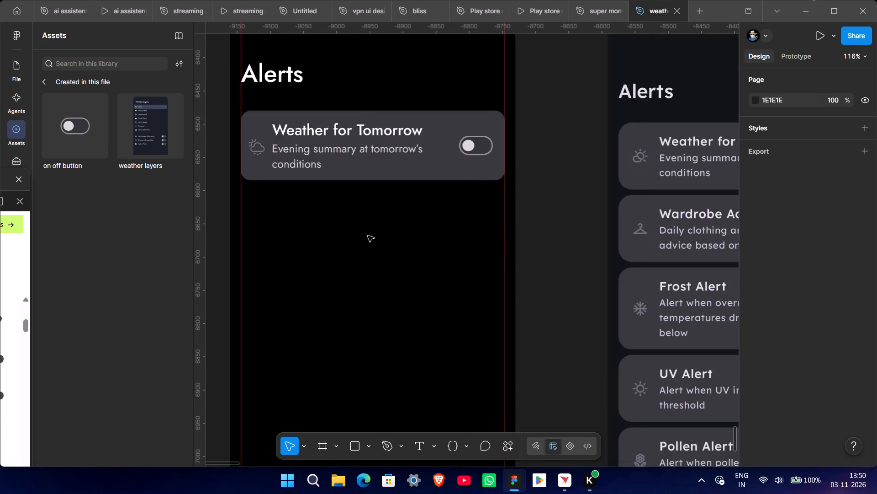
{"action": "middle_click_drag", "start_coordinate": [369, 233], "coordinate": [383, 284]}
{"action": "left_click", "coordinate": [334, 204]}
{"action": "left_click", "coordinate": [325, 179], "text": "shift"}
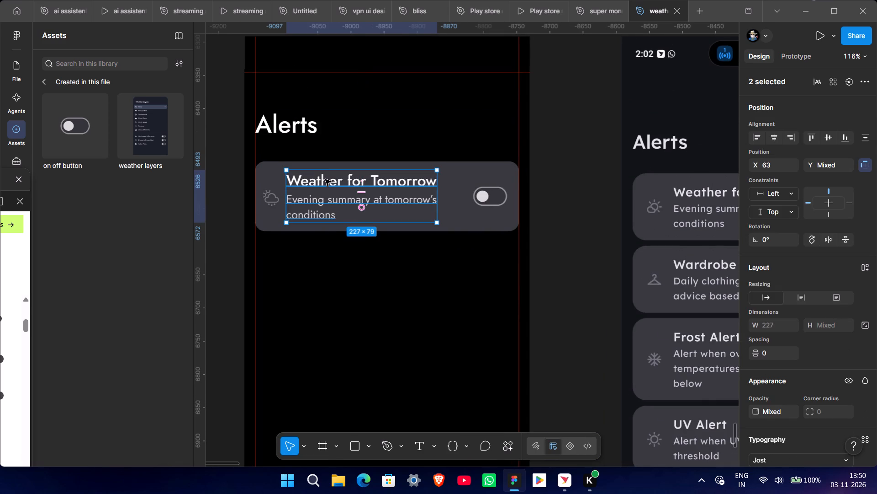
{"action": "key", "text": "shift+Right"}
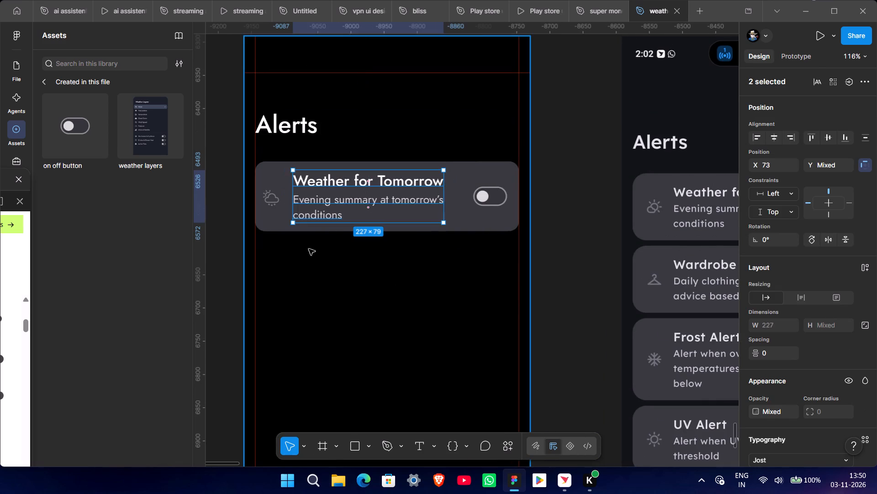
Move the weather icon to X 32, between the card's left edge and the text.
{"action": "scroll", "coordinate": [232, 227], "scroll_direction": "up", "scroll_amount": 5, "text": "ctrl"}
{"action": "left_click", "coordinate": [219, 205]}
{"action": "left_click", "coordinate": [303, 175]}
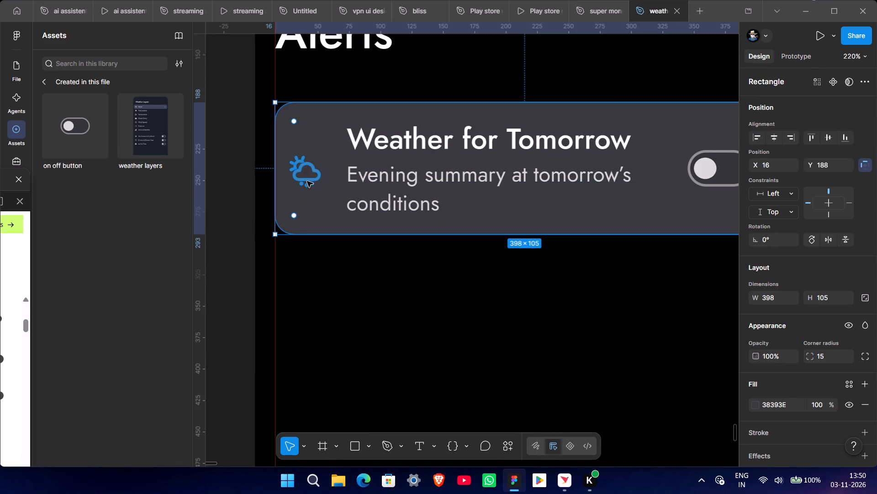
{"action": "left_click", "coordinate": [307, 181]}
{"action": "left_click_drag", "start_coordinate": [306, 175], "coordinate": [318, 174]}
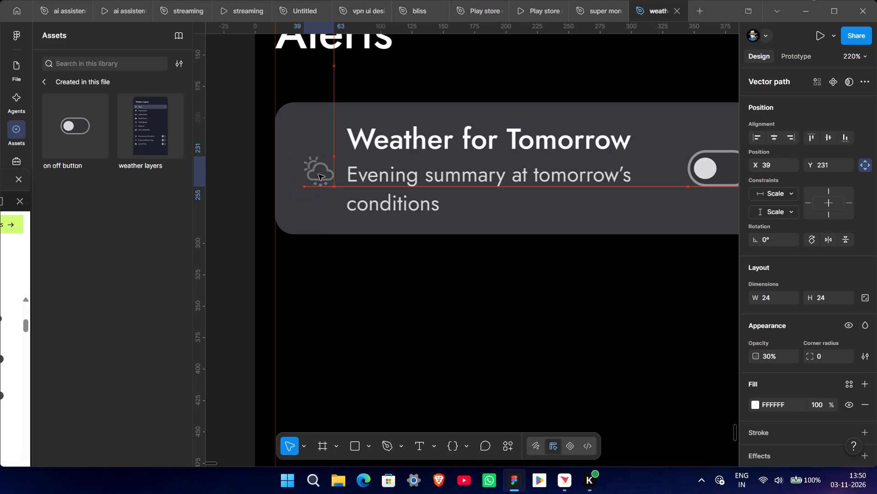
{"action": "left_click_drag", "start_coordinate": [318, 174], "coordinate": [310, 172]}
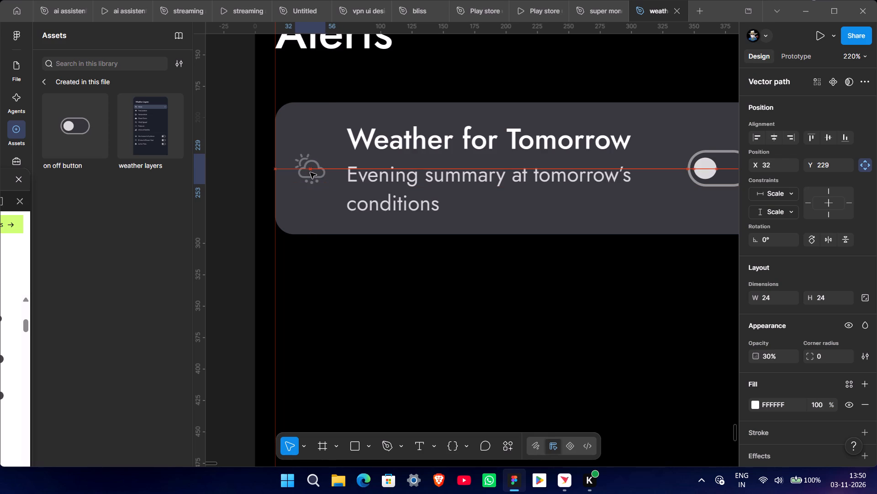
{"action": "left_click_drag", "start_coordinate": [310, 172], "coordinate": [310, 174]}
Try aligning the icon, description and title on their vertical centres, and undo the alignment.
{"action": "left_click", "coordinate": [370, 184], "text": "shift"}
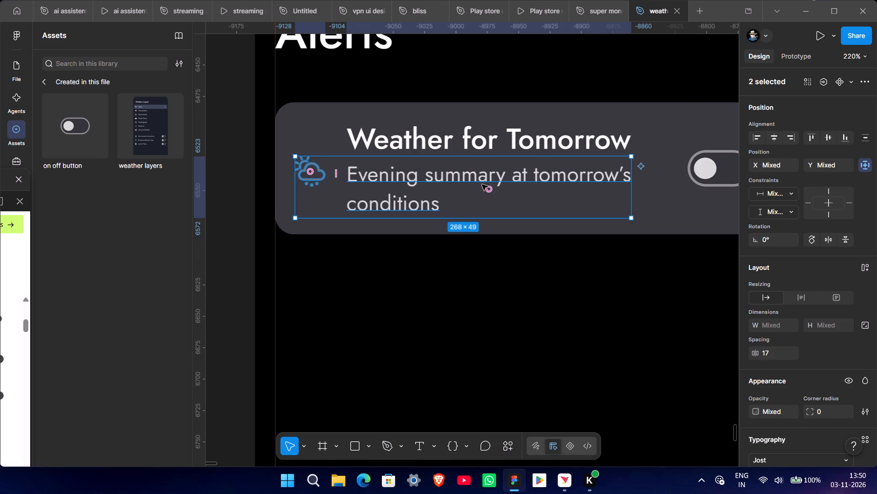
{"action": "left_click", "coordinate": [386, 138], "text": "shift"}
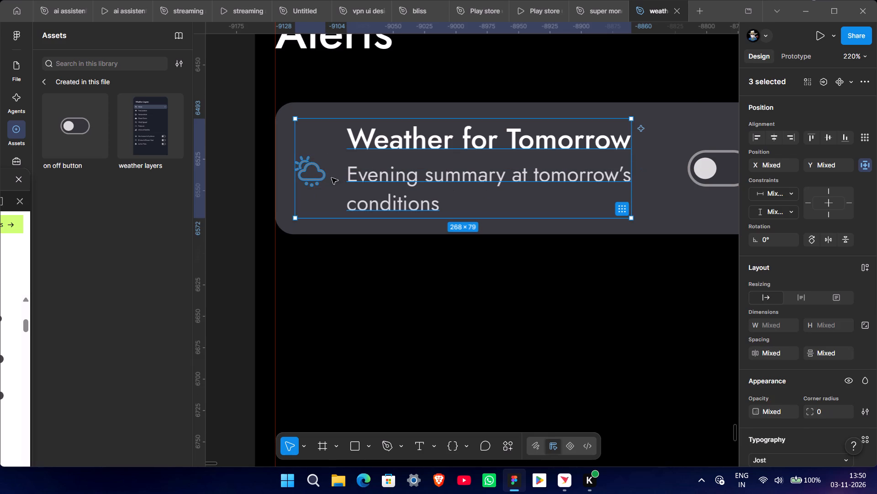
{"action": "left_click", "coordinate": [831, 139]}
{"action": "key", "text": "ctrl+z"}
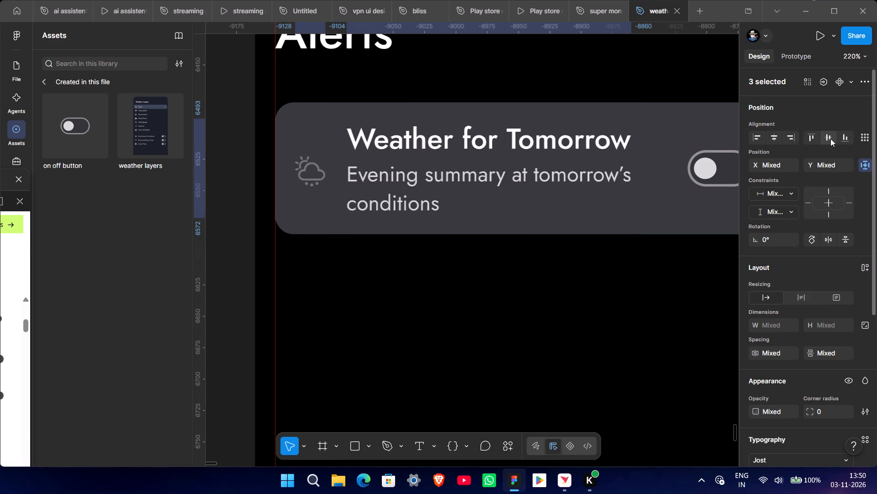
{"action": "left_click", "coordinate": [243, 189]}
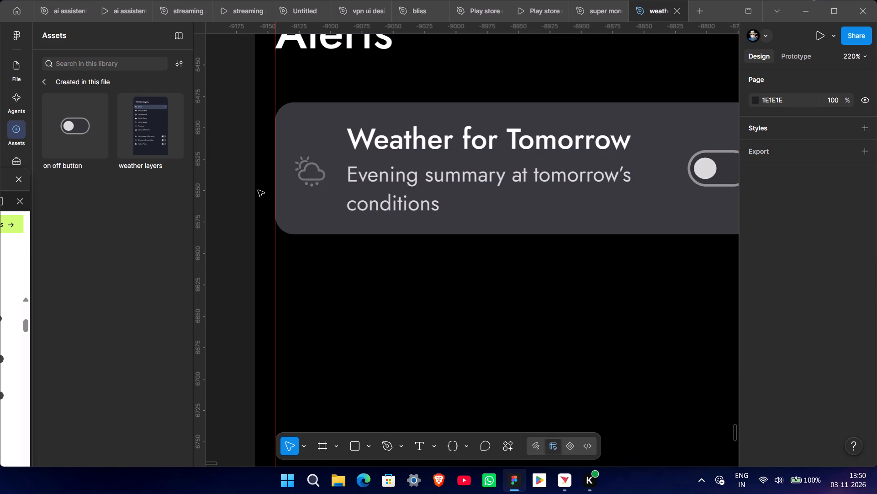
Align the weather icon with the card's vertical centre at Y 229.
{"action": "left_click", "coordinate": [316, 176]}
{"action": "left_click", "coordinate": [306, 175]}
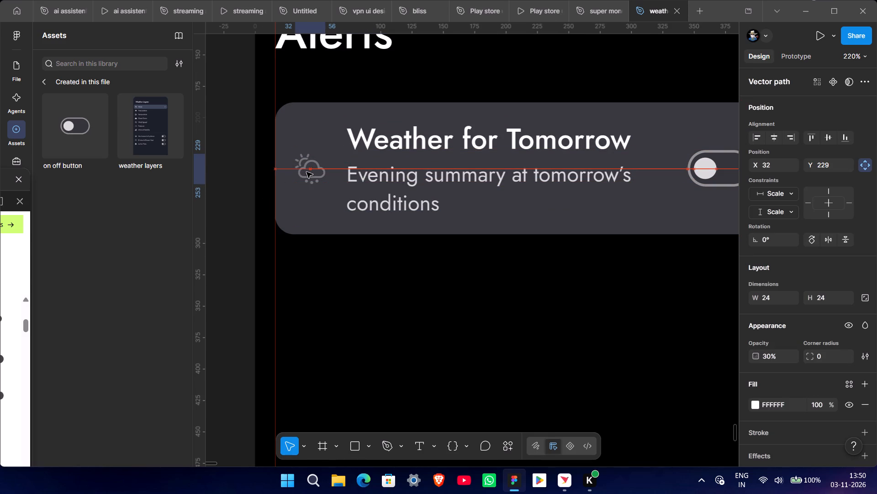
{"action": "left_click", "coordinate": [239, 200]}
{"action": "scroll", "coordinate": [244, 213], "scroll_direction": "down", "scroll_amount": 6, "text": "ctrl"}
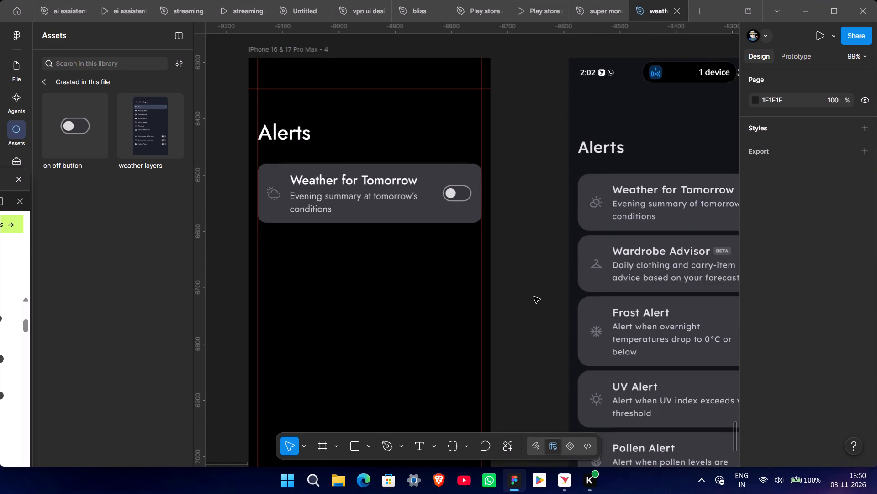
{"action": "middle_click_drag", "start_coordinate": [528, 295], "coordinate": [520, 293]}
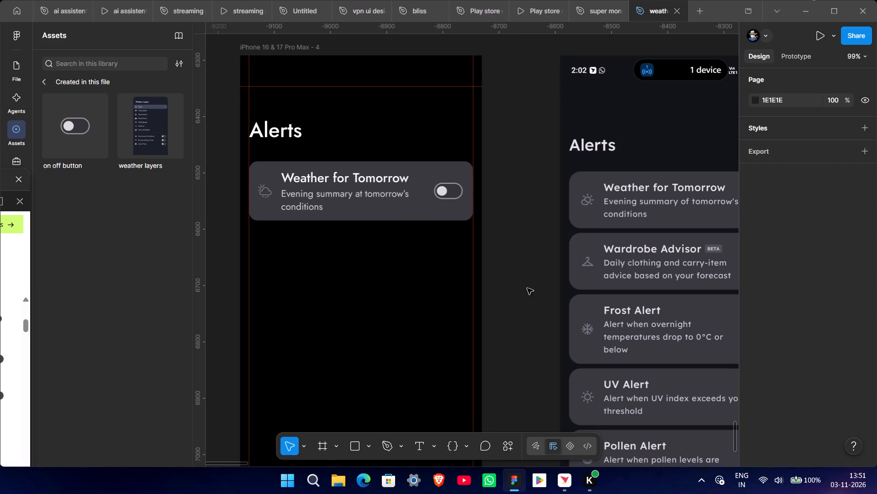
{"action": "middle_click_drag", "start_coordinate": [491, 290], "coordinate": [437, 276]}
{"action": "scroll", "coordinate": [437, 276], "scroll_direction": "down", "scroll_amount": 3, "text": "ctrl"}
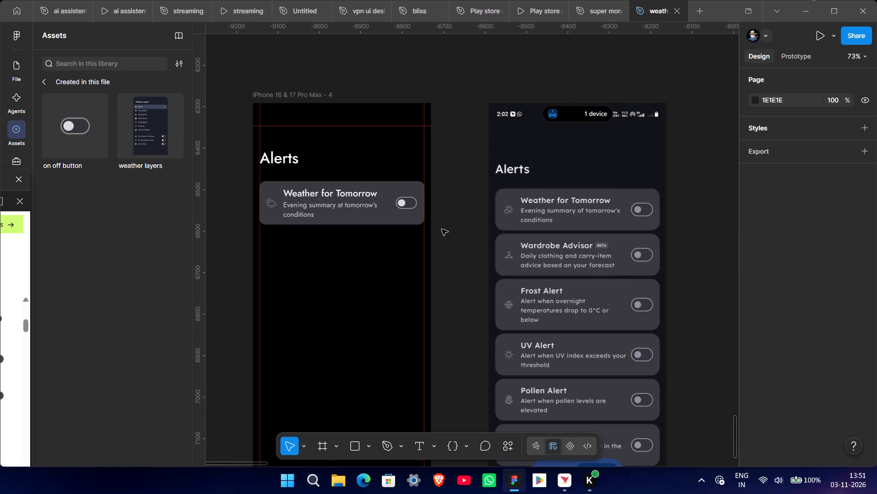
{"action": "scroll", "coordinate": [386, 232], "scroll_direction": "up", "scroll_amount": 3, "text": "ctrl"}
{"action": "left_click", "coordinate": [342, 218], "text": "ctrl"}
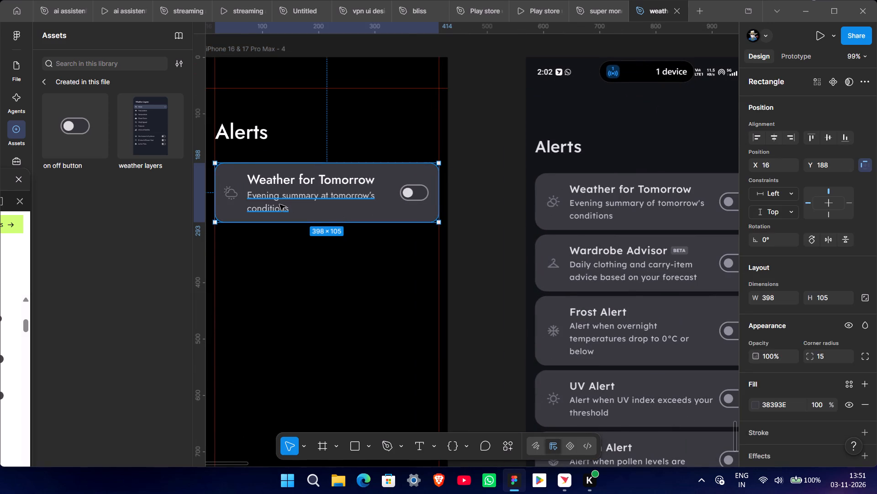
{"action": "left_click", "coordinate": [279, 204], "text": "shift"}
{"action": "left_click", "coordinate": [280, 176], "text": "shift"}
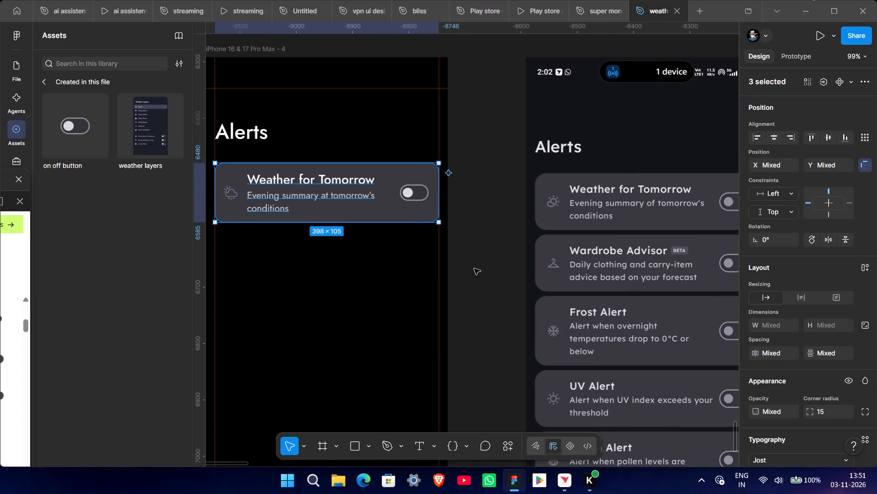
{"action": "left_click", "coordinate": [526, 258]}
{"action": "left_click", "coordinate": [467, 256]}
Wrap the Weather for Tomorrow card's background, icon, title, description and toggle together in one frame.
{"action": "middle_click_drag", "start_coordinate": [468, 259], "coordinate": [550, 281]}
{"action": "left_click_drag", "start_coordinate": [258, 181], "coordinate": [560, 224]}
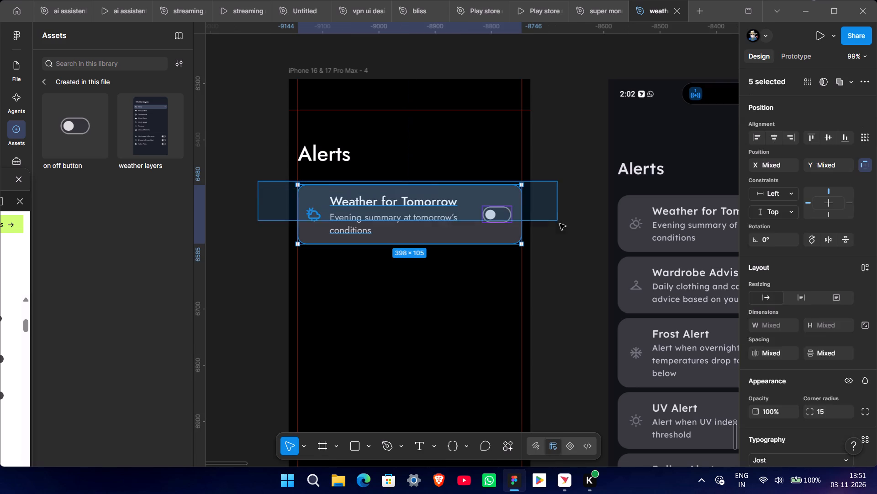
{"action": "left_click_drag", "start_coordinate": [560, 224], "coordinate": [561, 268]}
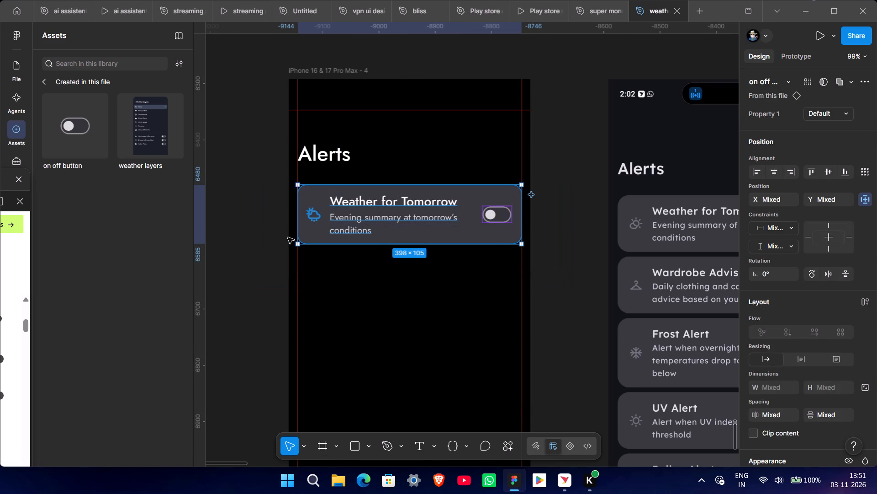
{"action": "left_click_drag", "start_coordinate": [402, 231], "coordinate": [402, 246]}
{"action": "key", "text": "ctrl+z"}
{"action": "right_click", "coordinate": [398, 232]}
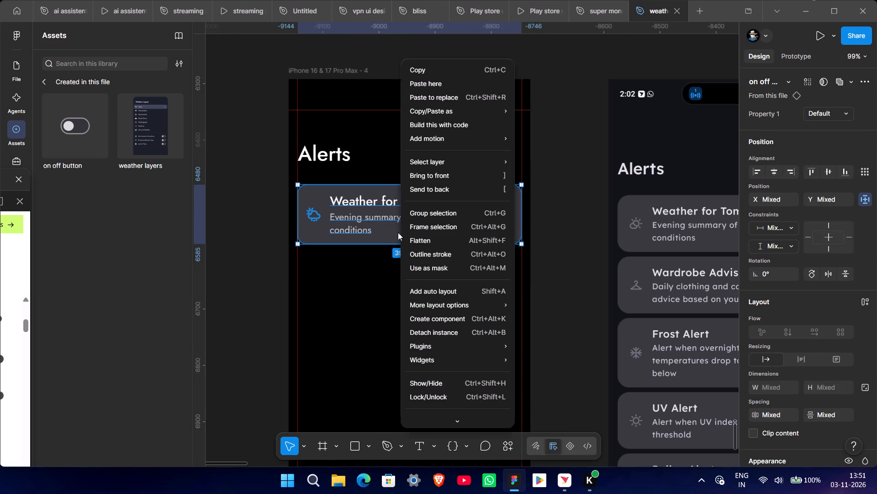
{"action": "left_click", "coordinate": [432, 225]}
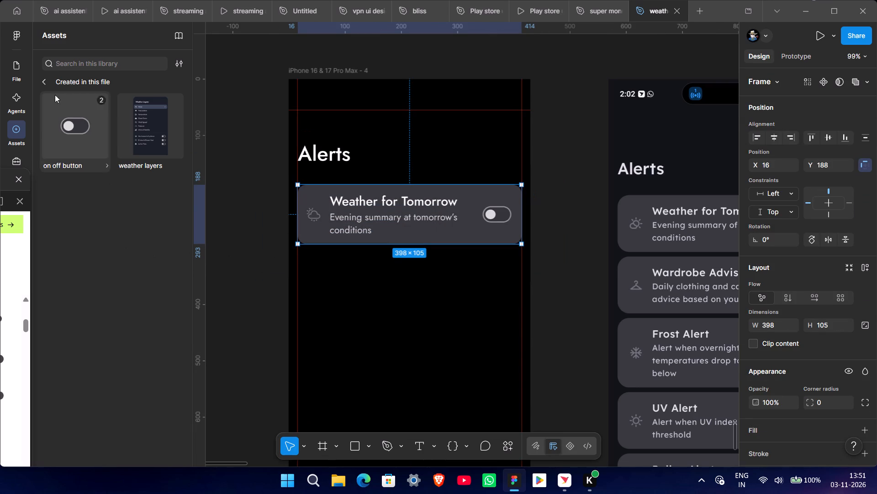
Rename the new card frame in the layers as "weather for tomorrow".
{"action": "left_click", "coordinate": [11, 73]}
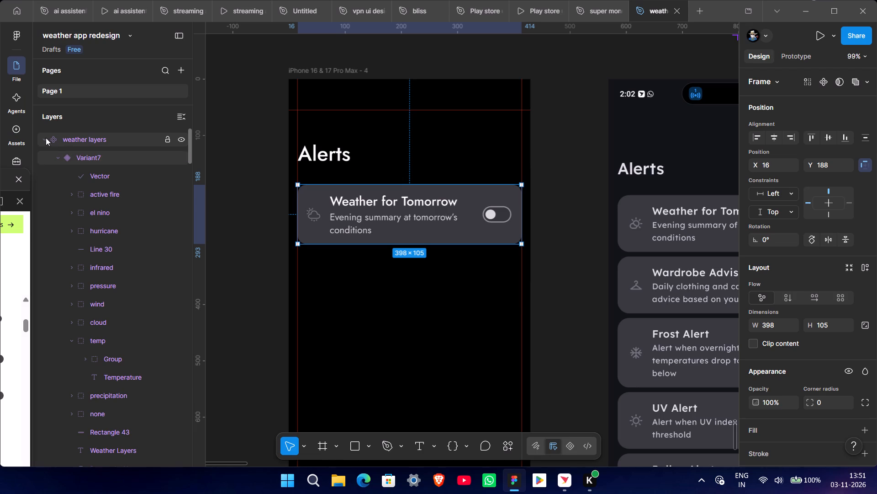
{"action": "left_click", "coordinate": [43, 137]}
{"action": "left_click", "coordinate": [397, 236]}
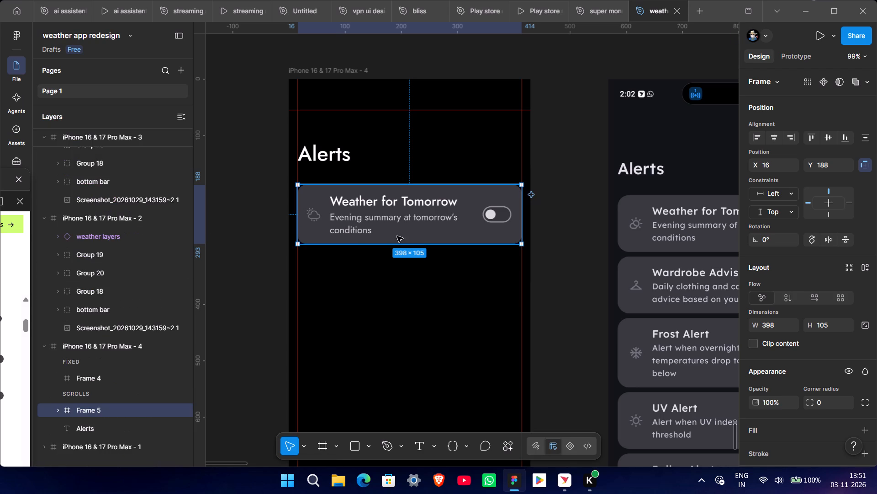
{"action": "double_click", "coordinate": [97, 409]}
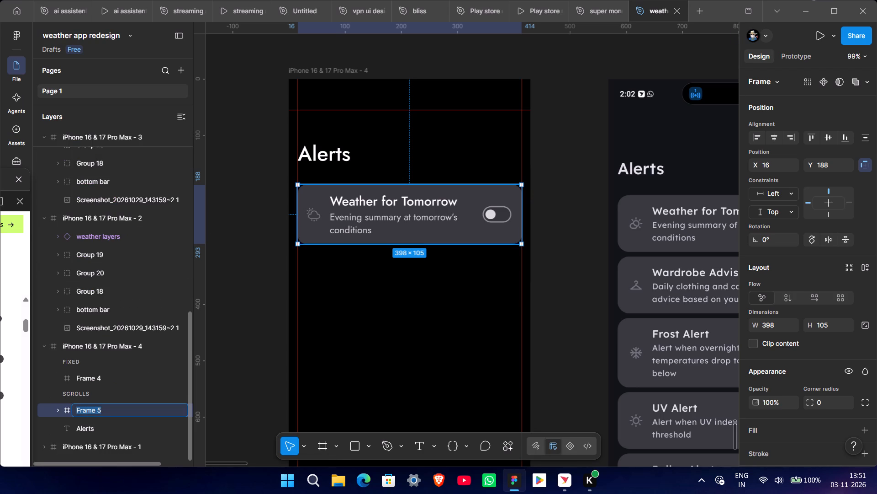
{"action": "type", "text": "weather for"}
{"action": "key", "text": "space"}
{"action": "type", "text": "tom"}
{"action": "type", "text": "orroe"}
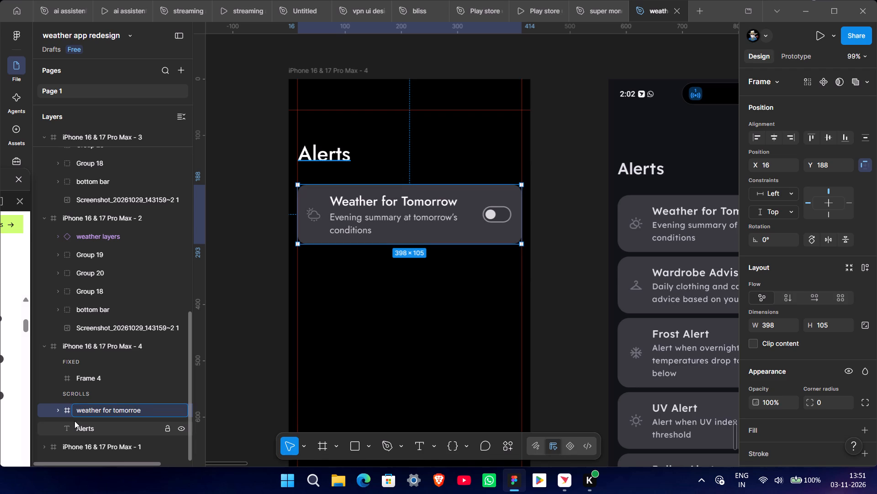
{"action": "key", "text": "BackSpace"}
{"action": "key", "text": "w"}
{"action": "left_click", "coordinate": [222, 357]}
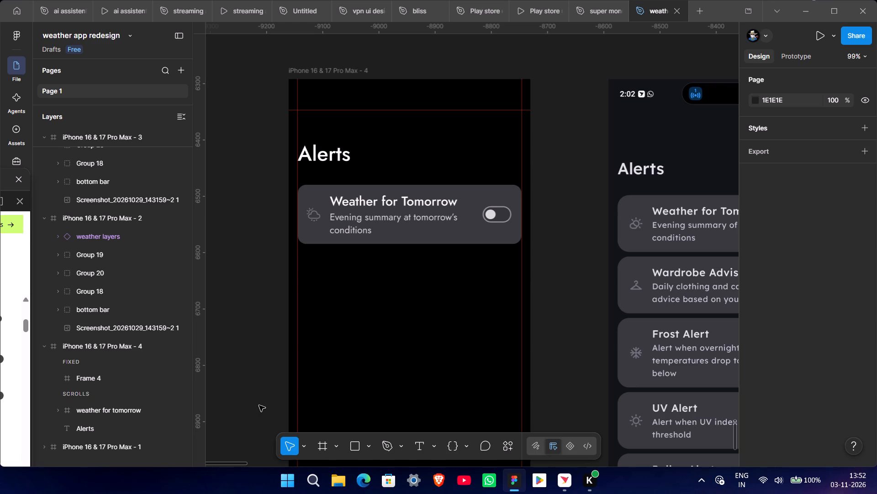
Duplicate the "weather for tomorrow" card directly below the original, at X 16, Y 303.
{"action": "left_click", "coordinate": [240, 290]}
{"action": "left_click_drag", "start_coordinate": [411, 242], "coordinate": [412, 247]}
{"action": "key", "text": "ctrl+z"}
{"action": "scroll", "coordinate": [407, 262], "scroll_direction": "down", "scroll_amount": 2}
{"action": "left_click", "coordinate": [395, 194]}
{"action": "scroll", "coordinate": [407, 203], "scroll_direction": "down", "scroll_amount": 3}
{"action": "left_click_drag", "start_coordinate": [399, 148], "coordinate": [399, 194], "text": "alt"}
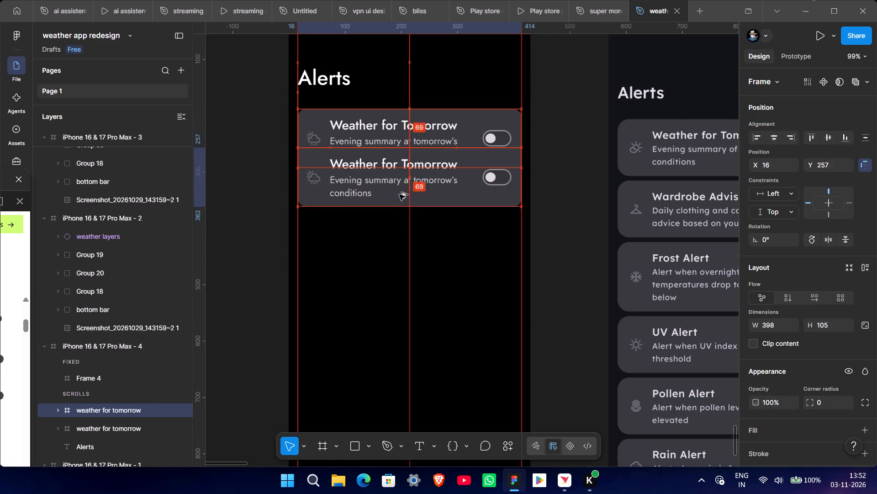
{"action": "left_click_drag", "start_coordinate": [399, 194], "coordinate": [401, 213], "text": "alt"}
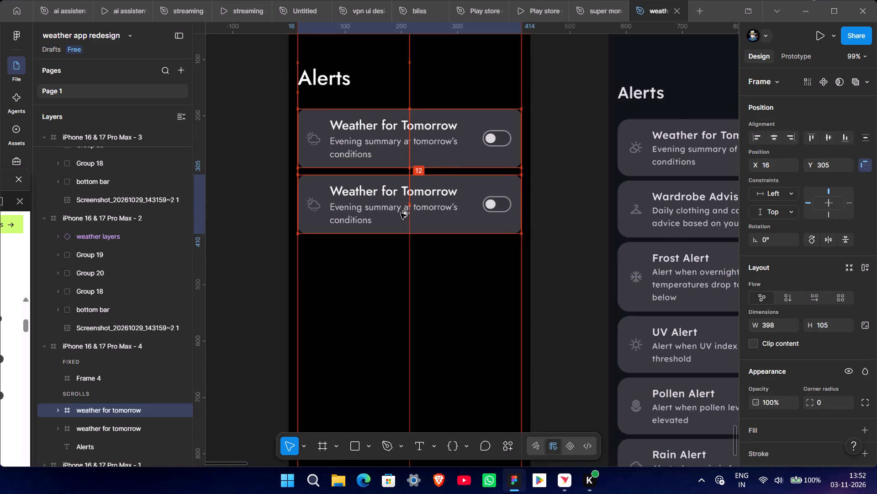
{"action": "left_click_drag", "start_coordinate": [401, 213], "coordinate": [400, 212], "text": "alt"}
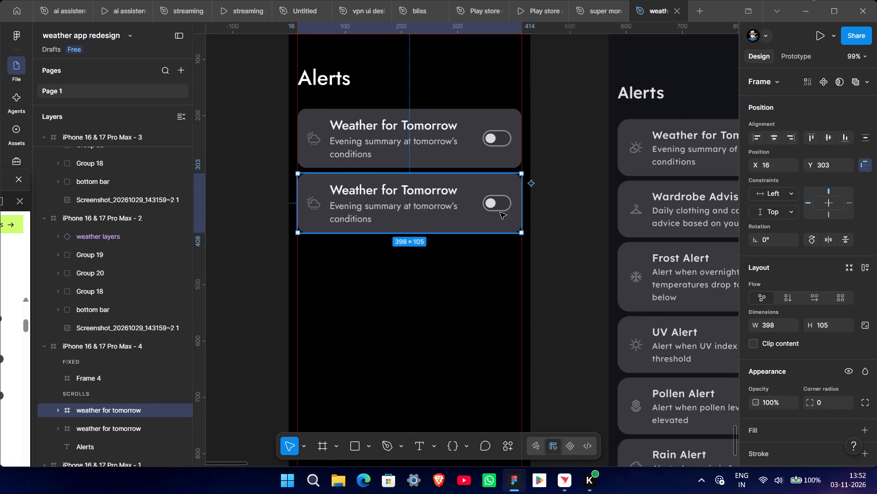
{"action": "left_click", "coordinate": [528, 213]}
Select both alert cards and tighten the vertical spacing between them to 6.
{"action": "scroll", "coordinate": [552, 232], "scroll_direction": "down", "scroll_amount": 6, "text": "ctrl"}
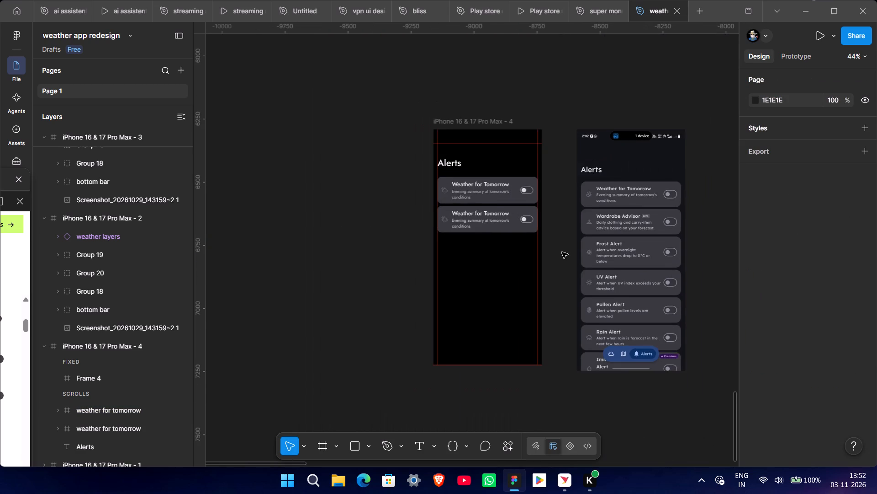
{"action": "middle_click_drag", "start_coordinate": [562, 252], "coordinate": [482, 297]}
{"action": "scroll", "coordinate": [480, 295], "scroll_direction": "up", "scroll_amount": 5, "text": "ctrl"}
{"action": "left_click", "coordinate": [343, 254]}
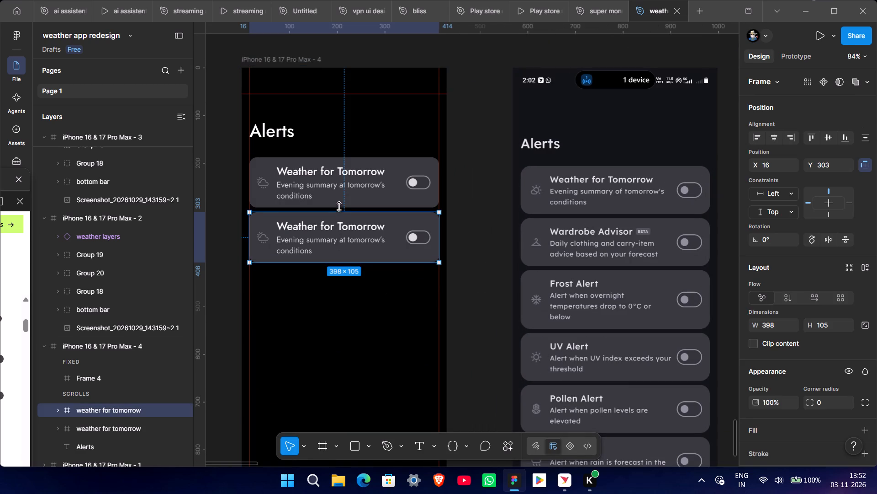
{"action": "left_click", "coordinate": [342, 196], "text": "shift"}
{"action": "scroll", "coordinate": [342, 199], "scroll_direction": "up", "scroll_amount": 9, "text": "ctrl"}
{"action": "left_click", "coordinate": [349, 229]}
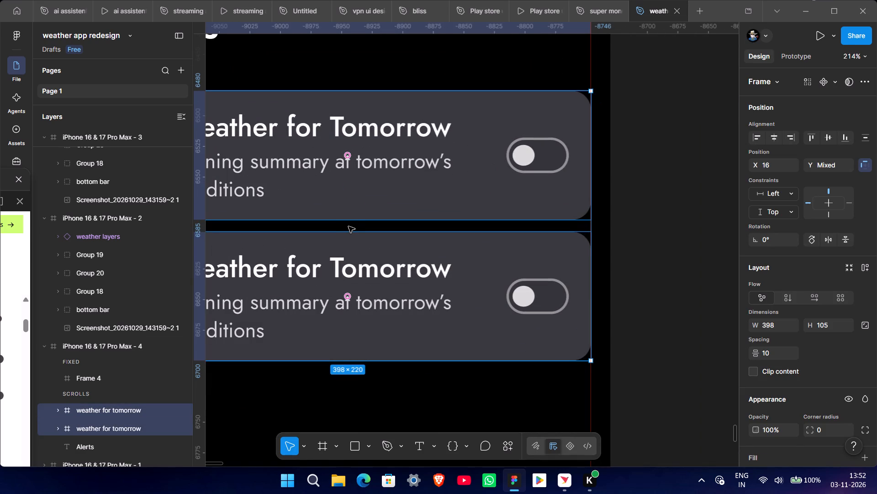
{"action": "key", "text": "ctrl+z"}
{"action": "left_click", "coordinate": [348, 227]}
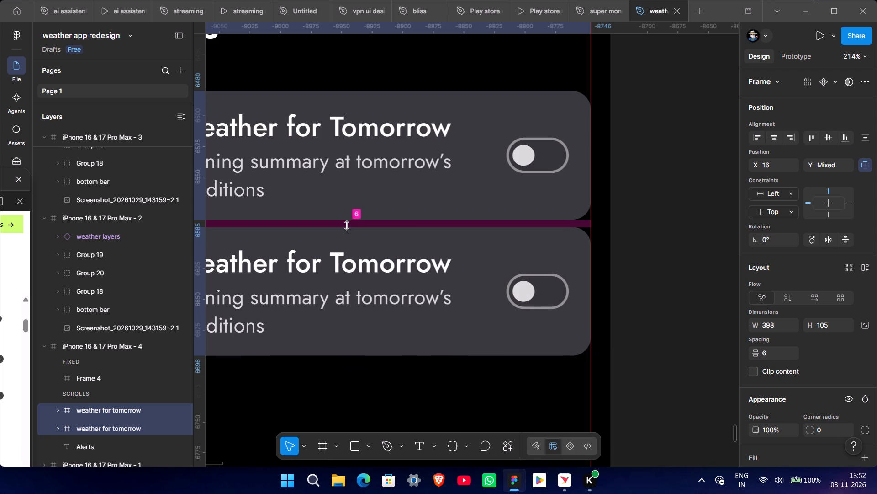
{"action": "left_click", "coordinate": [638, 247], "text": "ctrl"}
Change the second card's title text to "Frost Alert".
{"action": "scroll", "coordinate": [636, 247], "scroll_direction": "down", "scroll_amount": 8, "text": "ctrl"}
{"action": "middle_click_drag", "start_coordinate": [663, 282], "coordinate": [536, 282]}
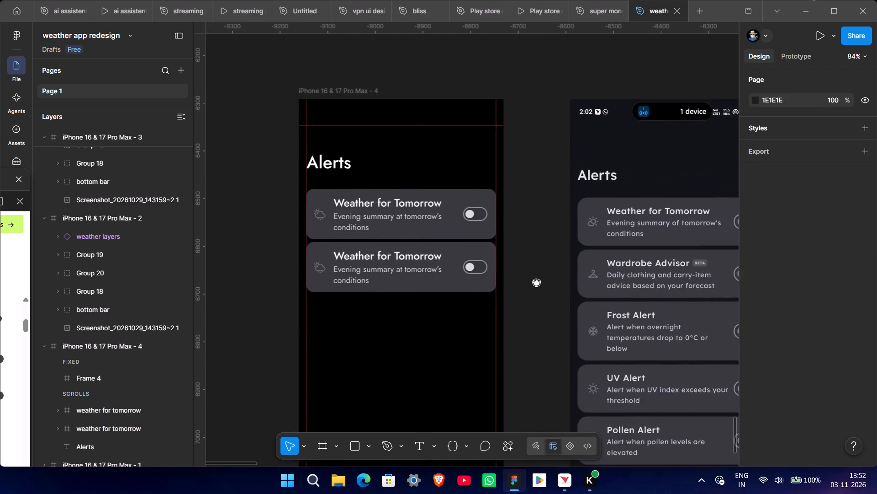
{"action": "middle_click_drag", "start_coordinate": [536, 282], "coordinate": [500, 281]}
{"action": "scroll", "coordinate": [501, 277], "scroll_direction": "down", "scroll_amount": 5, "text": "ctrl"}
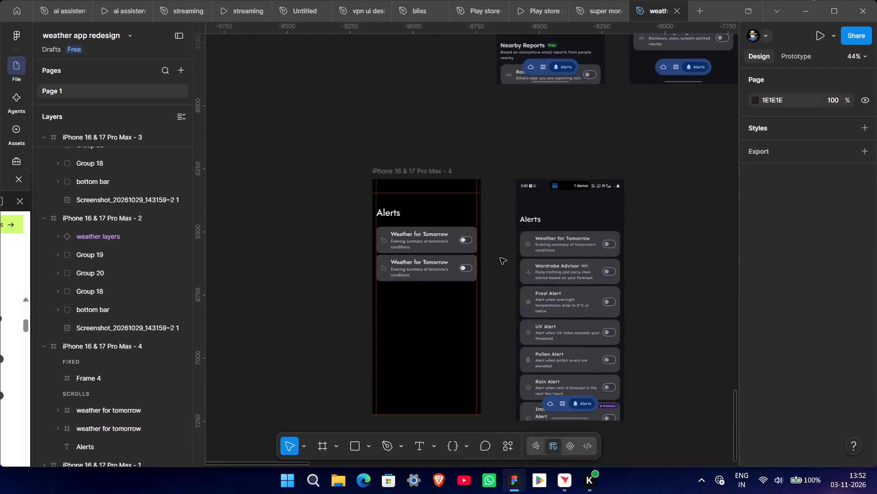
{"action": "scroll", "coordinate": [437, 277], "scroll_direction": "up", "scroll_amount": 6, "text": "ctrl"}
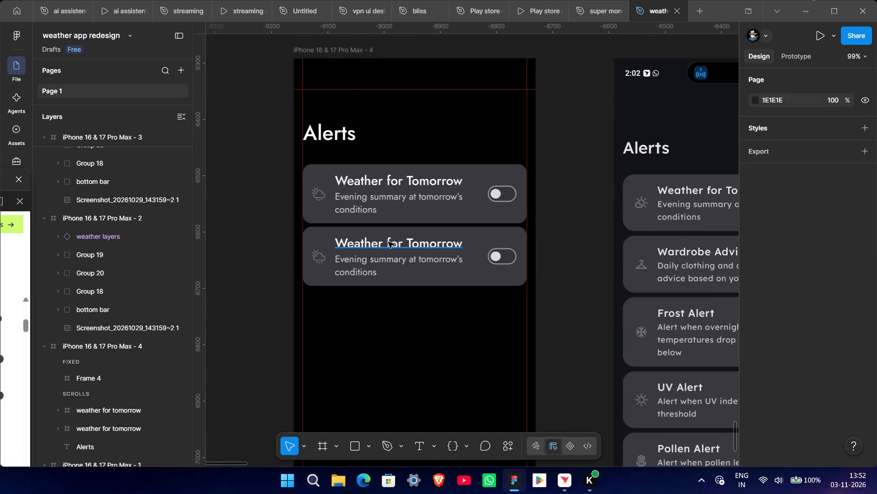
{"action": "double_click", "coordinate": [388, 242], "text": "ctrl"}
{"action": "middle_click_drag", "start_coordinate": [442, 316], "coordinate": [413, 307]}
{"action": "type", "text": "Fro"}
{"action": "type", "text": "st"}
{"action": "key", "text": "space"}
{"action": "key", "text": "shift+a"}
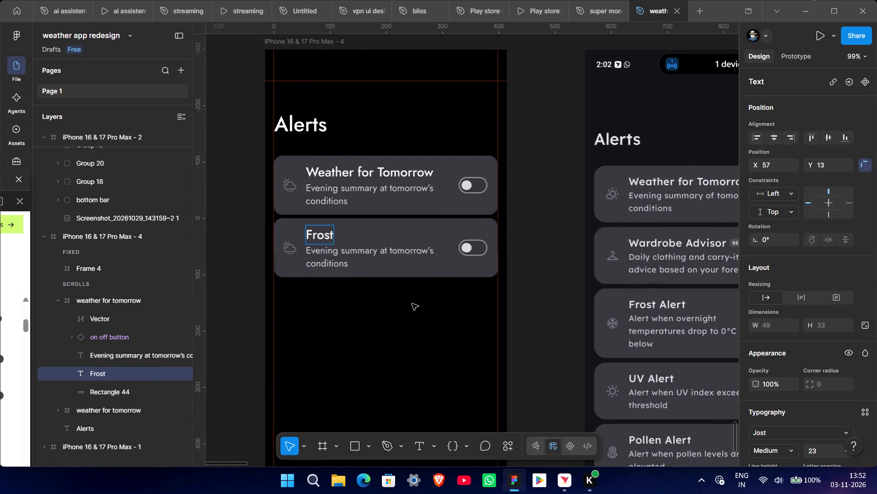
{"action": "type", "text": "ler"}
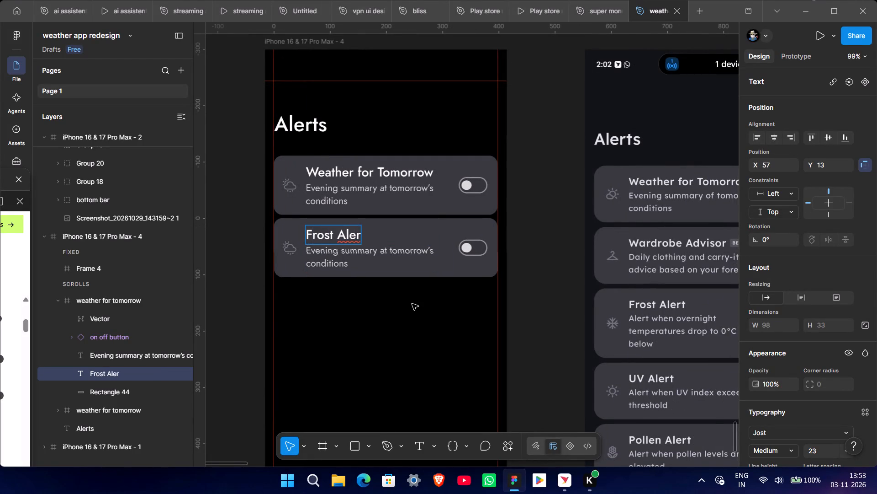
{"action": "key", "text": "t"}
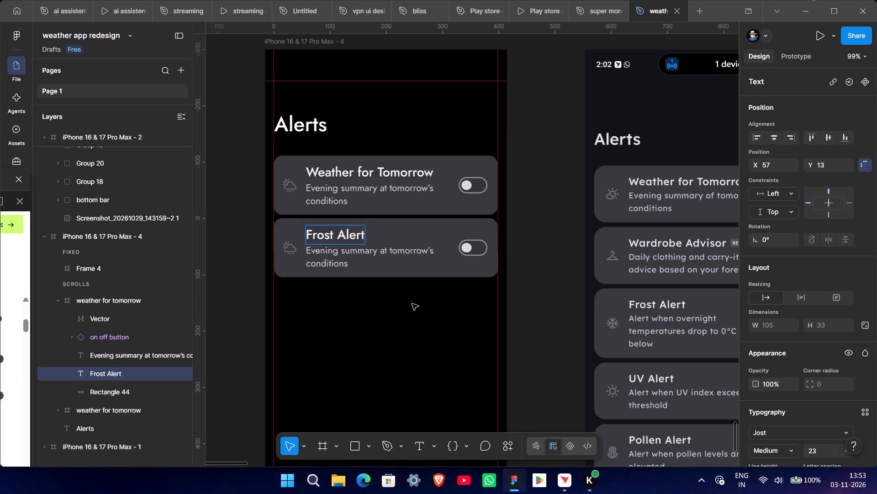
{"action": "middle_click_drag", "start_coordinate": [558, 328], "coordinate": [497, 317]}
{"action": "scroll", "coordinate": [496, 317], "scroll_direction": "down", "scroll_amount": 2, "text": "ctrl"}
{"action": "left_click", "coordinate": [470, 327]}
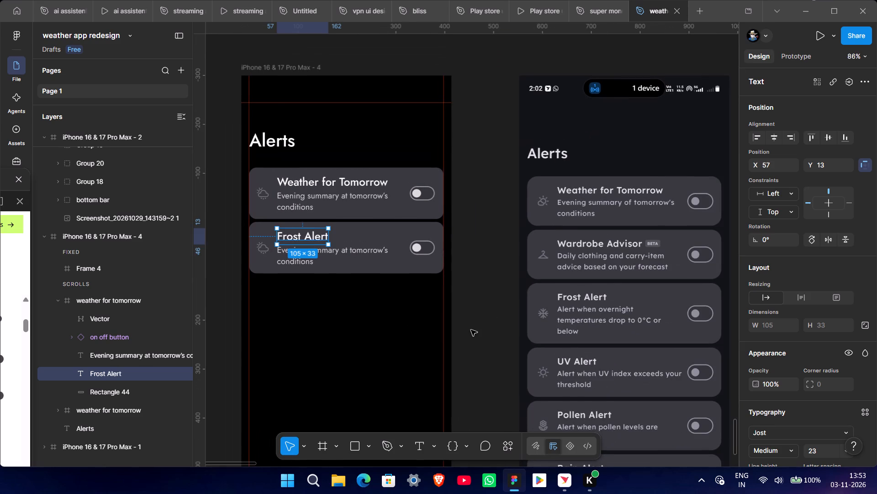
Replace the Frost Alert card's description with "Alert when overnight tempreature drop to 0 C or below", broken over three lines.
{"action": "double_click", "coordinate": [318, 254], "text": "ctrl"}
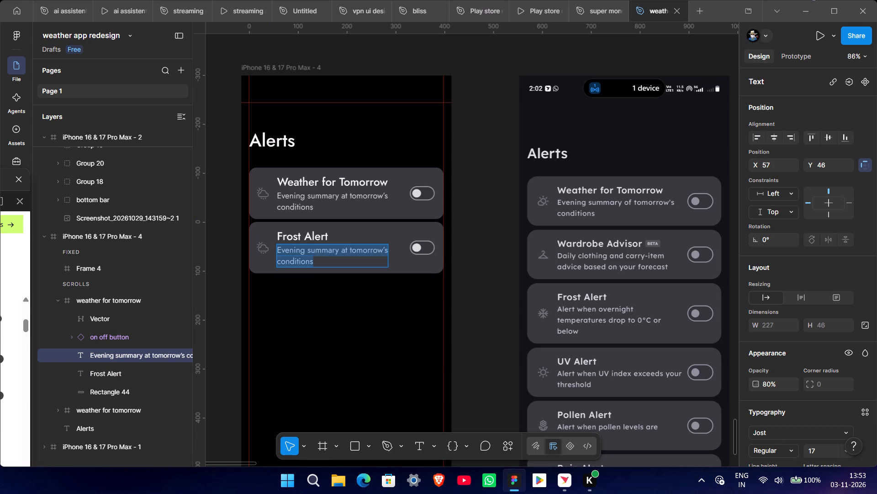
{"action": "key", "text": "shift+a"}
{"action": "type", "text": "lert"}
{"action": "key", "text": "space"}
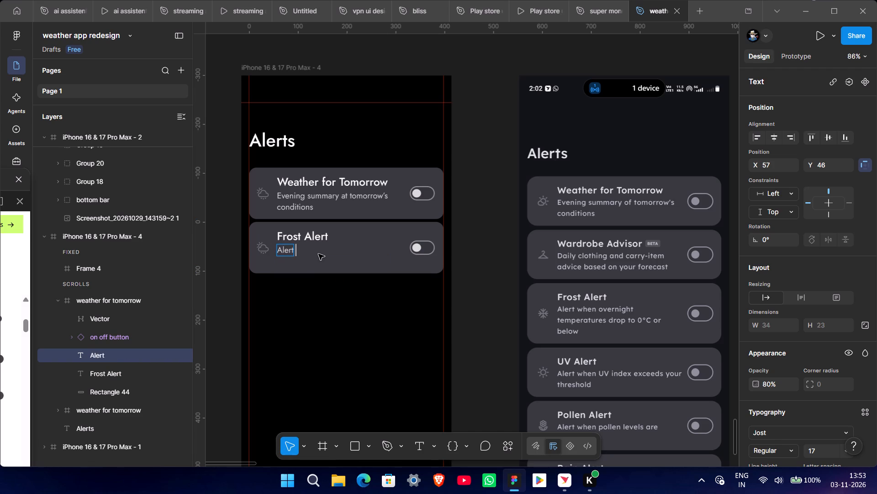
{"action": "type", "text": "when"}
{"action": "key", "text": "space"}
{"action": "type", "text": "overnight"}
{"action": "key", "text": "space"}
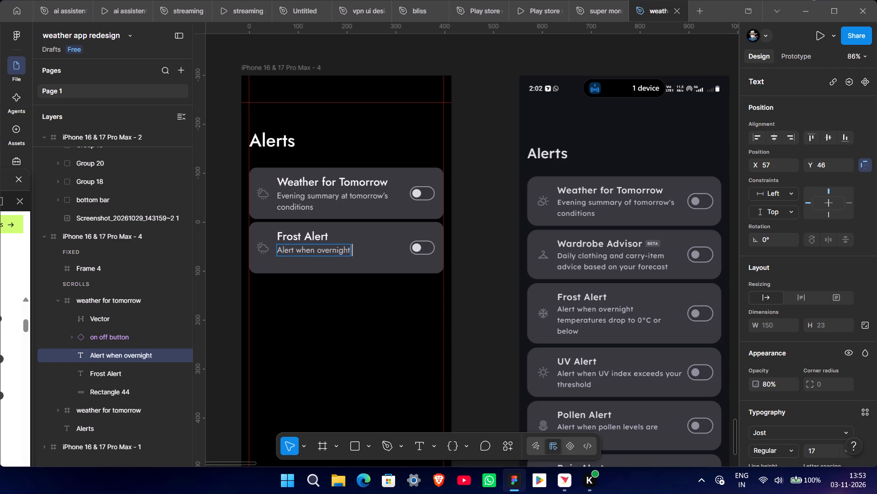
{"action": "key", "text": "BackSpace"}
{"action": "key", "text": "Return"}
{"action": "type", "text": "temprea"}
{"action": "type", "text": "ture"}
{"action": "key", "text": "space"}
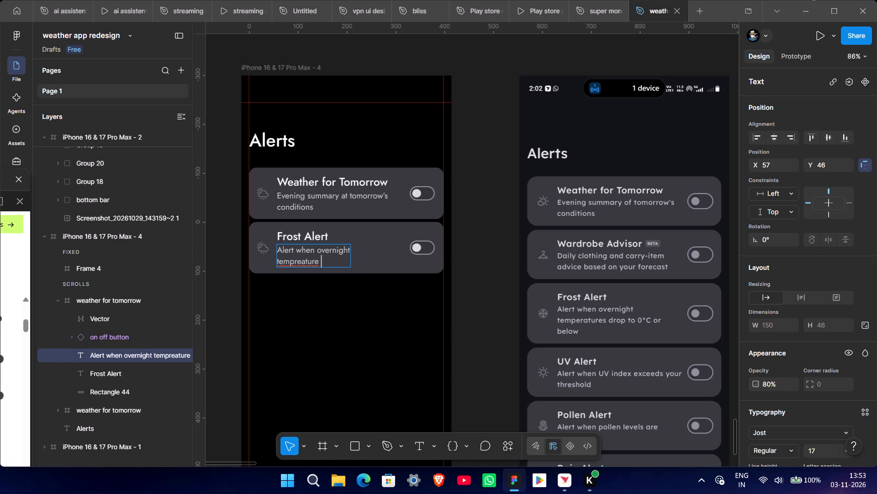
{"action": "type", "text": "drop"}
{"action": "key", "text": "space"}
{"action": "type", "text": "to"}
{"action": "key", "text": "space"}
{"action": "key", "text": "0"}
{"action": "key", "text": "space"}
{"action": "type", "text": "c"}
{"action": "key", "text": "space"}
{"action": "key", "text": "BackSpace"}
{"action": "key", "text": "BackSpace"}
{"action": "type", "text": "C"}
{"action": "key", "text": "space"}
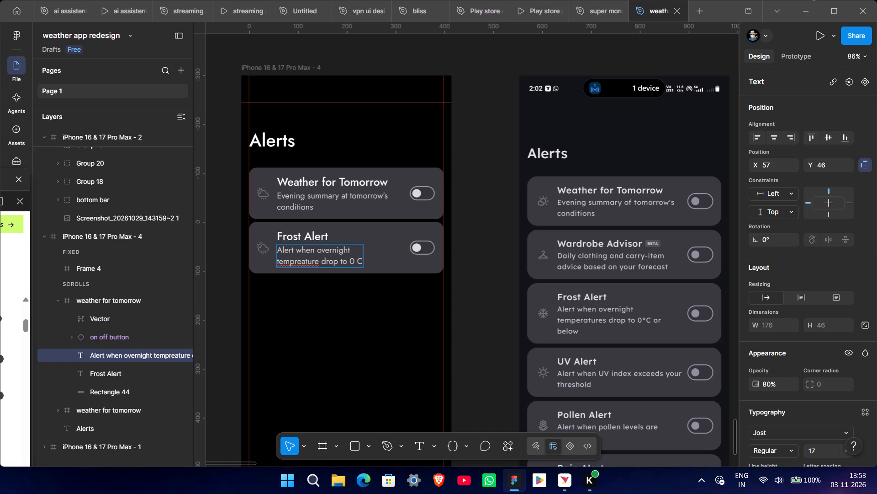
{"action": "type", "text": "or"}
{"action": "key", "text": "space"}
{"action": "key", "text": "Return"}
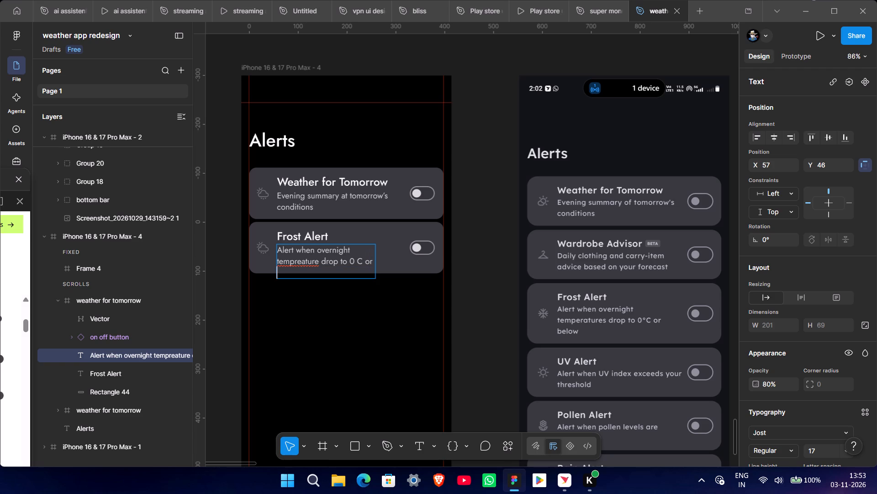
{"action": "type", "text": "below"}
{"action": "left_click", "coordinate": [483, 291]}
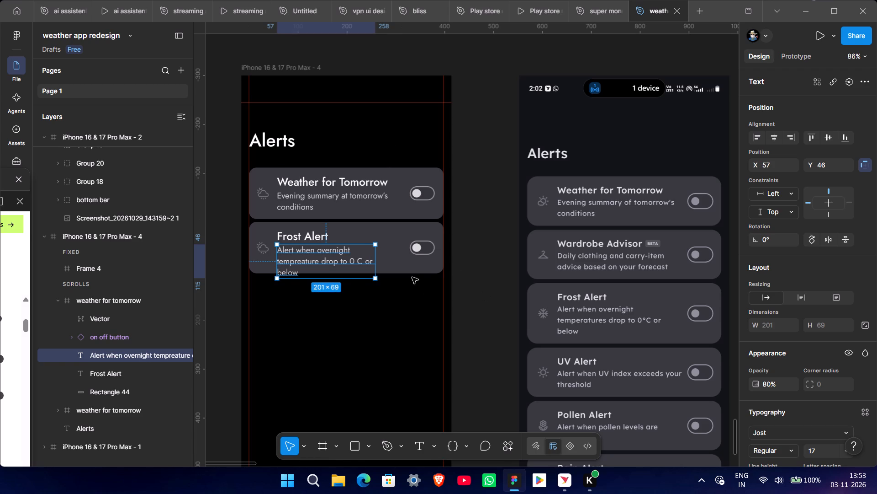
Extend the Frost Alert card's frame downward to a height of 128, keeping the width at 398.
{"action": "left_click", "coordinate": [403, 261]}
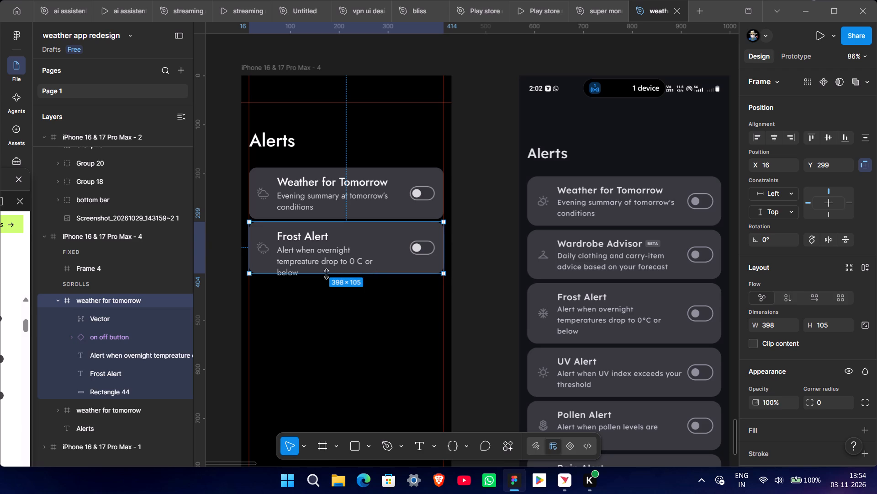
{"action": "left_click_drag", "start_coordinate": [323, 274], "coordinate": [323, 279]}
{"action": "key", "text": "ctrl+z"}
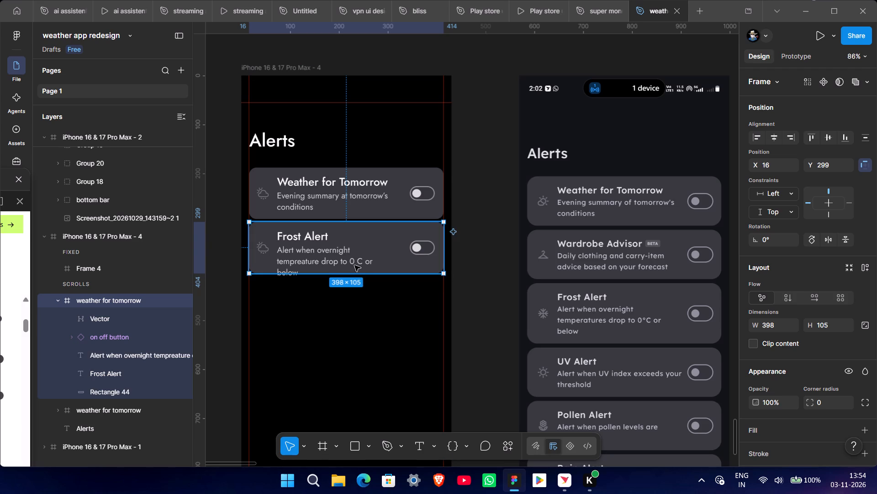
{"action": "left_click", "coordinate": [386, 263]}
{"action": "left_click", "coordinate": [117, 394], "text": "shift"}
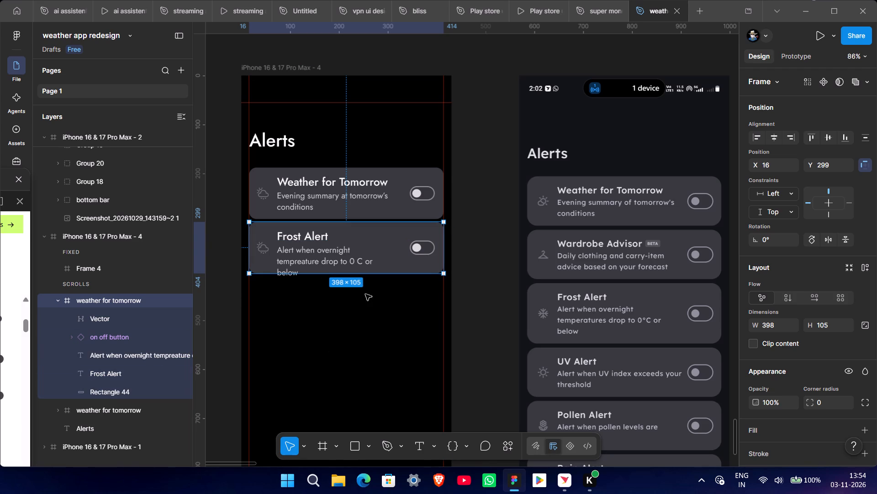
{"action": "left_click_drag", "start_coordinate": [348, 271], "coordinate": [348, 286]}
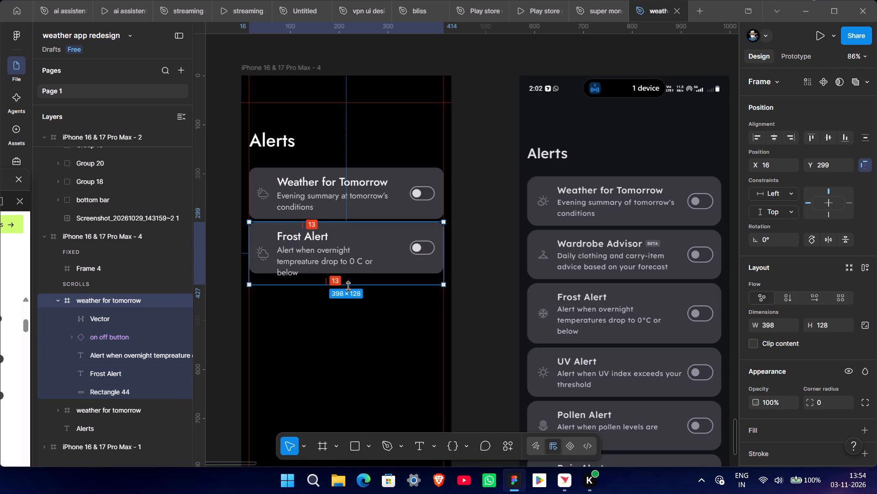
{"action": "left_click_drag", "start_coordinate": [348, 286], "coordinate": [348, 287]}
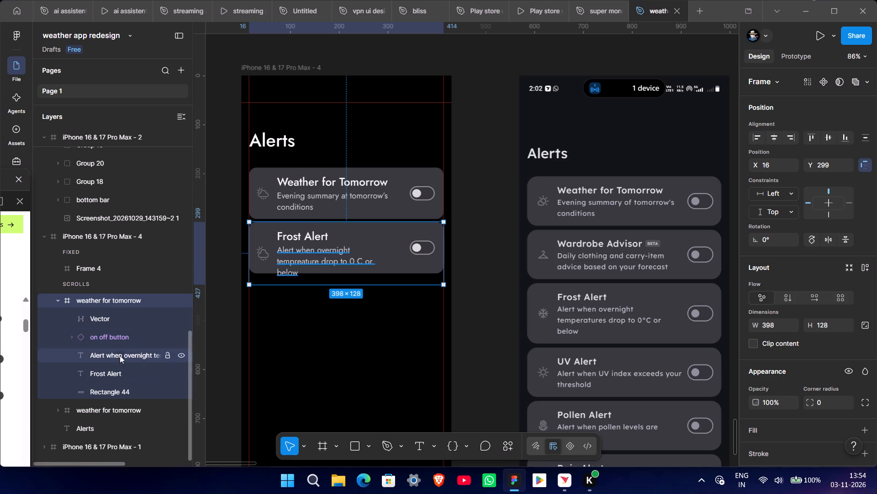
Stretch the Frost Alert card's background rectangle down to a height of 128 to match its frame.
{"action": "left_click", "coordinate": [94, 394]}
{"action": "left_click_drag", "start_coordinate": [314, 273], "coordinate": [314, 280]}
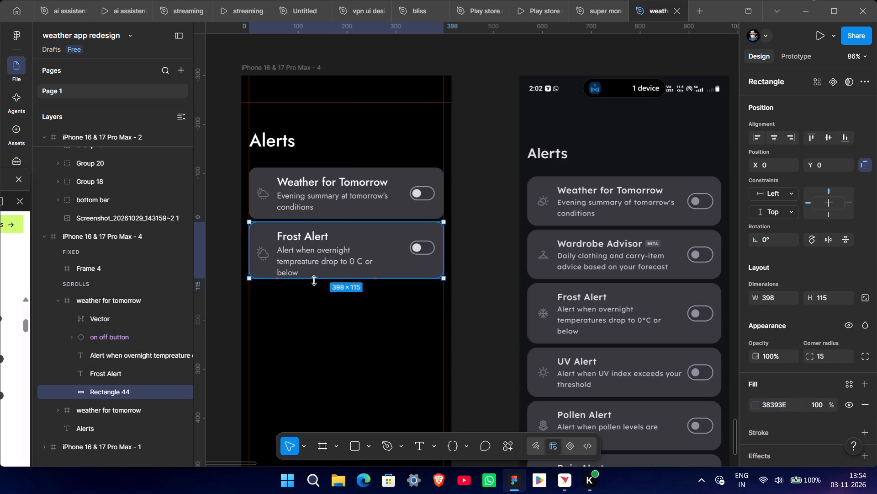
{"action": "left_click_drag", "start_coordinate": [314, 280], "coordinate": [313, 287]}
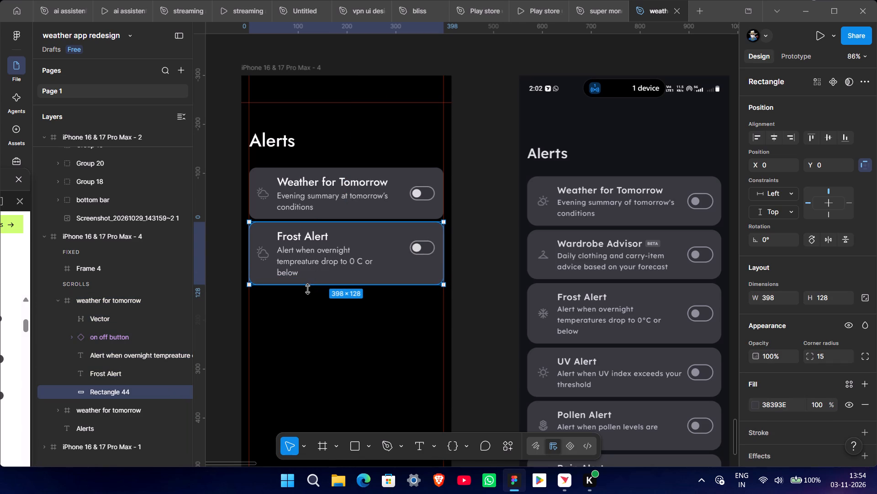
Delete the cloud-and-sun weather icon from the Frost Alert card.
{"action": "left_click", "coordinate": [112, 302]}
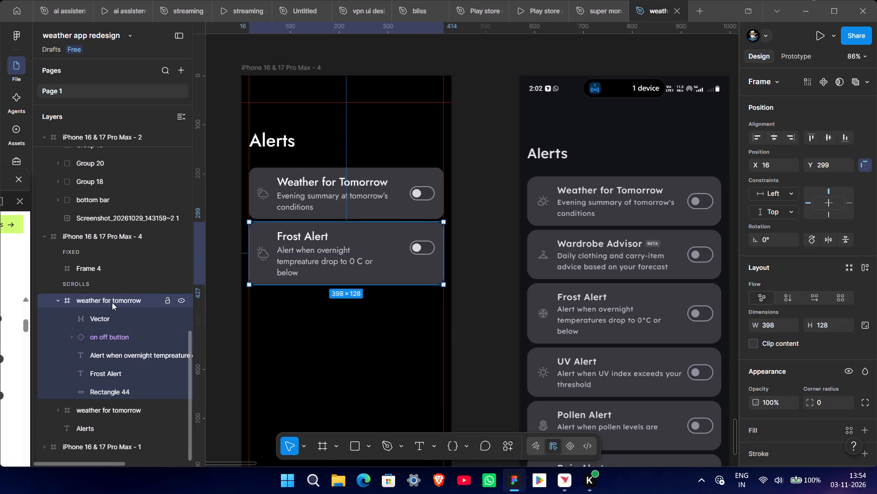
{"action": "scroll", "coordinate": [317, 261], "scroll_direction": "up", "scroll_amount": 6, "text": "ctrl"}
{"action": "middle_click_drag", "start_coordinate": [303, 362], "coordinate": [398, 366]}
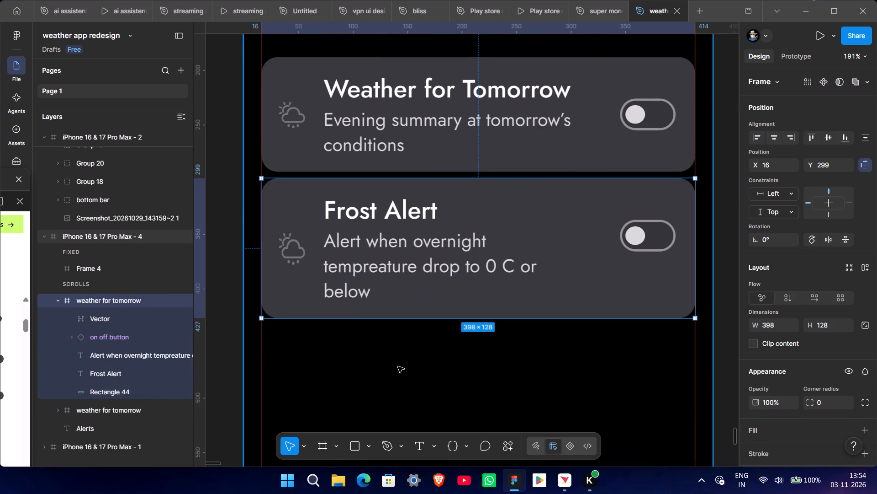
{"action": "scroll", "coordinate": [398, 366], "scroll_direction": "down", "scroll_amount": 3, "text": "ctrl"}
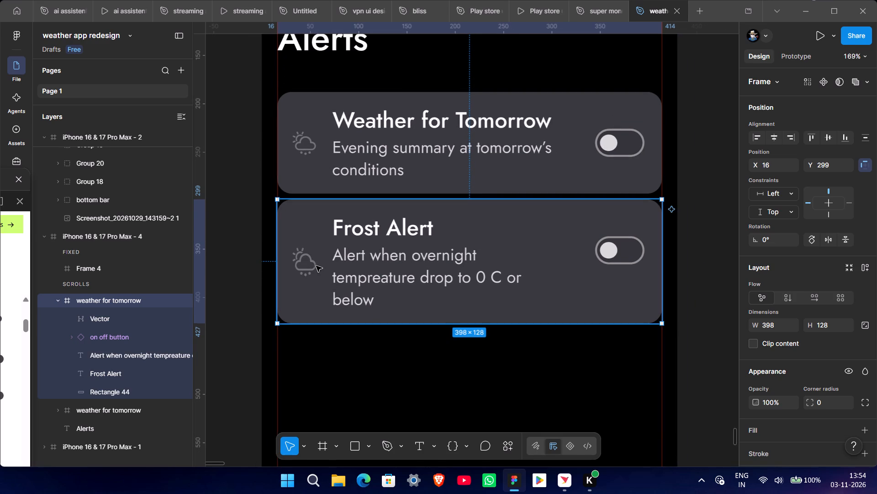
{"action": "left_click", "coordinate": [315, 263], "text": "ctrl"}
{"action": "key", "text": "BackSpace"}
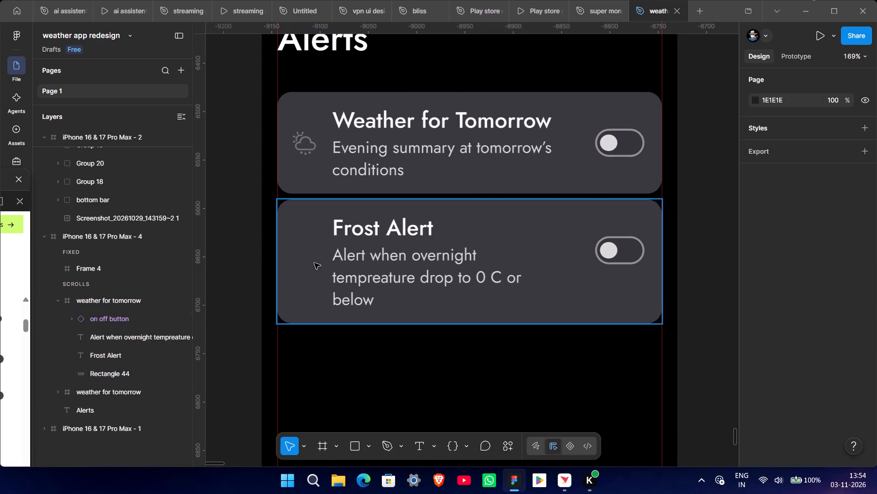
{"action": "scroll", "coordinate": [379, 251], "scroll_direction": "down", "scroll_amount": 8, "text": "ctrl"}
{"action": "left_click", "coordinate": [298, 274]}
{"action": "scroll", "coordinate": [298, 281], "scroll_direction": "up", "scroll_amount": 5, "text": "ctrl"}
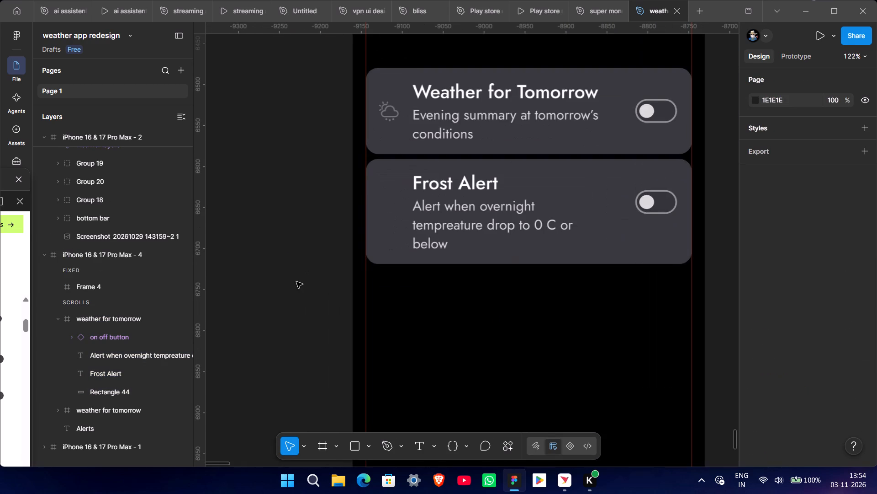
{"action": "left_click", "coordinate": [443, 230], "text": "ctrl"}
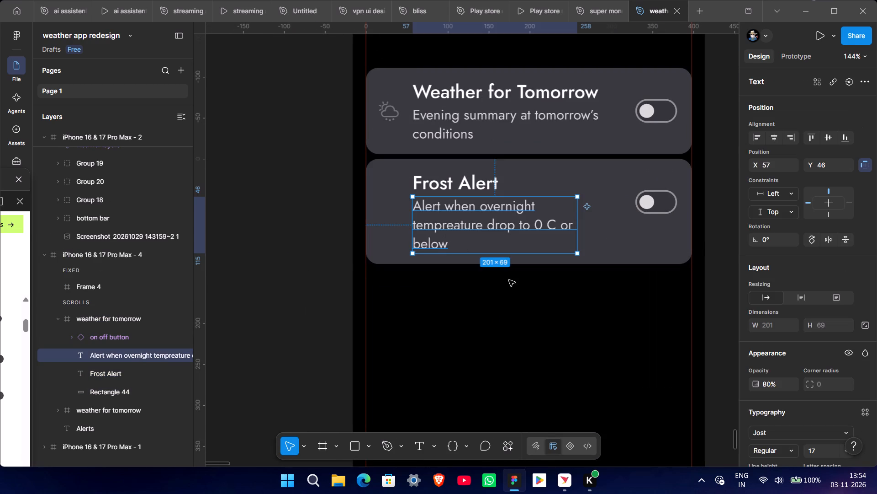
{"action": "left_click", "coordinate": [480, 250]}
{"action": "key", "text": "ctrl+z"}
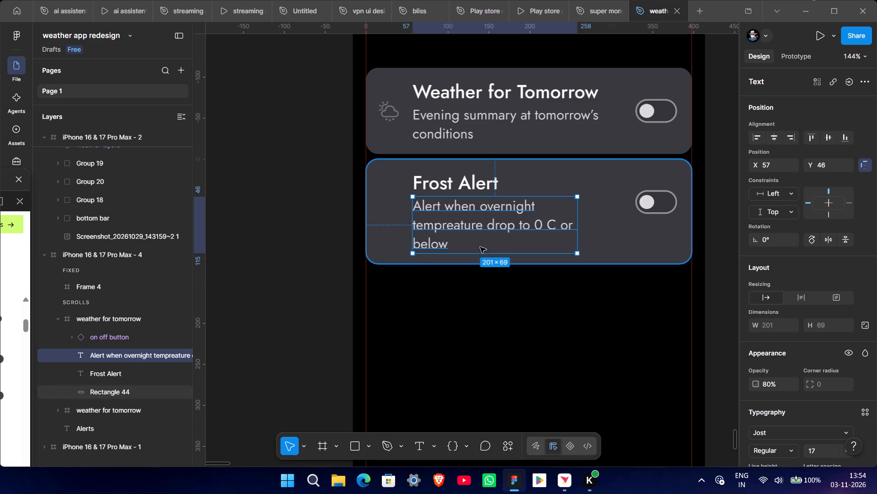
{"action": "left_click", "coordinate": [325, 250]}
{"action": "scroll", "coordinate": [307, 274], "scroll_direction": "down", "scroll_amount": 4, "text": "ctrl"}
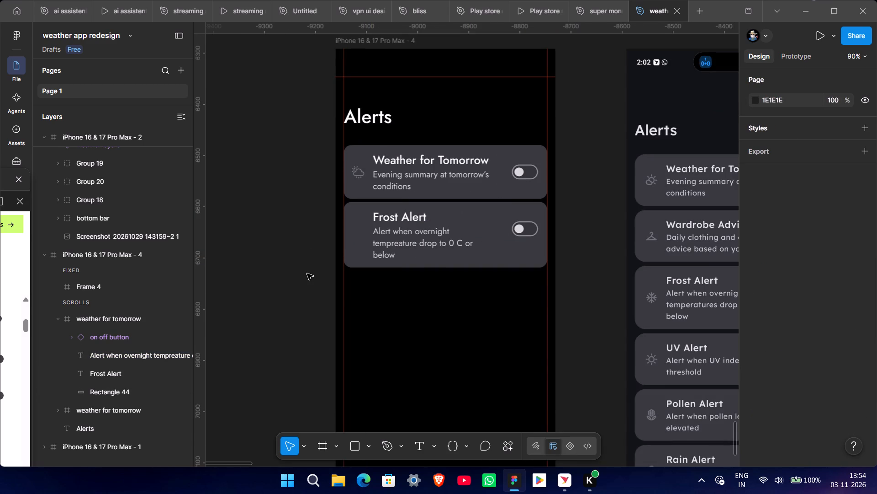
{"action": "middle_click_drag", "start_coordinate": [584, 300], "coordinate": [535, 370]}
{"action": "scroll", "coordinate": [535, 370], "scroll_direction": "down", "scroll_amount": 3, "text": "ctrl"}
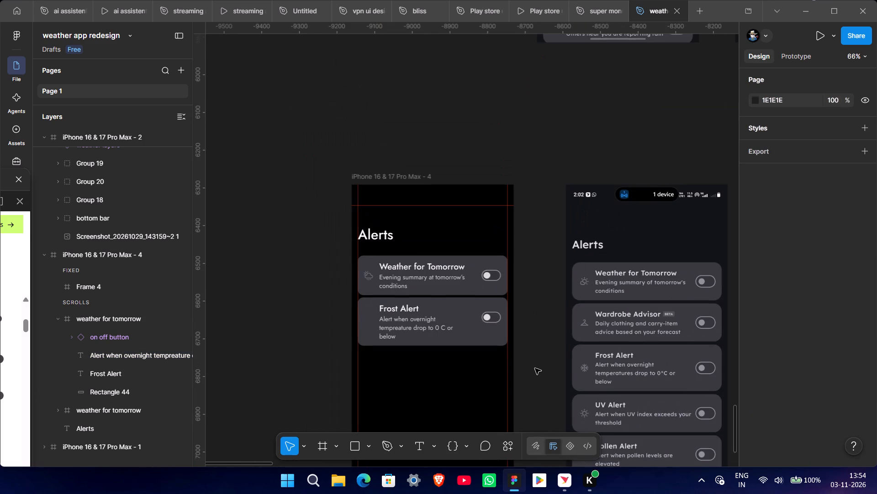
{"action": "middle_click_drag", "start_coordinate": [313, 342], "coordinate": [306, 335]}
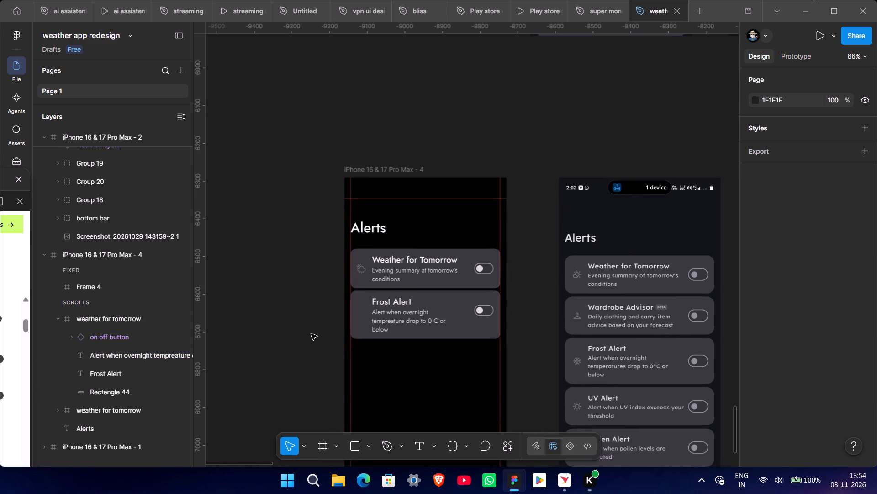
Move the Frost Alert card's on/off button down to the card's vertical centre, at X 330, Y 49.
{"action": "scroll", "coordinate": [431, 323], "scroll_direction": "up", "scroll_amount": 4, "text": "ctrl"}
{"action": "left_click", "coordinate": [523, 309], "text": "ctrl"}
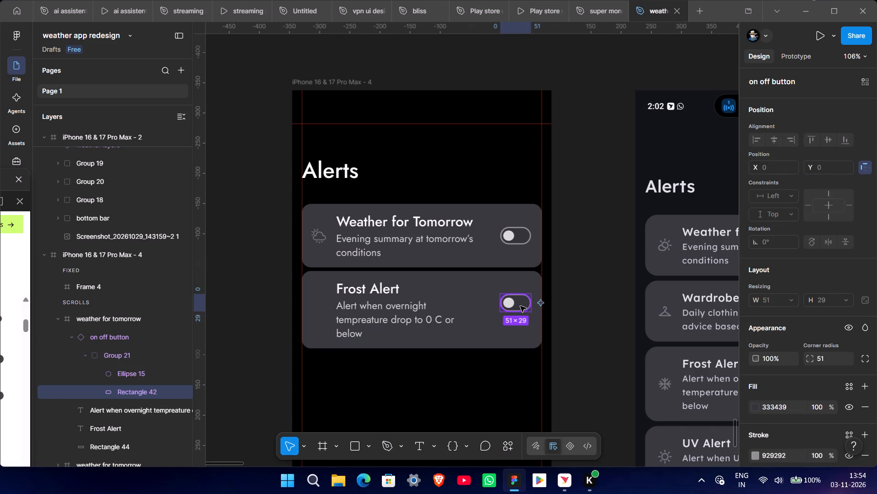
{"action": "left_click_drag", "start_coordinate": [512, 303], "coordinate": [512, 308]}
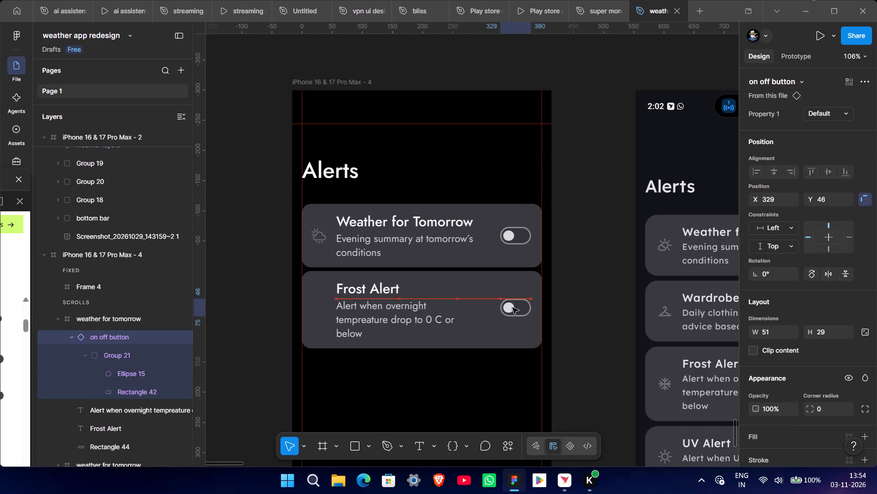
{"action": "left_click_drag", "start_coordinate": [512, 308], "coordinate": [512, 316]}
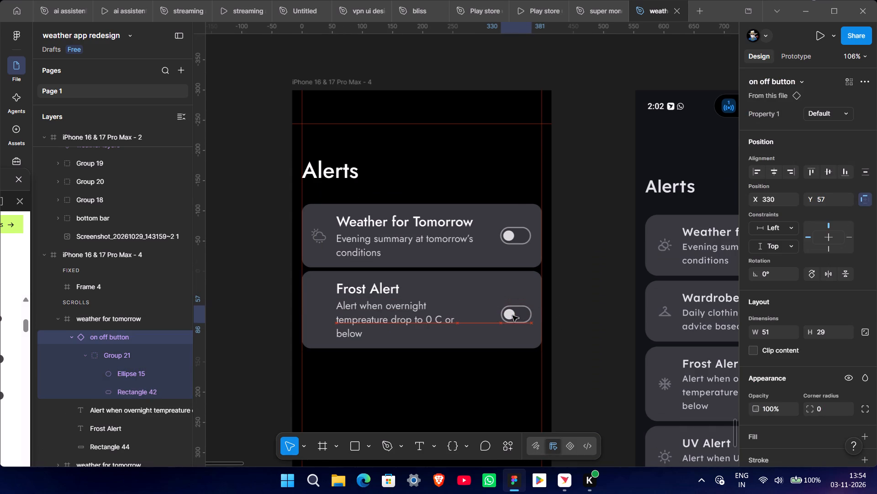
{"action": "left_click_drag", "start_coordinate": [512, 316], "coordinate": [512, 310]}
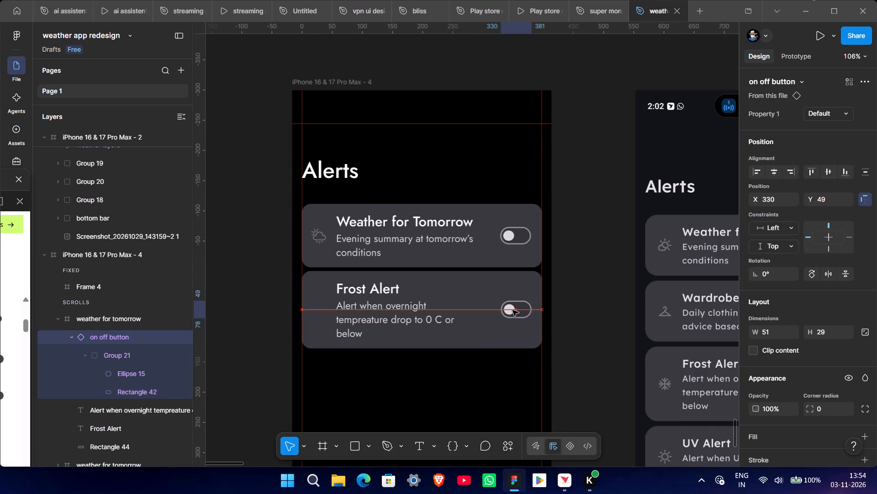
Fine-tune the Frost Alert card's on/off button horizontally to X 331, keeping Y at 49.
{"action": "left_click_drag", "start_coordinate": [512, 310], "coordinate": [507, 310]}
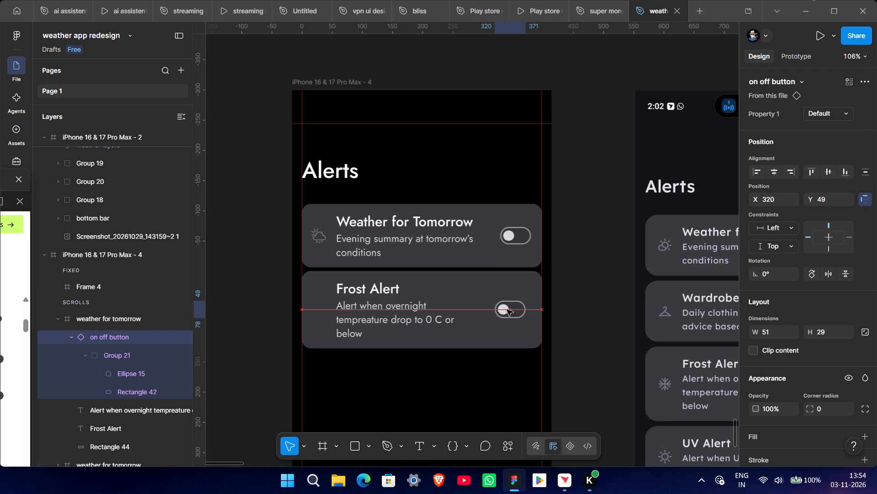
{"action": "left_click_drag", "start_coordinate": [507, 310], "coordinate": [515, 311]}
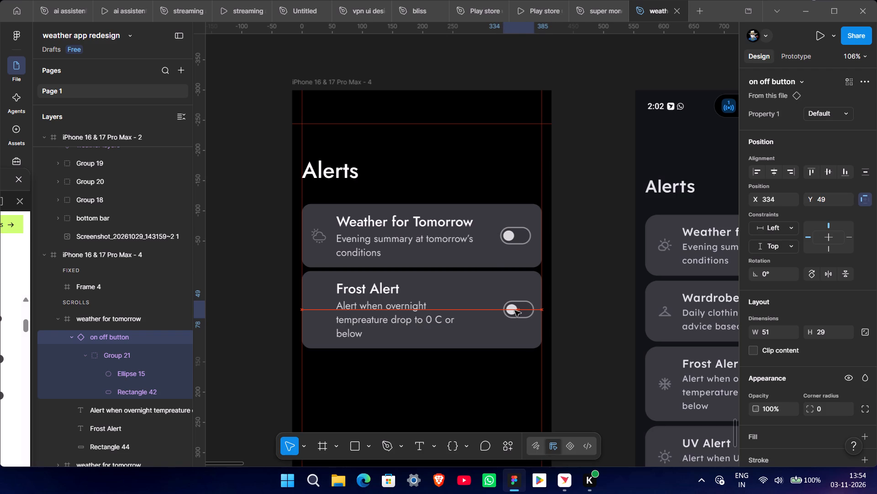
{"action": "left_click_drag", "start_coordinate": [515, 311], "coordinate": [513, 311]}
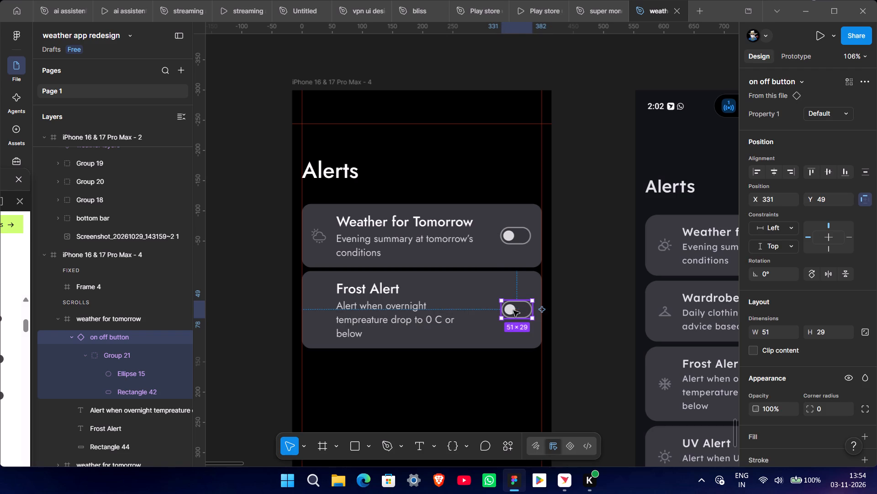
{"action": "left_click", "coordinate": [582, 311]}
Bring the Iconify plugin window fully into view and search its icons for "frost".
{"action": "scroll", "coordinate": [586, 311], "scroll_direction": "down", "scroll_amount": 3, "text": "ctrl"}
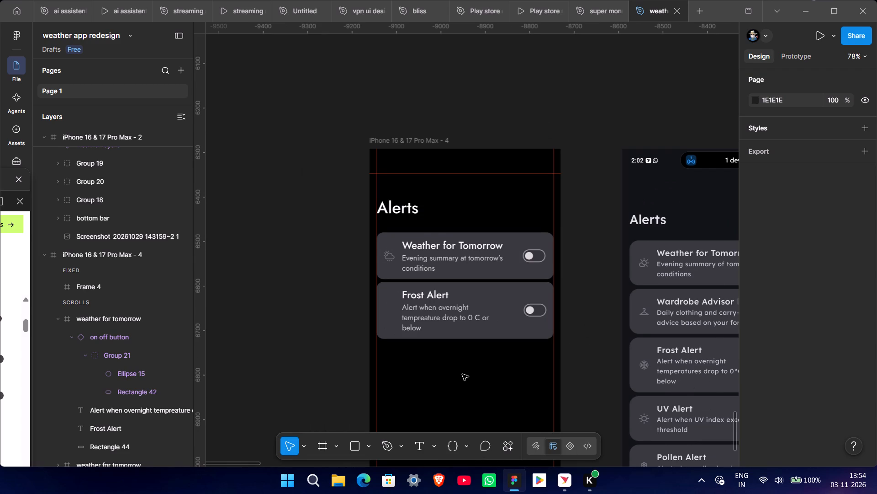
{"action": "middle_click_drag", "start_coordinate": [351, 360], "coordinate": [316, 234]}
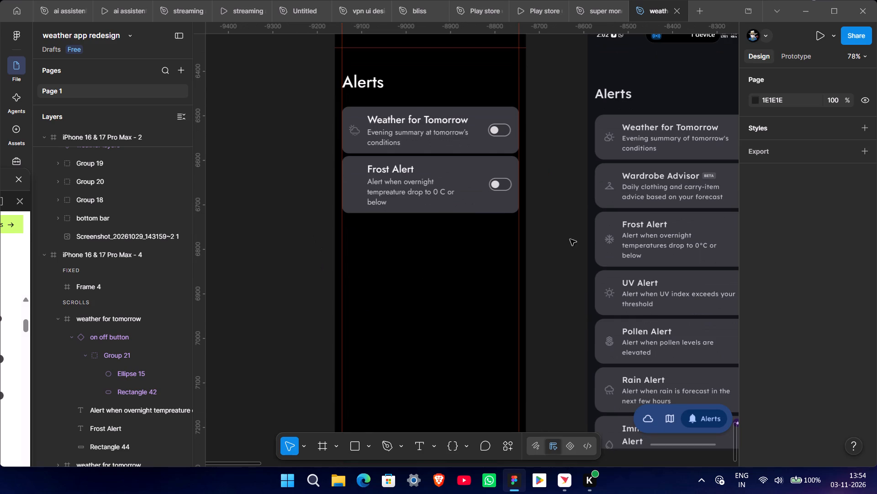
{"action": "middle_click_drag", "start_coordinate": [344, 263], "coordinate": [308, 270]}
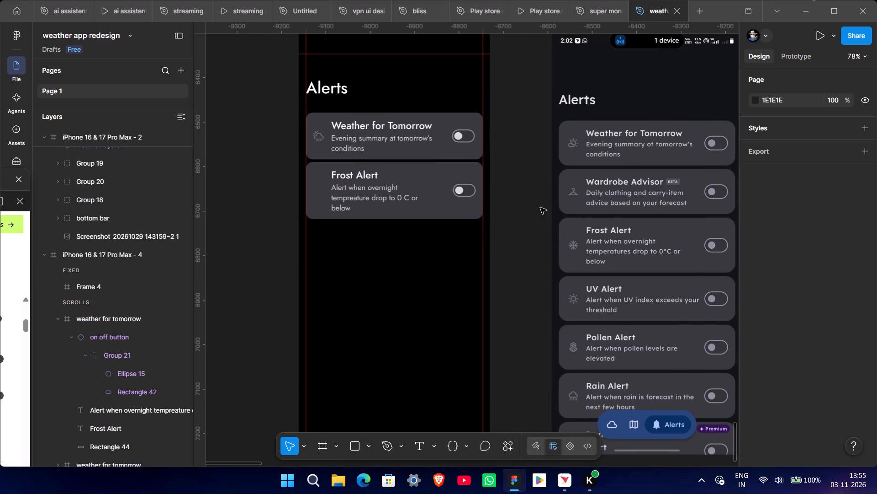
{"action": "right_click", "coordinate": [243, 244]}
{"action": "left_click", "coordinate": [248, 378]}
{"action": "left_click_drag", "start_coordinate": [1, 179], "coordinate": [248, 178]}
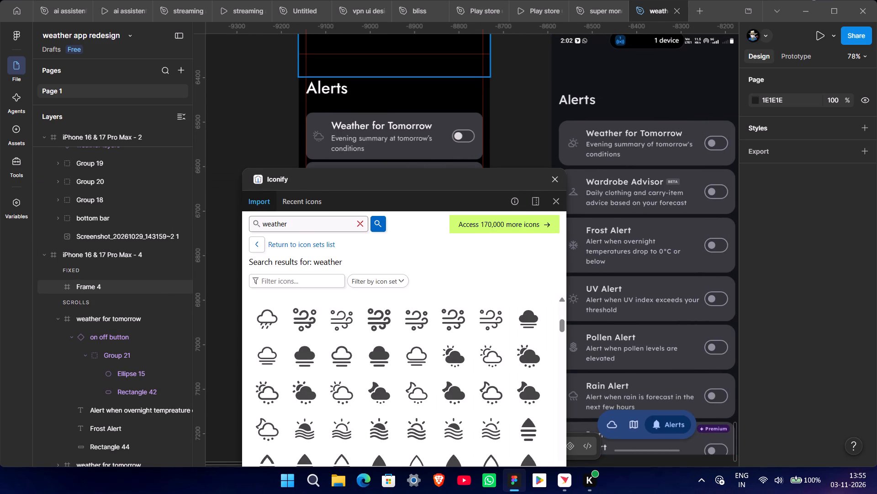
{"action": "left_click", "coordinate": [359, 227]}
{"action": "type", "text": "fr"}
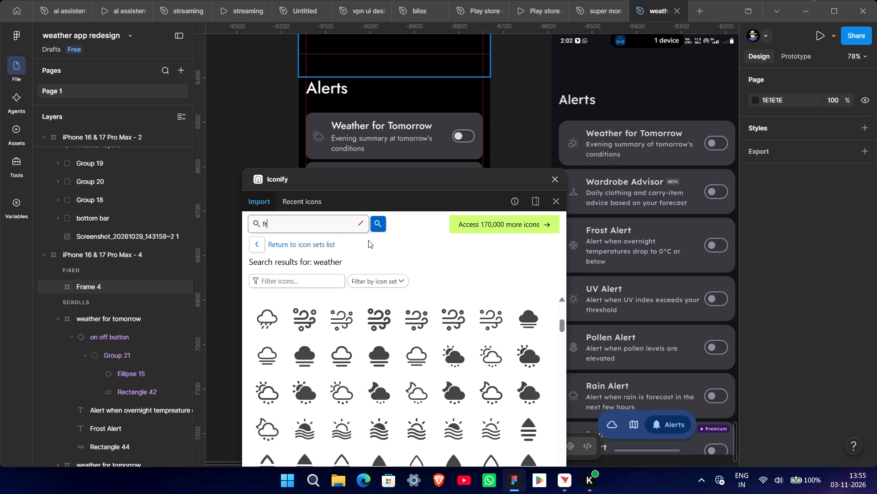
{"action": "type", "text": "ost"}
{"action": "key", "text": "Return"}
Insert the boxicons snowflake icon that resembles the reference's Frost Alert icon onto the empty canvas beside the reference, and close Iconify.
{"action": "middle_click_drag", "start_coordinate": [275, 150], "coordinate": [243, 91]}
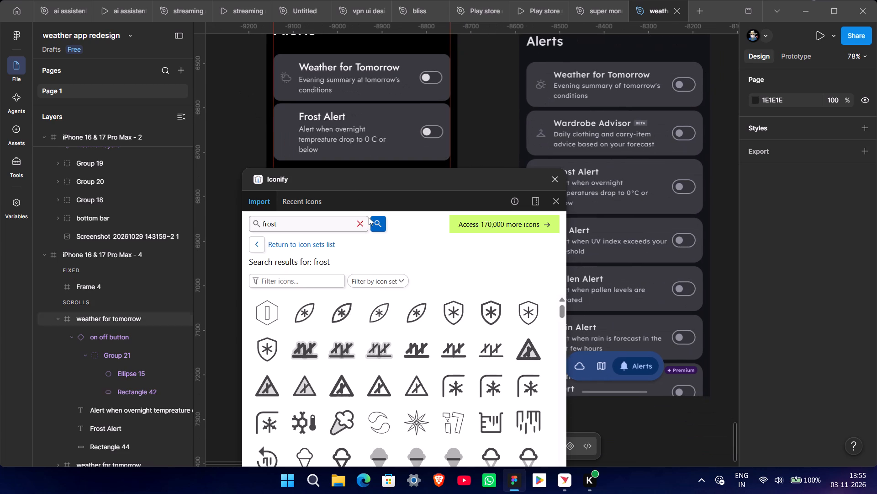
{"action": "scroll", "coordinate": [417, 358], "scroll_direction": "down", "scroll_amount": 8}
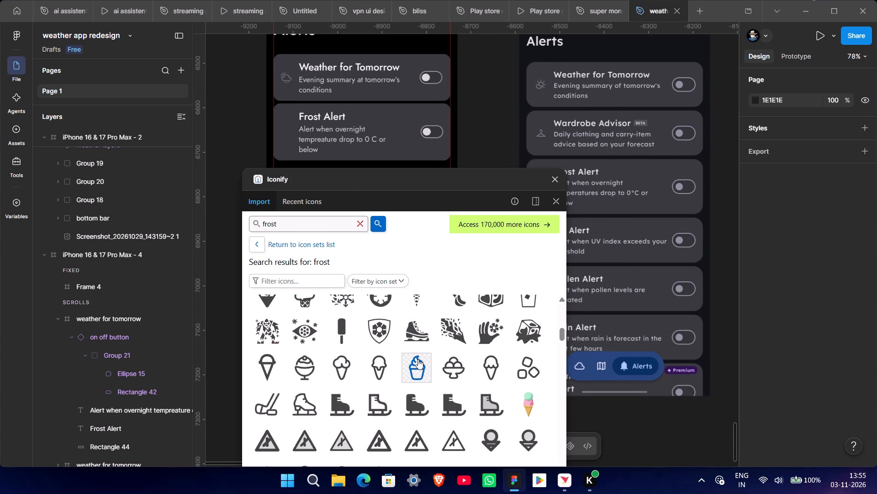
{"action": "scroll", "coordinate": [419, 359], "scroll_direction": "down", "scroll_amount": 3}
{"action": "middle_click_drag", "start_coordinate": [475, 145], "coordinate": [392, 133]}
{"action": "scroll", "coordinate": [378, 348], "scroll_direction": "down", "scroll_amount": 20}
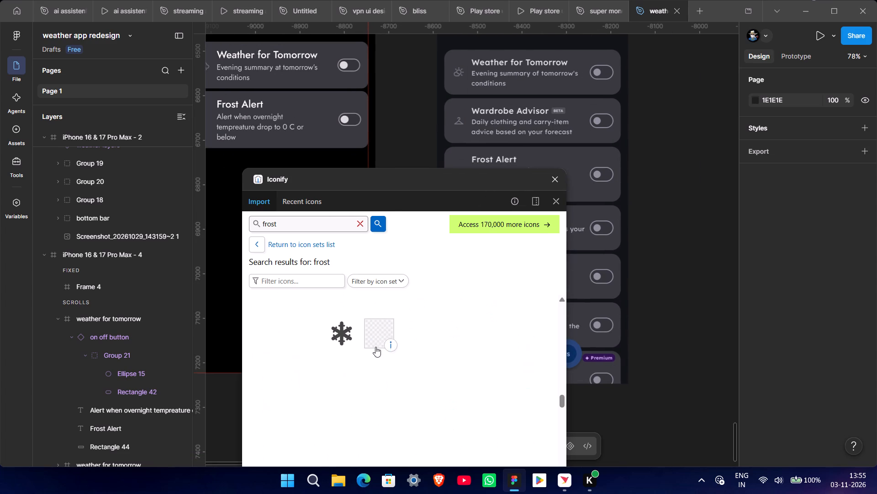
{"action": "middle_click_drag", "start_coordinate": [417, 134], "coordinate": [386, 78]}
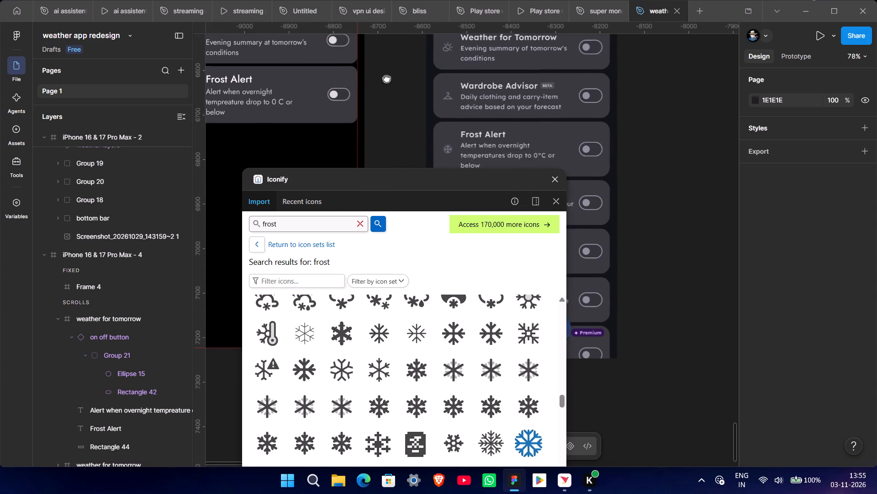
{"action": "middle_click_drag", "start_coordinate": [386, 78], "coordinate": [372, 60]}
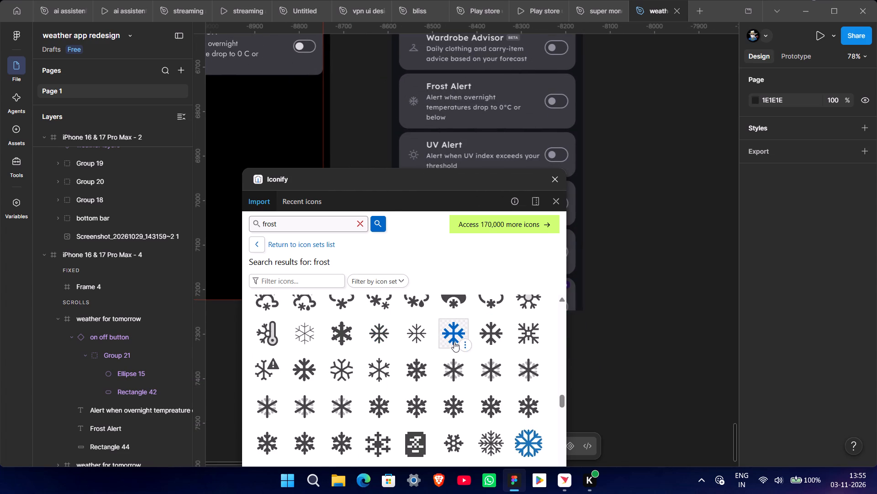
{"action": "scroll", "coordinate": [421, 125], "scroll_direction": "up", "scroll_amount": 7, "text": "ctrl"}
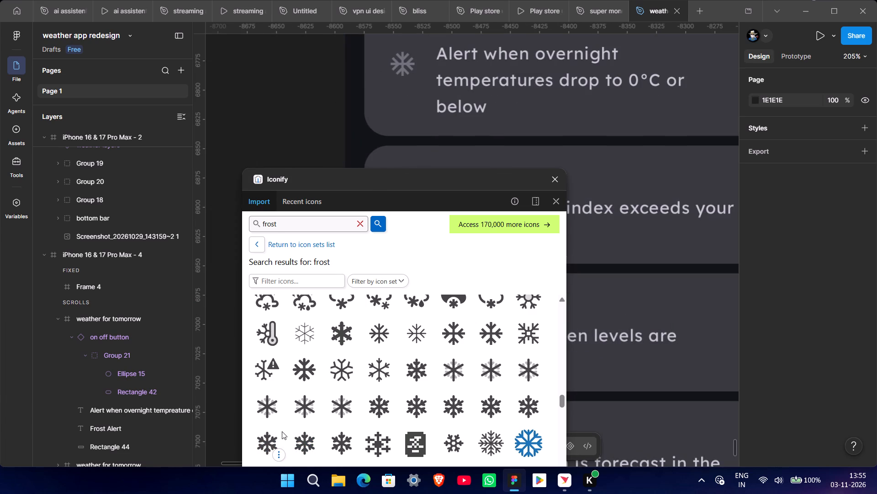
{"action": "scroll", "coordinate": [434, 411], "scroll_direction": "up", "scroll_amount": 2}
{"action": "scroll", "coordinate": [434, 411], "scroll_direction": "down", "scroll_amount": 1}
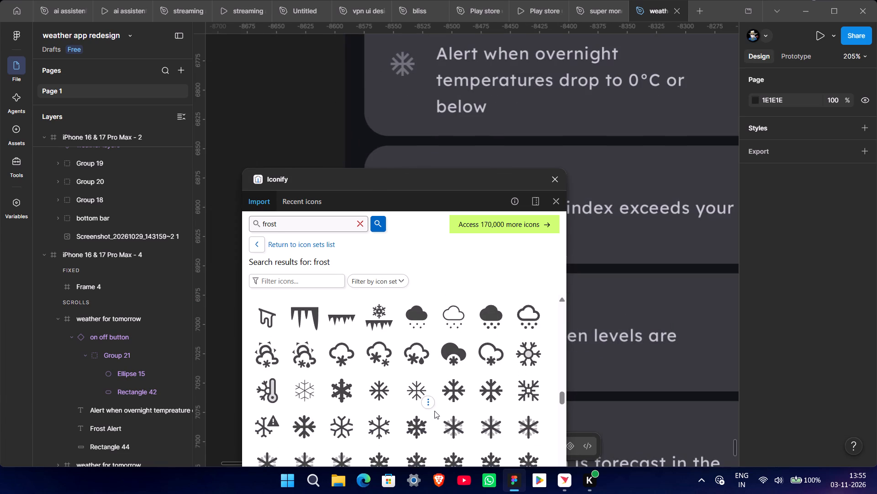
{"action": "left_click_drag", "start_coordinate": [455, 387], "coordinate": [308, 139]}
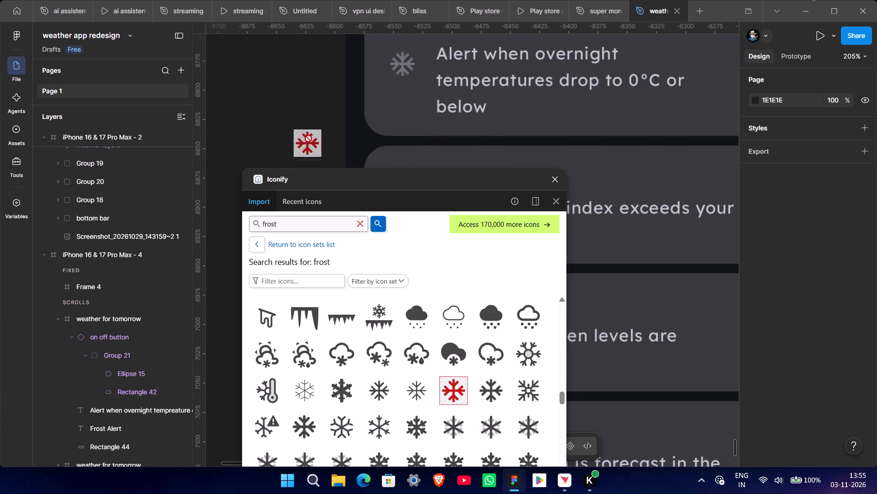
{"action": "left_click_drag", "start_coordinate": [308, 139], "coordinate": [299, 123]}
{"action": "left_click", "coordinate": [551, 181]}
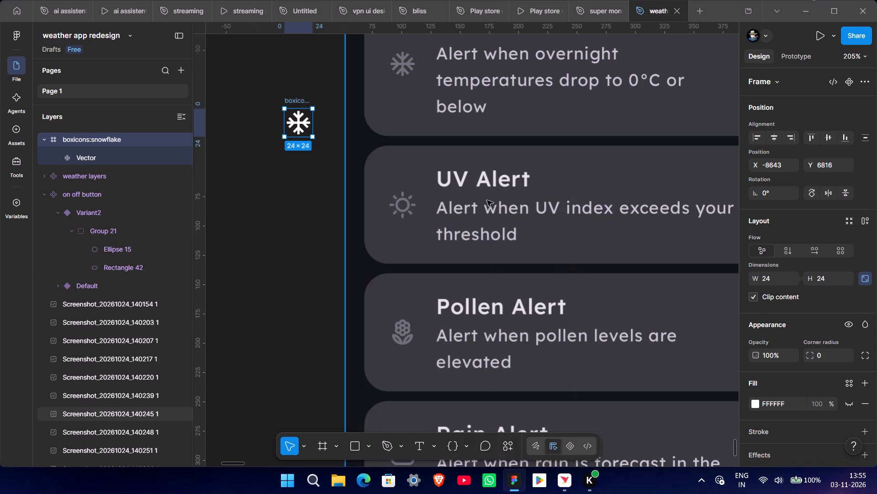
Set the snowflake icon's opacity to 30%.
{"action": "key", "text": "3"}
{"action": "left_click", "coordinate": [294, 205]}
Set the snowflake icon's dimensions to 26 × 26.
{"action": "scroll", "coordinate": [287, 219], "scroll_direction": "down", "scroll_amount": 7, "text": "ctrl"}
{"action": "middle_click_drag", "start_coordinate": [280, 220], "coordinate": [407, 258]}
{"action": "middle_click_drag", "start_coordinate": [369, 246], "coordinate": [498, 276]}
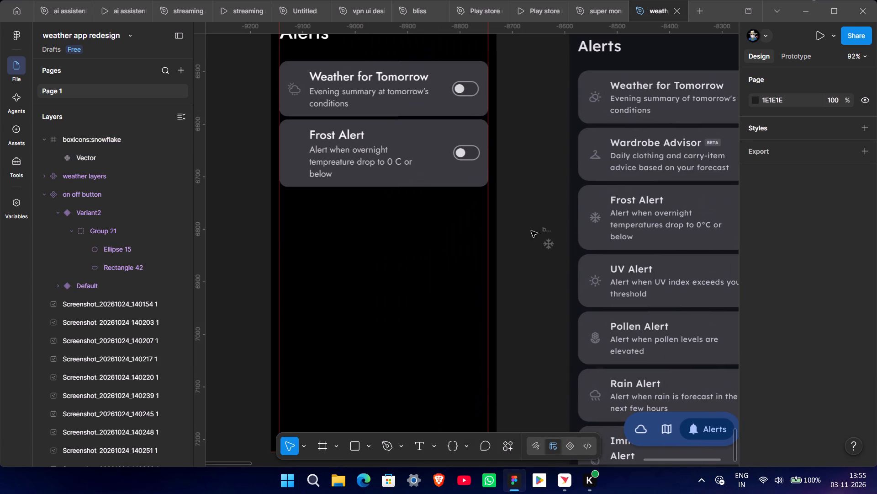
{"action": "left_click", "coordinate": [549, 231]}
{"action": "left_click", "coordinate": [551, 251], "text": "shift"}
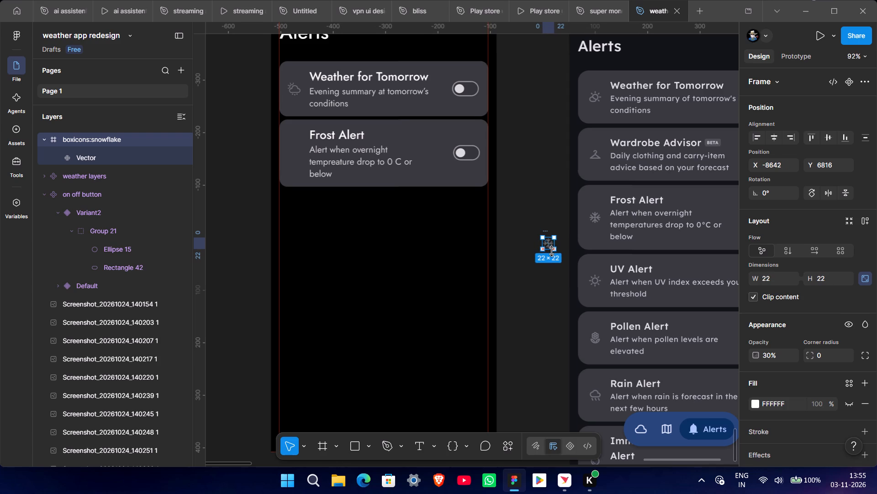
{"action": "left_click", "coordinate": [785, 279]}
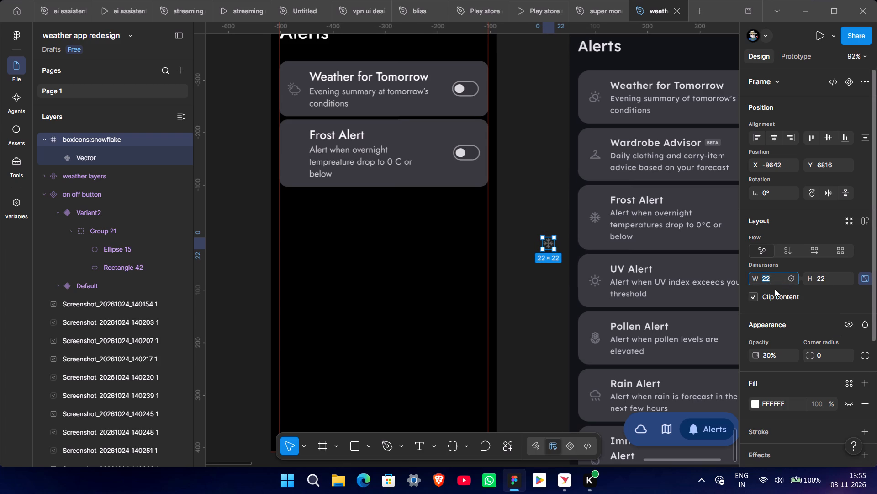
{"action": "key", "text": "2"}
{"action": "key", "text": "6"}
{"action": "left_click", "coordinate": [823, 278]}
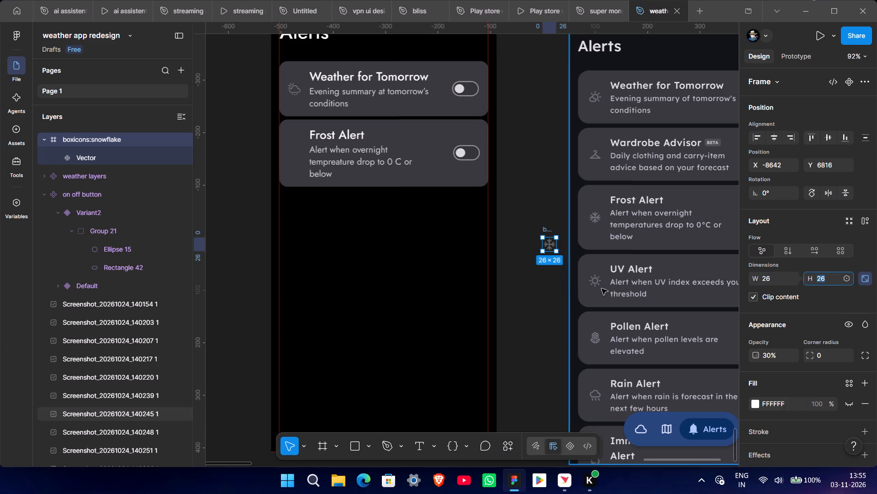
{"action": "left_click", "coordinate": [553, 289]}
Move the snowflake icon into the Frost Alert card, ahead of its text and vertically centred, at X 9, Y 51.
{"action": "left_click_drag", "start_coordinate": [545, 228], "coordinate": [282, 158]}
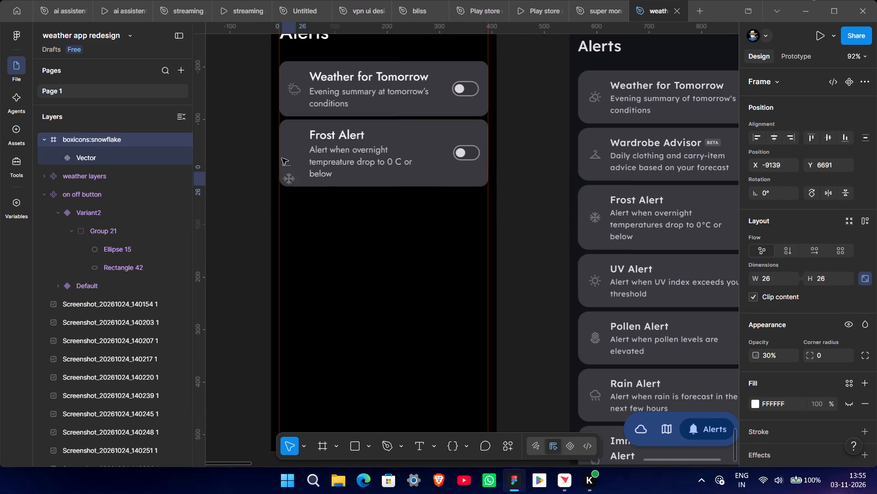
{"action": "left_click_drag", "start_coordinate": [282, 158], "coordinate": [288, 139]}
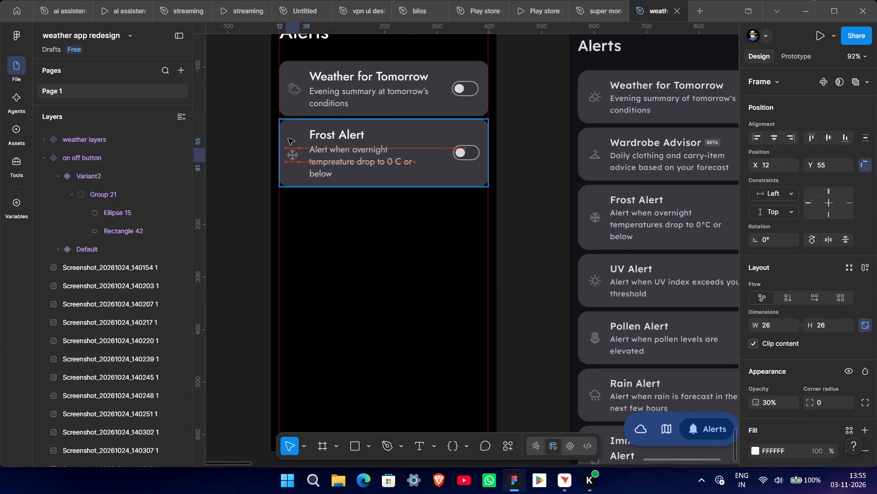
{"action": "left_click_drag", "start_coordinate": [288, 139], "coordinate": [287, 139]}
{"action": "scroll", "coordinate": [290, 141], "scroll_direction": "up", "scroll_amount": 6, "text": "ctrl"}
{"action": "middle_click_drag", "start_coordinate": [305, 274], "coordinate": [371, 338]}
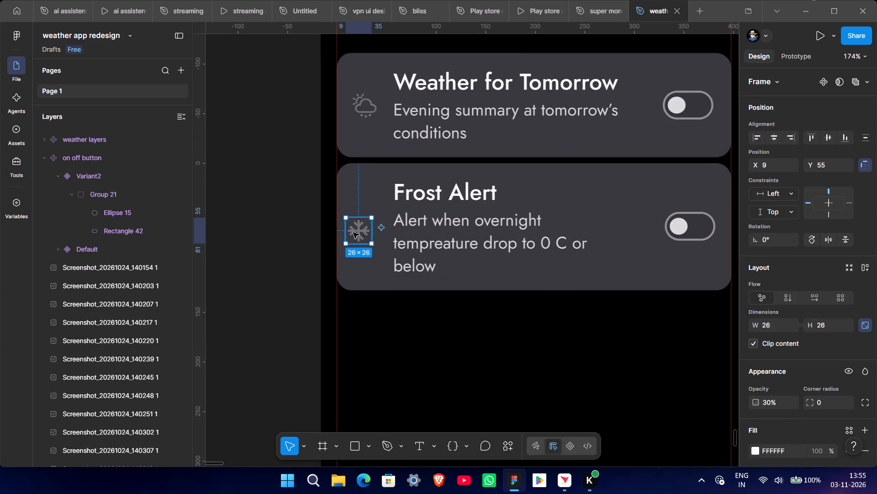
{"action": "left_click", "coordinate": [353, 232]}
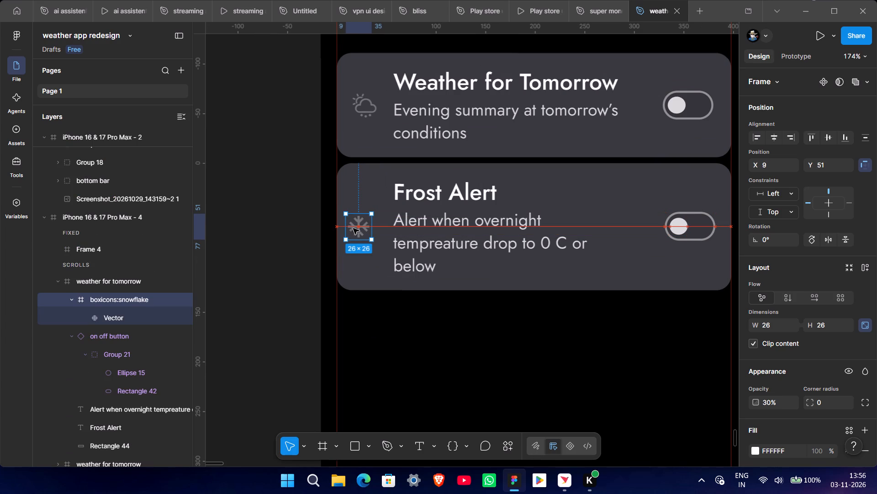
{"action": "left_click", "coordinate": [249, 263]}
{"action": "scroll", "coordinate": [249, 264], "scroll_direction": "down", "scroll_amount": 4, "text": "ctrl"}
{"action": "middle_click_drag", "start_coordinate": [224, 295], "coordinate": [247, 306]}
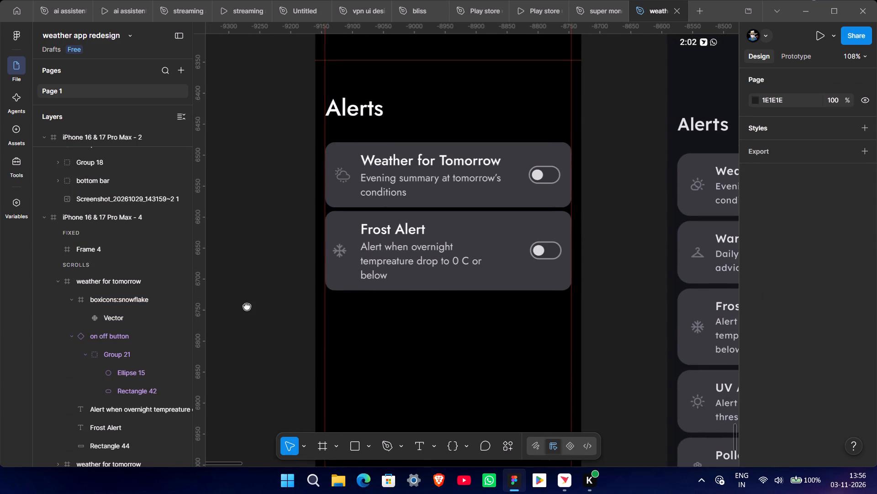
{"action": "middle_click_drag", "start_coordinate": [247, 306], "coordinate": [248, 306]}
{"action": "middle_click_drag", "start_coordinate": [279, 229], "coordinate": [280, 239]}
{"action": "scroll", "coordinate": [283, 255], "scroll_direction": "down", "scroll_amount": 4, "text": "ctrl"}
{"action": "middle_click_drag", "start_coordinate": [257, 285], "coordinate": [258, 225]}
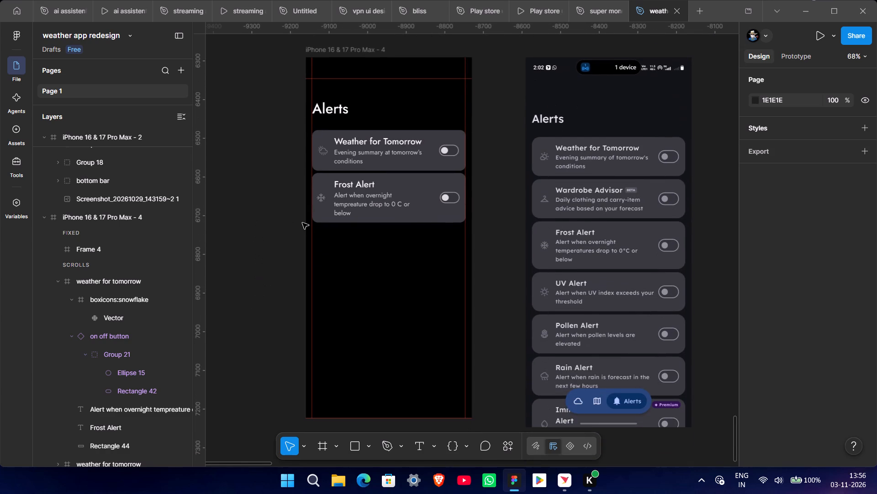
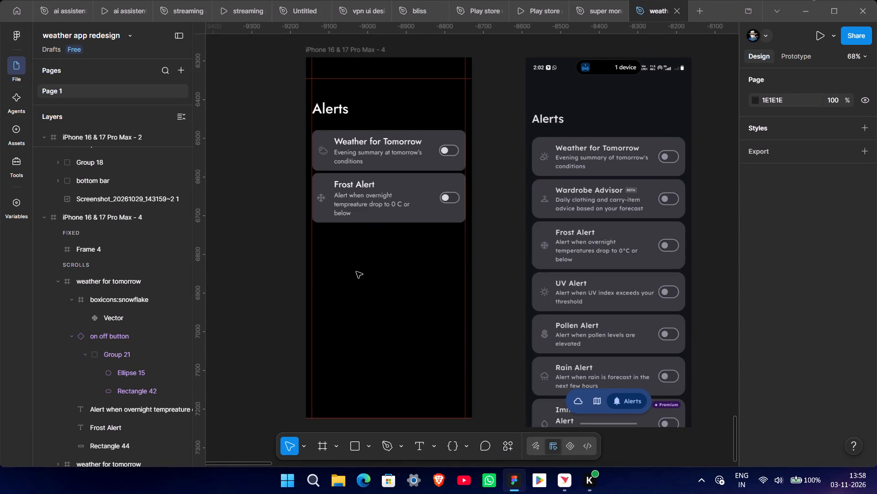
Move the Alerts reference screenshot closer to the iPhone 16 & 17 Pro Max - 4 frame.
{"action": "scroll", "coordinate": [394, 295], "scroll_direction": "down", "scroll_amount": 2}
{"action": "scroll", "coordinate": [394, 292], "scroll_direction": "up", "scroll_amount": 1}
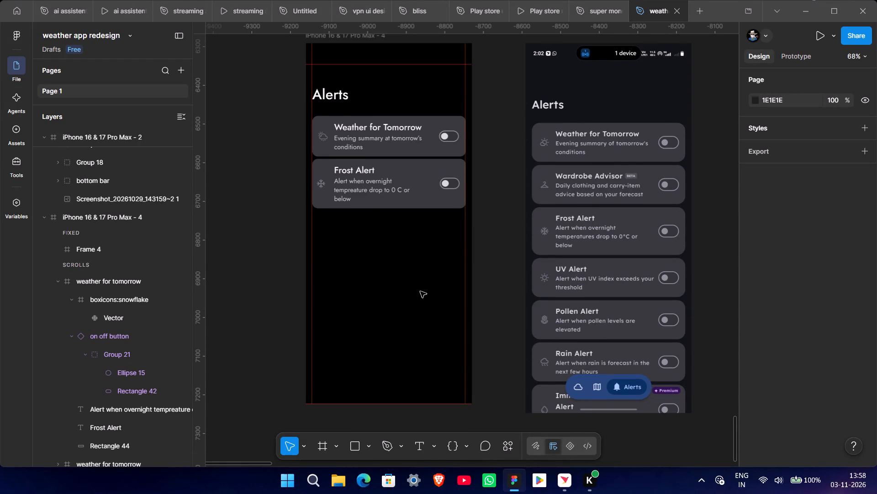
{"action": "left_click_drag", "start_coordinate": [567, 303], "coordinate": [546, 179]}
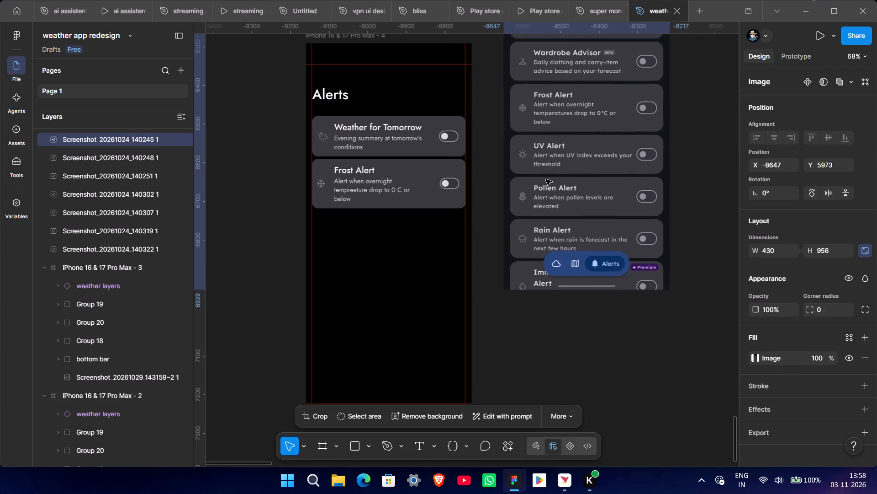
{"action": "left_click_drag", "start_coordinate": [546, 179], "coordinate": [536, 256]}
Duplicate the Weather for Tomorrow card below the Frost Alert card at X 16, Y 433, matching the 6 px spacing between cards.
{"action": "left_click", "coordinate": [383, 142]}
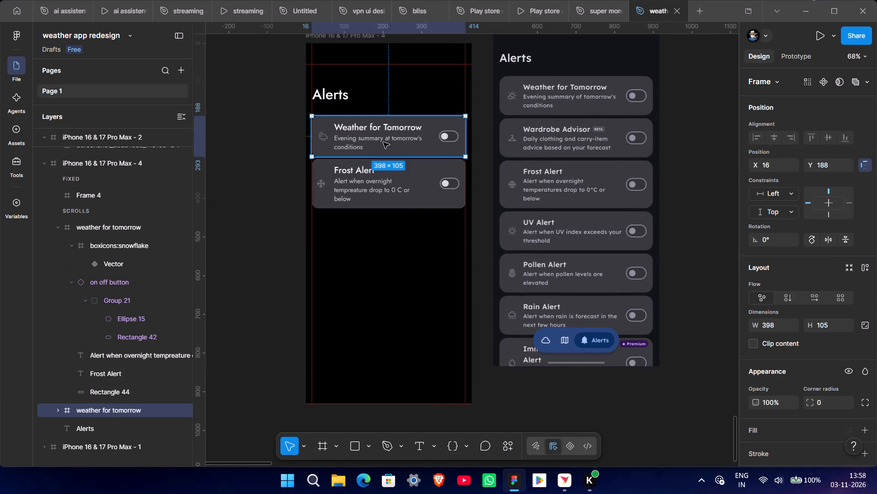
{"action": "left_click_drag", "start_coordinate": [382, 145], "coordinate": [381, 244], "text": "alt"}
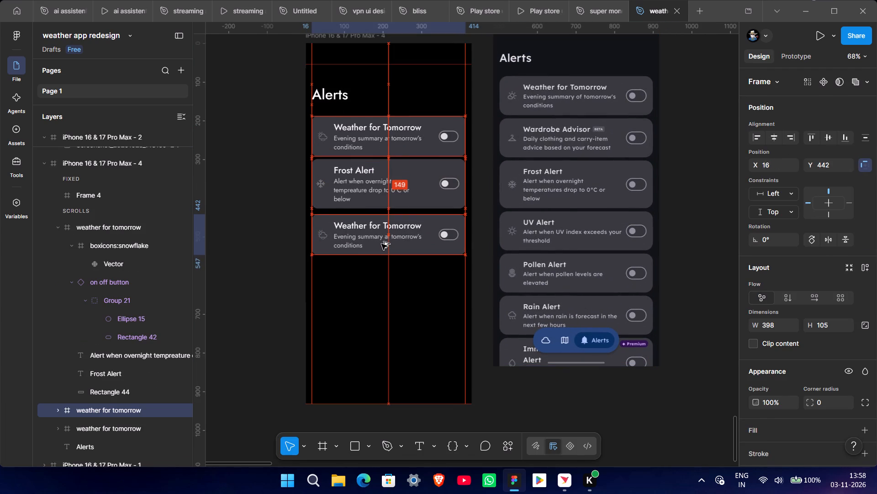
{"action": "left_click_drag", "start_coordinate": [381, 244], "coordinate": [382, 241], "text": "alt"}
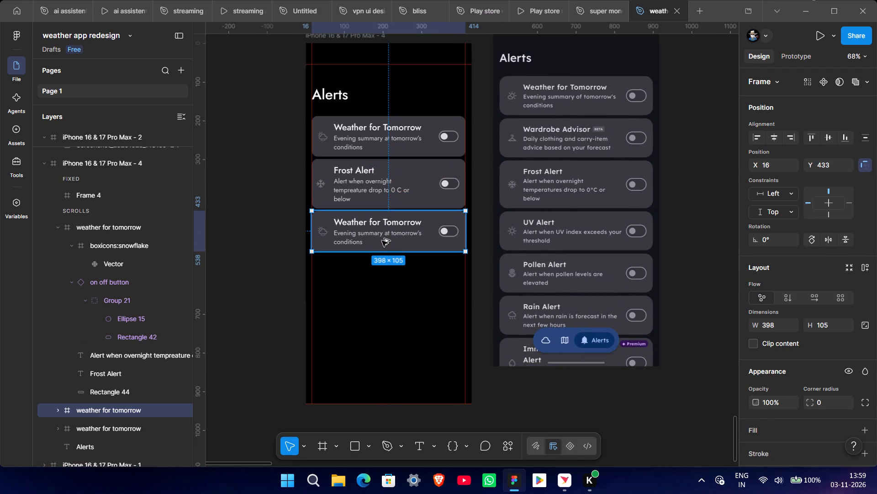
{"action": "left_click", "coordinate": [282, 248]}
{"action": "left_click", "coordinate": [386, 221]}
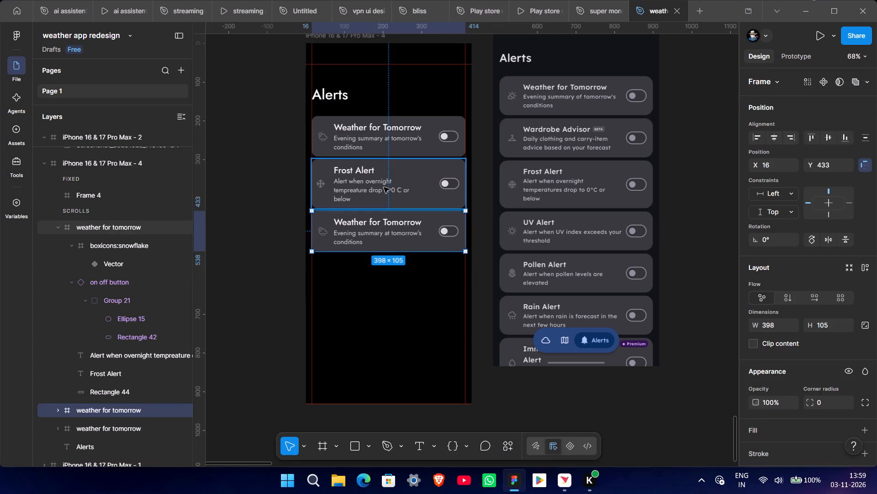
{"action": "left_click", "coordinate": [383, 183], "text": "shift"}
{"action": "left_click", "coordinate": [388, 143], "text": "shift"}
{"action": "scroll", "coordinate": [390, 203], "scroll_direction": "up", "scroll_amount": 6, "text": "ctrl"}
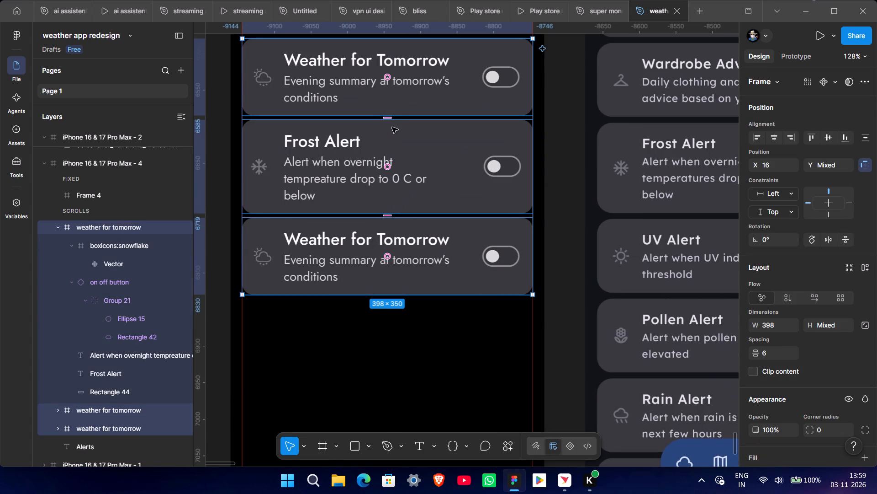
{"action": "left_click", "coordinate": [567, 207]}
Change the duplicated card's title to "UV Alert".
{"action": "scroll", "coordinate": [549, 250], "scroll_direction": "down", "scroll_amount": 4, "text": "ctrl"}
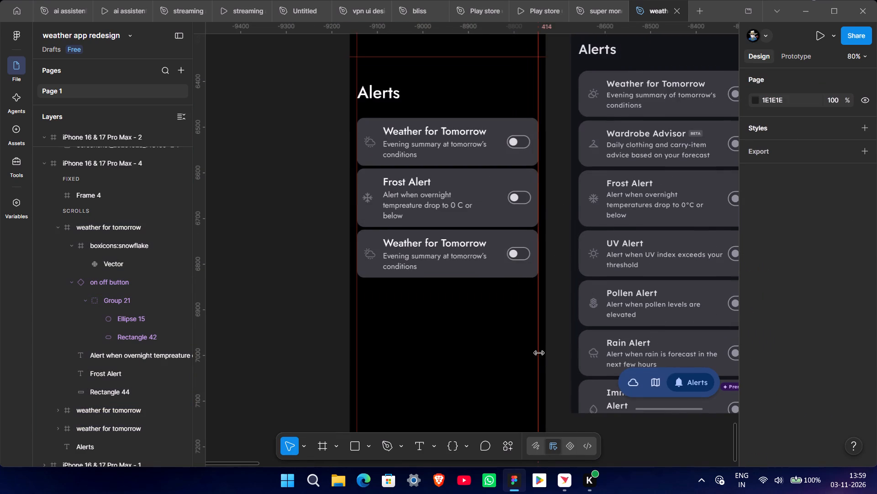
{"action": "middle_click_drag", "start_coordinate": [461, 306], "coordinate": [452, 320]}
{"action": "double_click", "coordinate": [406, 258], "text": "ctrl"}
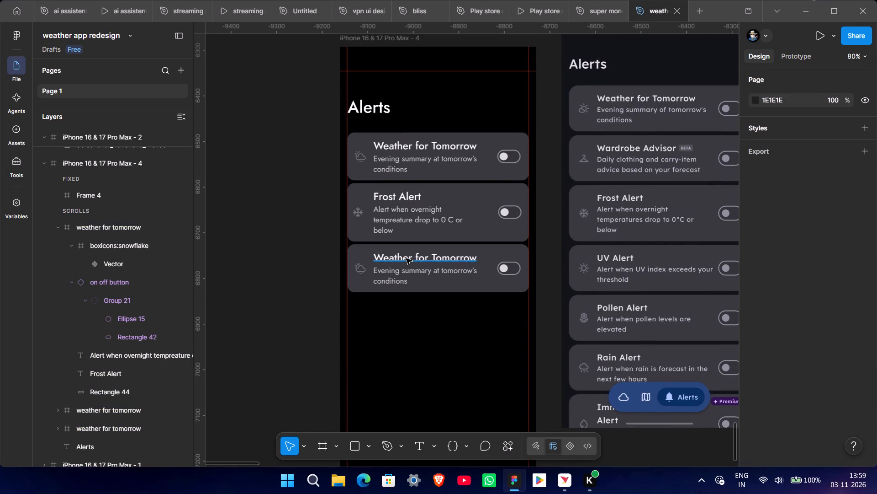
{"action": "type", "text": "UV"}
{"action": "key", "text": "space"}
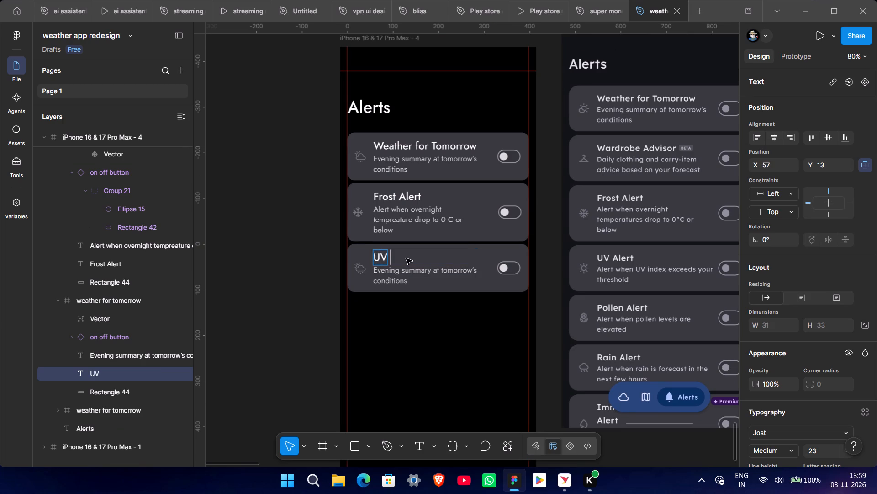
{"action": "key", "text": "shift+a"}
{"action": "type", "text": "lert"}
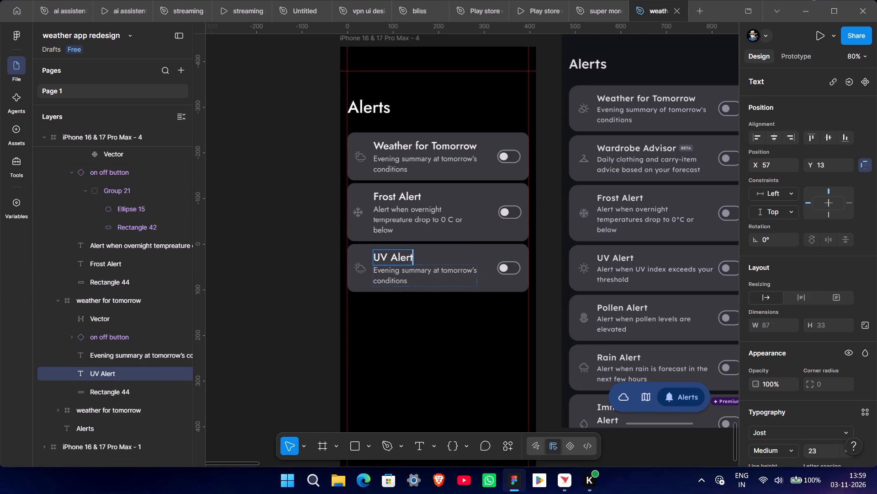
Replace the UV Alert card's description with "Alert when UV index exceeds your threshold", putting "threshold" on a second line.
{"action": "left_click", "coordinate": [406, 279]}
{"action": "double_click", "coordinate": [390, 271]}
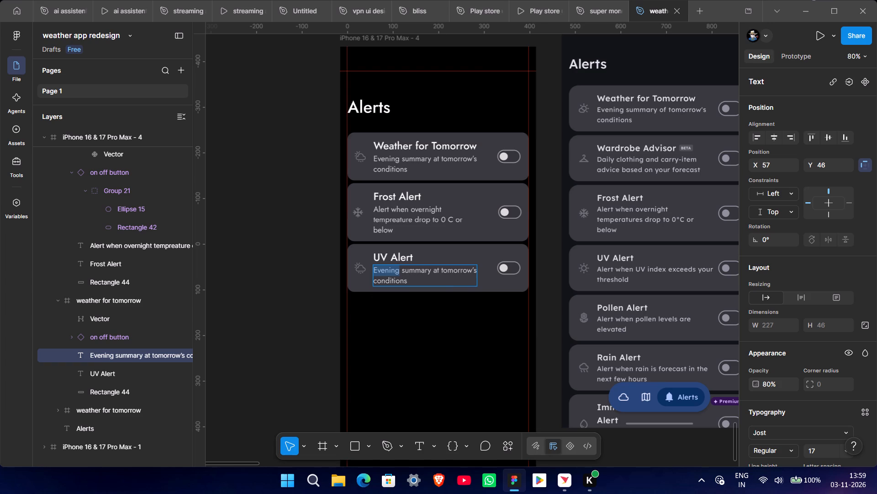
{"action": "left_click", "coordinate": [291, 311]}
{"action": "double_click", "coordinate": [394, 270]}
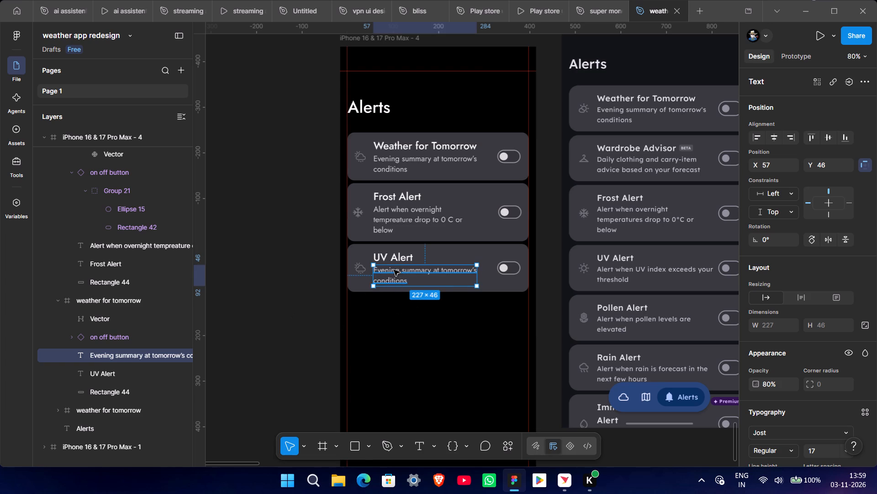
{"action": "key", "text": "shift+a"}
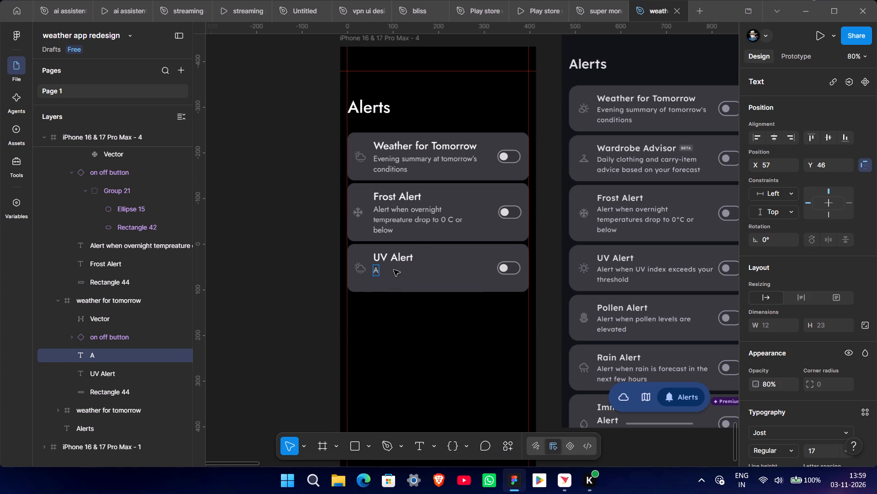
{"action": "type", "text": "le"}
{"action": "type", "text": "rt"}
{"action": "key", "text": "space"}
{"action": "type", "text": "when"}
{"action": "key", "text": "space"}
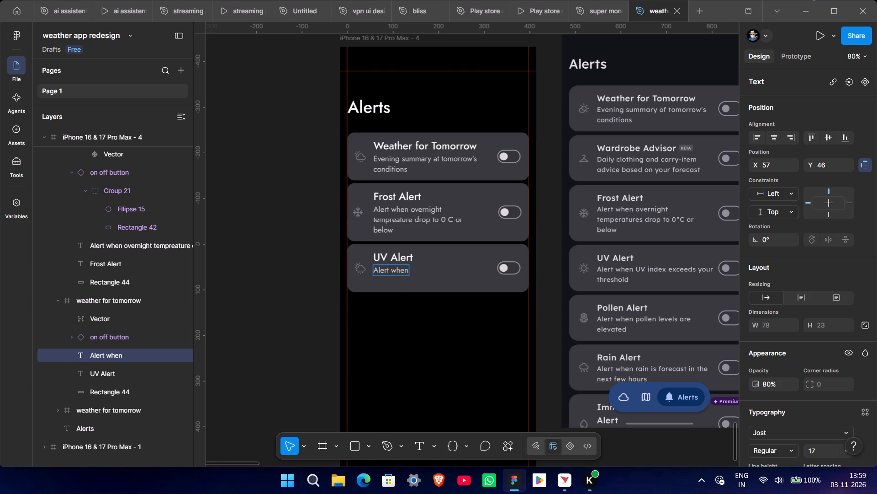
{"action": "type", "text": "UV"}
{"action": "key", "text": "space"}
{"action": "type", "text": "index"}
{"action": "key", "text": "space"}
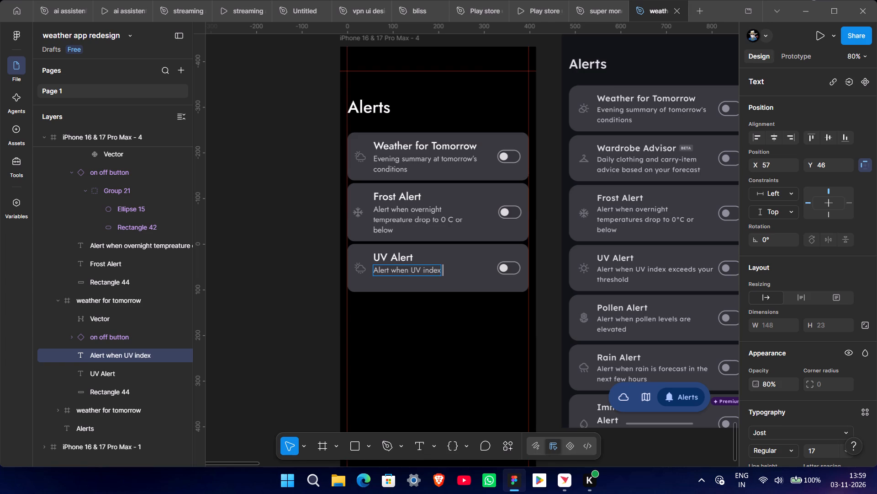
{"action": "type", "text": "ex"}
{"action": "type", "text": "crr"}
{"action": "key", "text": "BackSpace"}
{"action": "key", "text": "BackSpace"}
{"action": "type", "text": "ee"}
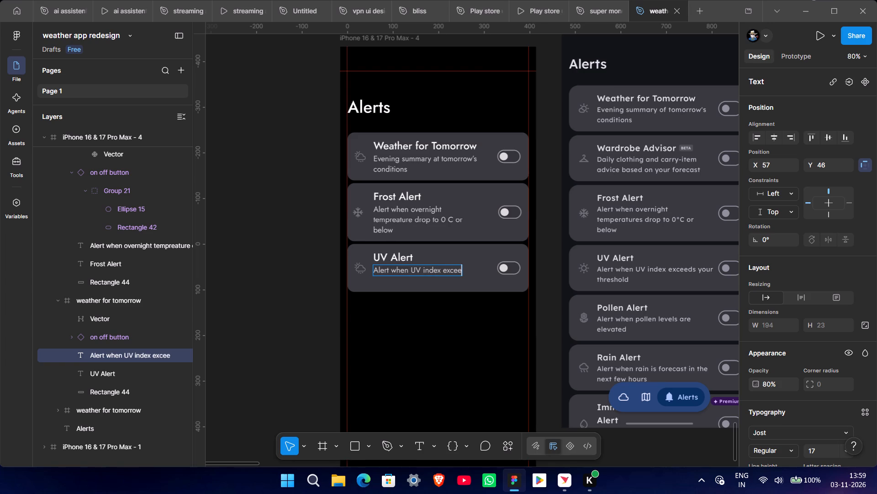
{"action": "type", "text": "ds"}
{"action": "key", "text": "space"}
{"action": "type", "text": "your"}
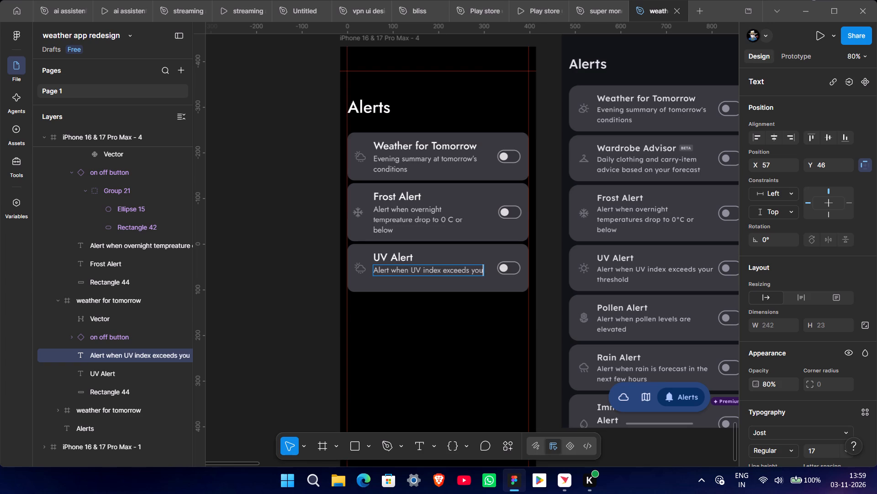
{"action": "key", "text": "space"}
{"action": "key", "text": "BackSpace"}
{"action": "key", "text": "Return"}
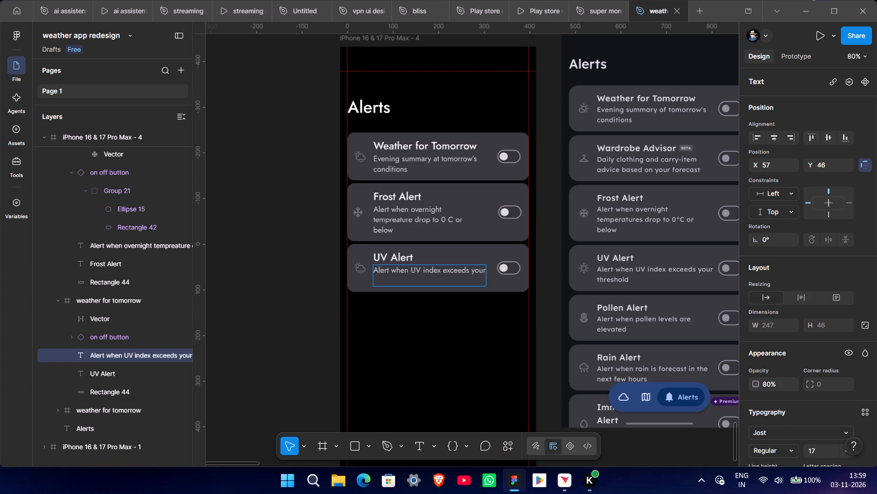
{"action": "type", "text": "th"}
{"action": "key", "text": "r"}
{"action": "type", "text": "eshold"}
{"action": "double_click", "coordinate": [239, 320]}
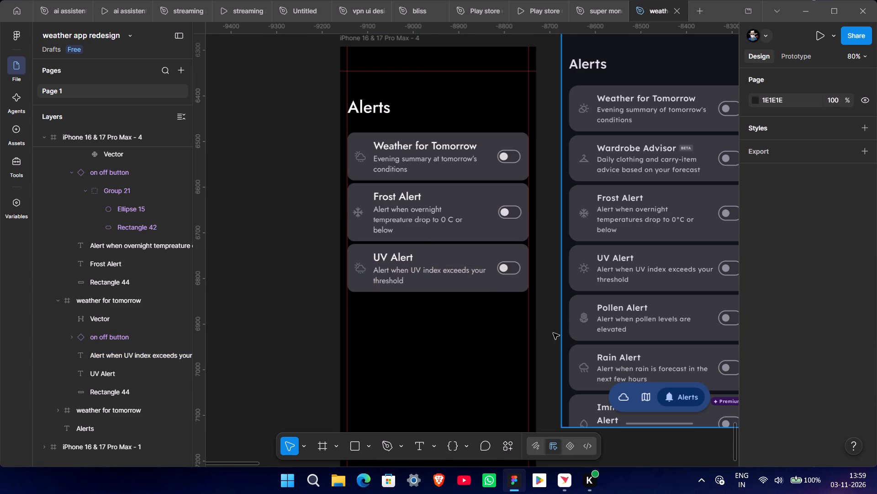
Open the Iconify plugin and move its window clear of the Alerts cards.
{"action": "middle_click_drag", "start_coordinate": [435, 331], "coordinate": [401, 332]}
{"action": "scroll", "coordinate": [401, 332], "scroll_direction": "down", "scroll_amount": 1, "text": "ctrl"}
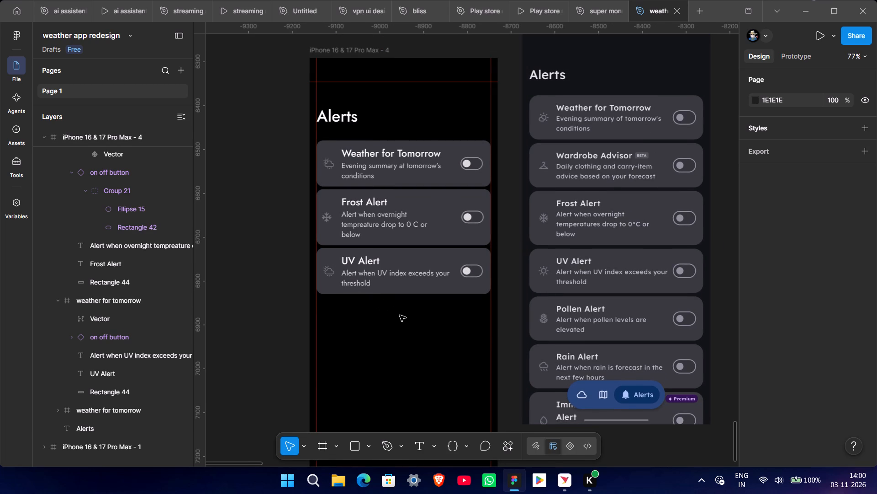
{"action": "scroll", "coordinate": [400, 315], "scroll_direction": "down", "scroll_amount": 1}
{"action": "scroll", "coordinate": [417, 314], "scroll_direction": "up", "scroll_amount": 4, "text": "ctrl"}
{"action": "scroll", "coordinate": [444, 318], "scroll_direction": "up", "scroll_amount": 1}
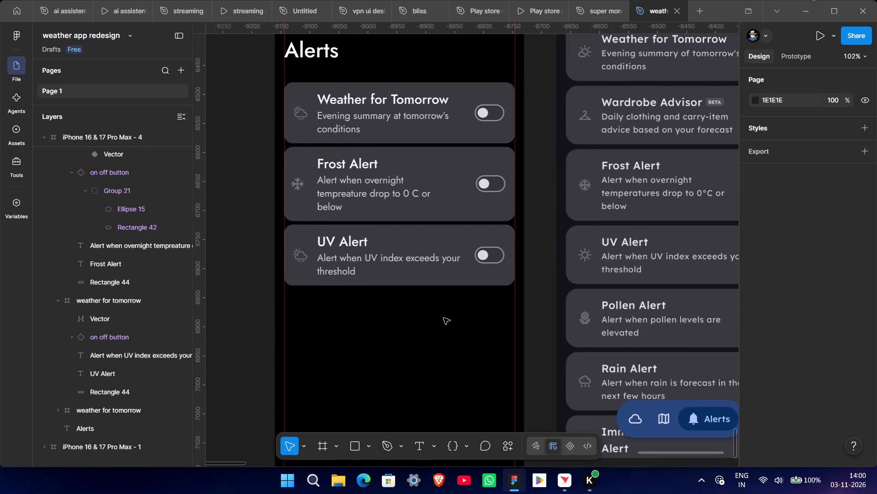
{"action": "middle_click_drag", "start_coordinate": [444, 318], "coordinate": [549, 323]}
{"action": "right_click_drag", "start_coordinate": [272, 264], "coordinate": [276, 268]}
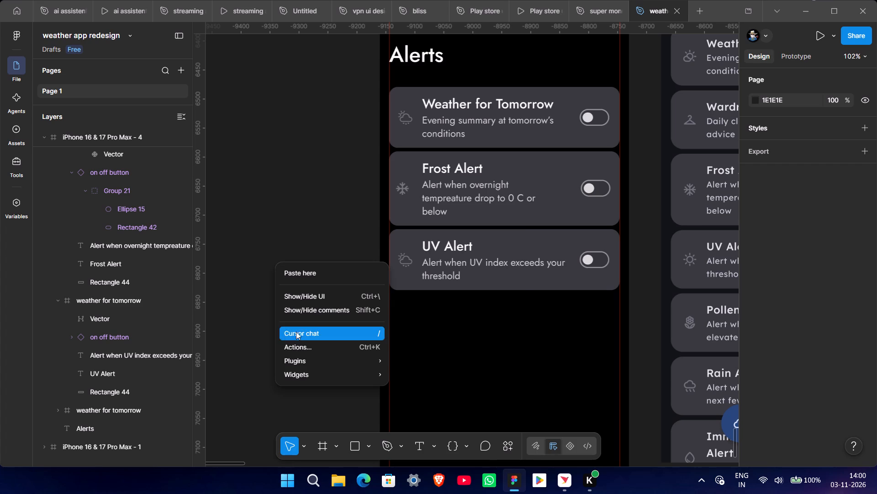
{"action": "left_click", "coordinate": [316, 358]}
{"action": "left_click", "coordinate": [416, 203]}
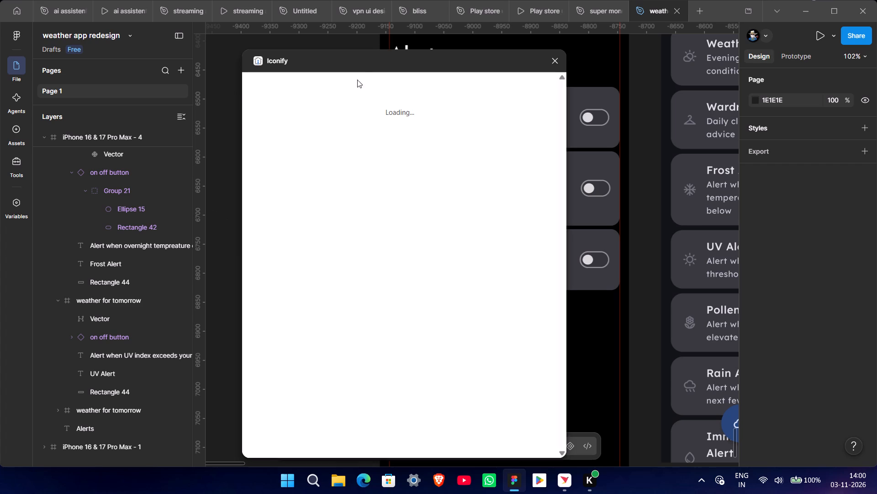
{"action": "left_click_drag", "start_coordinate": [357, 59], "coordinate": [72, 93]}
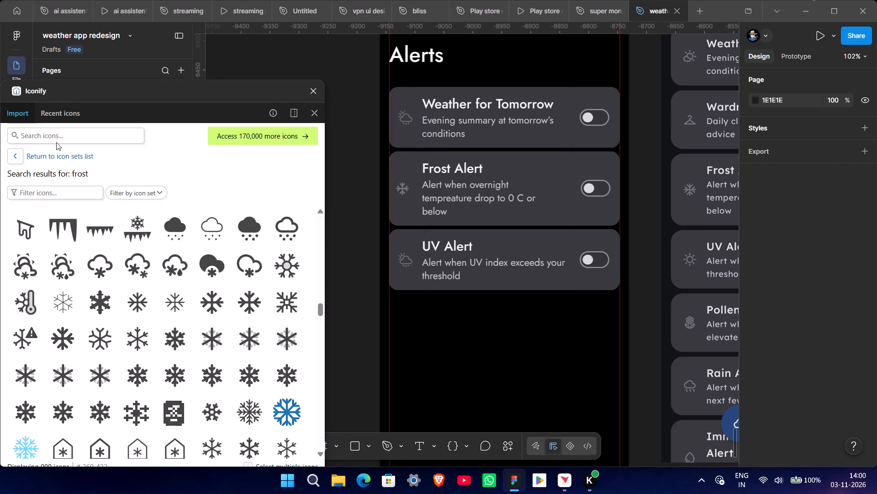
Search Iconify for "sun", place the akar-icons sun on the canvas beside the phone frame, and move the plugin window aside.
{"action": "left_click", "coordinate": [54, 136]}
{"action": "type", "text": "sun"}
{"action": "key", "text": "Return"}
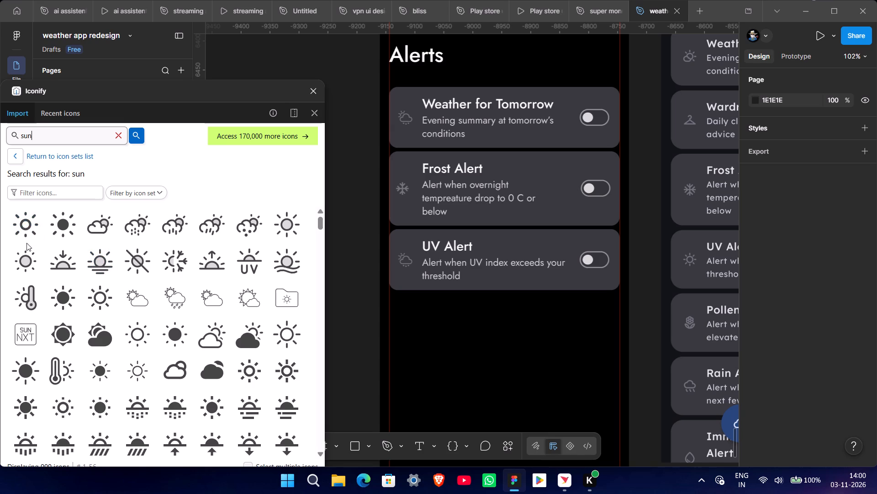
{"action": "left_click_drag", "start_coordinate": [25, 219], "coordinate": [358, 216]}
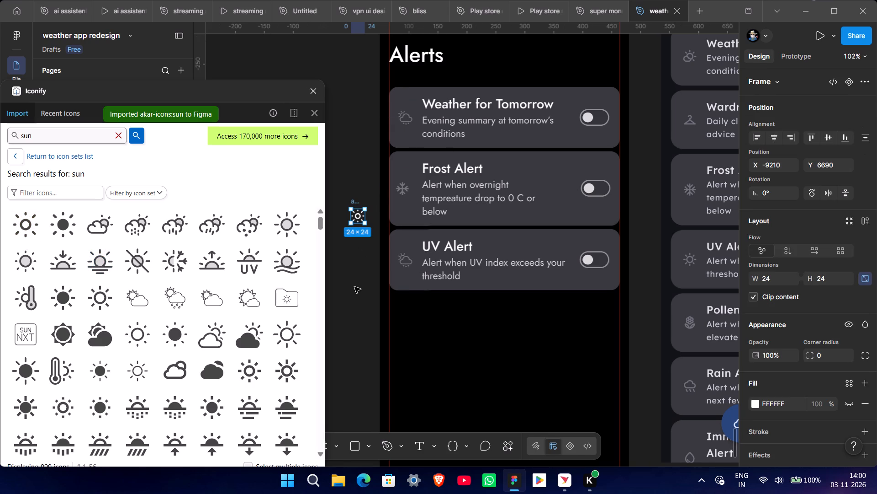
{"action": "left_click", "coordinate": [354, 287]}
{"action": "left_click_drag", "start_coordinate": [301, 95], "coordinate": [152, 272]}
{"action": "scroll", "coordinate": [336, 231], "scroll_direction": "up", "scroll_amount": 4, "text": "ctrl"}
{"action": "middle_click_drag", "start_coordinate": [338, 237], "coordinate": [288, 262]}
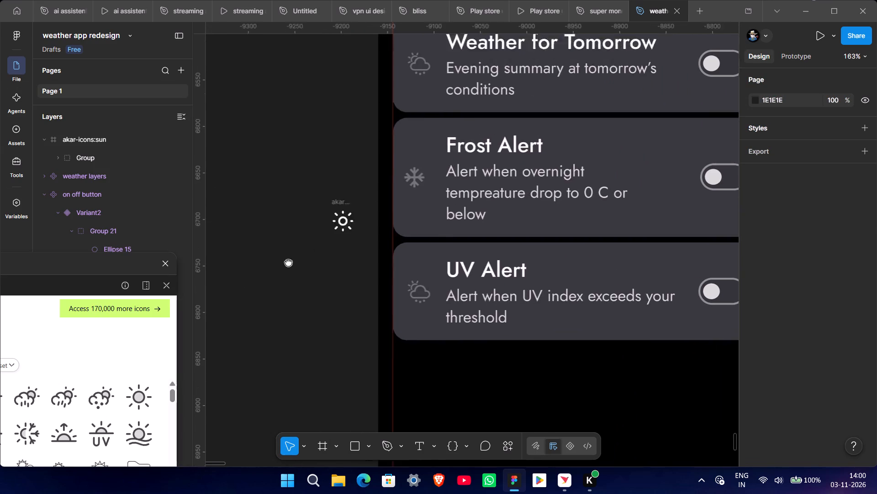
Set the opacity of the sun icon beside the phone frame to 30%.
{"action": "middle_click_drag", "start_coordinate": [288, 262], "coordinate": [280, 267]}
{"action": "left_click", "coordinate": [304, 238]}
{"action": "key", "text": "3"}
{"action": "left_click", "coordinate": [298, 285]}
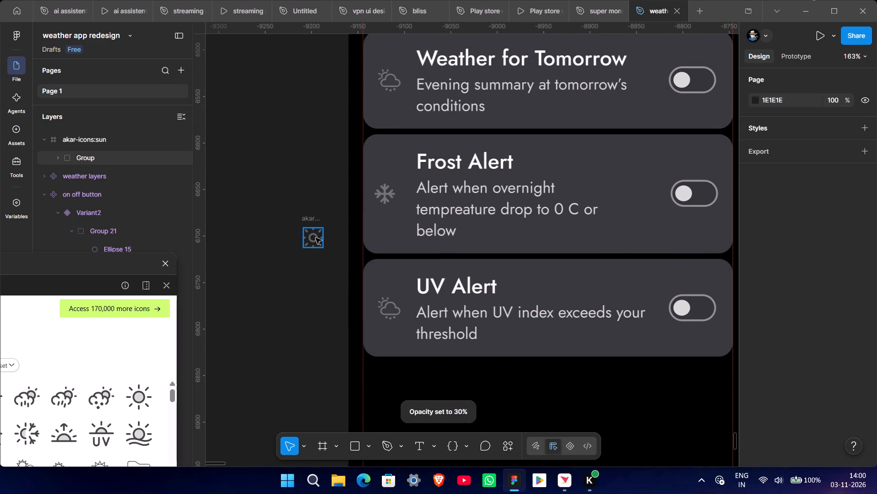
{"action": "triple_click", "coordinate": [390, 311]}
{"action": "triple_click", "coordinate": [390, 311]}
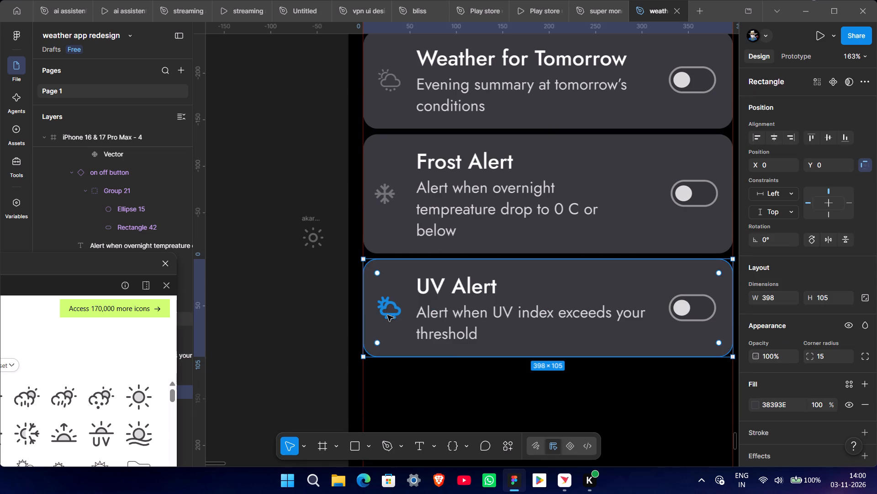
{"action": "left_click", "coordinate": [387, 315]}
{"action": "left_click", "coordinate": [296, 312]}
Move the sun group out of its akar-icons:sun frame and delete the emptied frame.
{"action": "left_click", "coordinate": [308, 242]}
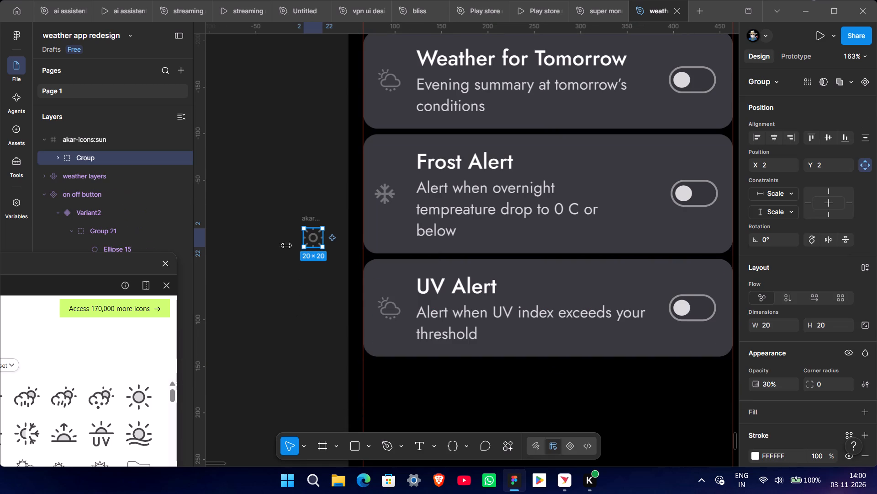
{"action": "left_click_drag", "start_coordinate": [307, 240], "coordinate": [298, 303]}
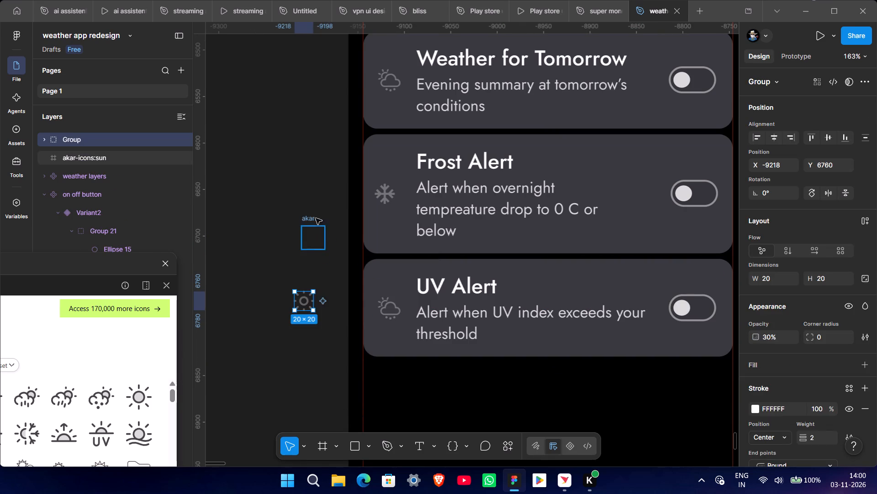
{"action": "left_click", "coordinate": [316, 212]}
{"action": "left_click", "coordinate": [314, 221]}
{"action": "key", "text": "BackSpace"}
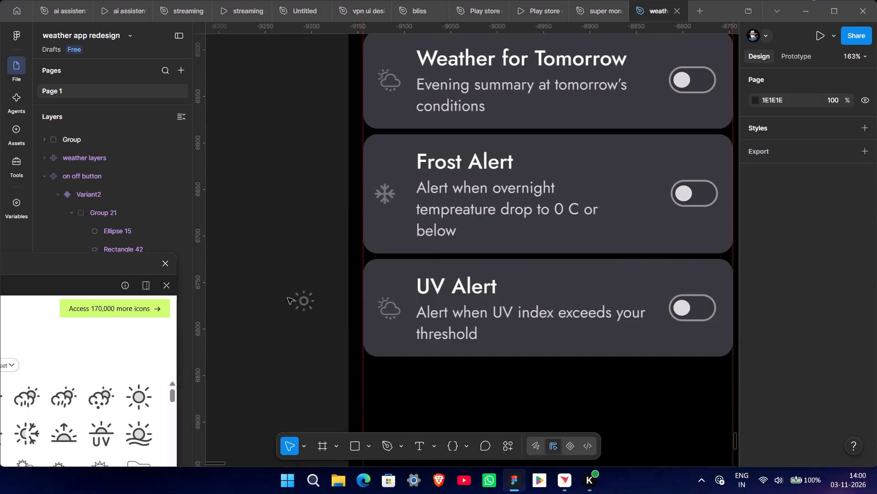
Copy the loose sun group and paste it to replace the cloud-and-sun icon in the UV Alert card.
{"action": "right_click", "coordinate": [295, 303]}
{"action": "left_click", "coordinate": [349, 69]}
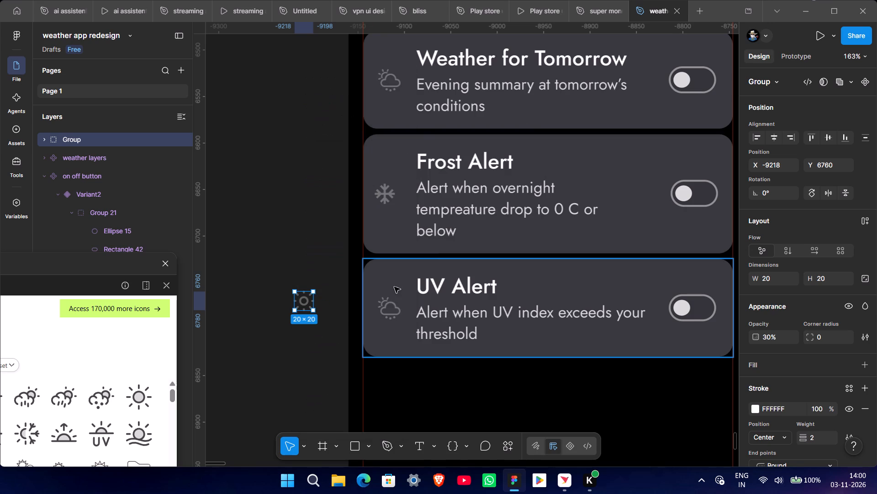
{"action": "left_click", "coordinate": [382, 311], "text": "ctrl"}
{"action": "right_click", "coordinate": [382, 311]}
{"action": "left_click", "coordinate": [398, 110]}
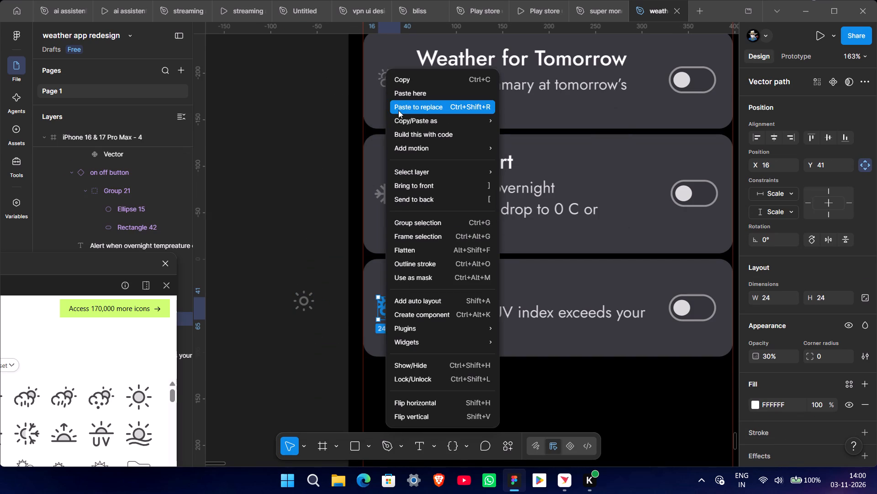
{"action": "left_click", "coordinate": [306, 252]}
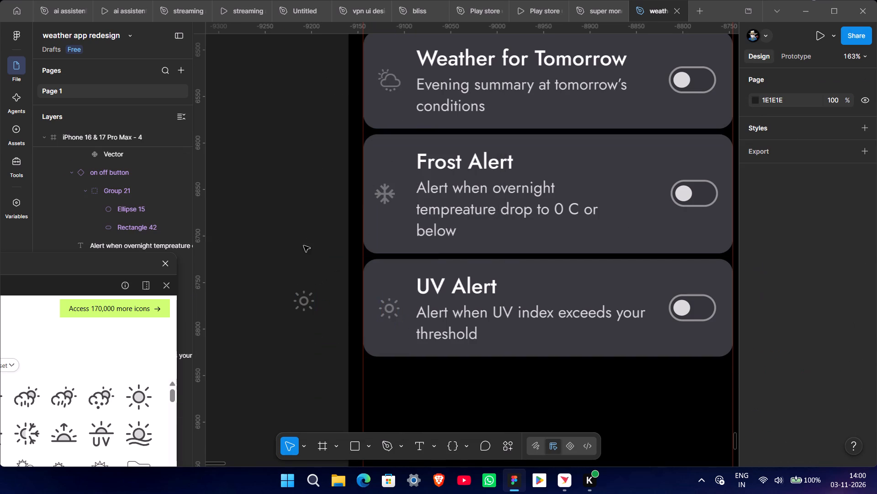
Align the UV Alert card's sun icon to the card's vertical centre.
{"action": "scroll", "coordinate": [390, 317], "scroll_direction": "up", "scroll_amount": 4, "text": "ctrl"}
{"action": "left_click", "coordinate": [390, 306]}
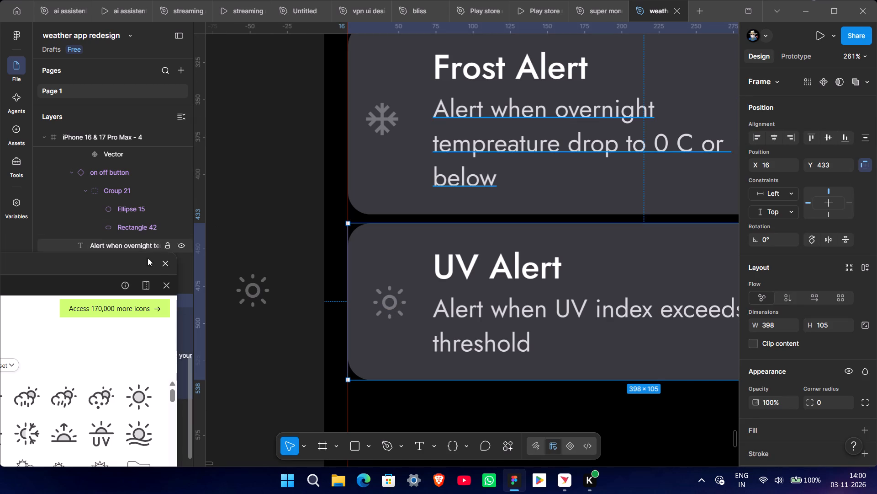
{"action": "double_click", "coordinate": [395, 298]}
{"action": "left_click", "coordinate": [390, 308]}
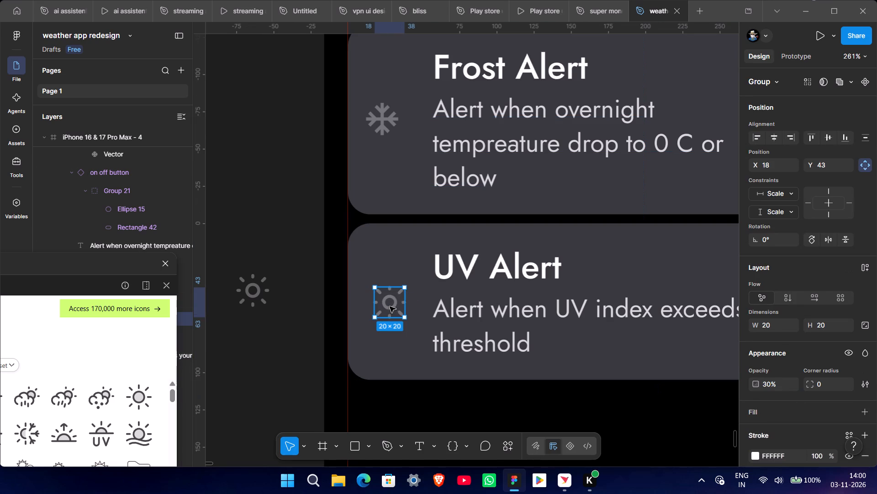
{"action": "scroll", "coordinate": [390, 308], "scroll_direction": "down", "scroll_amount": 3, "text": "ctrl"}
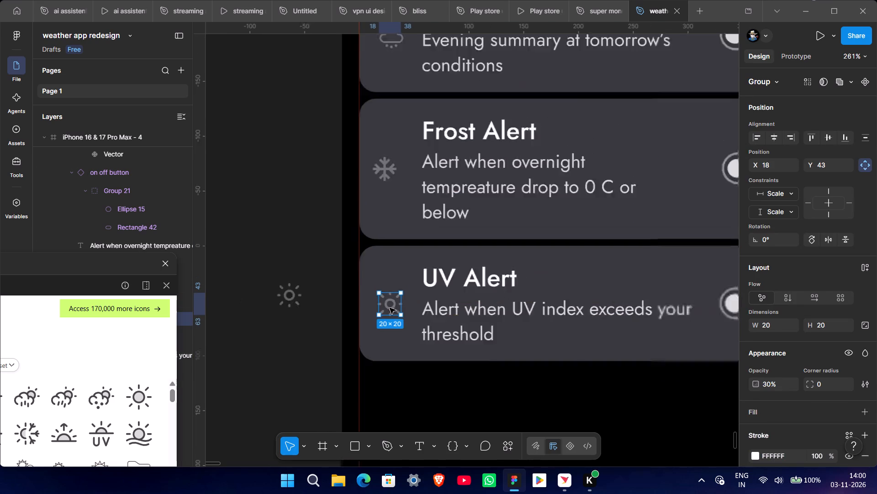
{"action": "scroll", "coordinate": [390, 308], "scroll_direction": "down", "scroll_amount": 6, "text": "ctrl"}
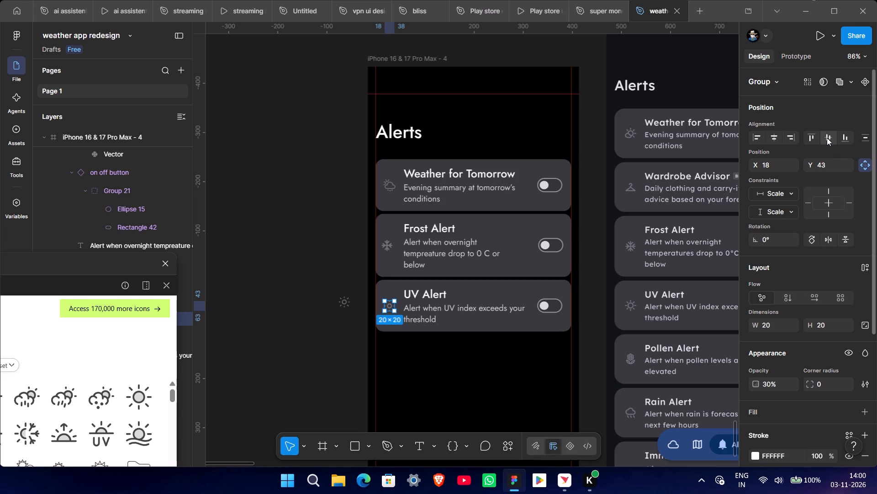
{"action": "left_click", "coordinate": [827, 138]}
{"action": "double_click", "coordinate": [827, 138]}
{"action": "left_click", "coordinate": [317, 381]}
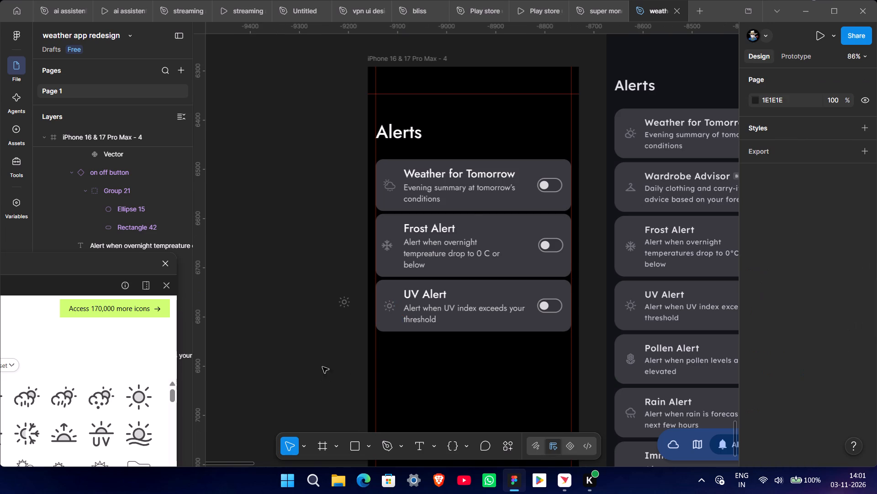
Delete the spare sun icon beside the phone frame.
{"action": "scroll", "coordinate": [323, 354], "scroll_direction": "down", "scroll_amount": 2, "text": "ctrl"}
{"action": "left_click_drag", "start_coordinate": [324, 301], "coordinate": [343, 329]}
{"action": "key", "text": "BackSpace"}
Duplicate the UV Alert card directly below the original, keeping the same narrow gap as between the other cards.
{"action": "scroll", "coordinate": [360, 309], "scroll_direction": "up", "scroll_amount": 4, "text": "ctrl"}
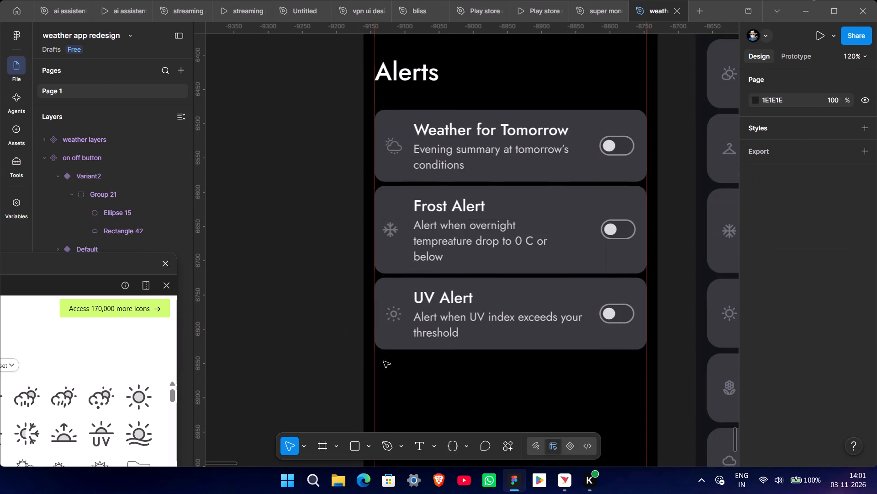
{"action": "middle_click_drag", "start_coordinate": [285, 327], "coordinate": [269, 325]}
{"action": "scroll", "coordinate": [273, 322], "scroll_direction": "down", "scroll_amount": 5, "text": "ctrl"}
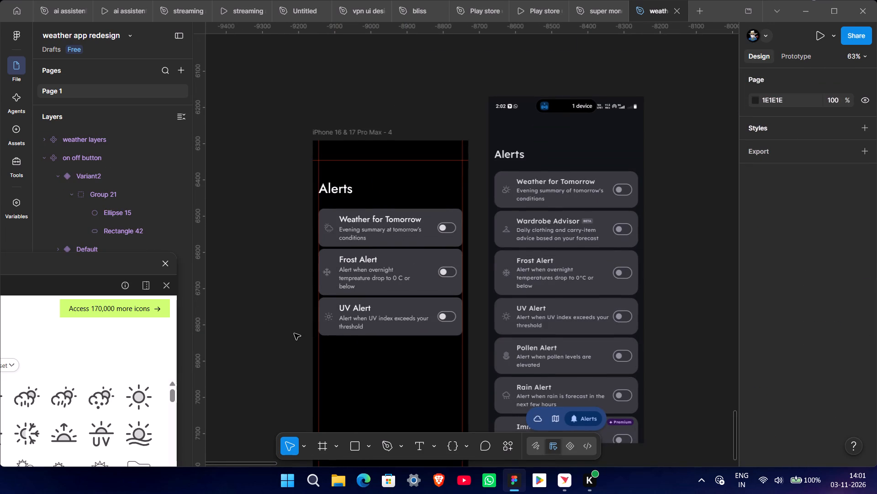
{"action": "scroll", "coordinate": [294, 333], "scroll_direction": "down", "scroll_amount": 3}
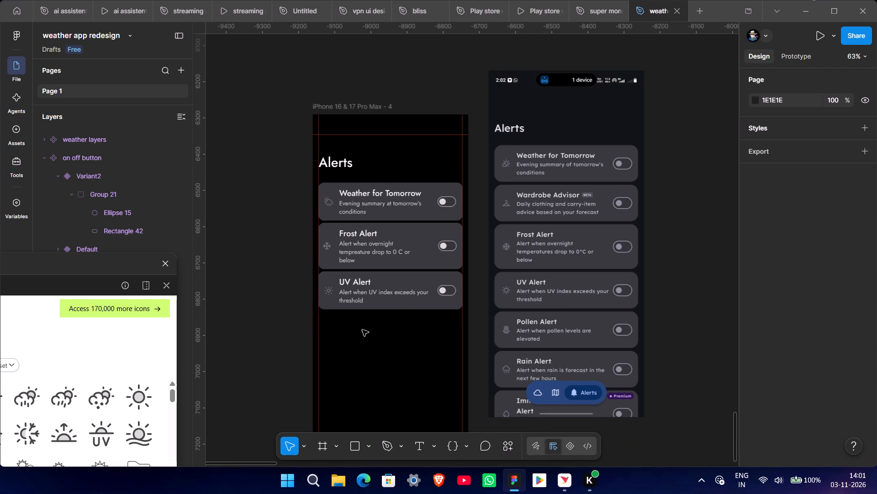
{"action": "scroll", "coordinate": [366, 324], "scroll_direction": "up", "scroll_amount": 4, "text": "ctrl"}
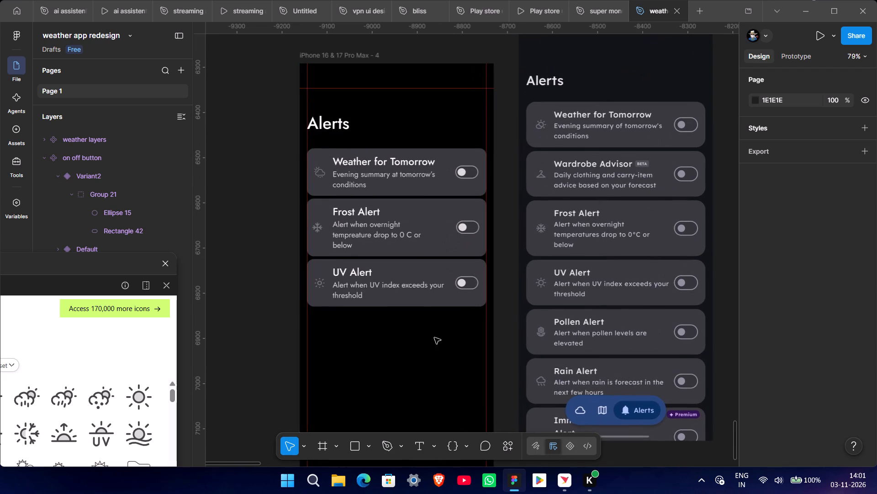
{"action": "scroll", "coordinate": [447, 337], "scroll_direction": "down", "scroll_amount": 3}
{"action": "left_click", "coordinate": [392, 237]}
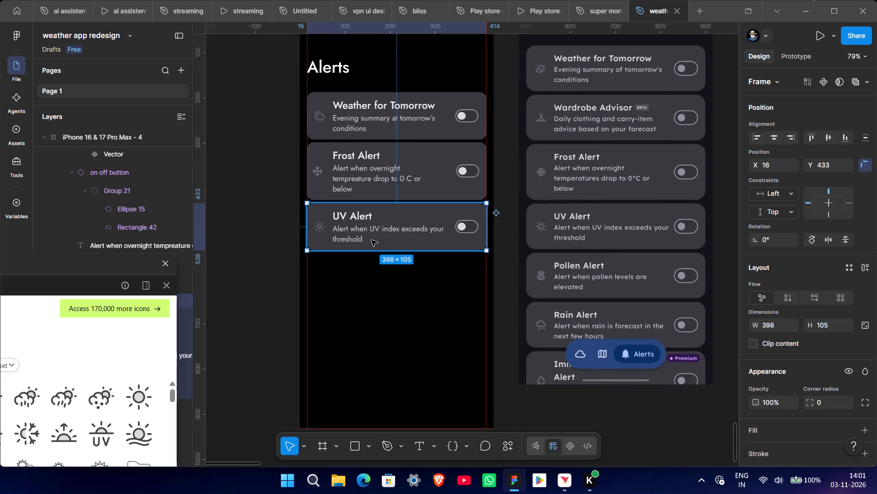
{"action": "left_click_drag", "start_coordinate": [370, 240], "coordinate": [368, 300], "text": "alt"}
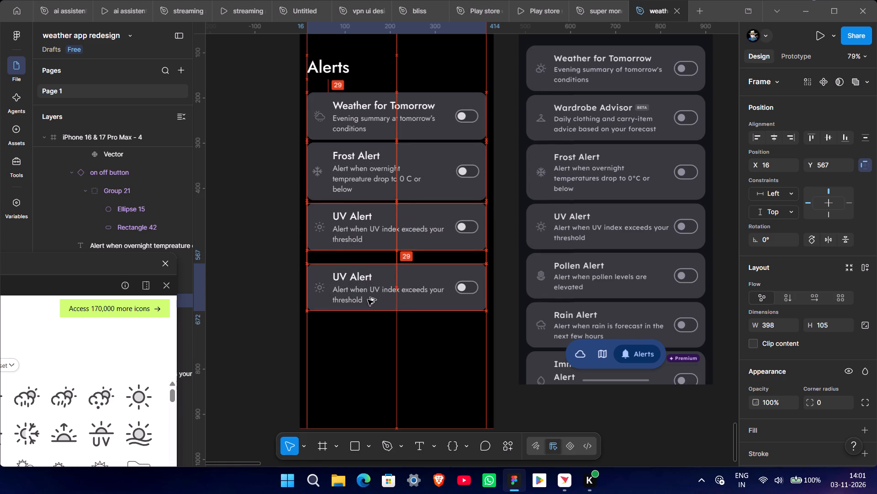
{"action": "left_click_drag", "start_coordinate": [368, 300], "coordinate": [368, 290], "text": "alt"}
{"action": "left_click", "coordinate": [259, 301]}
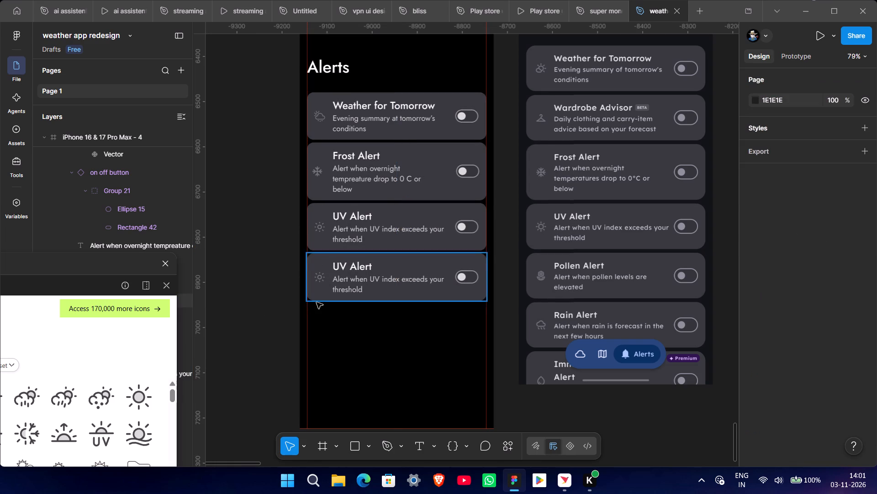
Change the duplicated card's title to "Pollen Alert".
{"action": "scroll", "coordinate": [328, 299], "scroll_direction": "up", "scroll_amount": 3, "text": "ctrl"}
{"action": "double_click", "coordinate": [368, 246], "text": "ctrl"}
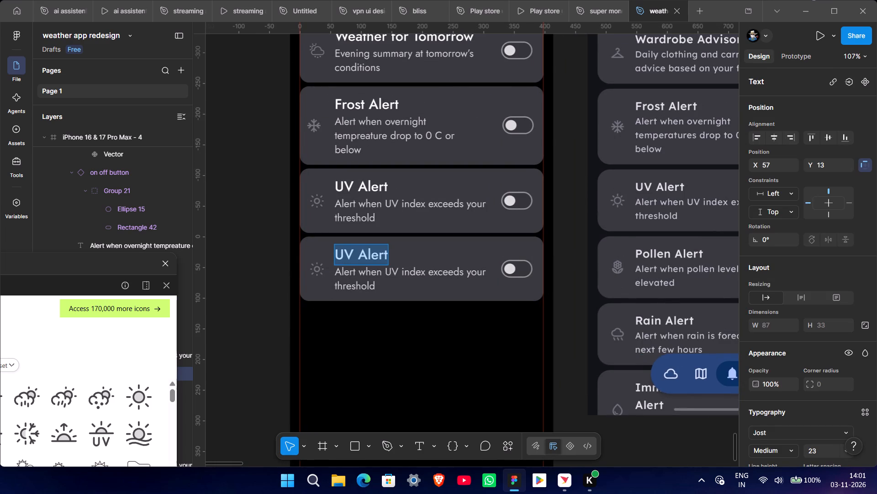
{"action": "type", "text": "Pollen"}
{"action": "key", "text": "space"}
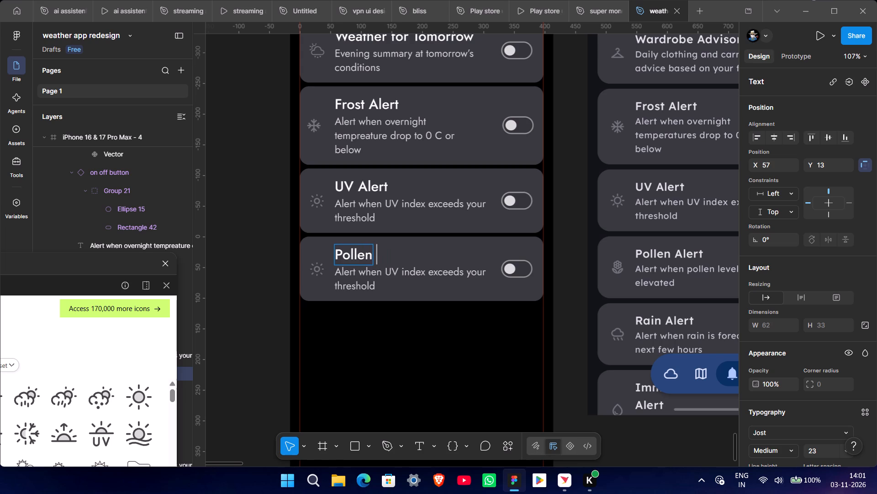
{"action": "type", "text": "Alert"}
Change the Pollen Alert card's description to "Alert when pollen levels are elevated", with "elevated" on the second line.
{"action": "left_click", "coordinate": [344, 288], "text": "ctrl"}
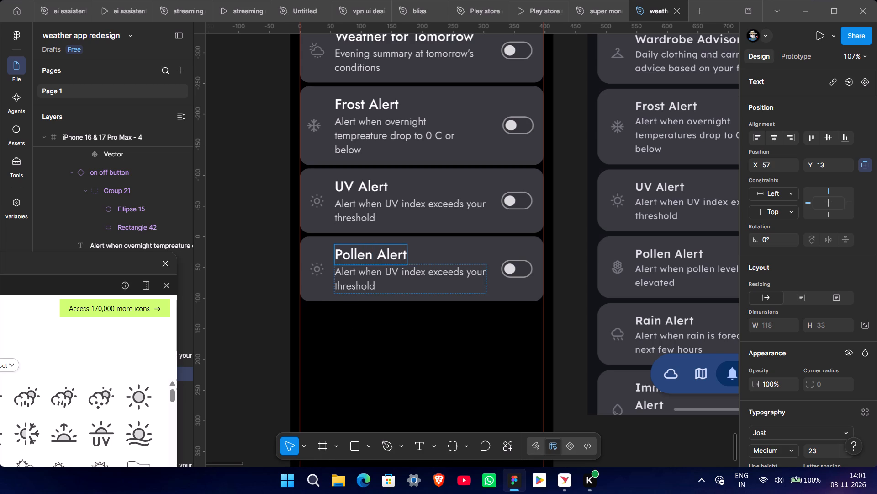
{"action": "middle_click_drag", "start_coordinate": [413, 338], "coordinate": [358, 331]}
{"action": "scroll", "coordinate": [358, 331], "scroll_direction": "down", "scroll_amount": 2, "text": "ctrl"}
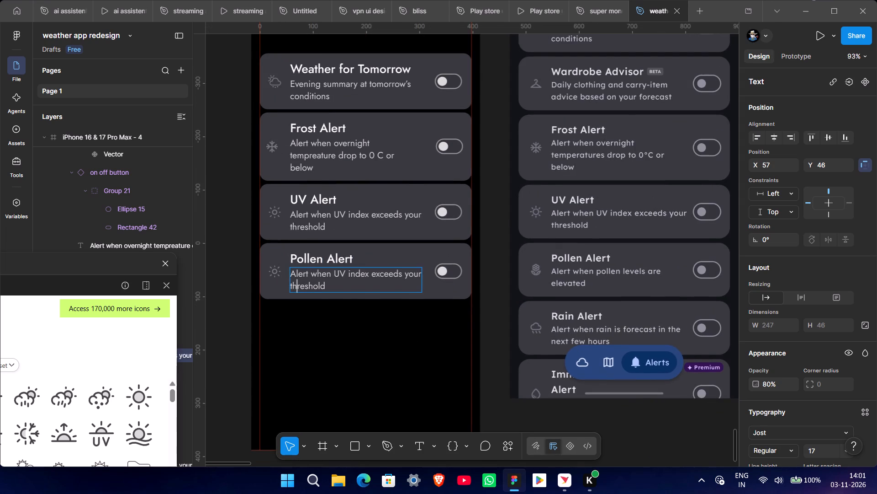
{"action": "left_click", "coordinate": [331, 285]}
{"action": "left_click_drag", "start_coordinate": [331, 285], "coordinate": [279, 251]}
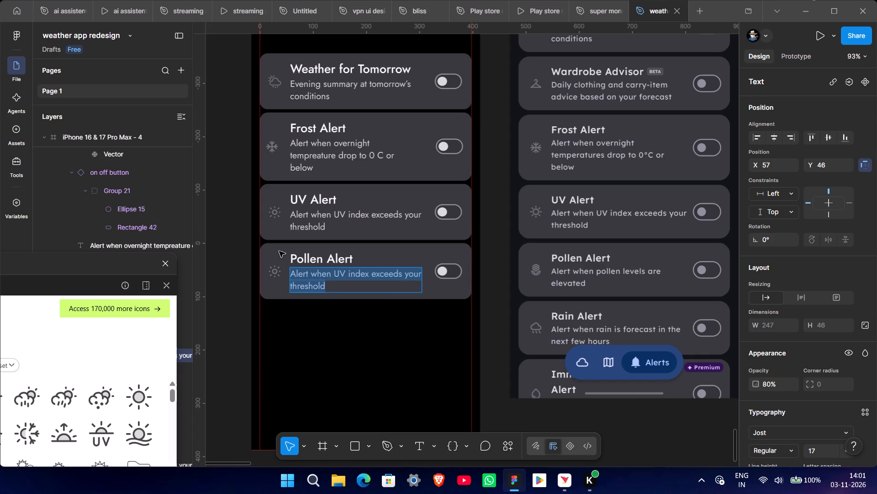
{"action": "left_click_drag", "start_coordinate": [334, 271], "coordinate": [343, 274]}
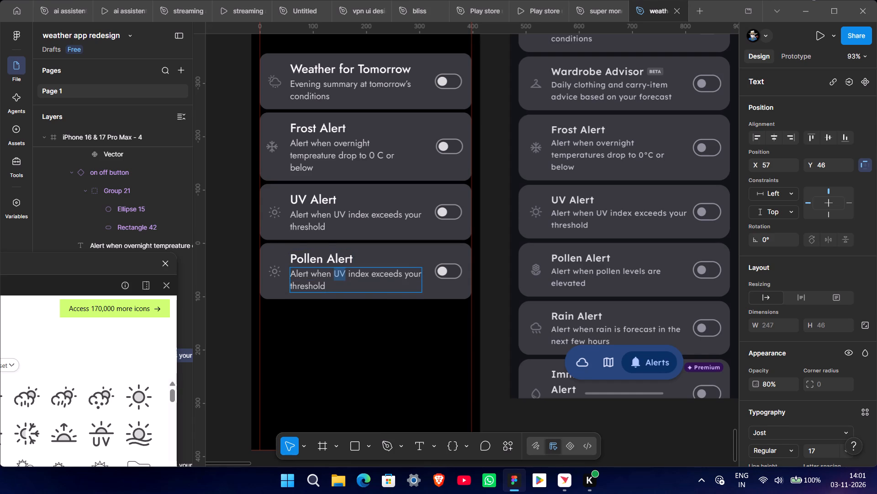
{"action": "left_click_drag", "start_coordinate": [343, 274], "coordinate": [413, 287]}
{"action": "key", "text": "shift+p"}
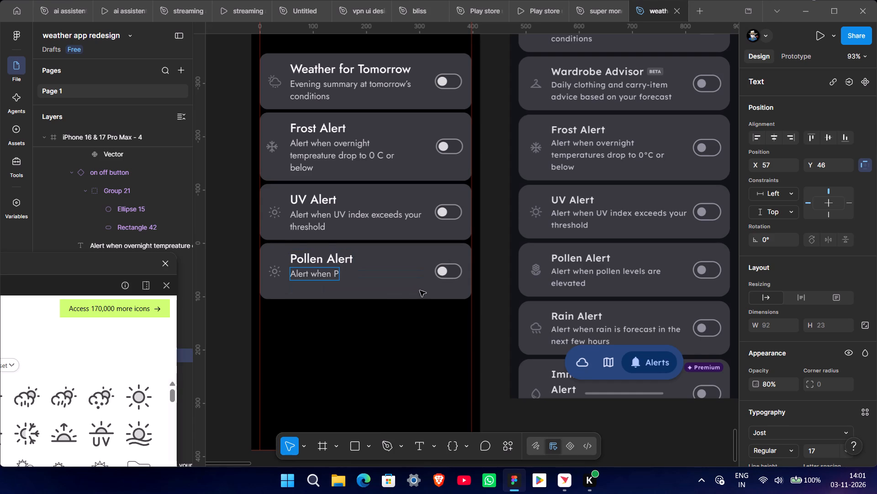
{"action": "key", "text": "BackSpace"}
{"action": "type", "text": "pollen"}
{"action": "key", "text": "Right"}
{"action": "key", "text": "Right"}
{"action": "key", "text": "BackSpace"}
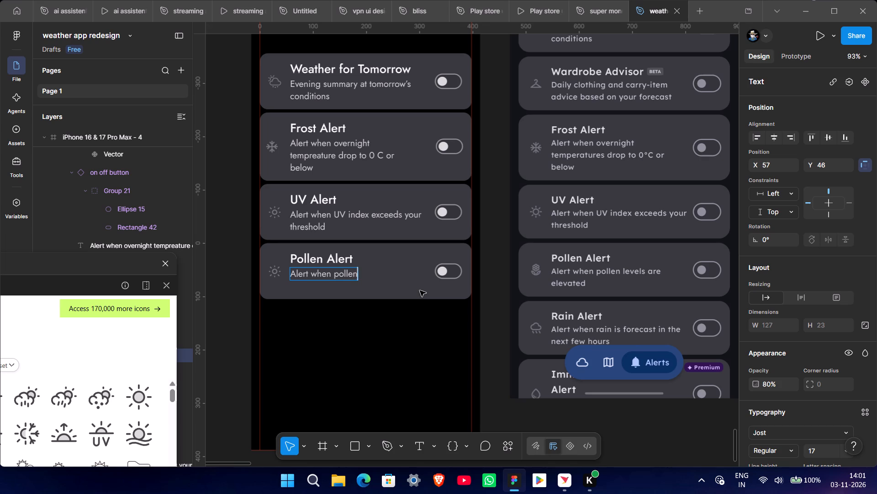
{"action": "key", "text": "5"}
{"action": "key", "text": "BackSpace"}
{"action": "key", "text": "Clear"}
{"action": "key", "text": "Clear"}
{"action": "key", "text": "Clear"}
{"action": "key", "text": "Clear"}
{"action": "key", "text": "space"}
{"action": "type", "text": "levels"}
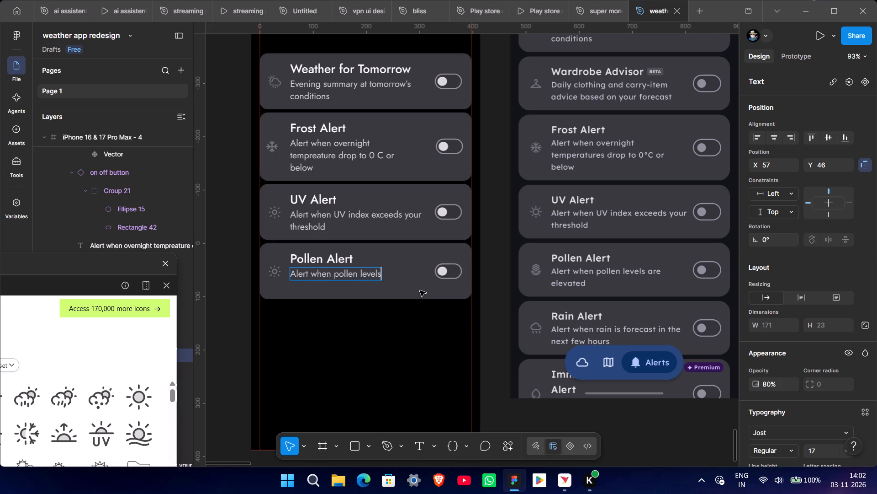
{"action": "key", "text": "space"}
{"action": "type", "text": "are"}
{"action": "key", "text": "space"}
{"action": "key", "text": "Return"}
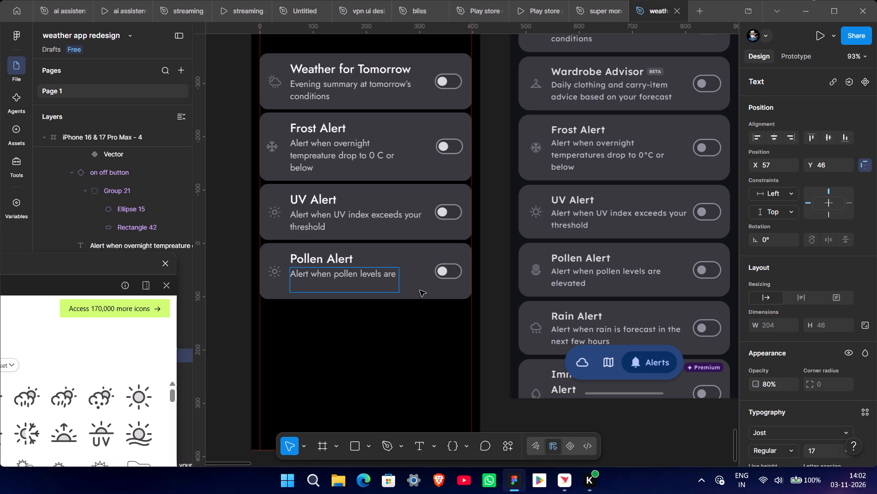
{"action": "type", "text": "ele"}
{"action": "type", "text": "va"}
{"action": "type", "text": "te"}
{"action": "key", "text": "d"}
{"action": "double_click", "coordinate": [505, 306]}
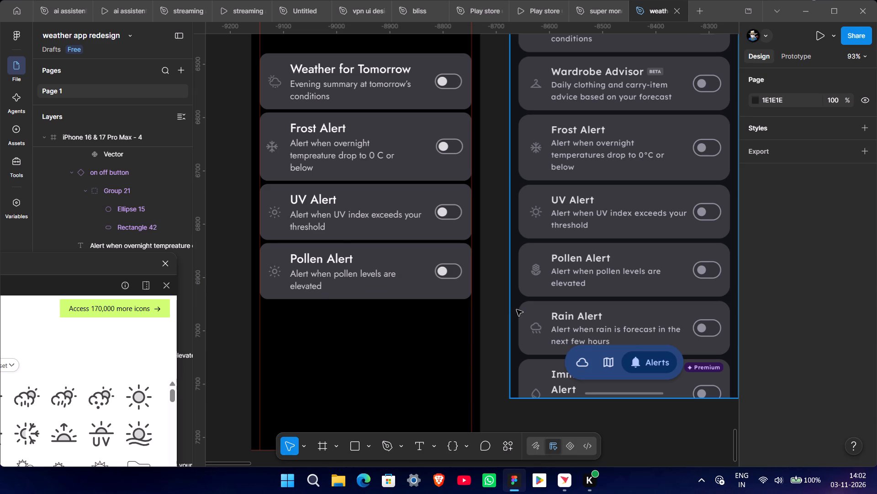
{"action": "left_click", "coordinate": [495, 309]}
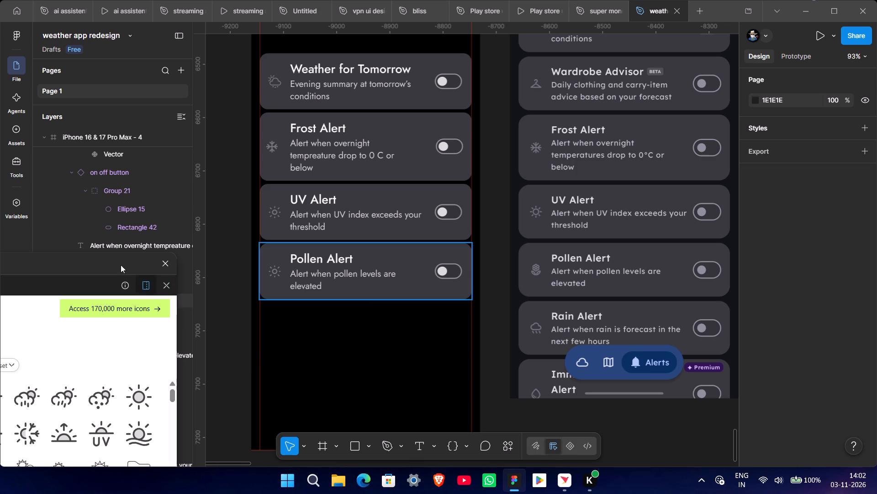
Search Iconify for "pollen" and import the iconoven:pollen flower icon into the gap beside the phone frame.
{"action": "left_click_drag", "start_coordinate": [103, 258], "coordinate": [113, 100]}
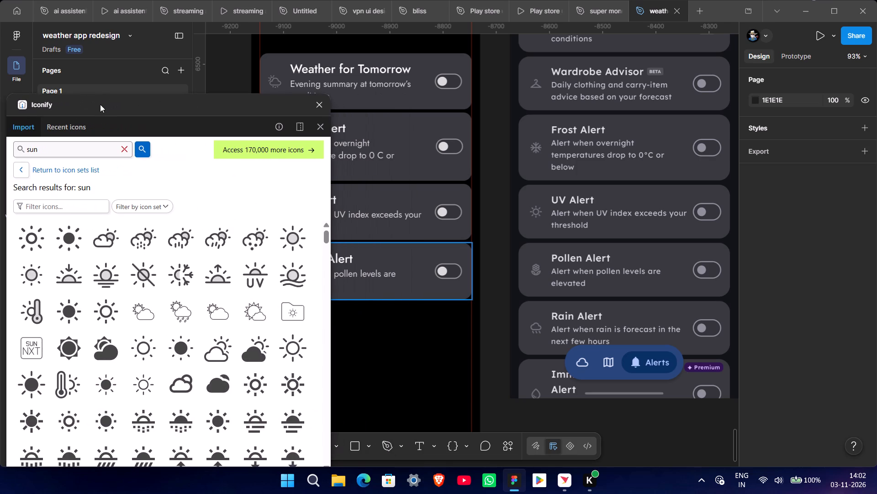
{"action": "left_click", "coordinate": [125, 150]}
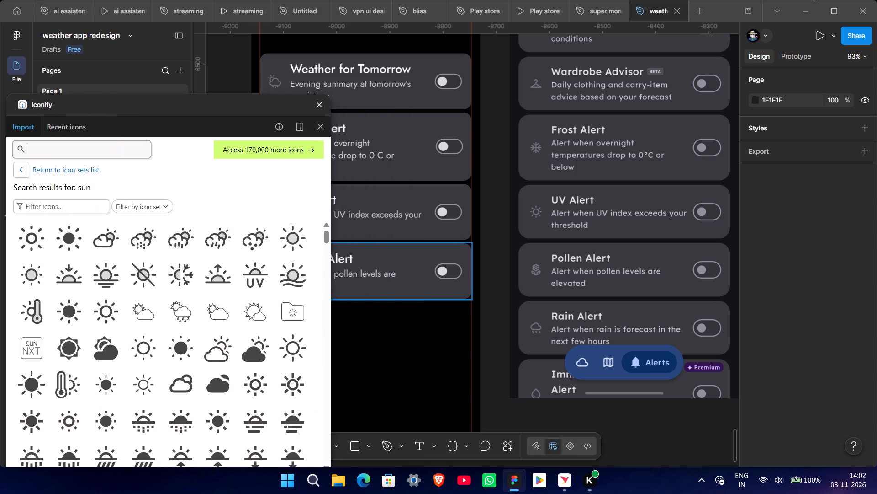
{"action": "type", "text": "pollen"}
{"action": "key", "text": "Return"}
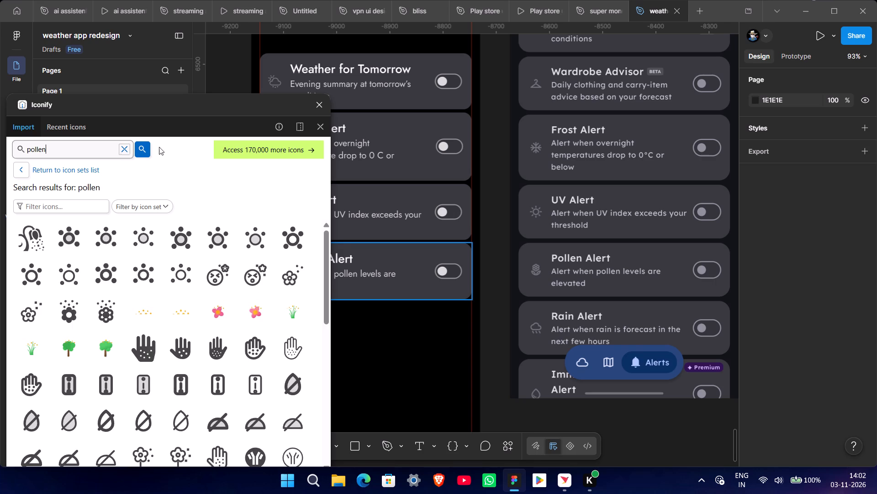
{"action": "scroll", "coordinate": [221, 206], "scroll_direction": "down", "scroll_amount": 6}
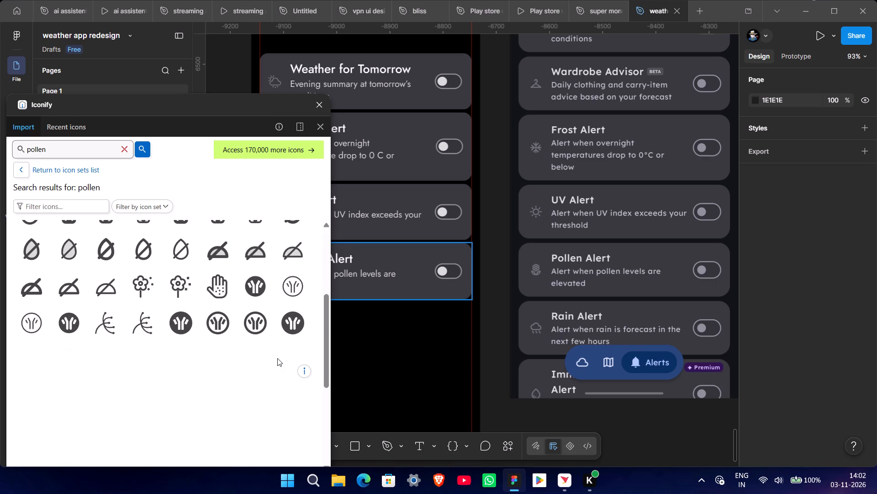
{"action": "scroll", "coordinate": [278, 377], "scroll_direction": "down", "scroll_amount": 4}
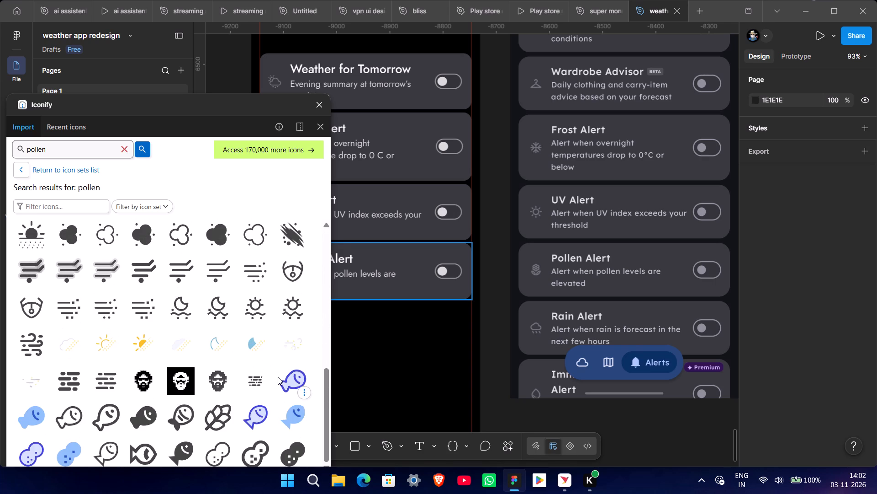
{"action": "scroll", "coordinate": [278, 377], "scroll_direction": "down", "scroll_amount": 6}
{"action": "left_click_drag", "start_coordinate": [328, 391], "coordinate": [333, 292]}
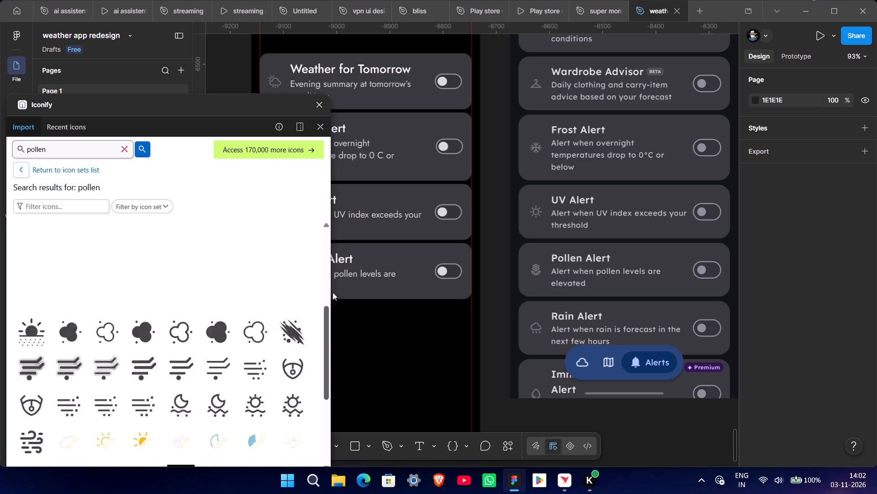
{"action": "left_click_drag", "start_coordinate": [333, 292], "coordinate": [378, 123]}
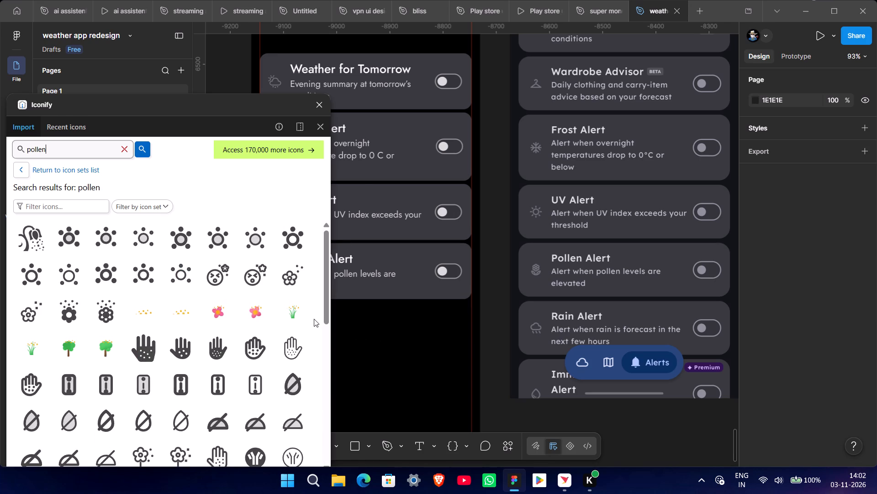
{"action": "left_click_drag", "start_coordinate": [293, 271], "coordinate": [486, 344]}
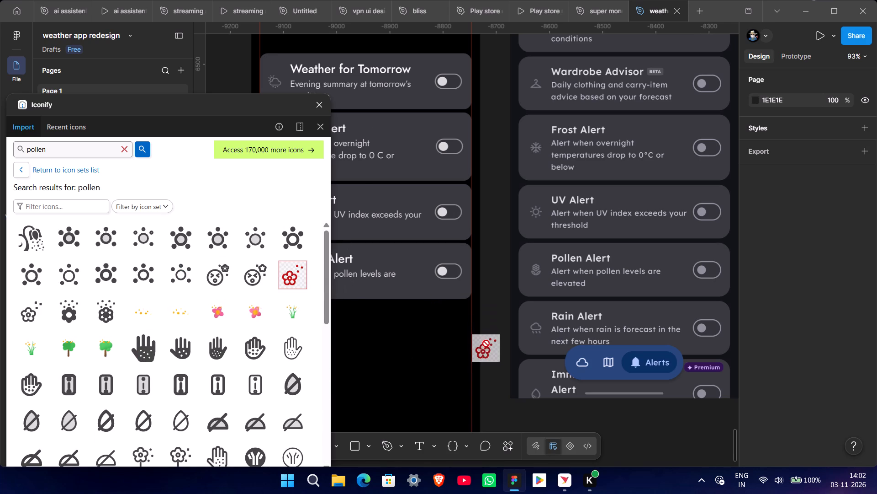
{"action": "left_click_drag", "start_coordinate": [486, 344], "coordinate": [496, 345]}
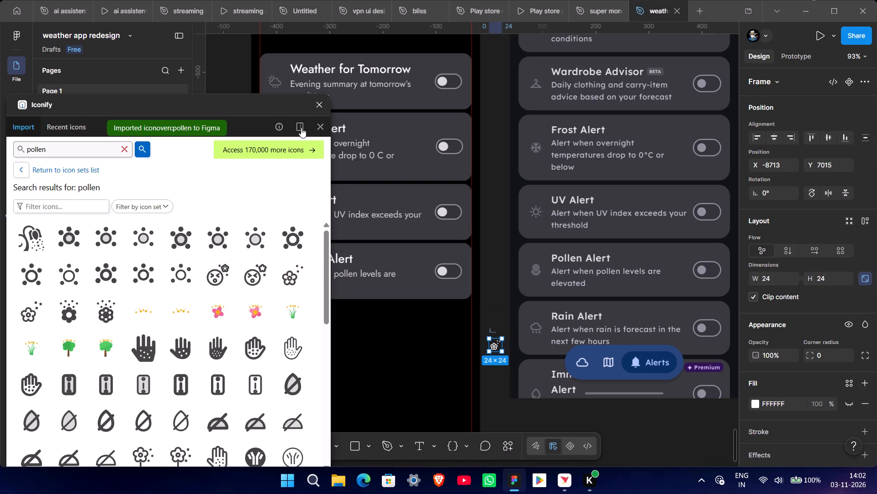
{"action": "left_click", "coordinate": [316, 107]}
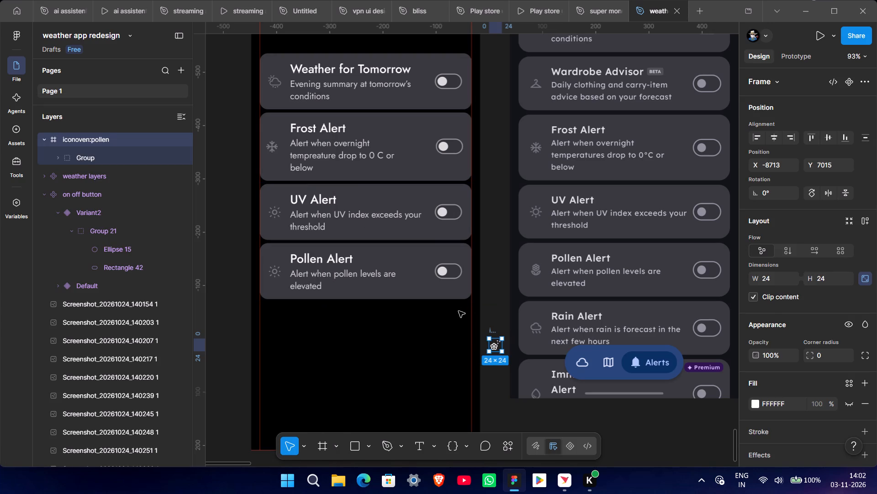
Set the imported pollen icon frame to 30% opacity and enlarge it proportionally to 39 × 39.
{"action": "key", "text": "3"}
{"action": "scroll", "coordinate": [498, 359], "scroll_direction": "up", "scroll_amount": 3, "text": "ctrl"}
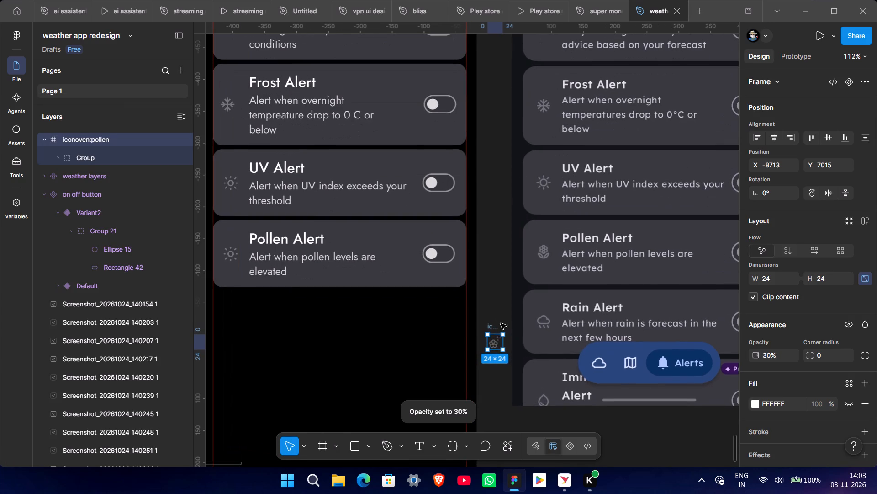
{"action": "left_click_drag", "start_coordinate": [496, 332], "coordinate": [496, 325], "text": "shift"}
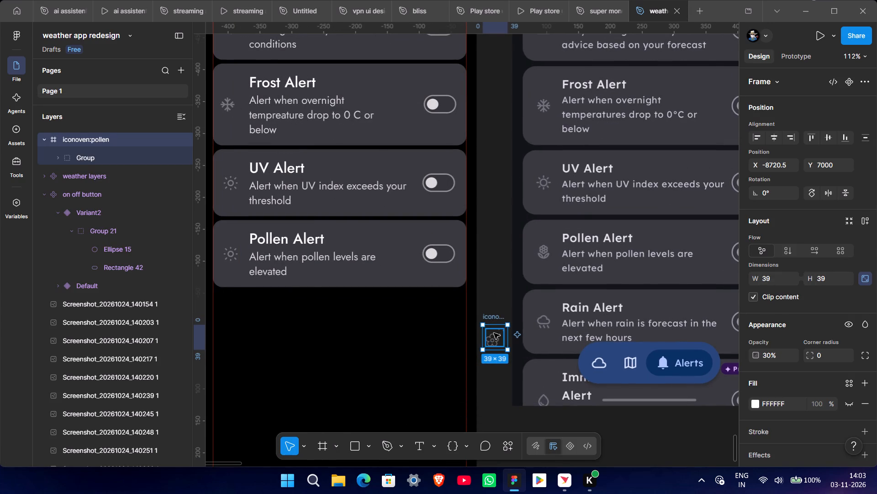
Move the flower group up out of its iconoven:pollen frame and delete the empty frame.
{"action": "left_click", "coordinate": [494, 333]}
{"action": "left_click_drag", "start_coordinate": [494, 338], "coordinate": [494, 274]}
{"action": "left_click", "coordinate": [491, 320]}
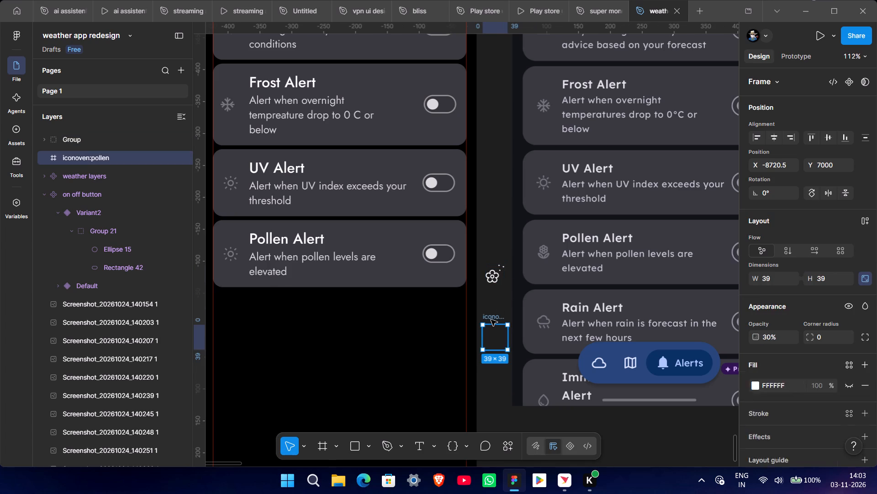
{"action": "key", "text": "BackSpace"}
Set the opacity of the loose flower icon group to 30%.
{"action": "left_click", "coordinate": [495, 281]}
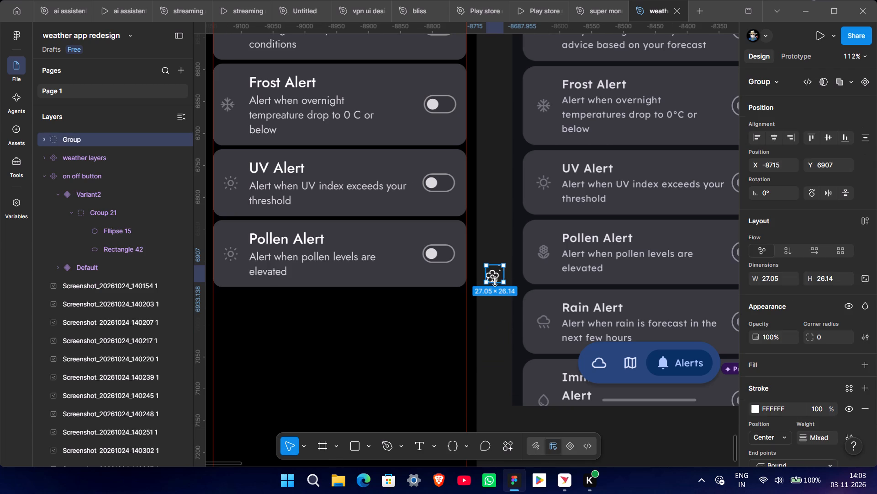
{"action": "key", "text": "3"}
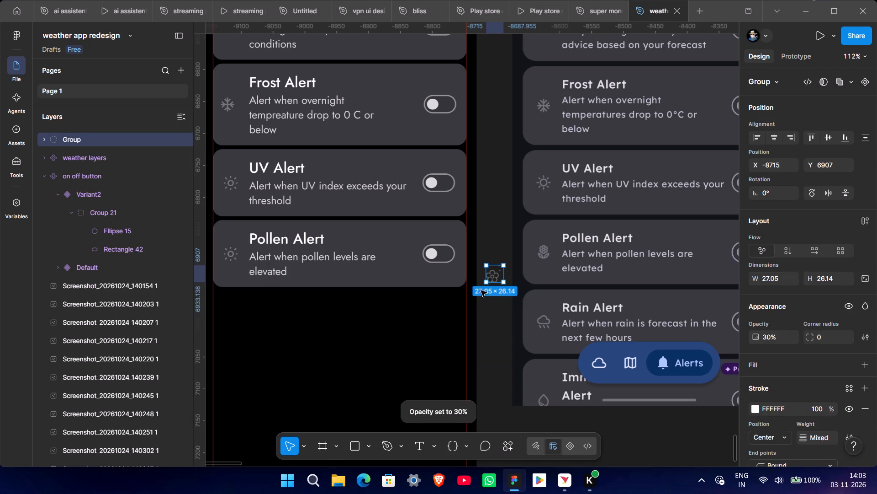
{"action": "right_click", "coordinate": [491, 279]}
{"action": "left_click", "coordinate": [524, 72]}
Replace the sun icon in the Pollen Alert card with the copied flower icon group.
{"action": "left_click", "coordinate": [227, 254]}
{"action": "double_click", "coordinate": [229, 254]}
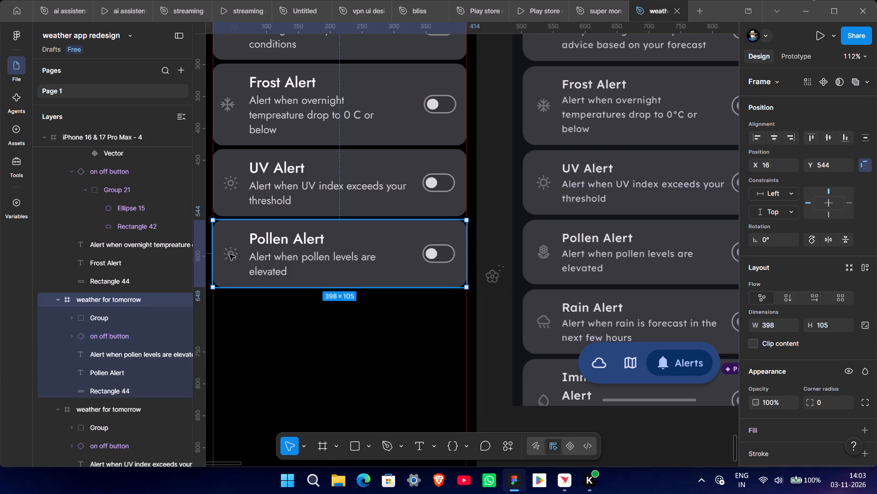
{"action": "right_click", "coordinate": [229, 254]}
{"action": "left_click", "coordinate": [284, 99]}
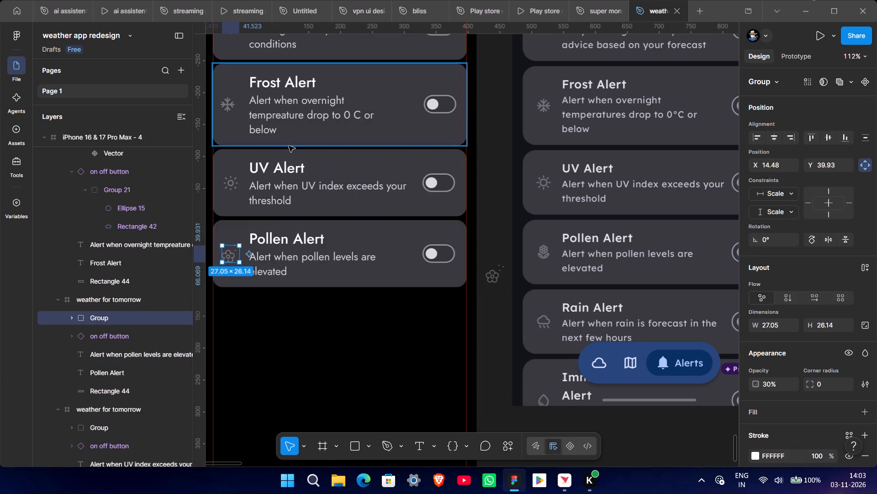
{"action": "left_click", "coordinate": [495, 339]}
Delete the loose flower icon group in the gap beside the phone frame.
{"action": "middle_click_drag", "start_coordinate": [498, 338], "coordinate": [537, 345]}
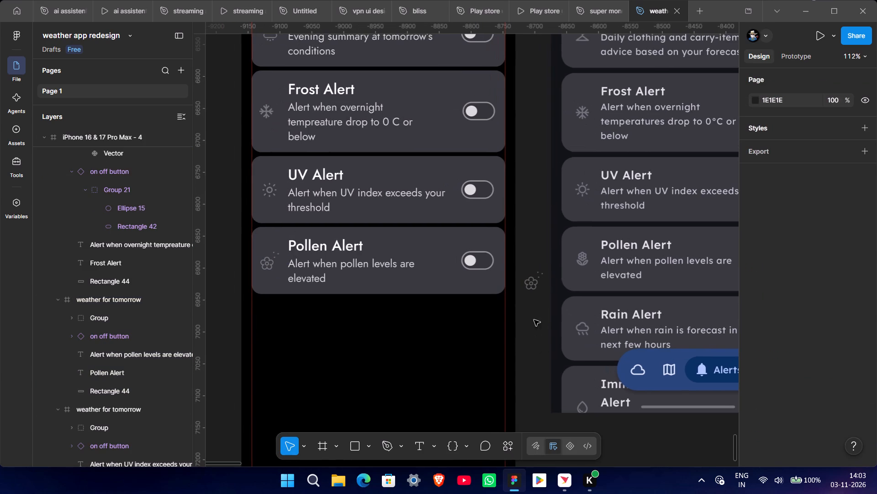
{"action": "left_click", "coordinate": [536, 290]}
{"action": "left_click", "coordinate": [535, 287]}
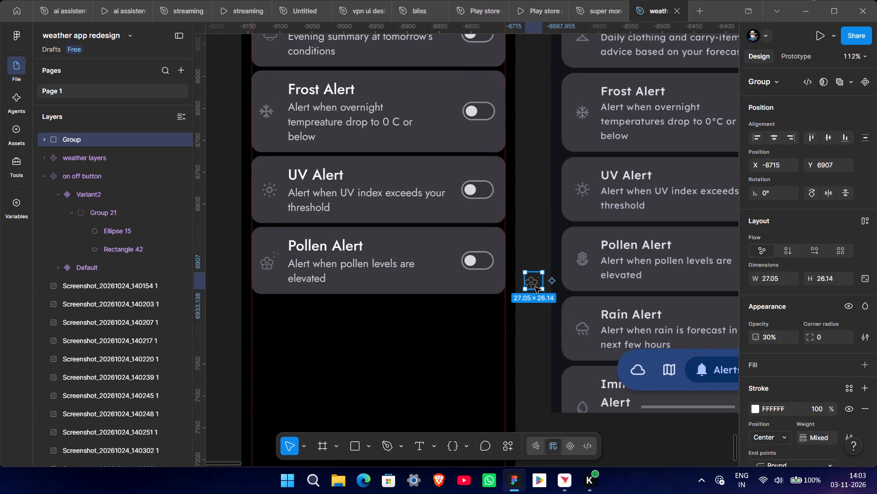
{"action": "key", "text": "BackSpace"}
Align the flower icon to the vertical centre of the Pollen Alert card.
{"action": "scroll", "coordinate": [521, 268], "scroll_direction": "down", "scroll_amount": 3, "text": "ctrl"}
{"action": "scroll", "coordinate": [319, 274], "scroll_direction": "up", "scroll_amount": 7, "text": "ctrl"}
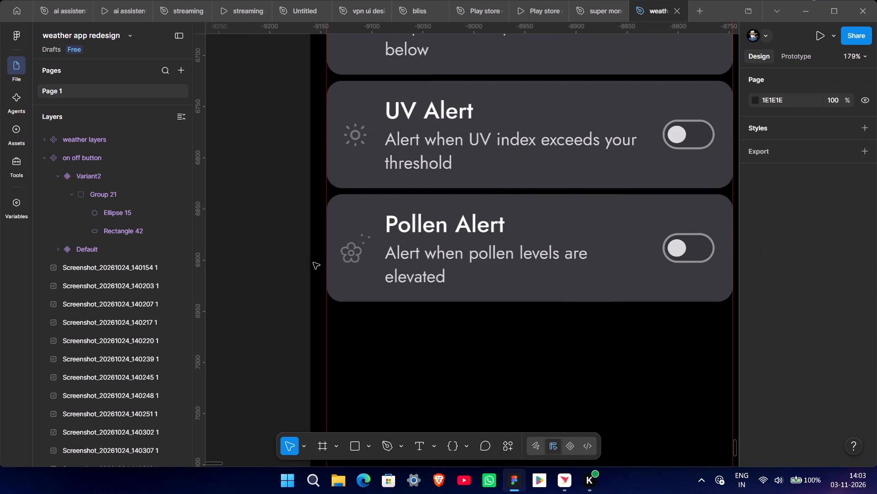
{"action": "double_click", "coordinate": [352, 258]}
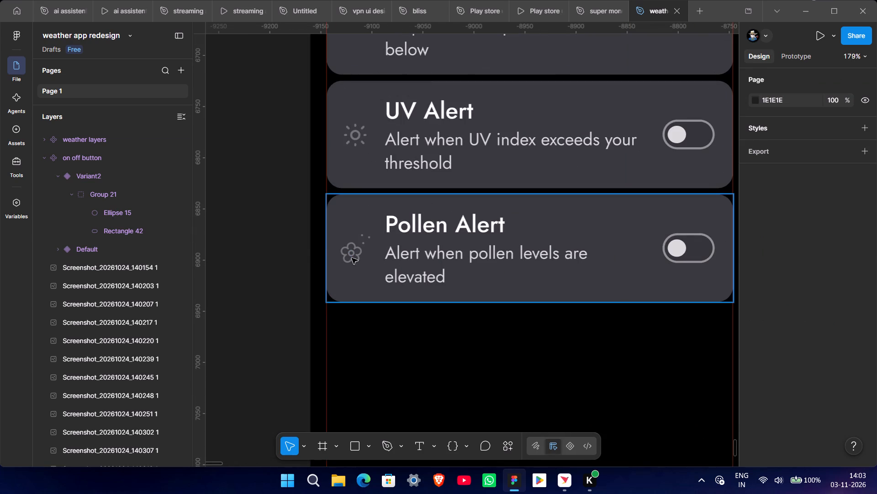
{"action": "left_click", "coordinate": [827, 139]}
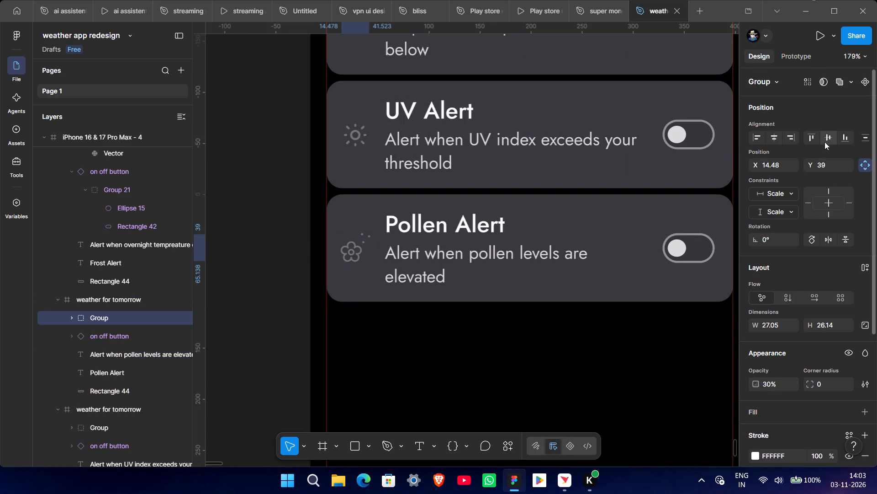
{"action": "left_click", "coordinate": [302, 268]}
Duplicate the Pollen Alert card directly below itself, aligned with the other cards and with a gap of about 7.
{"action": "scroll", "coordinate": [305, 268], "scroll_direction": "down", "scroll_amount": 8, "text": "ctrl"}
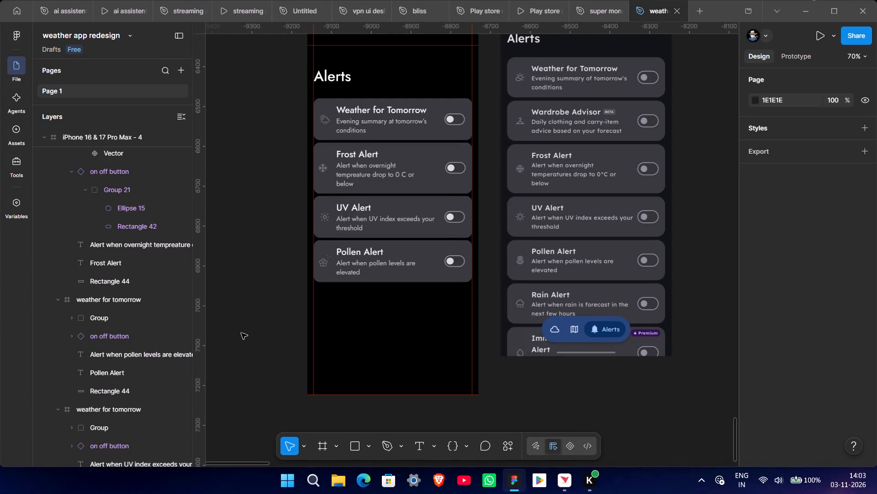
{"action": "left_click", "coordinate": [241, 294]}
{"action": "middle_click_drag", "start_coordinate": [251, 319], "coordinate": [240, 332]}
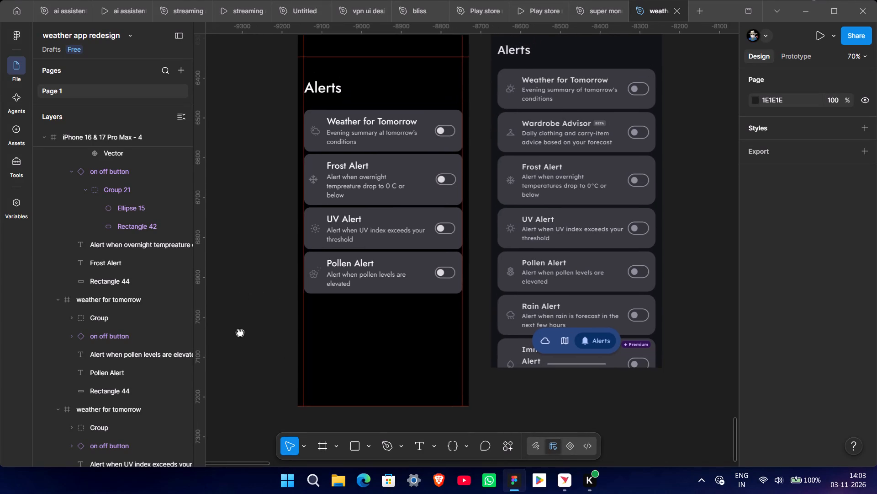
{"action": "middle_click_drag", "start_coordinate": [240, 332], "coordinate": [238, 333]}
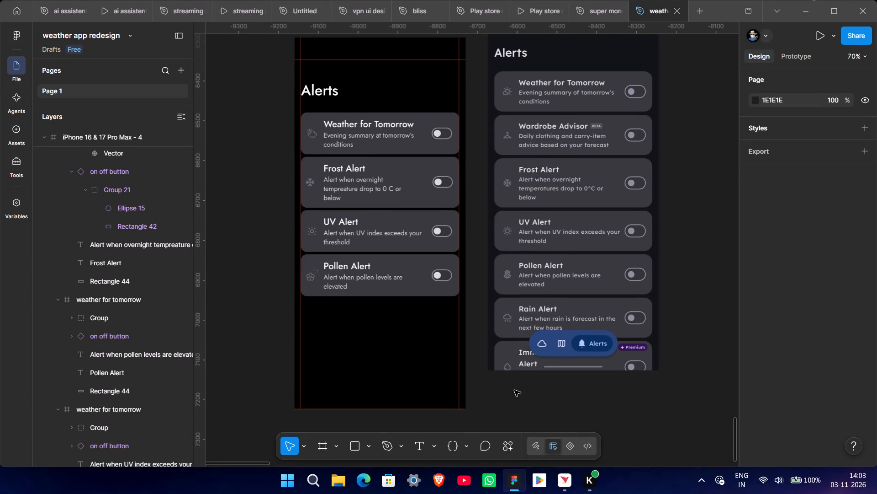
{"action": "scroll", "coordinate": [526, 393], "scroll_direction": "down", "scroll_amount": 1}
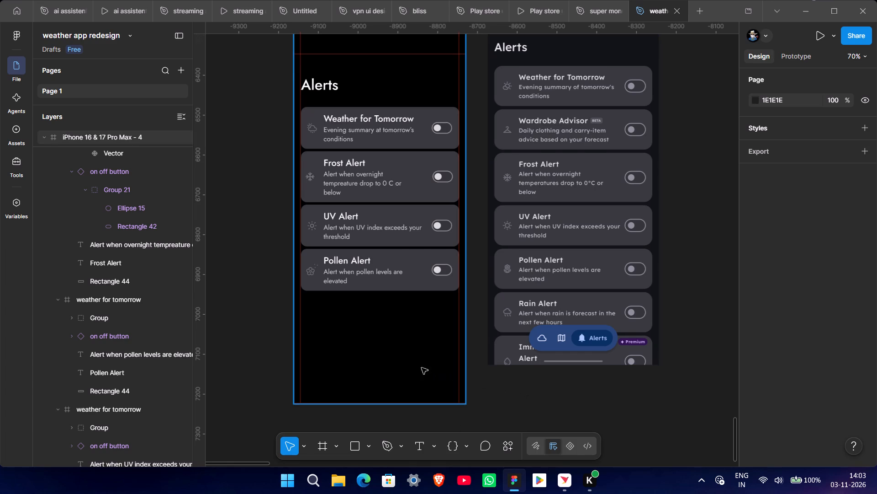
{"action": "scroll", "coordinate": [410, 364], "scroll_direction": "up", "scroll_amount": 3, "text": "ctrl"}
{"action": "left_click", "coordinate": [365, 269]}
{"action": "left_click_drag", "start_coordinate": [364, 264], "coordinate": [366, 314], "text": "alt"}
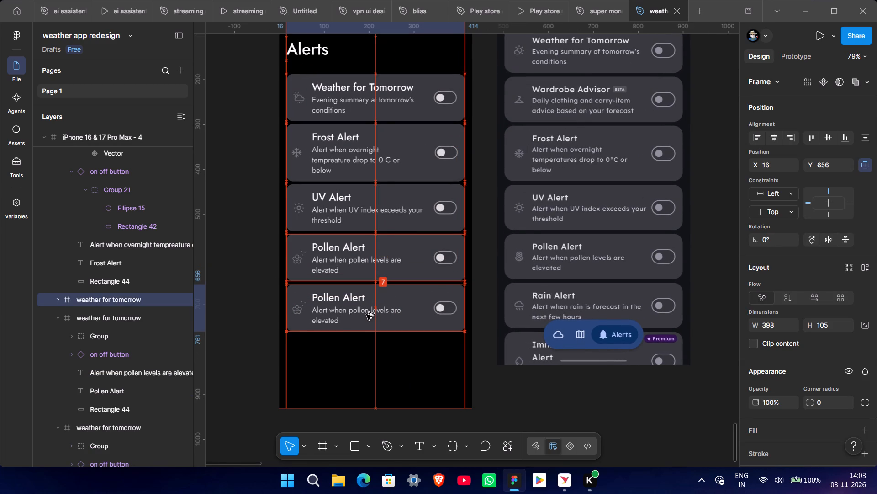
{"action": "left_click_drag", "start_coordinate": [366, 314], "coordinate": [366, 316], "text": "alt"}
{"action": "left_click", "coordinate": [485, 389]}
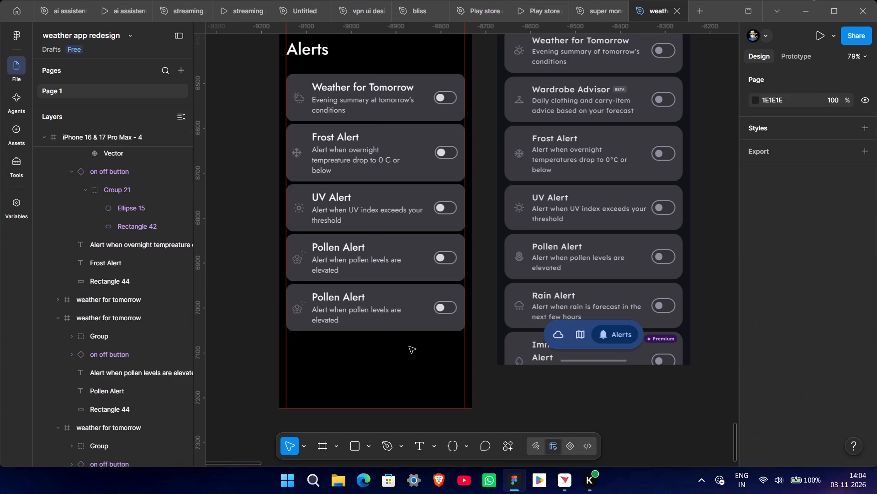
Change the title of the bottom duplicated card to "Rain Alert".
{"action": "double_click", "coordinate": [337, 295], "text": "ctrl"}
{"action": "left_click_drag", "start_coordinate": [340, 296], "coordinate": [306, 296]}
{"action": "key", "text": "shift+r"}
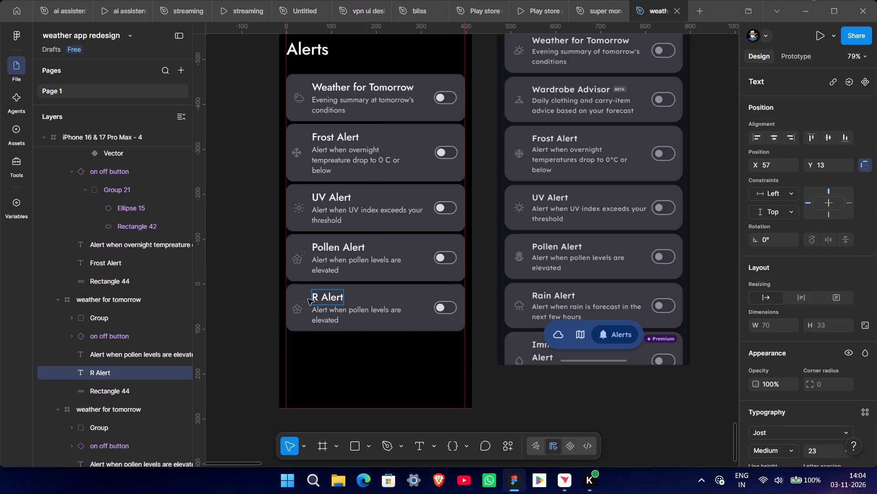
{"action": "type", "text": "ain"}
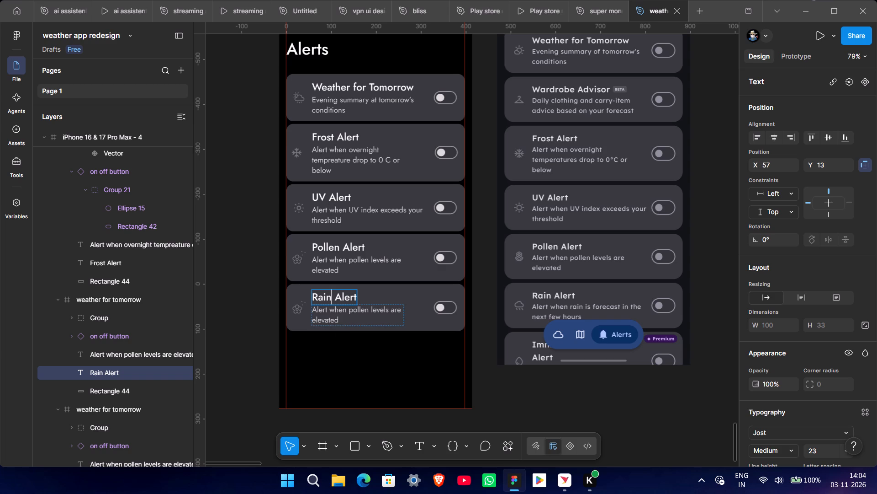
Change the Rain Alert card's description to "Alert when rain is forecast in the next few hours", with the second line starting at "next".
{"action": "left_click_drag", "start_coordinate": [346, 307], "coordinate": [420, 319], "text": "ctrl"}
{"action": "type", "text": "rain"}
{"action": "key", "text": "space"}
{"action": "key", "text": "backslash"}
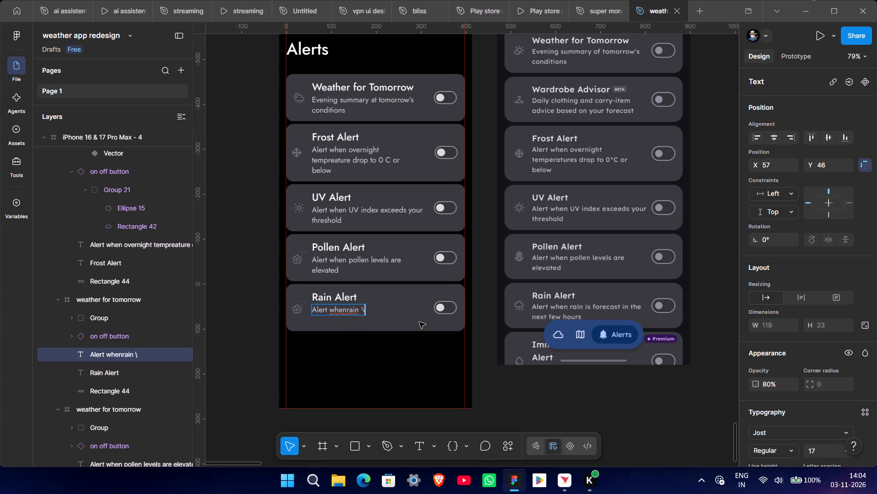
{"action": "key", "text": "BackSpace"}
{"action": "key", "text": "BackSpace"}
{"action": "key", "text": "BackSpace"}
{"action": "key", "text": "BackSpace"}
{"action": "key", "text": "BackSpace"}
{"action": "key", "text": "BackSpace"}
{"action": "key", "text": "space"}
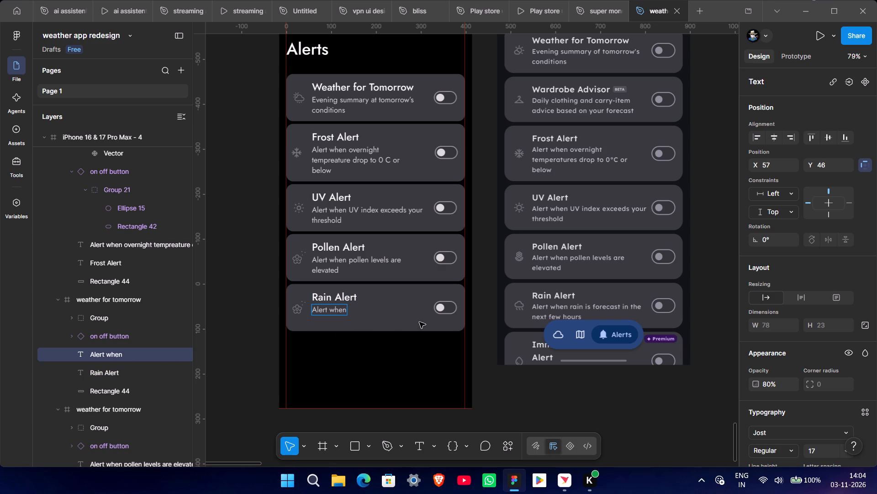
{"action": "type", "text": "rain"}
{"action": "key", "text": "space"}
{"action": "type", "text": "is"}
{"action": "key", "text": "space"}
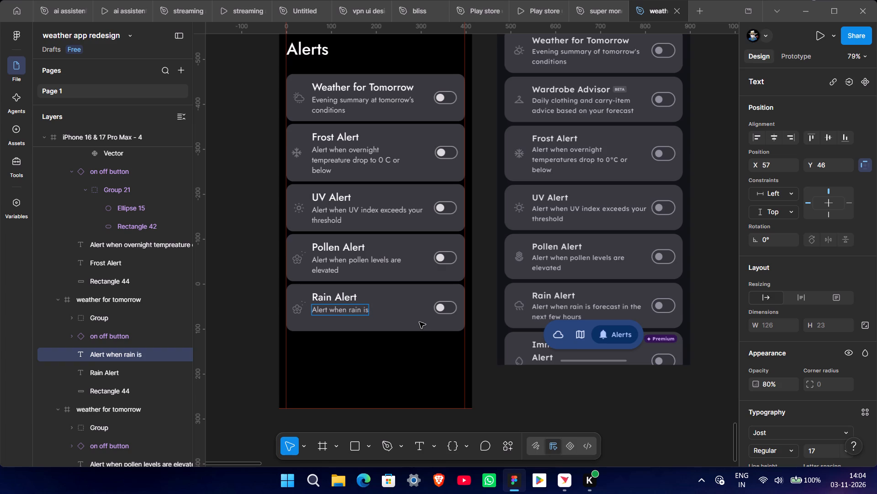
{"action": "type", "text": "forecast"}
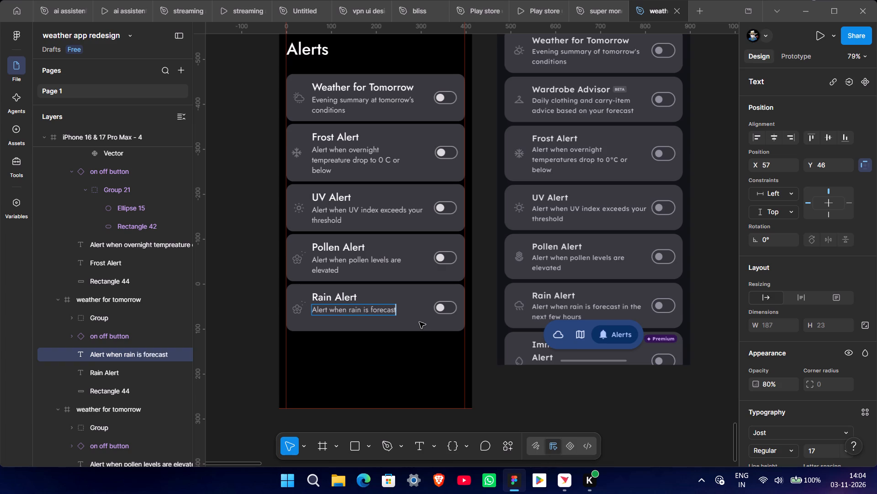
{"action": "key", "text": "space"}
{"action": "type", "text": "in the"}
{"action": "key", "text": "space"}
{"action": "key", "text": "Return"}
{"action": "type", "text": "nes"}
{"action": "key", "text": "BackSpace"}
{"action": "type", "text": "xt"}
{"action": "key", "text": "space"}
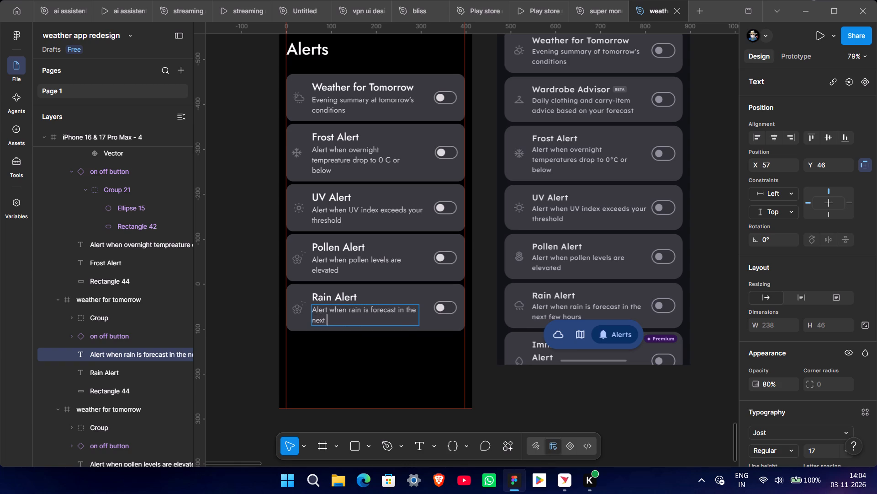
{"action": "type", "text": "few"}
{"action": "key", "text": "space"}
{"action": "type", "text": "hours"}
{"action": "double_click", "coordinate": [482, 335]}
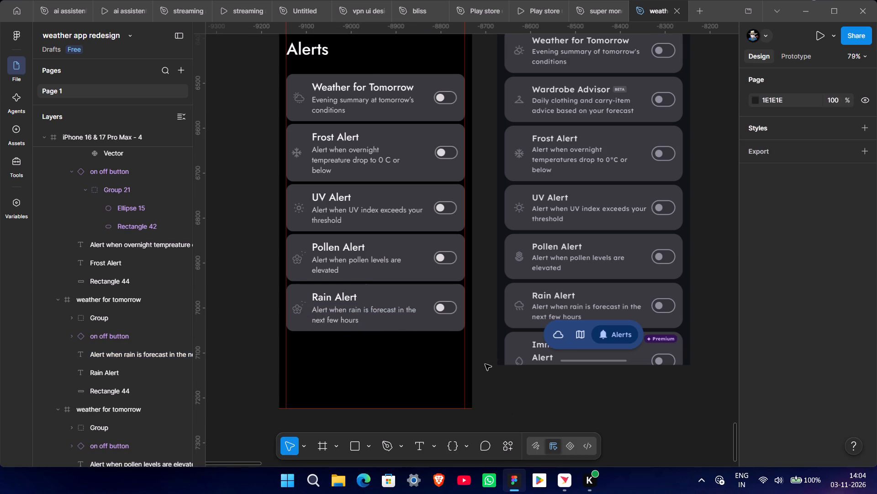
Search the Iconify plugin for "rain" icons.
{"action": "right_click", "coordinate": [230, 248]}
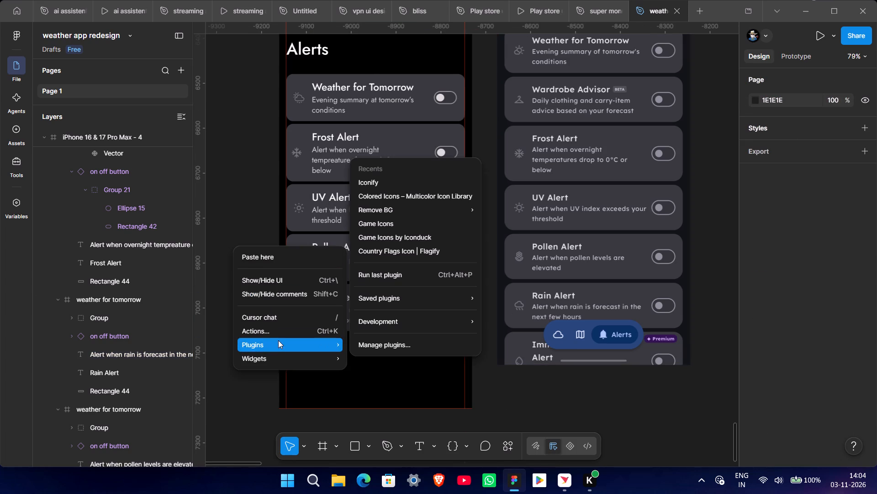
{"action": "left_click", "coordinate": [277, 344]}
{"action": "left_click", "coordinate": [411, 180]}
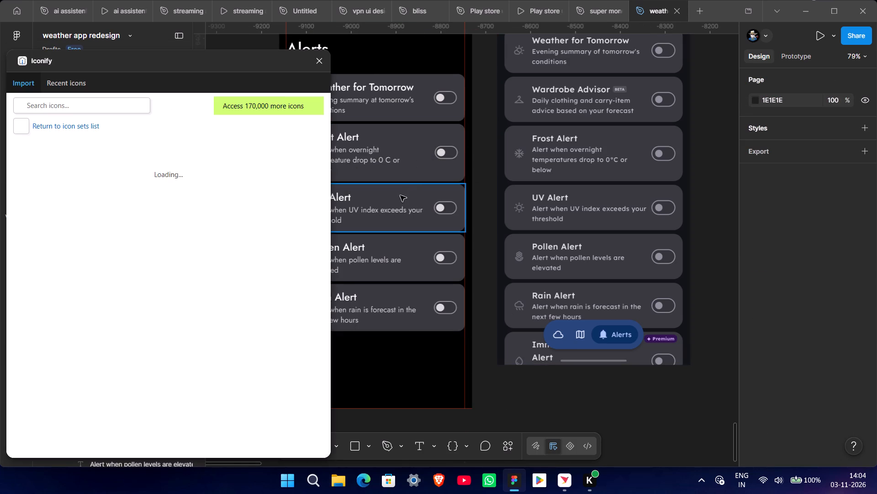
{"action": "left_click_drag", "start_coordinate": [260, 63], "coordinate": [166, 62]}
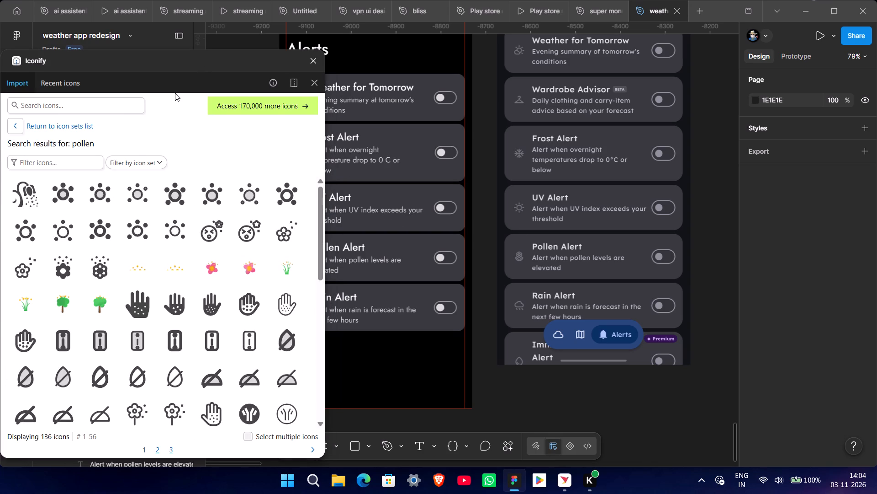
{"action": "left_click", "coordinate": [129, 109]}
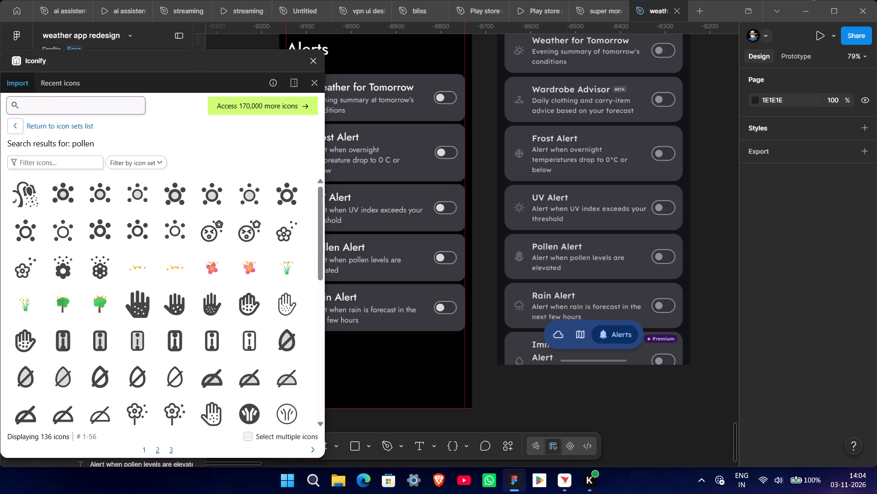
{"action": "type", "text": "rain"}
{"action": "key", "text": "Return"}
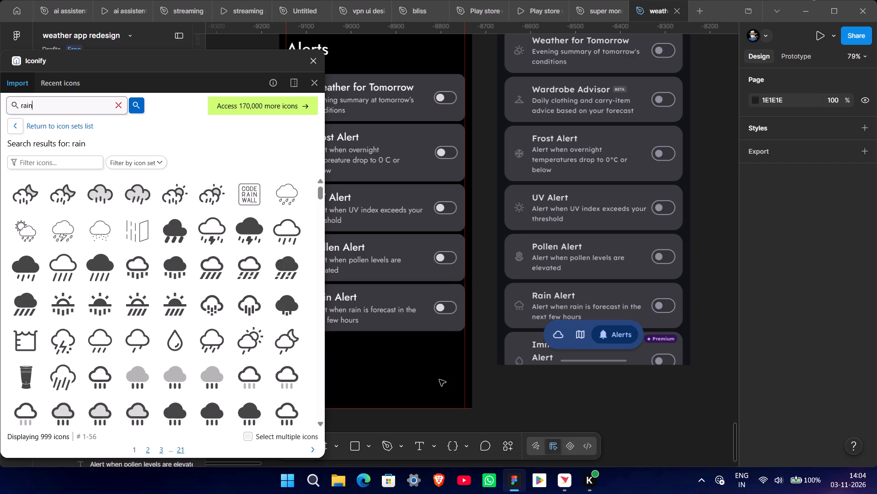
Place the outlined carbon:rain cloud icon in the empty area below the Rain Alert card.
{"action": "middle_click_drag", "start_coordinate": [439, 380], "coordinate": [486, 372]}
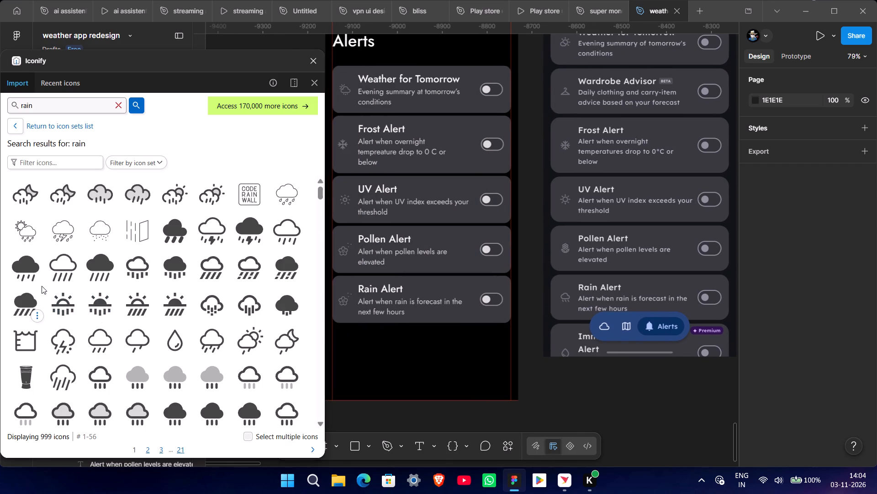
{"action": "left_click_drag", "start_coordinate": [26, 269], "coordinate": [56, 280]}
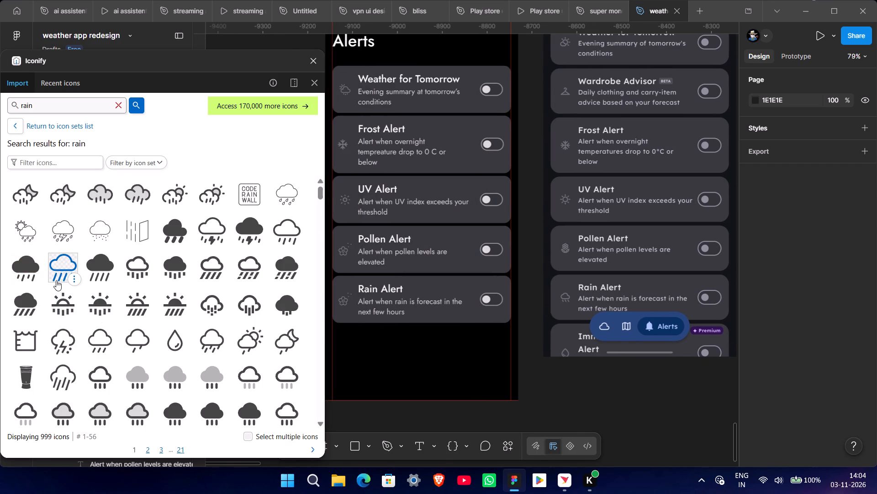
{"action": "scroll", "coordinate": [236, 352], "scroll_direction": "down", "scroll_amount": 3}
{"action": "scroll", "coordinate": [238, 353], "scroll_direction": "up", "scroll_amount": 4}
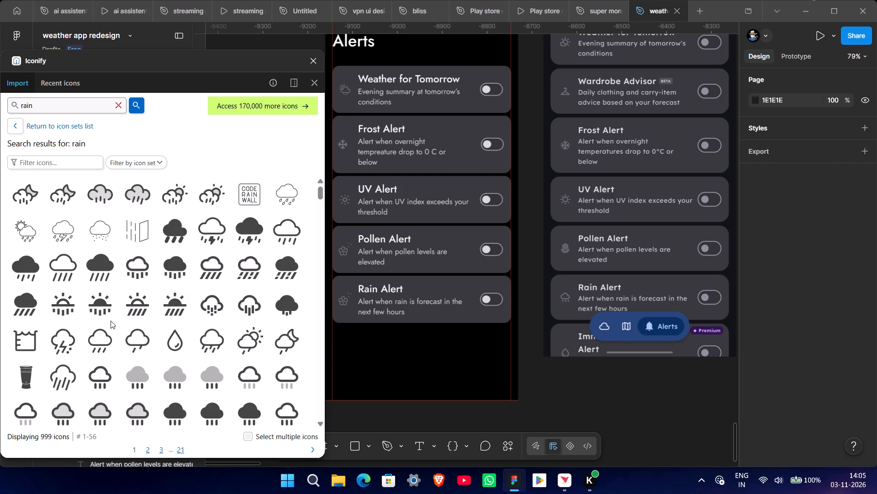
{"action": "scroll", "coordinate": [124, 313], "scroll_direction": "down", "scroll_amount": 4}
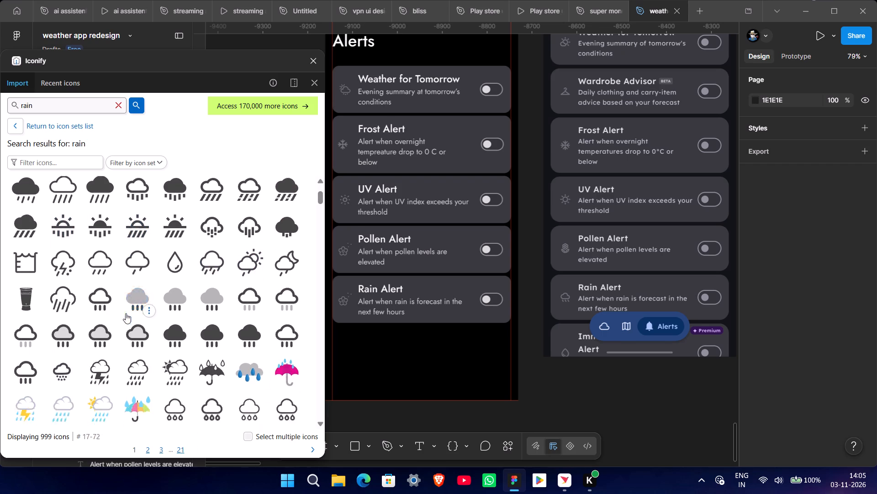
{"action": "scroll", "coordinate": [127, 314], "scroll_direction": "down", "scroll_amount": 3}
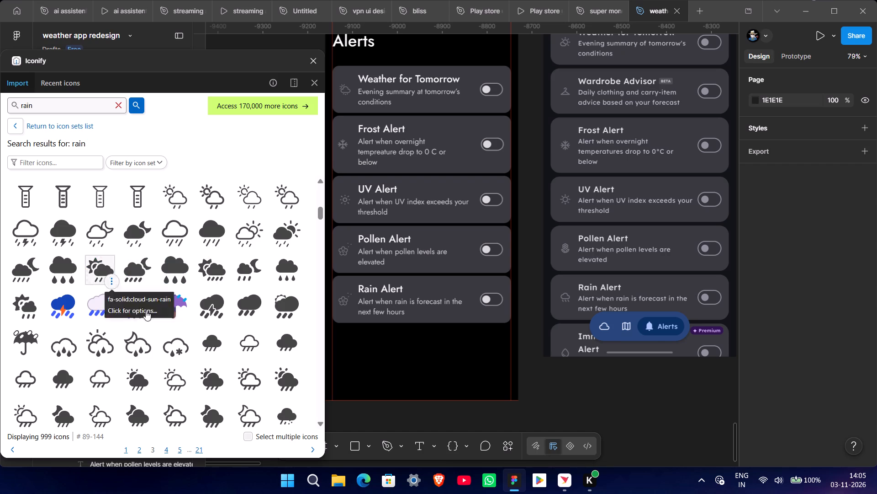
{"action": "scroll", "coordinate": [205, 369], "scroll_direction": "up", "scroll_amount": 7}
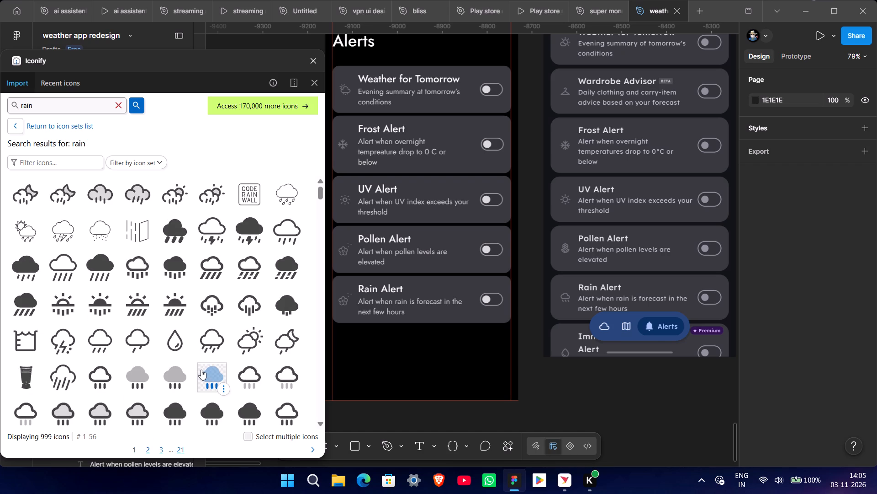
{"action": "left_click_drag", "start_coordinate": [112, 344], "coordinate": [408, 370]}
{"action": "left_click_drag", "start_coordinate": [298, 60], "coordinate": [231, 150]}
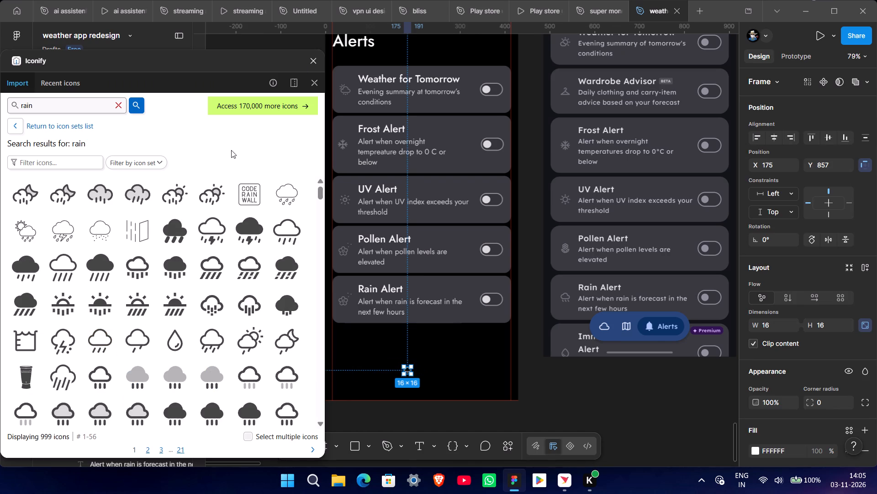
{"action": "left_click_drag", "start_coordinate": [231, 150], "coordinate": [23, 466]}
Flip the placed rain icon horizontally.
{"action": "scroll", "coordinate": [400, 405], "scroll_direction": "up", "scroll_amount": 7, "text": "ctrl"}
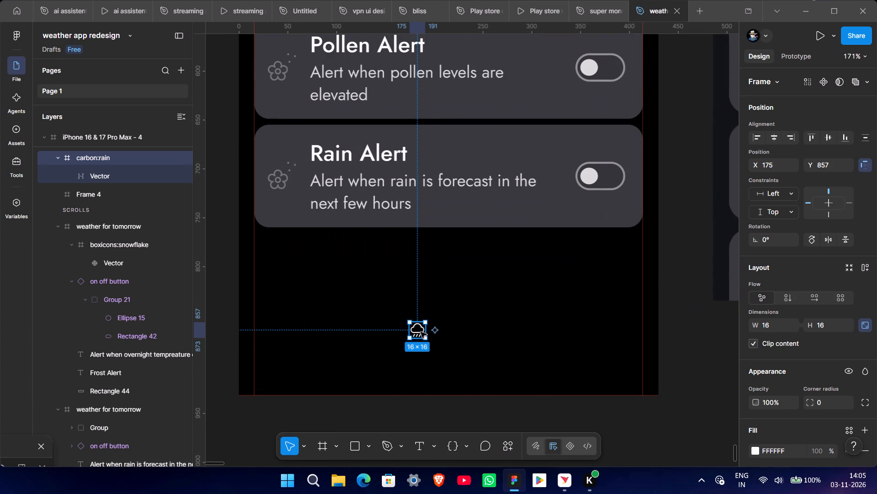
{"action": "right_click", "coordinate": [421, 332]}
{"action": "scroll", "coordinate": [477, 380], "scroll_direction": "down", "scroll_amount": 7}
{"action": "left_click", "coordinate": [481, 409]}
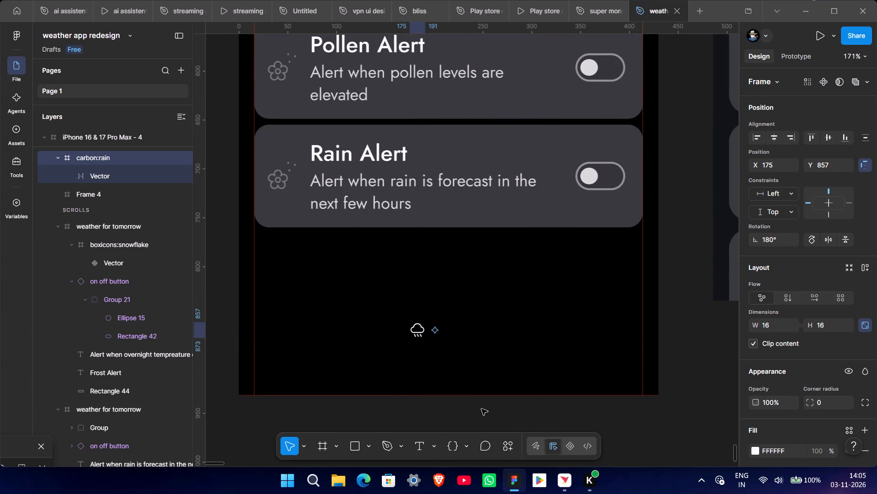
Take the rain vector out of its carbon:rain frame and delete the empty frame.
{"action": "double_click", "coordinate": [417, 331]}
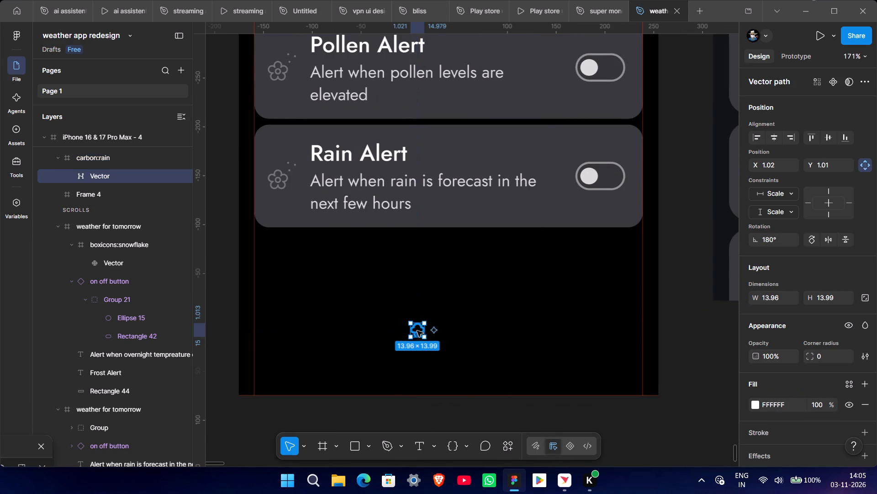
{"action": "left_click_drag", "start_coordinate": [418, 329], "coordinate": [431, 276]}
{"action": "left_click", "coordinate": [419, 324]}
{"action": "key", "text": "BackSpace"}
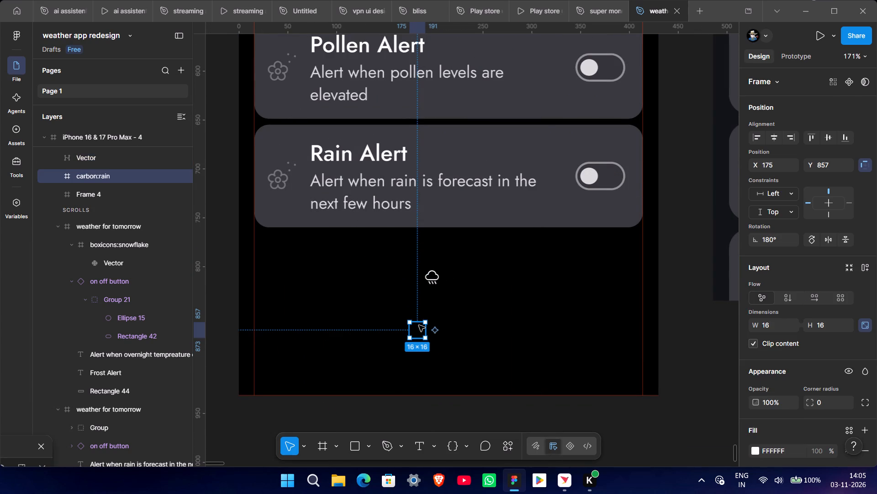
Enlarge the rain vector proportionally to about 22 × 22.
{"action": "left_click", "coordinate": [428, 274], "text": "ctrl"}
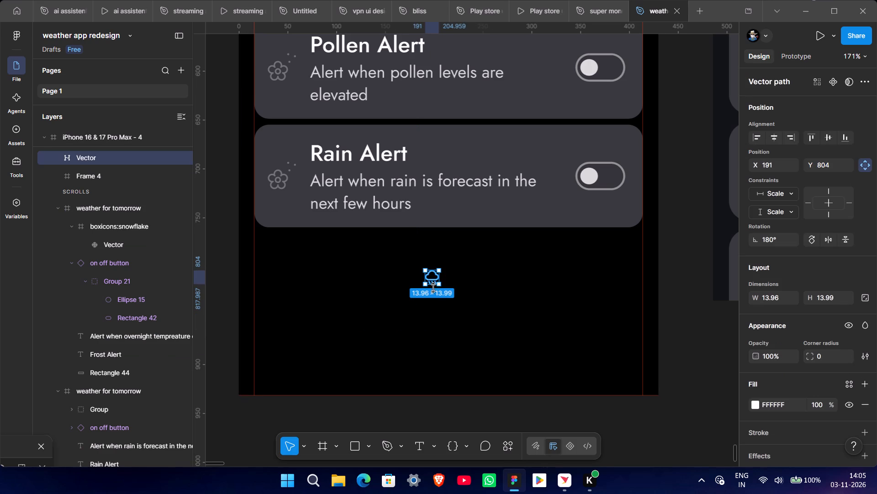
{"action": "left_click_drag", "start_coordinate": [432, 286], "coordinate": [432, 290], "text": "shift"}
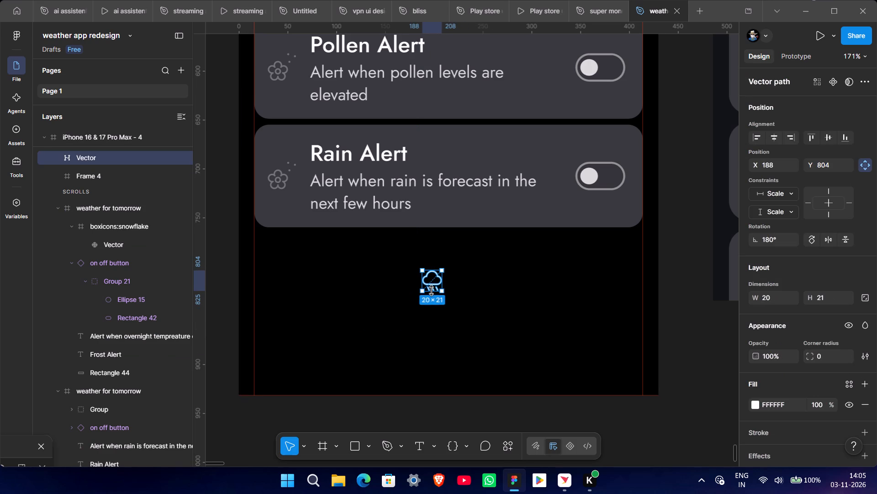
{"action": "left_click_drag", "start_coordinate": [432, 290], "coordinate": [432, 292], "text": "shift"}
{"action": "left_click", "coordinate": [432, 313], "text": "ctrl"}
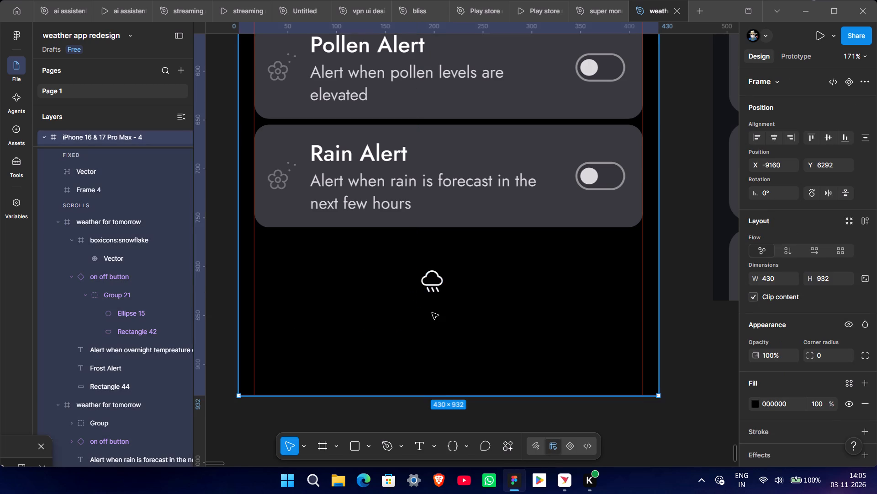
Group the rain vector and move the group out of the iPhone frame, beside the Rain Alert card.
{"action": "scroll", "coordinate": [432, 313], "scroll_direction": "down", "scroll_amount": 3, "text": "ctrl"}
{"action": "left_click", "coordinate": [445, 394]}
{"action": "scroll", "coordinate": [417, 397], "scroll_direction": "down", "scroll_amount": 1}
{"action": "middle_click_drag", "start_coordinate": [425, 408], "coordinate": [445, 417]}
{"action": "left_click", "coordinate": [451, 292]}
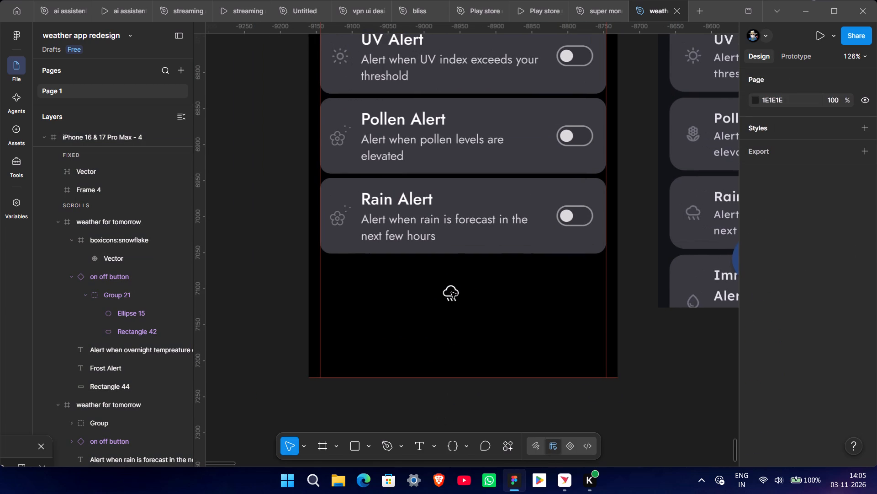
{"action": "left_click", "coordinate": [451, 297]}
{"action": "right_click", "coordinate": [451, 297]}
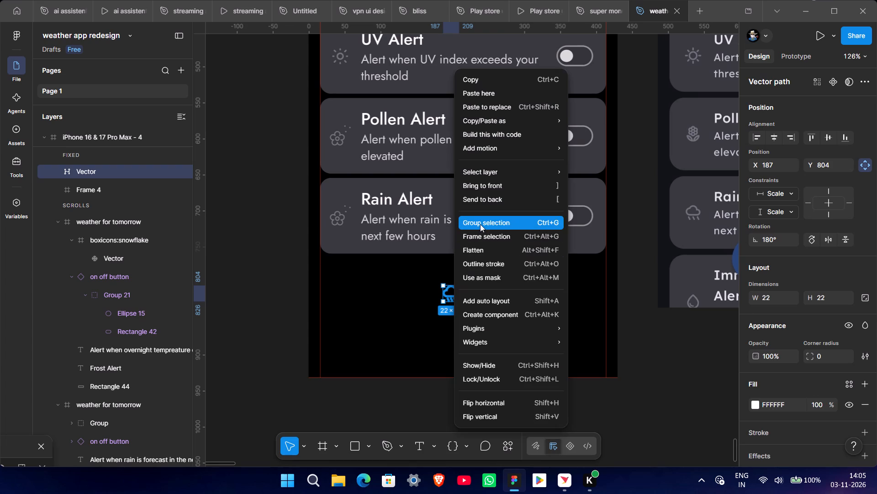
{"action": "left_click", "coordinate": [480, 224]}
{"action": "left_click", "coordinate": [453, 292]}
{"action": "left_click_drag", "start_coordinate": [450, 293], "coordinate": [438, 299]}
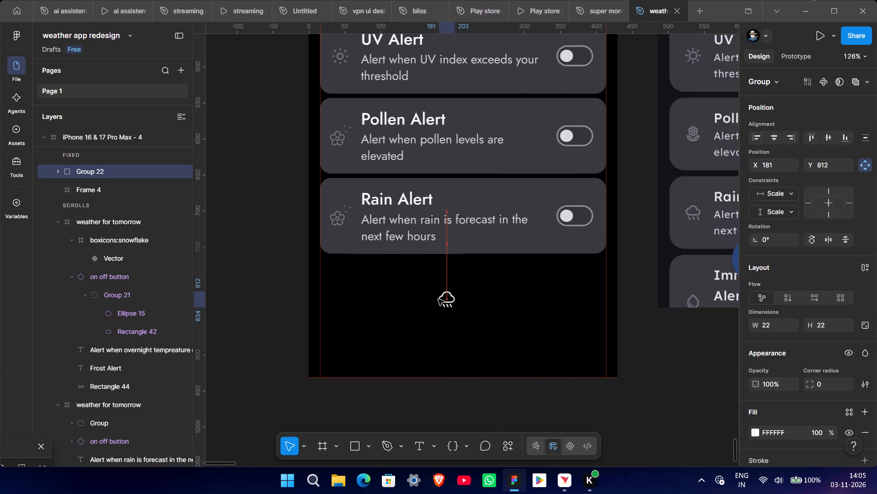
{"action": "left_click_drag", "start_coordinate": [438, 299], "coordinate": [279, 227]}
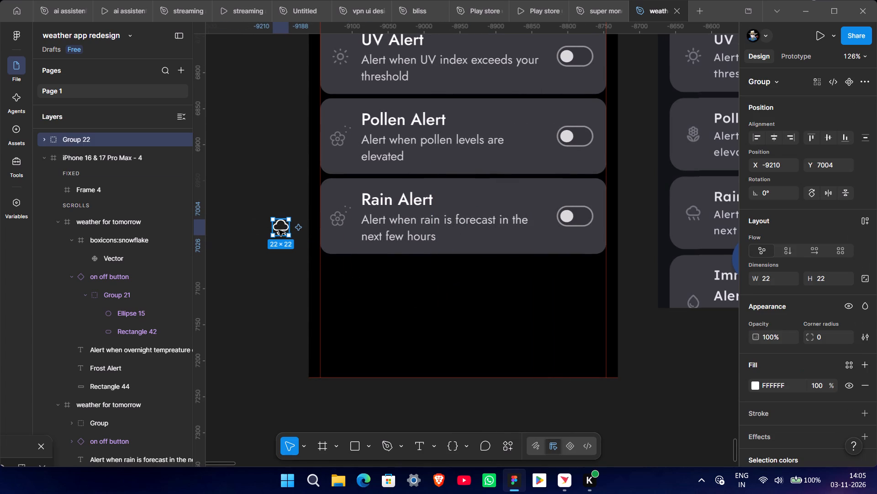
Set the grouped rain icon's opacity to 30%.
{"action": "key", "text": "3"}
{"action": "left_click", "coordinate": [294, 277]}
Replace the flower icon in the Rain Alert card with a copy of the grouped rain icon.
{"action": "right_click", "coordinate": [280, 224]}
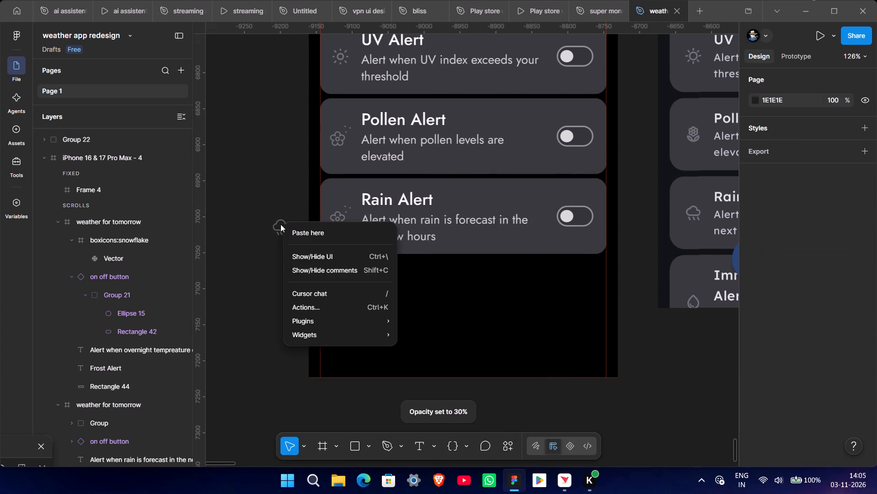
{"action": "left_click", "coordinate": [261, 230]}
{"action": "left_click_drag", "start_coordinate": [263, 218], "coordinate": [281, 242]}
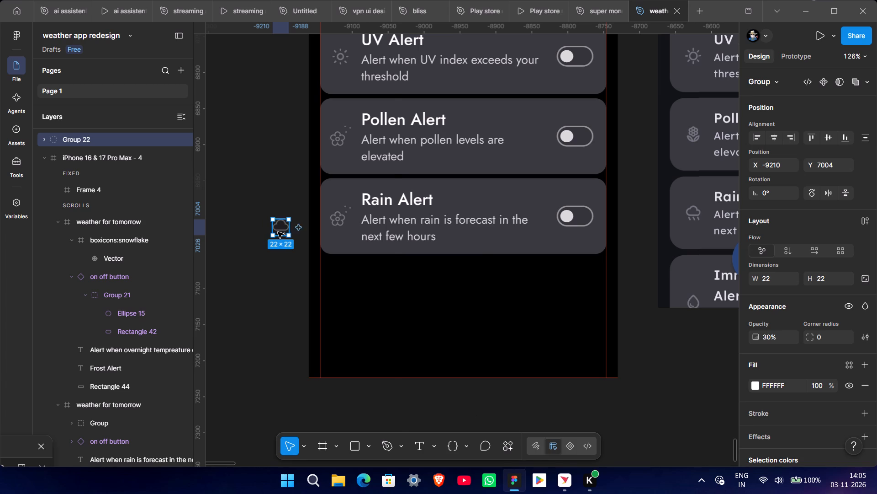
{"action": "right_click", "coordinate": [278, 232]}
{"action": "left_click", "coordinate": [305, 73]}
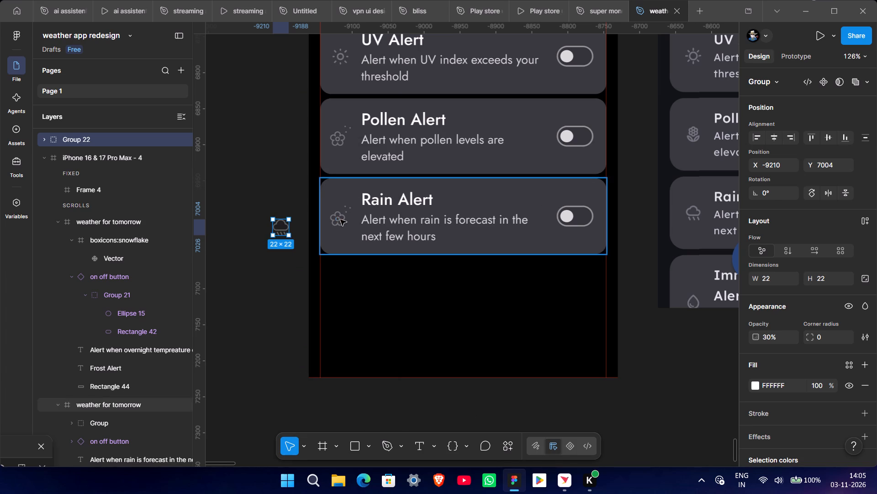
{"action": "double_click", "coordinate": [340, 218]}
{"action": "right_click", "coordinate": [340, 218]}
{"action": "left_click", "coordinate": [386, 99]}
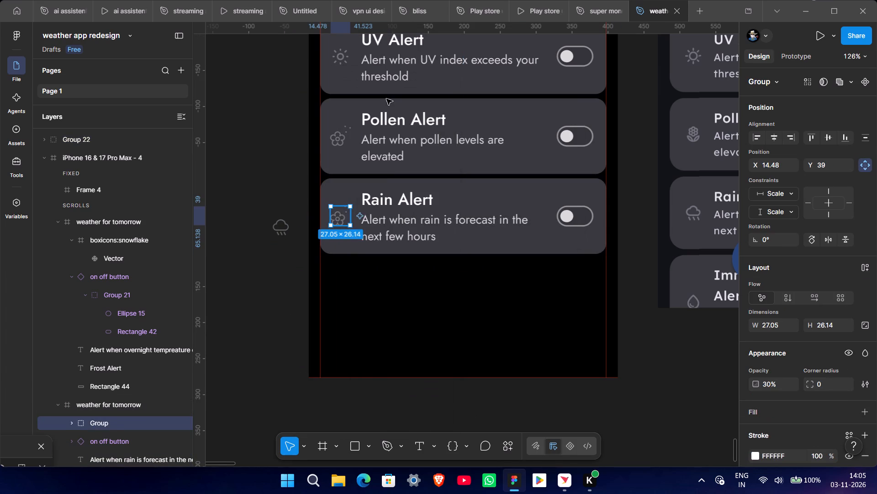
Delete the original rain icon left outside the iPhone frame.
{"action": "left_click", "coordinate": [280, 221]}
{"action": "key", "text": "BackSpace"}
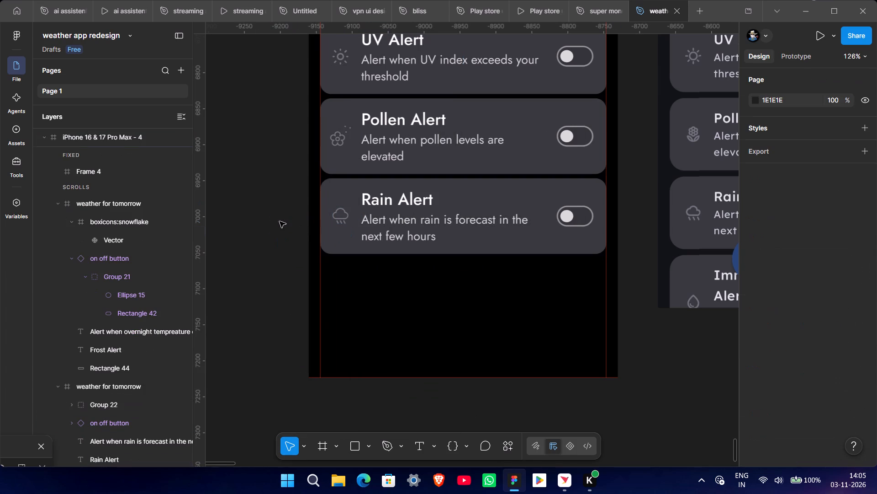
Align the rain icon to the vertical centre of the Rain Alert card.
{"action": "scroll", "coordinate": [330, 217], "scroll_direction": "up", "scroll_amount": 3, "text": "ctrl"}
{"action": "left_click", "coordinate": [344, 218]}
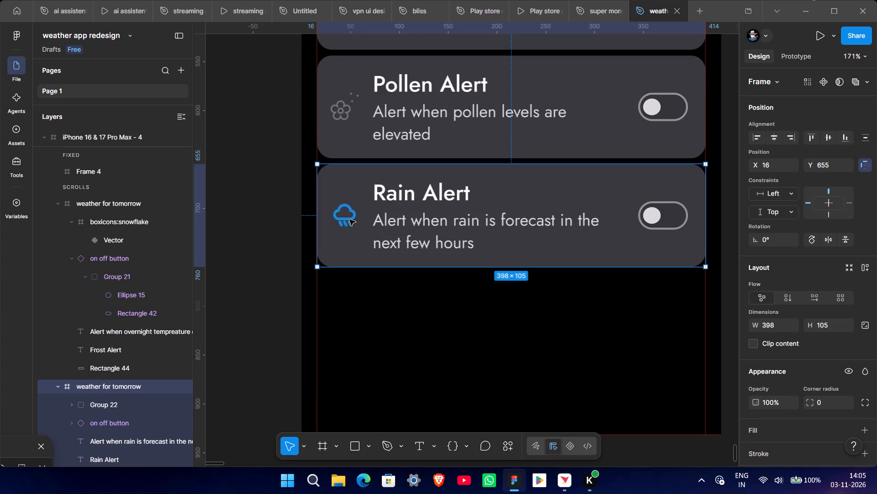
{"action": "double_click", "coordinate": [353, 217]}
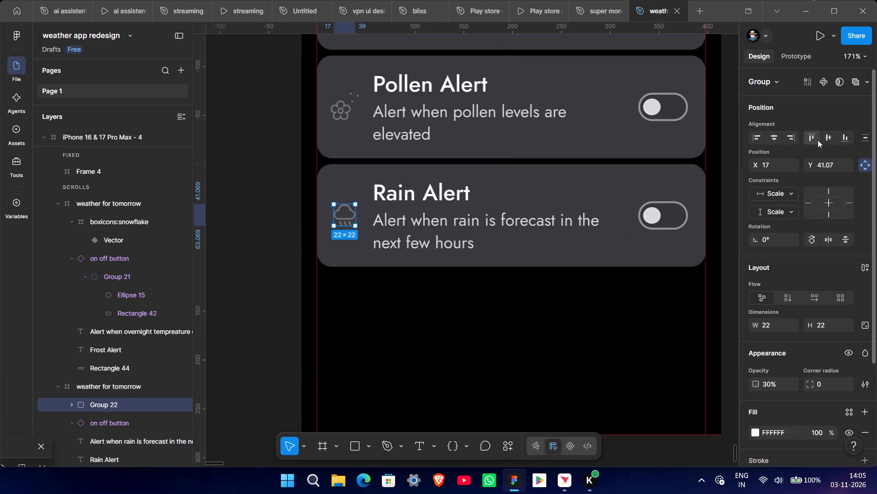
{"action": "left_click", "coordinate": [826, 136]}
{"action": "left_click", "coordinate": [284, 275]}
Compare the rebuilt Alerts screen with the reference screenshots and examine which alert cards follow Rain Alert.
{"action": "scroll", "coordinate": [282, 286], "scroll_direction": "down", "scroll_amount": 7, "text": "ctrl"}
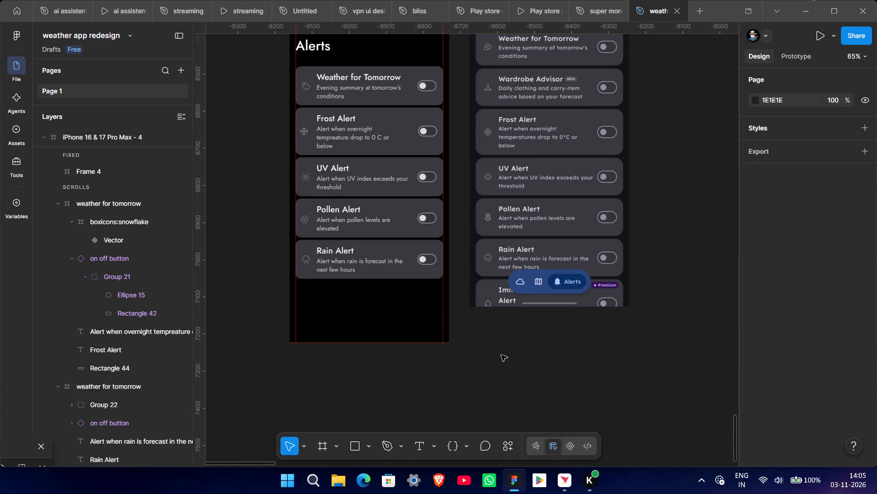
{"action": "scroll", "coordinate": [511, 350], "scroll_direction": "down", "scroll_amount": 4, "text": "ctrl"}
{"action": "middle_click_drag", "start_coordinate": [610, 317], "coordinate": [462, 317]}
{"action": "scroll", "coordinate": [462, 317], "scroll_direction": "down", "scroll_amount": 4, "text": "ctrl"}
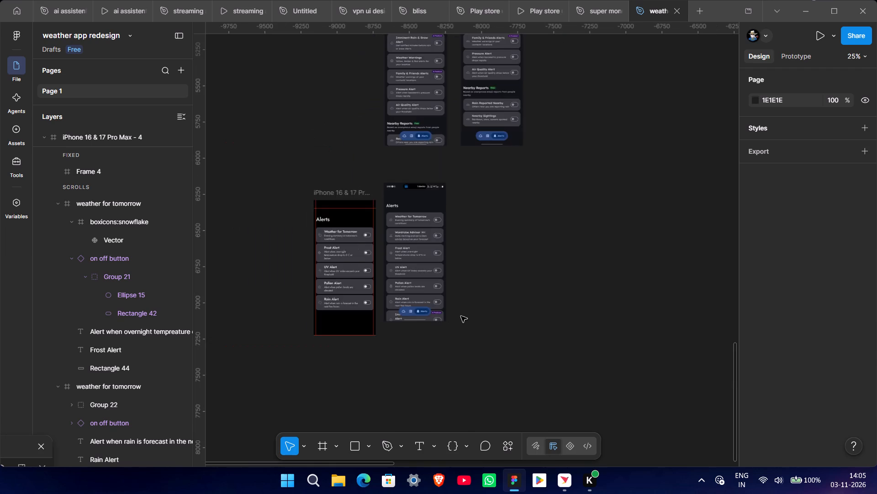
{"action": "scroll", "coordinate": [461, 316], "scroll_direction": "down", "scroll_amount": 4, "text": "ctrl"}
{"action": "scroll", "coordinate": [458, 290], "scroll_direction": "up", "scroll_amount": 7, "text": "ctrl"}
{"action": "scroll", "coordinate": [456, 266], "scroll_direction": "up", "scroll_amount": 4}
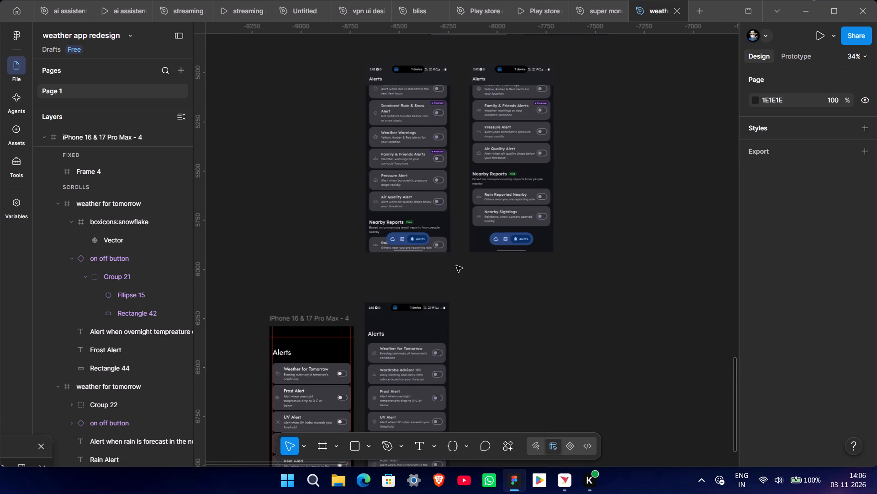
{"action": "scroll", "coordinate": [449, 296], "scroll_direction": "up", "scroll_amount": 3, "text": "ctrl"}
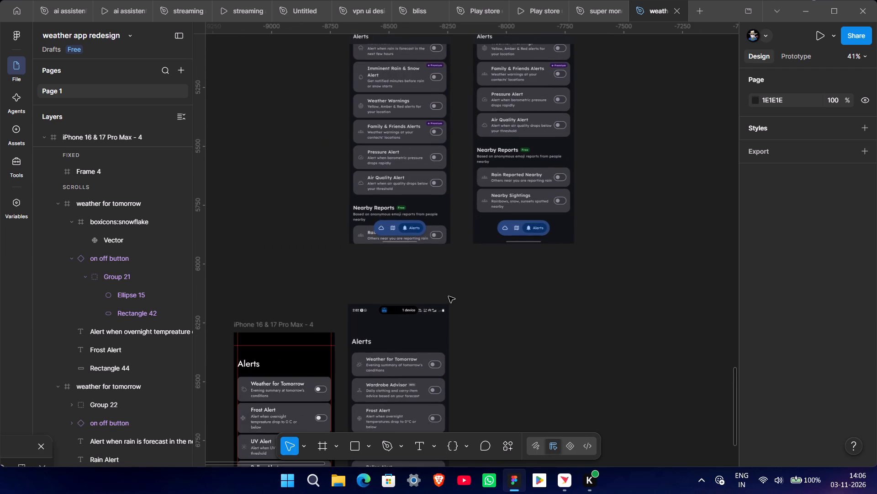
{"action": "scroll", "coordinate": [447, 296], "scroll_direction": "down", "scroll_amount": 3, "text": "ctrl"}
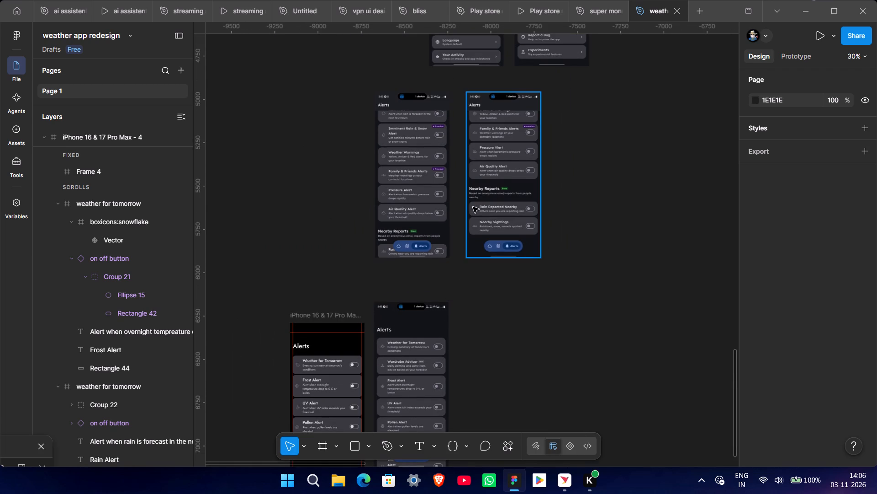
Return the first Alerts reference screenshot from beside the iPhone frame to the reference row, bringing the Nearby Reports screenshot down instead.
{"action": "left_click_drag", "start_coordinate": [473, 207], "coordinate": [478, 395]}
{"action": "left_click_drag", "start_coordinate": [418, 346], "coordinate": [329, 127]}
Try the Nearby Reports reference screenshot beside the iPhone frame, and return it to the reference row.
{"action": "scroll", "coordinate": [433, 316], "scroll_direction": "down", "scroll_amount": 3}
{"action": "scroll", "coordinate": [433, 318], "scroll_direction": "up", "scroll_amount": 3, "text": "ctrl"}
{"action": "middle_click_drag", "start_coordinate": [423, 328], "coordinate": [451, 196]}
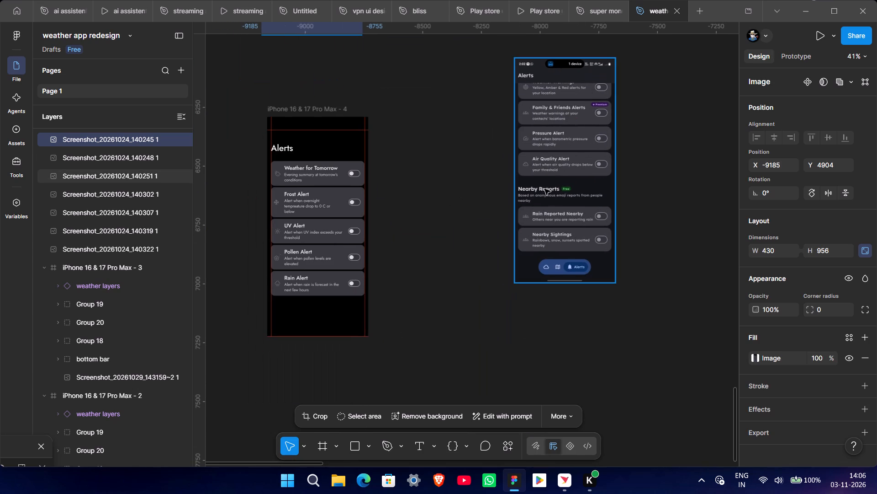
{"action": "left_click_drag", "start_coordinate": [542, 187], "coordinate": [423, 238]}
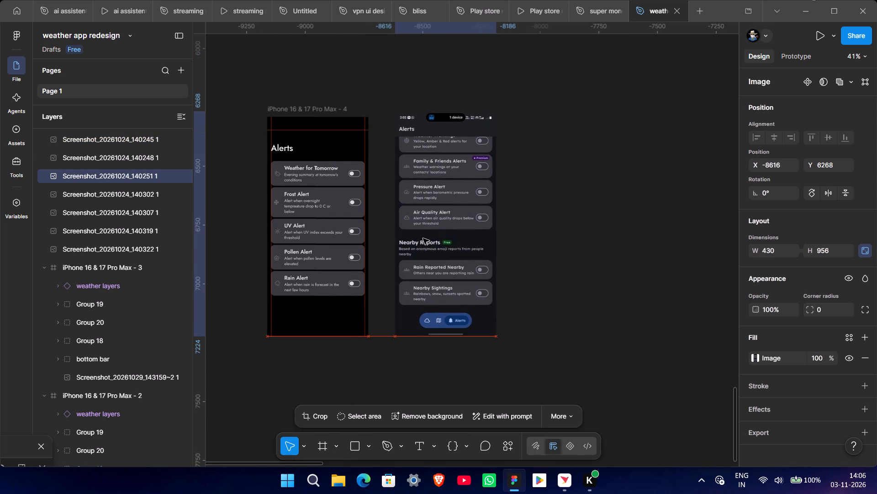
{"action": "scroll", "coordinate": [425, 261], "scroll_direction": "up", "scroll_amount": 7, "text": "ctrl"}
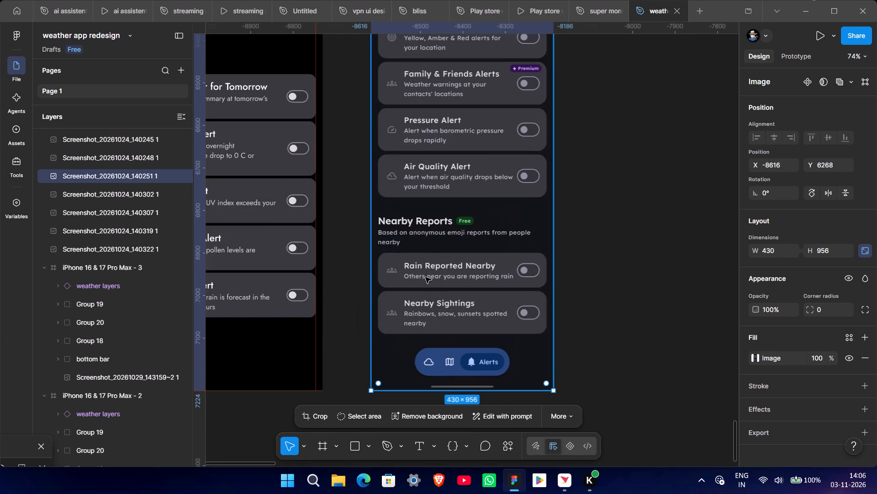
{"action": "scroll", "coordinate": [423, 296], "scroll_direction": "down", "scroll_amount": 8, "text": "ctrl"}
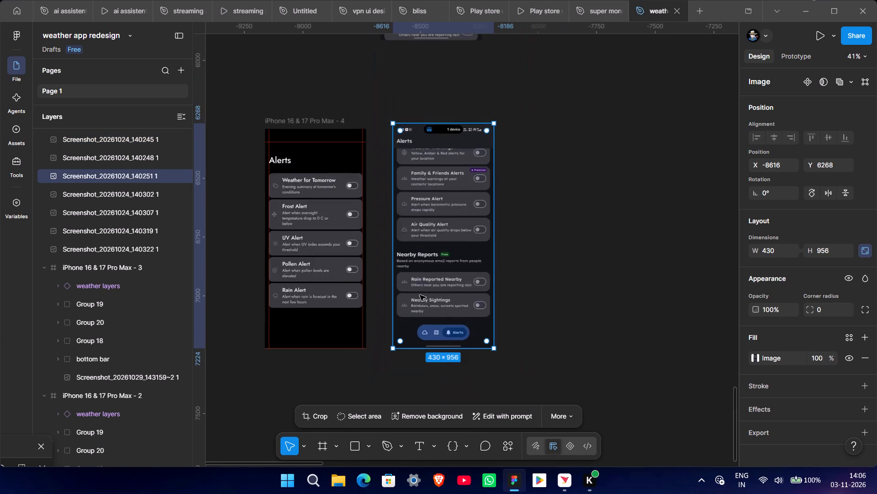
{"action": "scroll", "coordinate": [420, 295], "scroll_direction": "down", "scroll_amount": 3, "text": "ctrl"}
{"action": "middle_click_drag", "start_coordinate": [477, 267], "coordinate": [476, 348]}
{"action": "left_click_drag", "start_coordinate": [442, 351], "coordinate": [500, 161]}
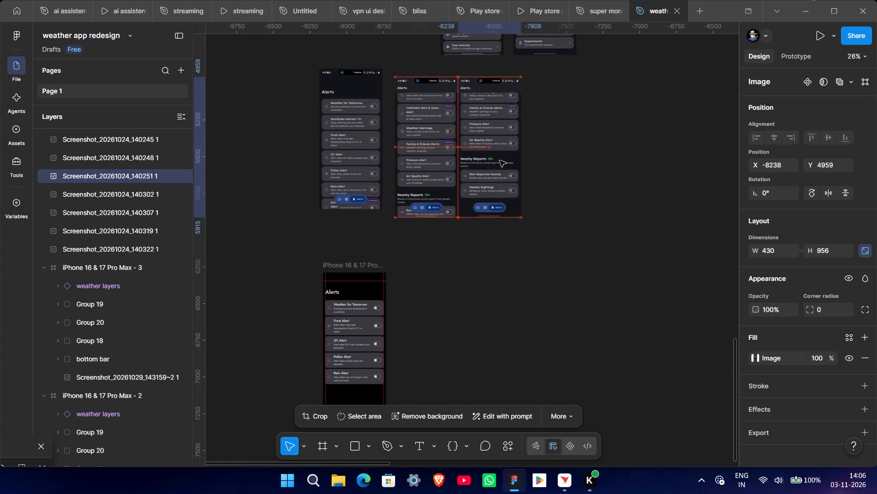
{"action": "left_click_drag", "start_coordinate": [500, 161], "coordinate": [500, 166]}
Move the reference screenshot containing the Imminent Rain & Snow Alert card beside the iPhone frame, at about X -8592, Y 6292.
{"action": "scroll", "coordinate": [501, 166], "scroll_direction": "up", "scroll_amount": 6, "text": "ctrl"}
{"action": "scroll", "coordinate": [404, 184], "scroll_direction": "up", "scroll_amount": 5}
{"action": "scroll", "coordinate": [401, 321], "scroll_direction": "up", "scroll_amount": 5, "text": "ctrl"}
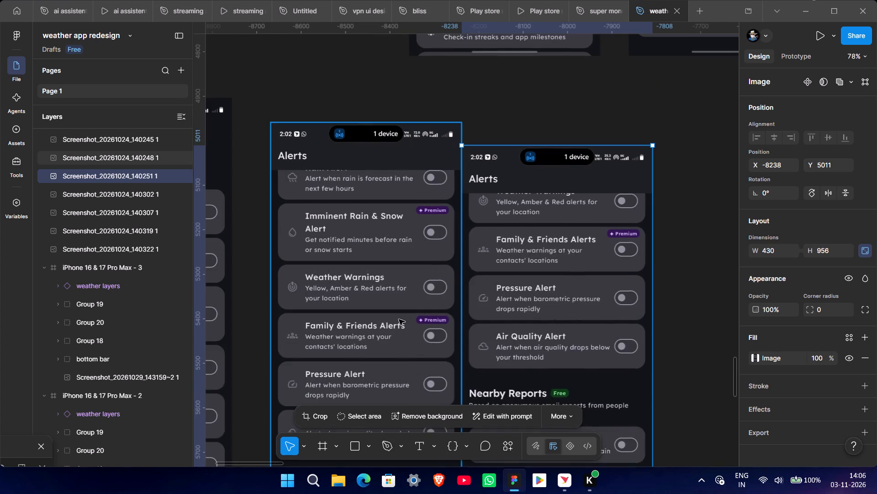
{"action": "scroll", "coordinate": [396, 316], "scroll_direction": "down", "scroll_amount": 5}
{"action": "scroll", "coordinate": [395, 308], "scroll_direction": "down", "scroll_amount": 12, "text": "ctrl"}
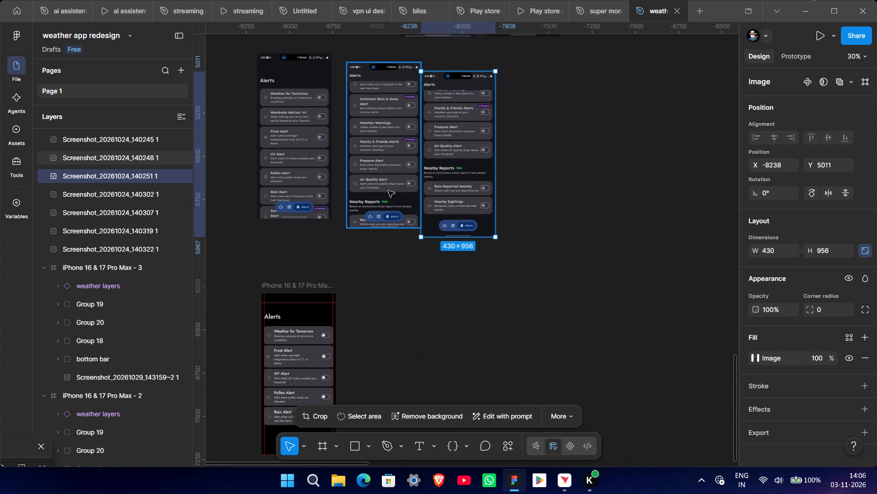
{"action": "left_click_drag", "start_coordinate": [385, 181], "coordinate": [406, 358]}
{"action": "scroll", "coordinate": [393, 352], "scroll_direction": "down", "scroll_amount": 4}
{"action": "scroll", "coordinate": [392, 351], "scroll_direction": "up", "scroll_amount": 1}
{"action": "scroll", "coordinate": [402, 295], "scroll_direction": "up", "scroll_amount": 3, "text": "ctrl"}
{"action": "left_click_drag", "start_coordinate": [400, 302], "coordinate": [389, 375]}
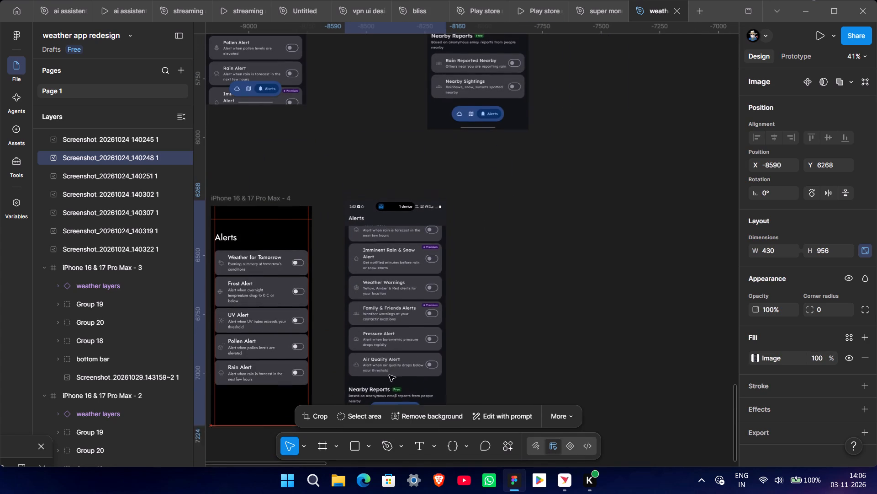
{"action": "left_click_drag", "start_coordinate": [389, 375], "coordinate": [389, 379]}
Compare the rebuilt alert cards with the adjacent reference screenshot and examine which cards still follow Rain Alert.
{"action": "scroll", "coordinate": [333, 354], "scroll_direction": "down", "scroll_amount": 2}
{"action": "scroll", "coordinate": [333, 354], "scroll_direction": "up", "scroll_amount": 5, "text": "ctrl"}
{"action": "middle_click_drag", "start_coordinate": [328, 363], "coordinate": [396, 370]}
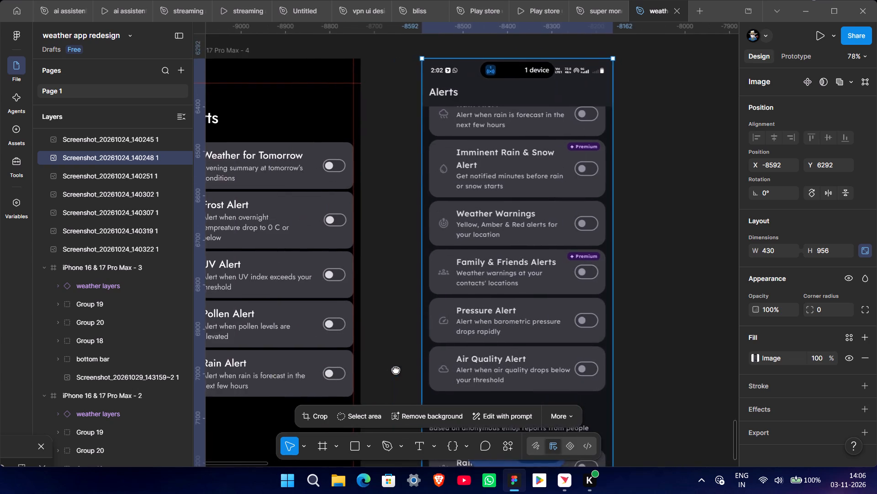
{"action": "middle_click_drag", "start_coordinate": [396, 370], "coordinate": [398, 368]}
{"action": "scroll", "coordinate": [402, 364], "scroll_direction": "down", "scroll_amount": 3, "text": "ctrl"}
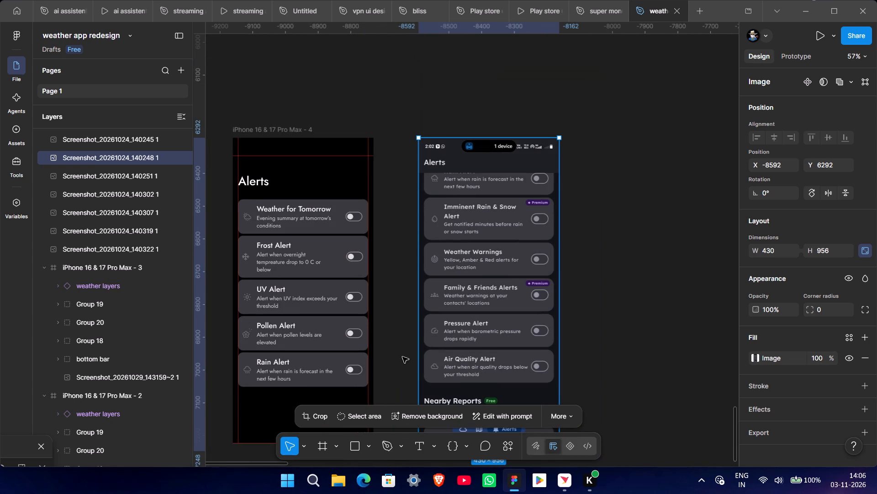
{"action": "scroll", "coordinate": [404, 338], "scroll_direction": "down", "scroll_amount": 5, "text": "ctrl"}
{"action": "scroll", "coordinate": [404, 338], "scroll_direction": "up", "scroll_amount": 3}
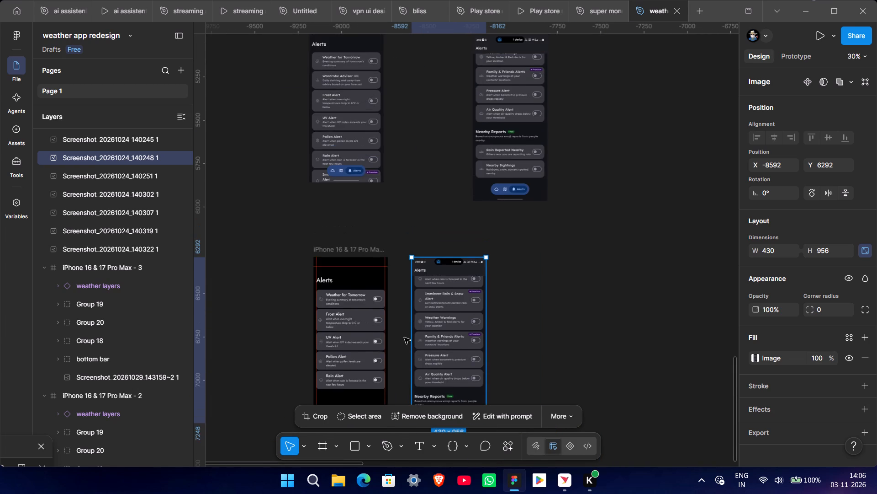
{"action": "scroll", "coordinate": [404, 338], "scroll_direction": "up", "scroll_amount": 4}
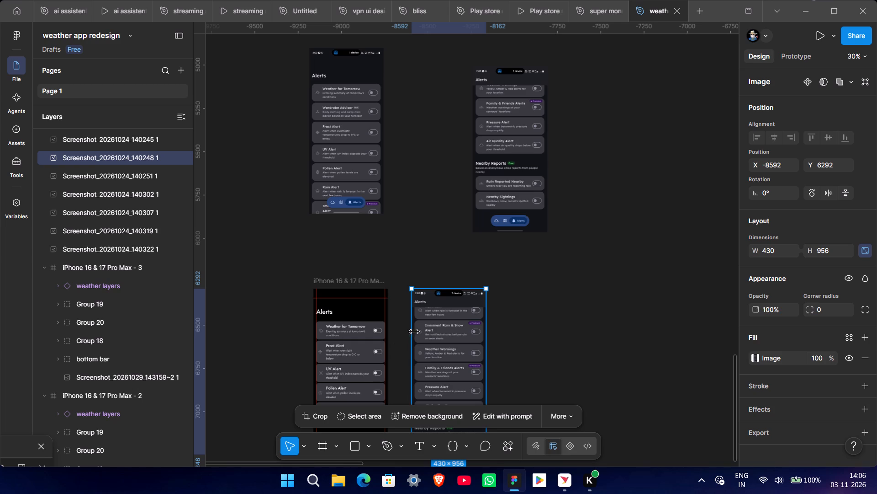
{"action": "scroll", "coordinate": [433, 324], "scroll_direction": "down", "scroll_amount": 4}
{"action": "scroll", "coordinate": [429, 274], "scroll_direction": "up", "scroll_amount": 9, "text": "ctrl"}
{"action": "middle_click_drag", "start_coordinate": [373, 288], "coordinate": [463, 364]}
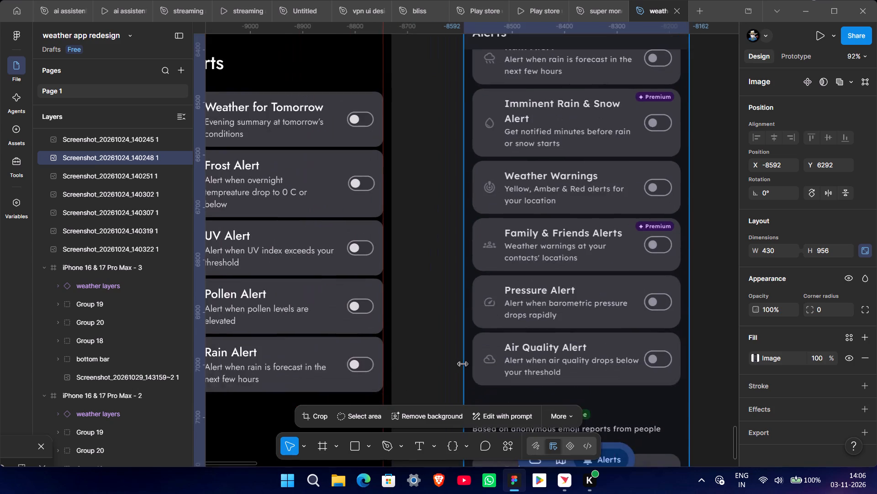
{"action": "scroll", "coordinate": [463, 361], "scroll_direction": "down", "scroll_amount": 2, "text": "ctrl"}
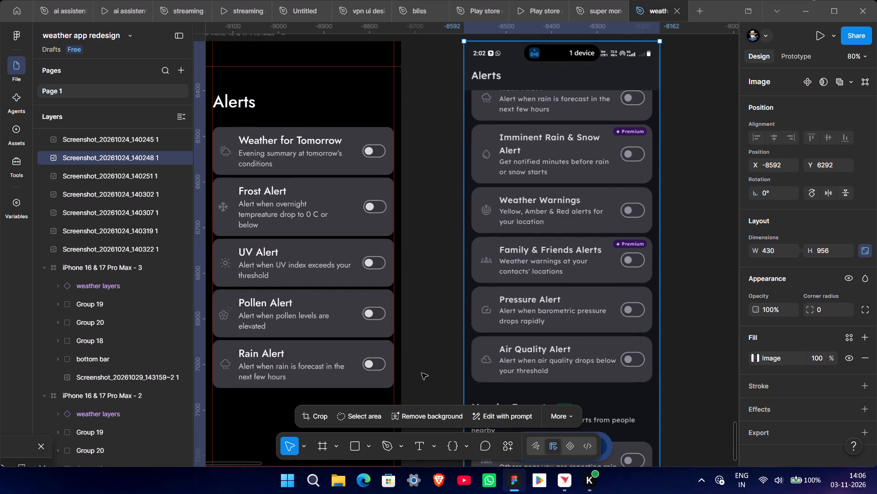
{"action": "scroll", "coordinate": [439, 356], "scroll_direction": "down", "scroll_amount": 4}
{"action": "scroll", "coordinate": [439, 355], "scroll_direction": "down", "scroll_amount": 2, "text": "ctrl"}
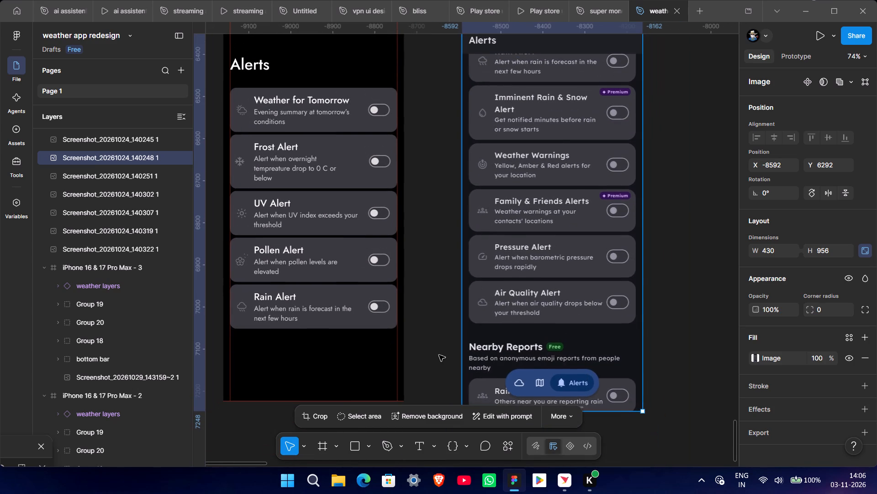
{"action": "middle_click_drag", "start_coordinate": [429, 380], "coordinate": [448, 342]}
Extend the iPhone 16 & 17 Pro Max - 4 frame downward to slightly over 1557 px tall, making room for more alert cards.
{"action": "left_click", "coordinate": [328, 277]}
{"action": "scroll", "coordinate": [358, 325], "scroll_direction": "down", "scroll_amount": 4, "text": "ctrl"}
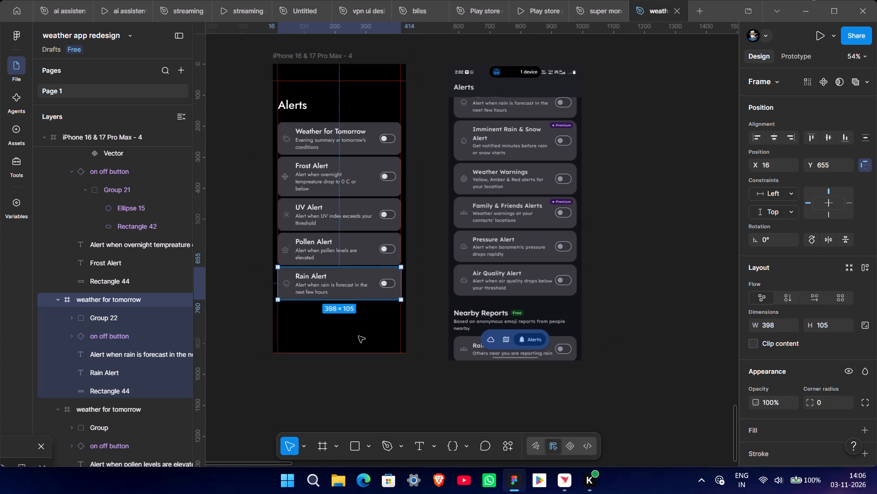
{"action": "left_click", "coordinate": [360, 334]}
{"action": "scroll", "coordinate": [360, 334], "scroll_direction": "up", "scroll_amount": 2}
{"action": "left_click", "coordinate": [337, 75]}
{"action": "scroll", "coordinate": [371, 360], "scroll_direction": "down", "scroll_amount": 3}
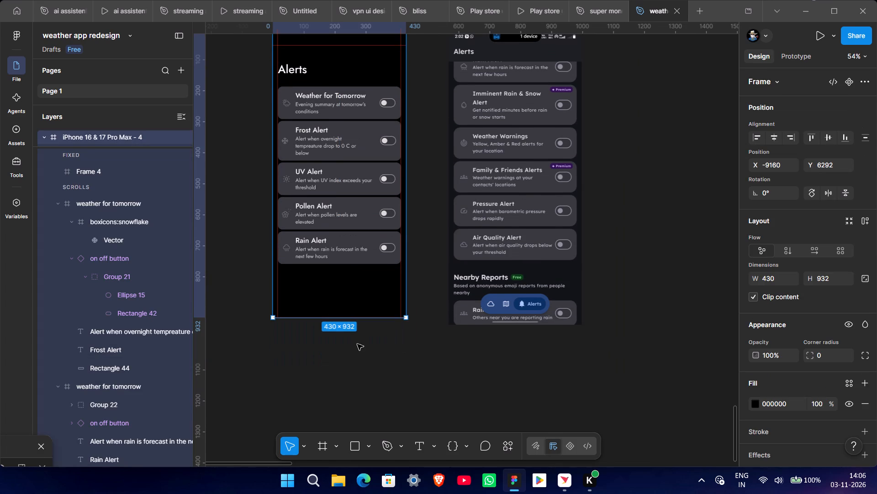
{"action": "left_click_drag", "start_coordinate": [341, 314], "coordinate": [346, 408]}
{"action": "scroll", "coordinate": [351, 406], "scroll_direction": "down", "scroll_amount": 6}
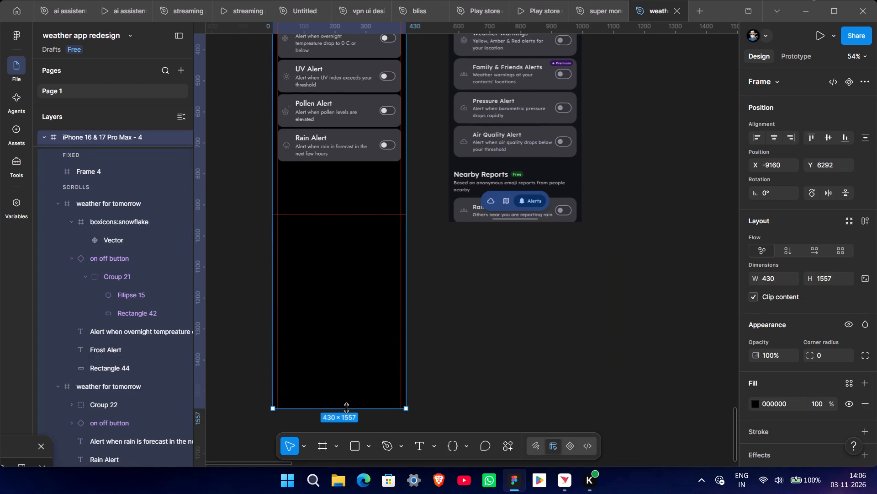
{"action": "left_click_drag", "start_coordinate": [346, 408], "coordinate": [345, 419]}
{"action": "scroll", "coordinate": [432, 299], "scroll_direction": "up", "scroll_amount": 3}
{"action": "left_click", "coordinate": [442, 303]}
Move the reference screenshot lower so its Imminent Rain & Snow Alert card sits near the empty area below Rain Alert.
{"action": "scroll", "coordinate": [433, 301], "scroll_direction": "up", "scroll_amount": 4}
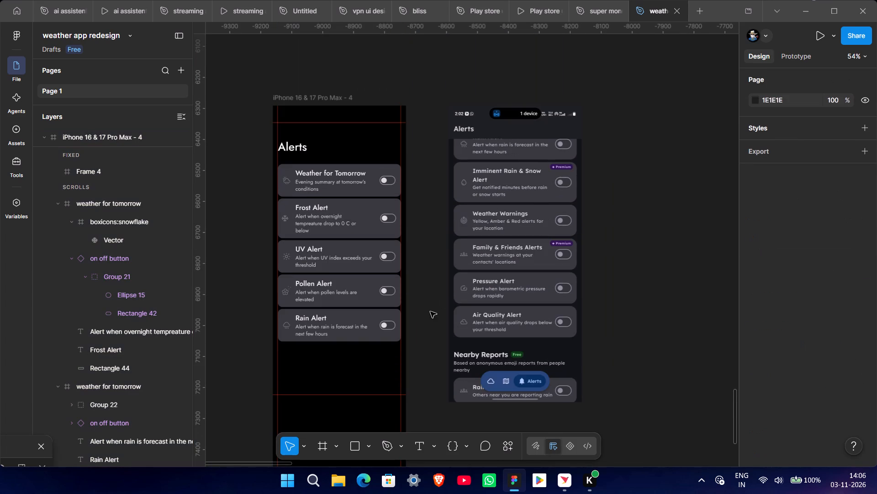
{"action": "scroll", "coordinate": [425, 351], "scroll_direction": "up", "scroll_amount": 2, "text": "ctrl"}
{"action": "middle_click_drag", "start_coordinate": [425, 351], "coordinate": [442, 274]}
{"action": "left_click_drag", "start_coordinate": [512, 232], "coordinate": [485, 412]}
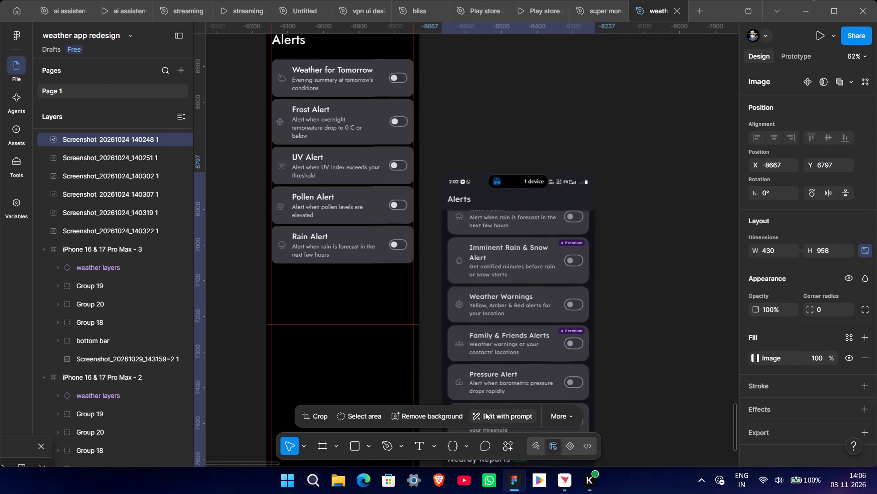
{"action": "left_click_drag", "start_coordinate": [485, 412], "coordinate": [498, 386]}
{"action": "left_click", "coordinate": [433, 289]}
Duplicate the Rain Alert card directly below itself with a 6 px gap, at X 16, Y 766.
{"action": "scroll", "coordinate": [429, 312], "scroll_direction": "up", "scroll_amount": 3, "text": "ctrl"}
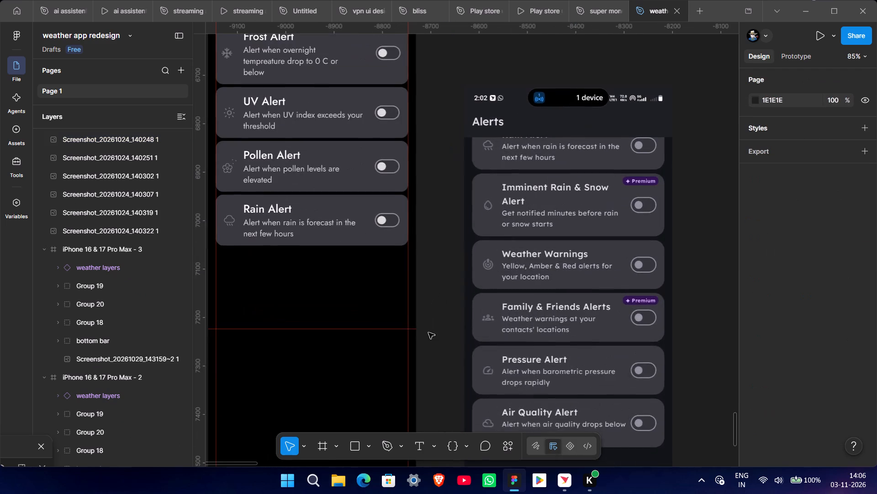
{"action": "middle_click_drag", "start_coordinate": [428, 333], "coordinate": [468, 302]}
{"action": "scroll", "coordinate": [467, 302], "scroll_direction": "down", "scroll_amount": 1, "text": "ctrl"}
{"action": "left_click", "coordinate": [331, 216]}
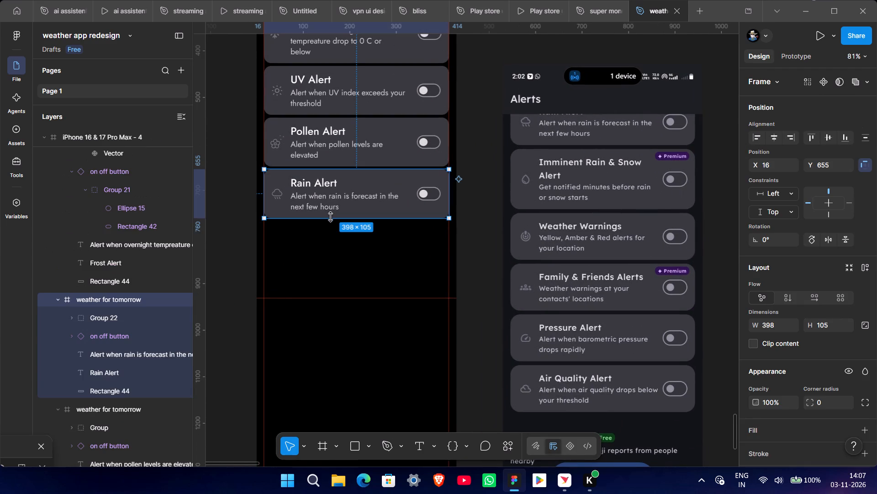
{"action": "left_click_drag", "start_coordinate": [347, 199], "coordinate": [346, 252], "text": "alt"}
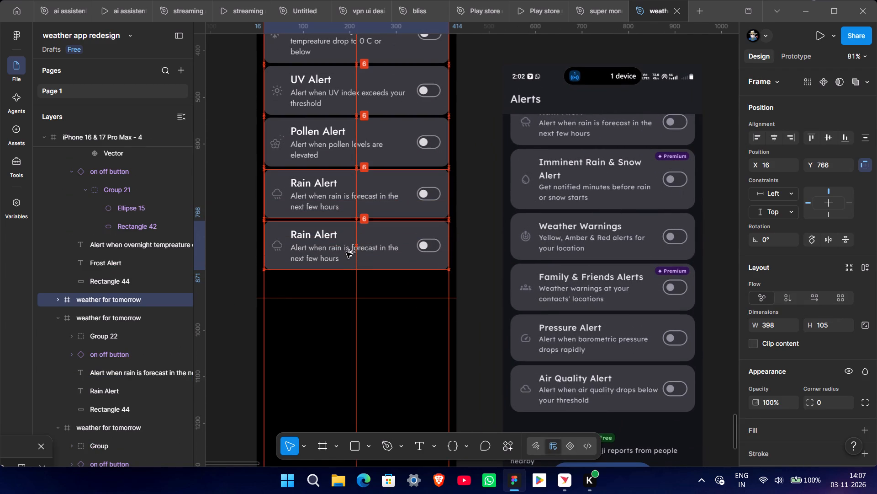
{"action": "left_click_drag", "start_coordinate": [346, 252], "coordinate": [345, 252], "text": "alt"}
{"action": "left_click", "coordinate": [467, 253]}
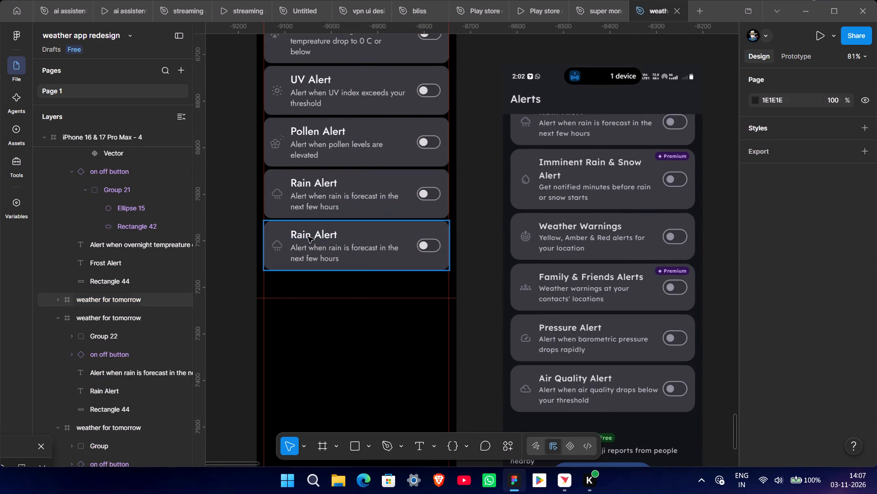
Change the duplicated card's title to "Imminent Rain & Snow Alert", with "Alert" on a second line.
{"action": "double_click", "coordinate": [308, 237]}
{"action": "double_click", "coordinate": [308, 237], "text": "ctrl"}
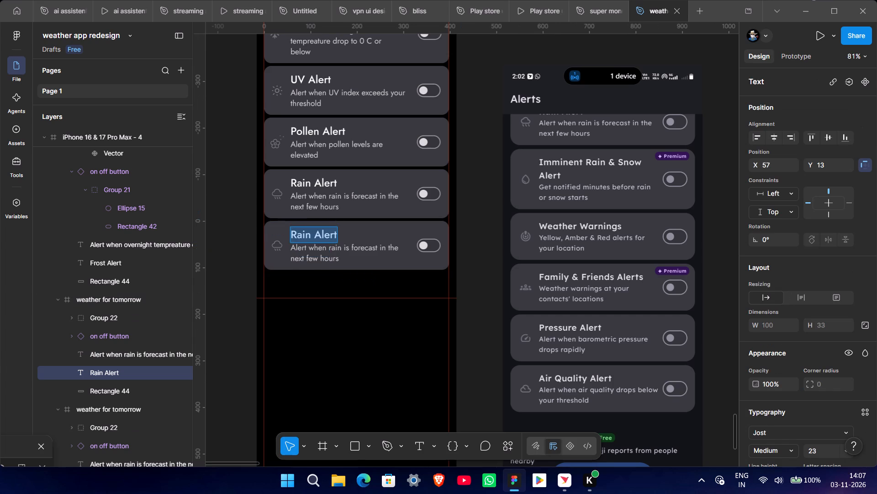
{"action": "key", "text": "shift+i"}
{"action": "type", "text": "mm"}
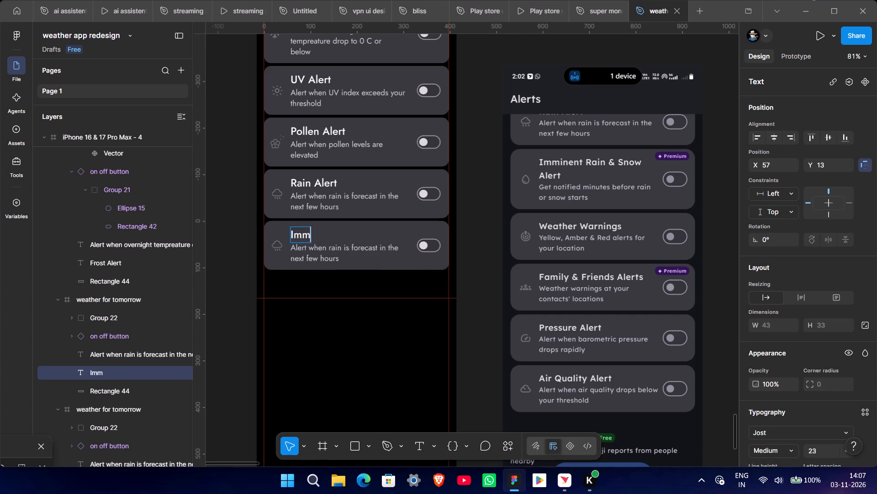
{"action": "type", "text": "inent"}
{"action": "key", "text": "space"}
{"action": "type", "text": "ra"}
{"action": "key", "text": "BackSpace"}
{"action": "key", "text": "BackSpace"}
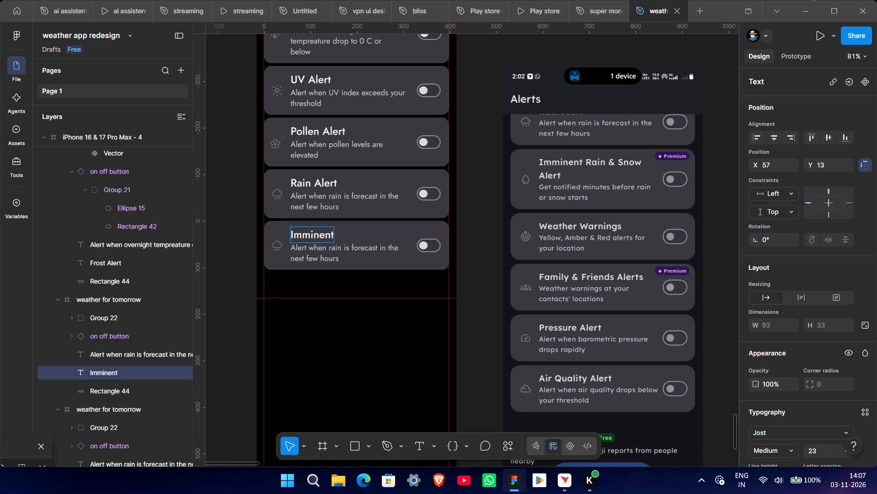
{"action": "type", "text": "Rain"}
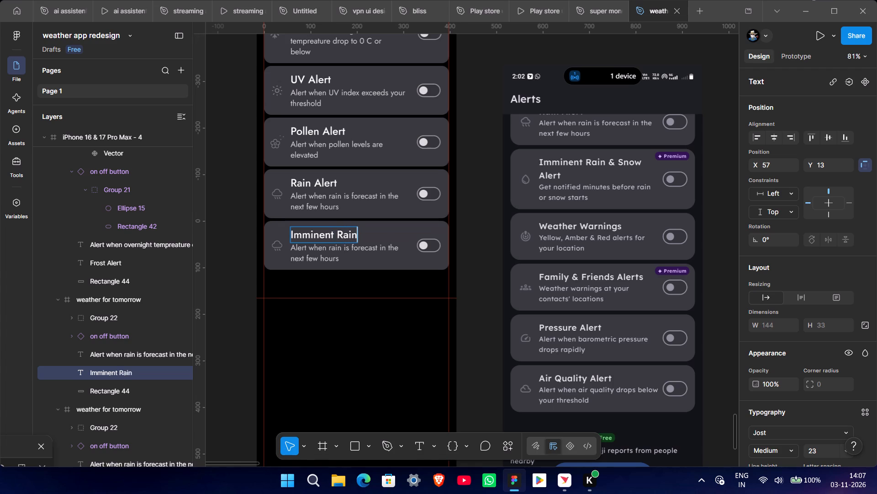
{"action": "key", "text": "space"}
{"action": "key", "text": "shift+ampersand"}
{"action": "key", "text": "space"}
{"action": "key", "text": "shift+s"}
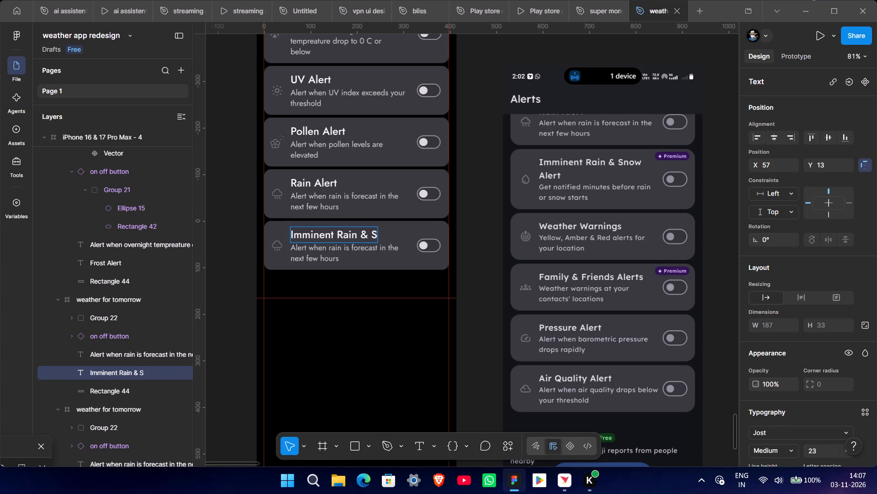
{"action": "type", "text": "now"}
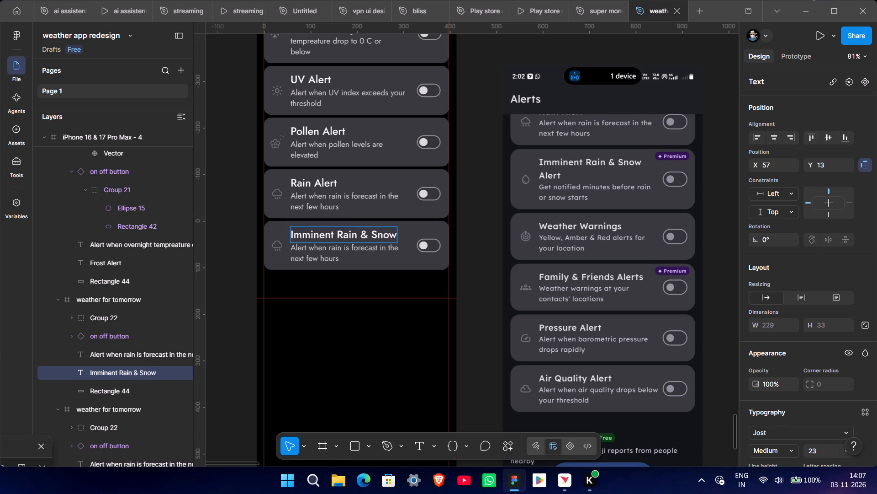
{"action": "key", "text": "Return"}
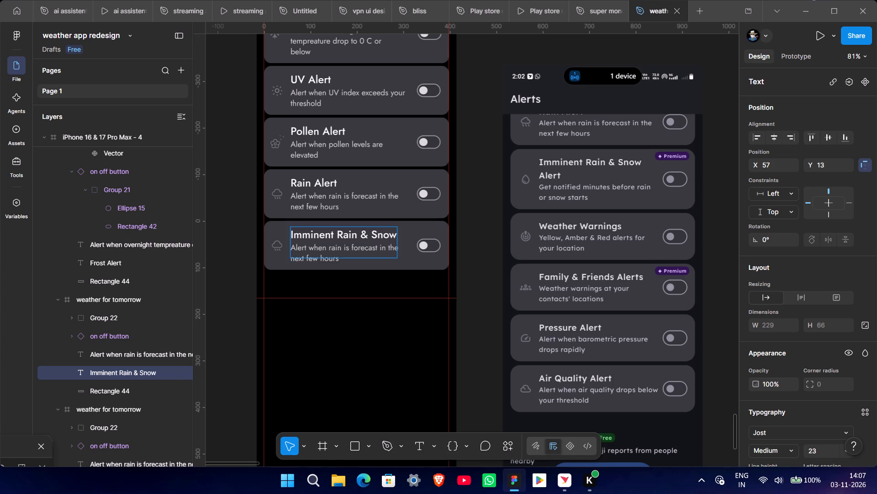
{"action": "key", "text": "a"}
{"action": "key", "text": "shift+BackSpace"}
{"action": "key", "text": "shift+a"}
{"action": "type", "text": "lert"}
{"action": "left_click", "coordinate": [506, 263]}
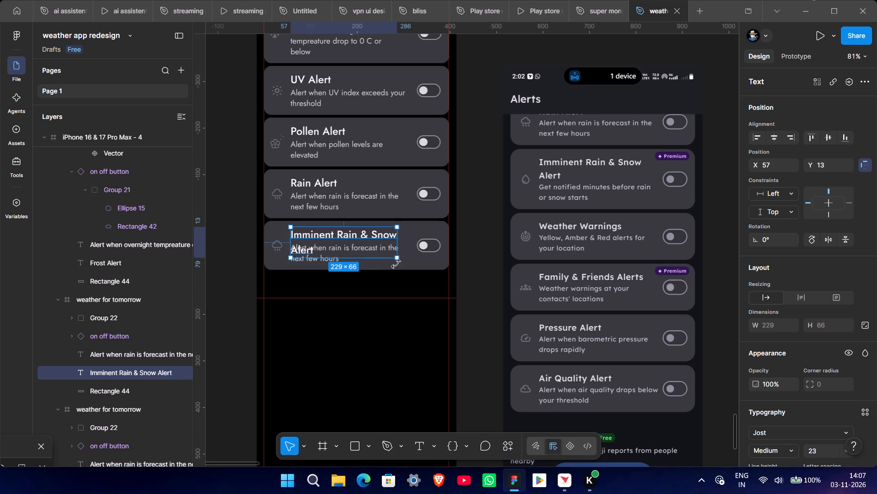
Extend the Imminent Rain & Snow Alert card's frame and its background rectangle downward to about 157 px tall.
{"action": "left_click", "coordinate": [396, 264]}
{"action": "left_click", "coordinate": [418, 267]}
{"action": "left_click_drag", "start_coordinate": [338, 268], "coordinate": [338, 271]}
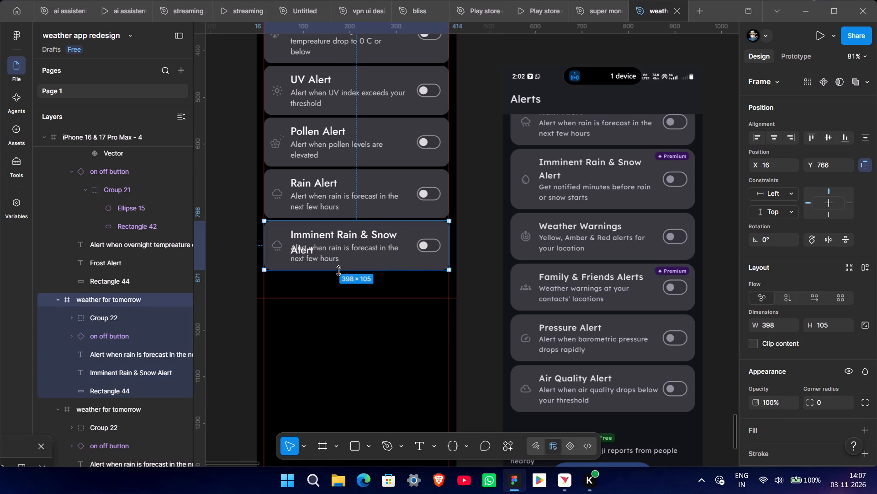
{"action": "left_click_drag", "start_coordinate": [338, 271], "coordinate": [338, 294]}
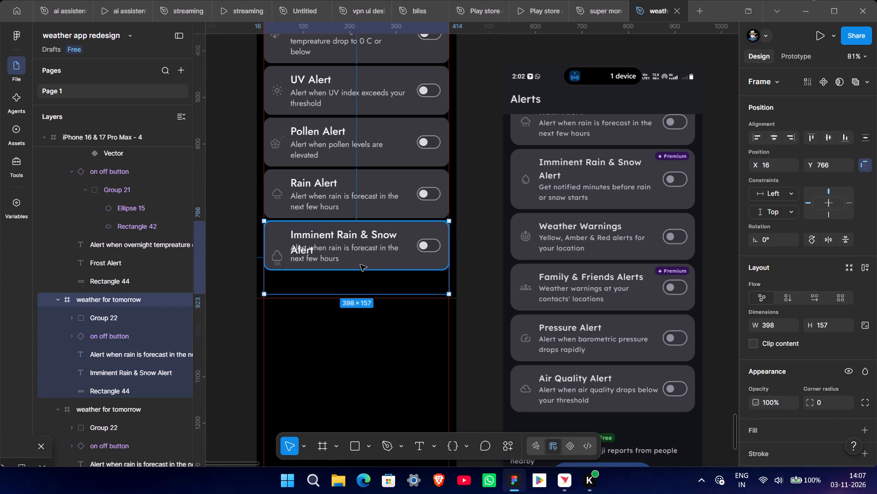
{"action": "left_click", "coordinate": [360, 265], "text": "ctrl"}
{"action": "left_click_drag", "start_coordinate": [359, 269], "coordinate": [358, 294]}
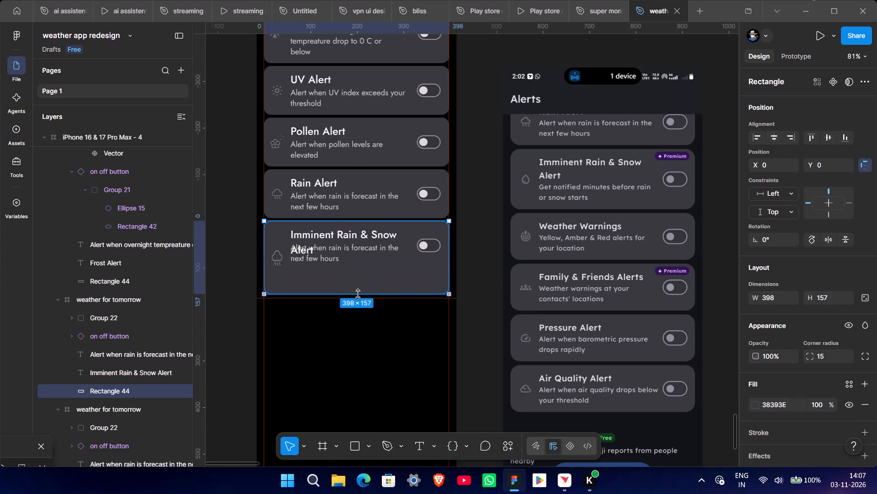
Move the card's description text straight down to Y 79, just below the two-line title.
{"action": "left_click", "coordinate": [334, 248]}
{"action": "left_click_drag", "start_coordinate": [327, 255], "coordinate": [326, 273]}
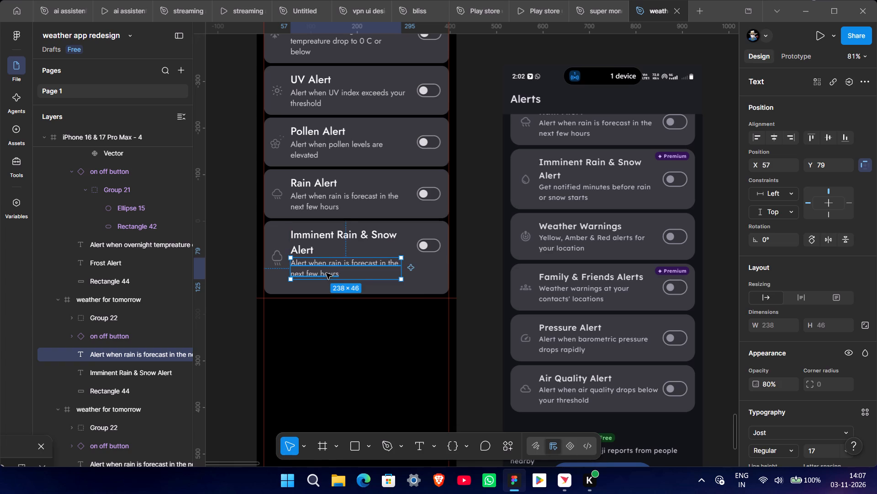
Replace the card's description with "Get notified minutes before rain or snow starts", breaking the line after "rain".
{"action": "double_click", "coordinate": [323, 274]}
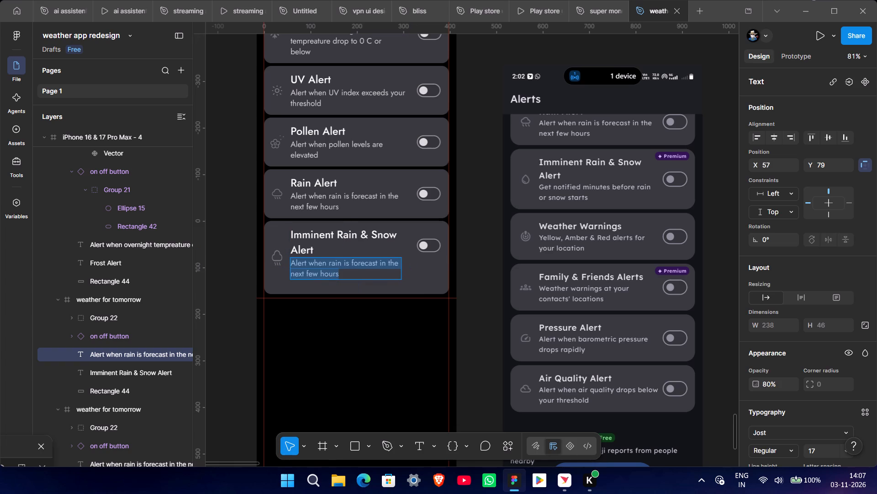
{"action": "type", "text": "Get"}
{"action": "key", "text": "space"}
{"action": "type", "text": "notifie"}
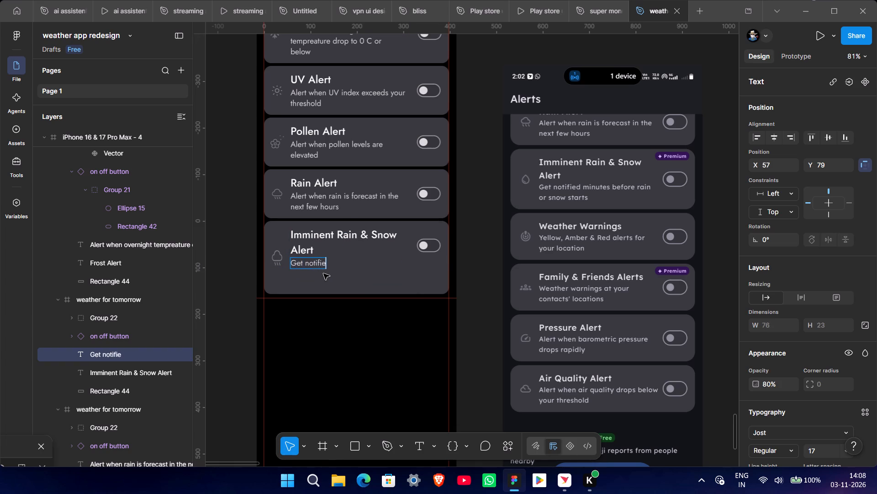
{"action": "key", "text": "d"}
{"action": "key", "text": "space"}
{"action": "type", "text": "mi"}
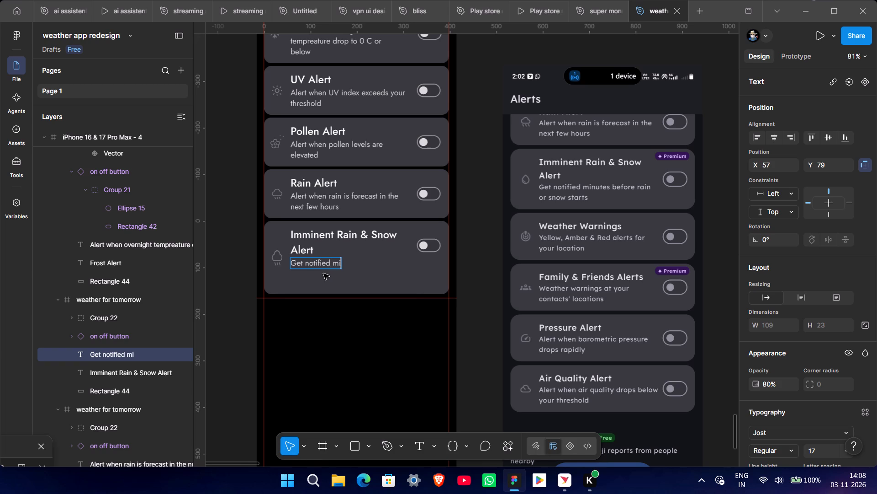
{"action": "type", "text": "nutes"}
{"action": "key", "text": "space"}
{"action": "type", "text": "bes"}
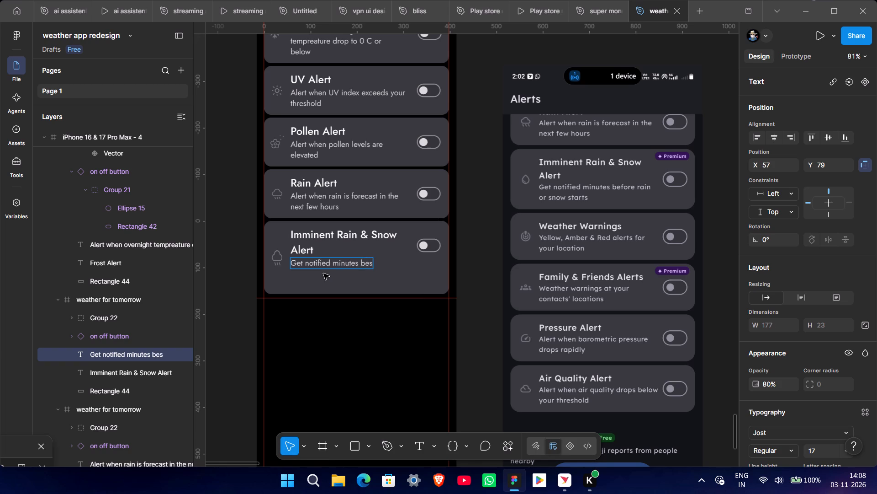
{"action": "key", "text": "BackSpace"}
{"action": "type", "text": "fore"}
{"action": "key", "text": "space"}
{"action": "type", "text": "rain"}
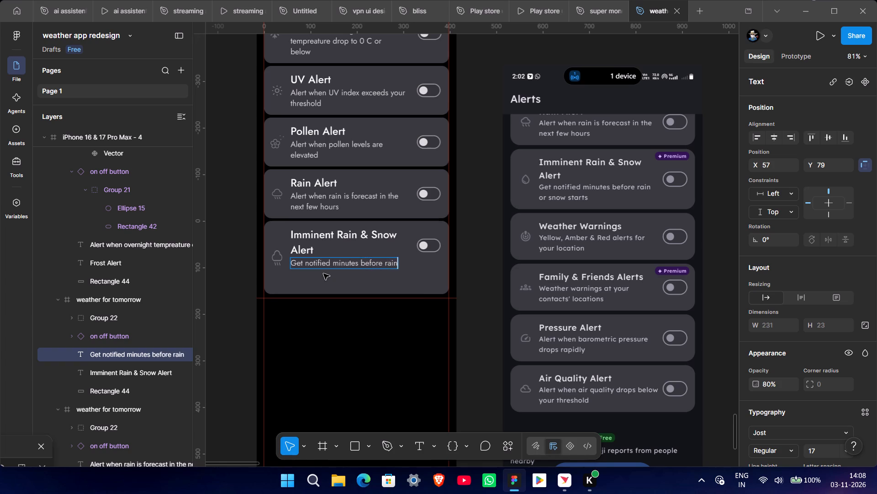
{"action": "key", "text": "space"}
{"action": "key", "text": "BackSpace"}
{"action": "key", "text": "Return"}
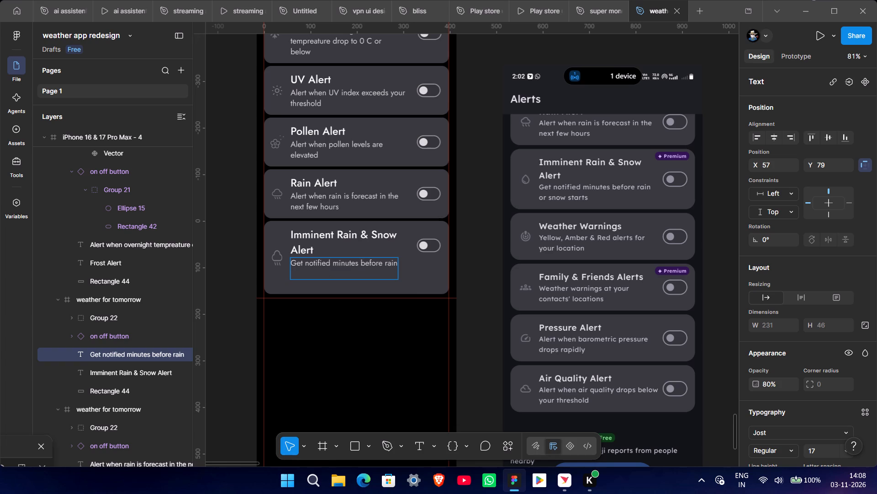
{"action": "type", "text": "oe"}
{"action": "key", "text": "space"}
{"action": "key", "text": "BackSpace"}
{"action": "key", "text": "BackSpace"}
{"action": "type", "text": "r"}
{"action": "key", "text": "space"}
{"action": "type", "text": "snow"}
{"action": "key", "text": "space"}
{"action": "type", "text": "St"}
{"action": "key", "text": "a"}
{"action": "key", "text": "r"}
{"action": "type", "text": "ts"}
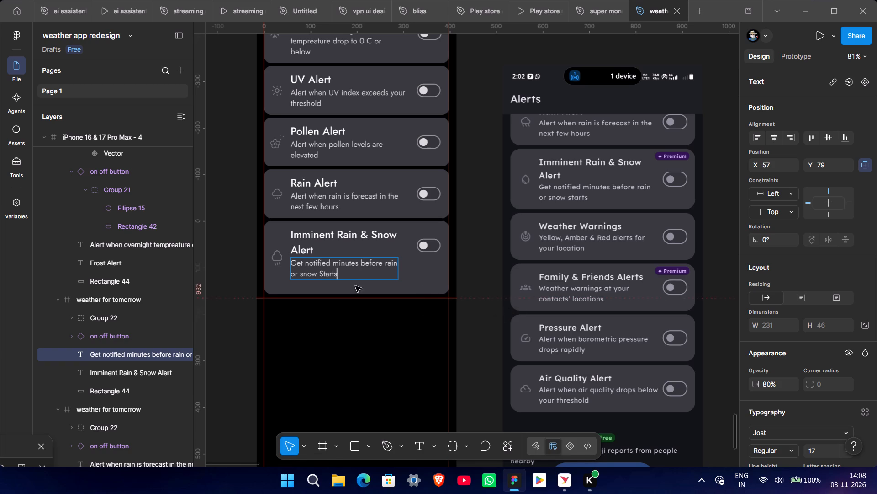
{"action": "left_click", "coordinate": [322, 274]}
{"action": "key", "text": "BackSpace"}
{"action": "key", "text": "s"}
{"action": "left_click", "coordinate": [477, 283]}
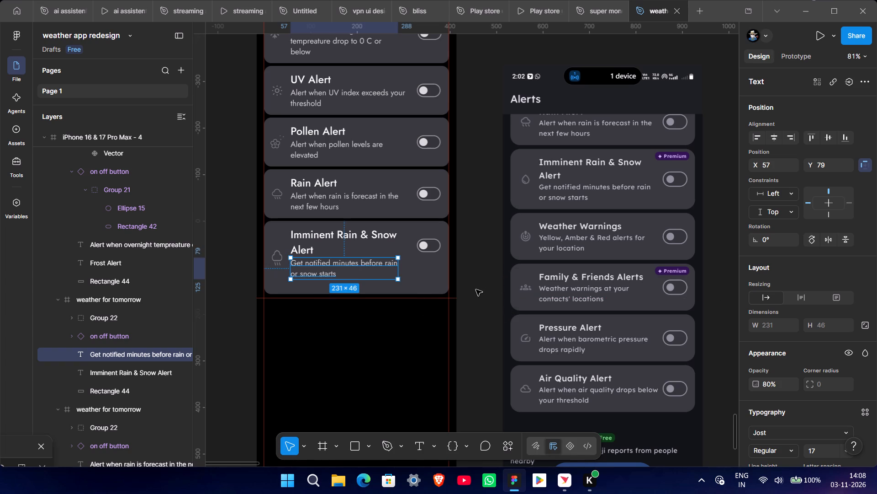
Centre the on/off toggle vertically within the Imminent Rain & Snow Alert card.
{"action": "left_click", "coordinate": [476, 290]}
{"action": "double_click", "coordinate": [429, 247]}
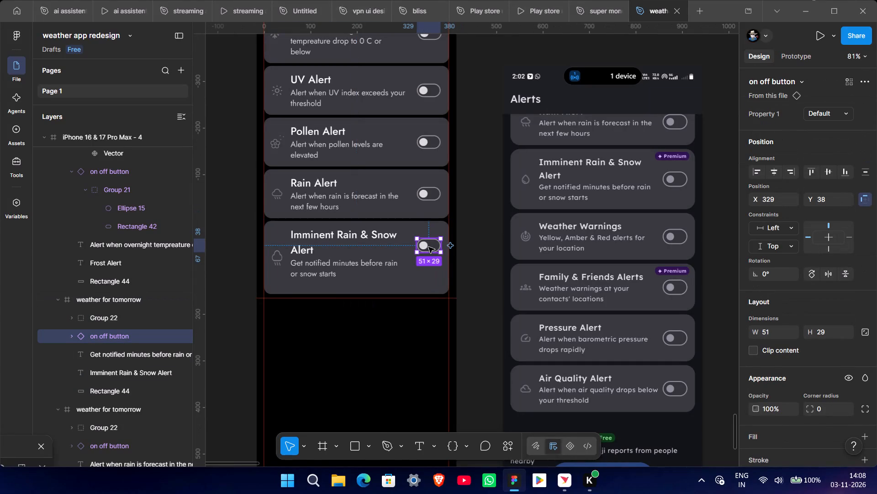
{"action": "left_click", "coordinate": [829, 170]}
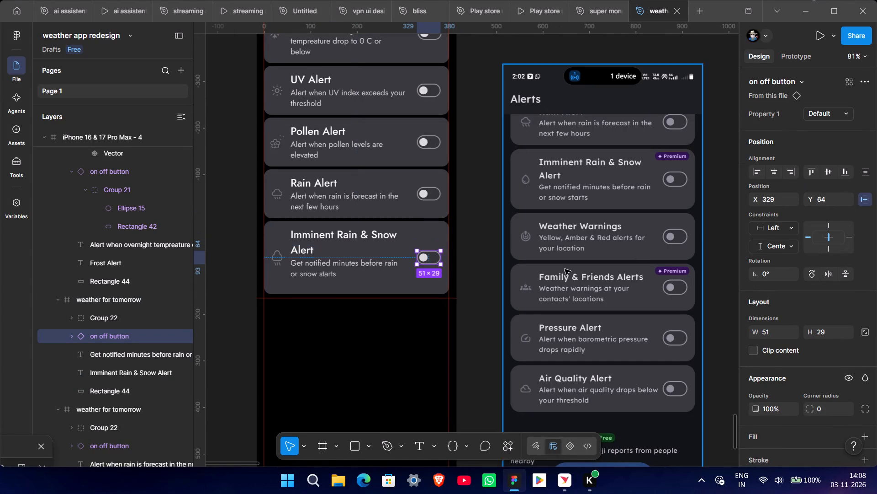
Delete the rain cloud icon carried over into the Imminent Rain & Snow Alert card.
{"action": "left_click", "coordinate": [278, 263]}
{"action": "key", "text": "BackSpace"}
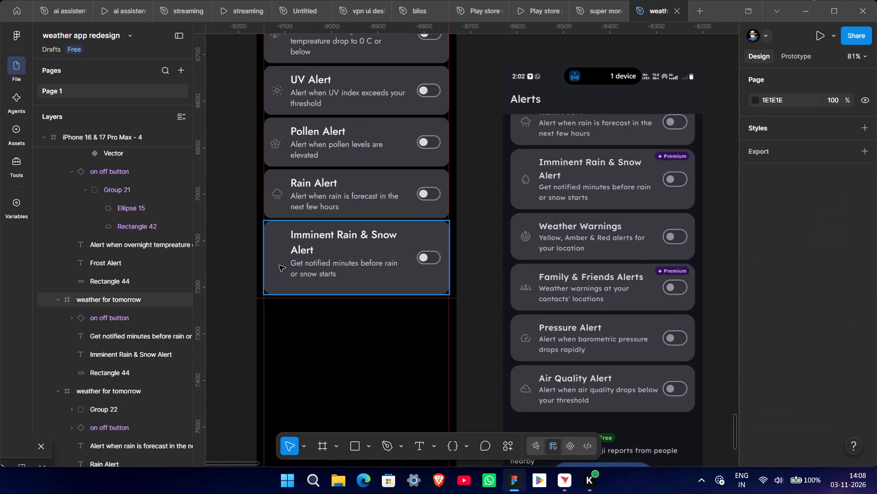
Shorten the Imminent Rain & Snow Alert card's frame and its background rectangle from the bottom edge to about 144 px tall.
{"action": "scroll", "coordinate": [445, 172], "scroll_direction": "down", "scroll_amount": 1}
{"action": "scroll", "coordinate": [379, 309], "scroll_direction": "up", "scroll_amount": 3, "text": "ctrl"}
{"action": "middle_click_drag", "start_coordinate": [365, 315], "coordinate": [387, 348]}
{"action": "left_click", "coordinate": [378, 301]}
{"action": "left_click_drag", "start_coordinate": [364, 318], "coordinate": [363, 307]}
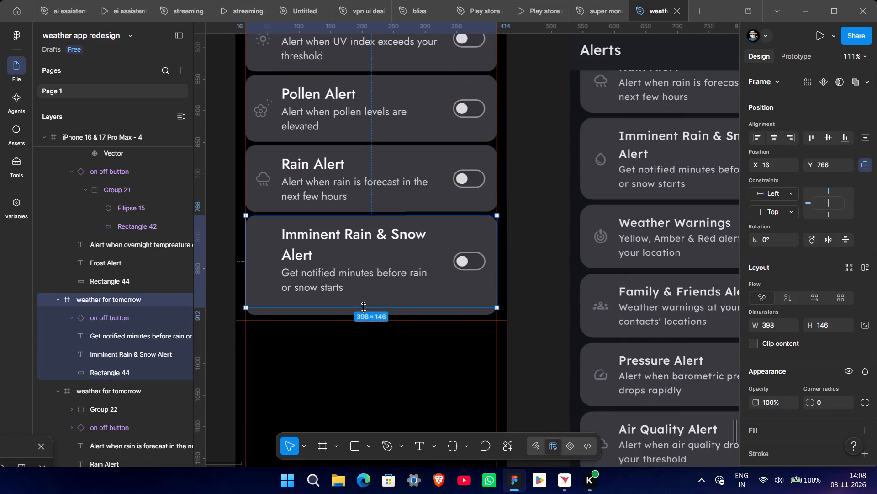
{"action": "left_click_drag", "start_coordinate": [363, 307], "coordinate": [364, 306]}
{"action": "left_click", "coordinate": [328, 311]}
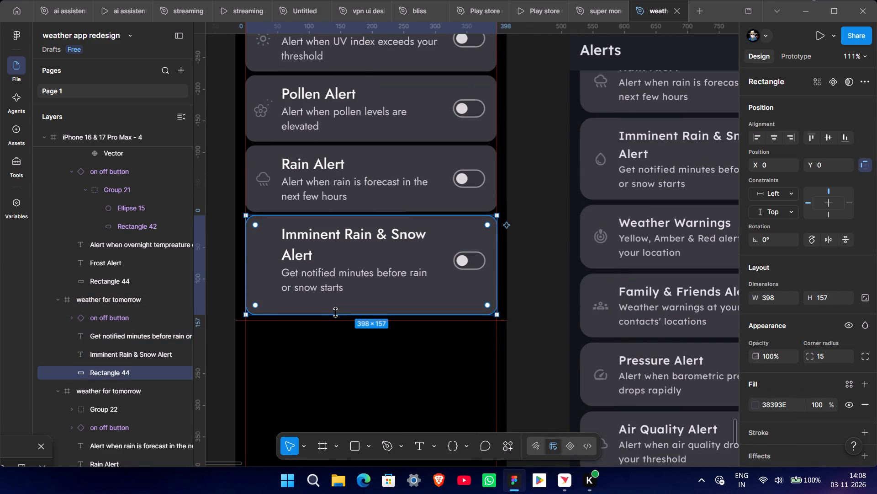
{"action": "left_click_drag", "start_coordinate": [336, 312], "coordinate": [336, 310]}
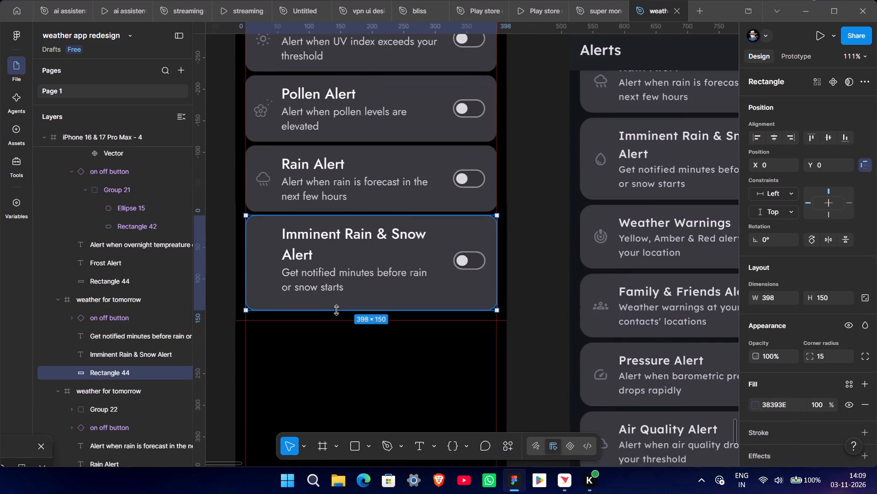
{"action": "left_click_drag", "start_coordinate": [336, 310], "coordinate": [336, 306]}
{"action": "left_click", "coordinate": [538, 319]}
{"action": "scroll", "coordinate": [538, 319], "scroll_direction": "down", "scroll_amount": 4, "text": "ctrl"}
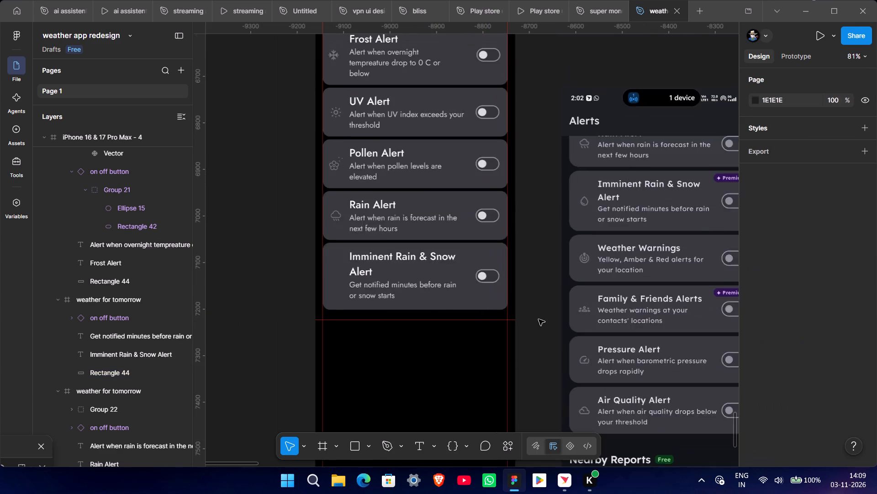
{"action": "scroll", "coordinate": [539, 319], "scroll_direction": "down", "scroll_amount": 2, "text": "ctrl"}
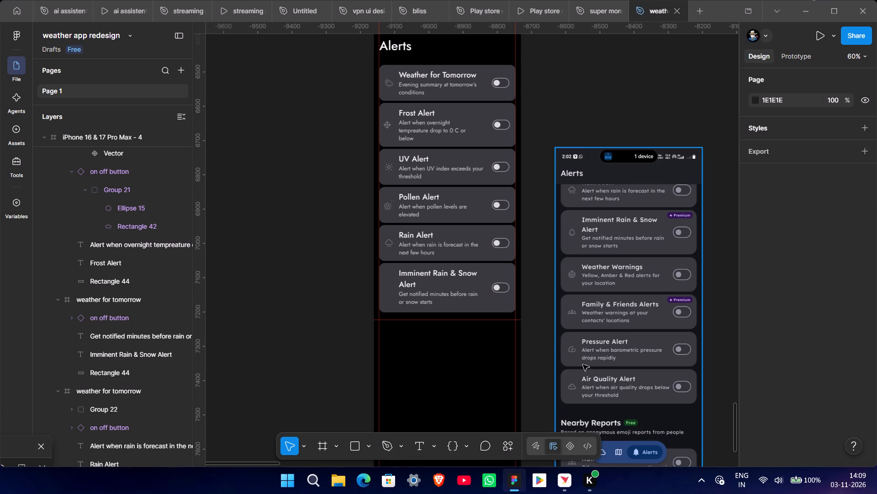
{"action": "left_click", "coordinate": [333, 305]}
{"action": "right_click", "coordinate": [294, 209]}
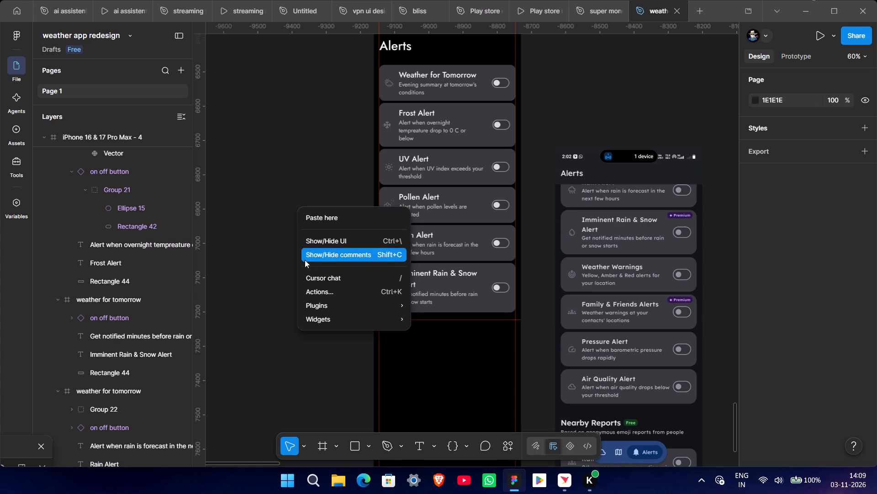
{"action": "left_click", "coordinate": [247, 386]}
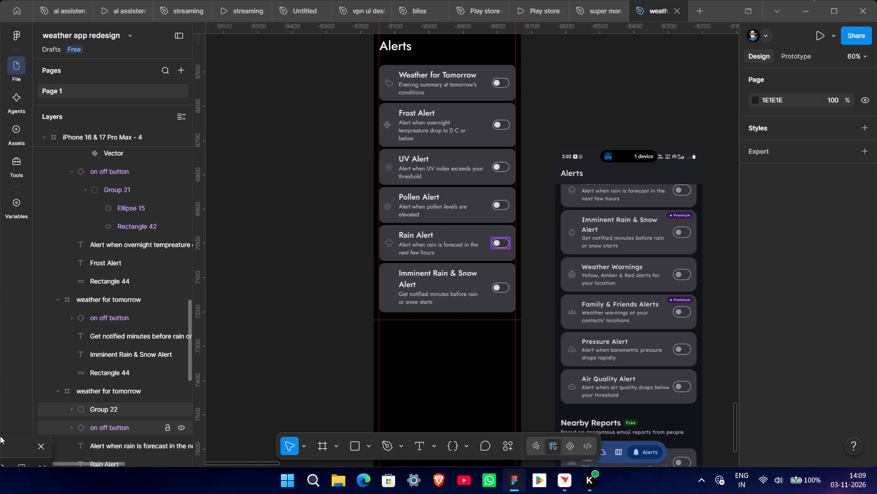
Search Iconify for "drop" and place the outlined carbon rain-drop icon on the canvas beside the extended iPhone frame.
{"action": "left_click_drag", "start_coordinate": [16, 444], "coordinate": [21, 129]}
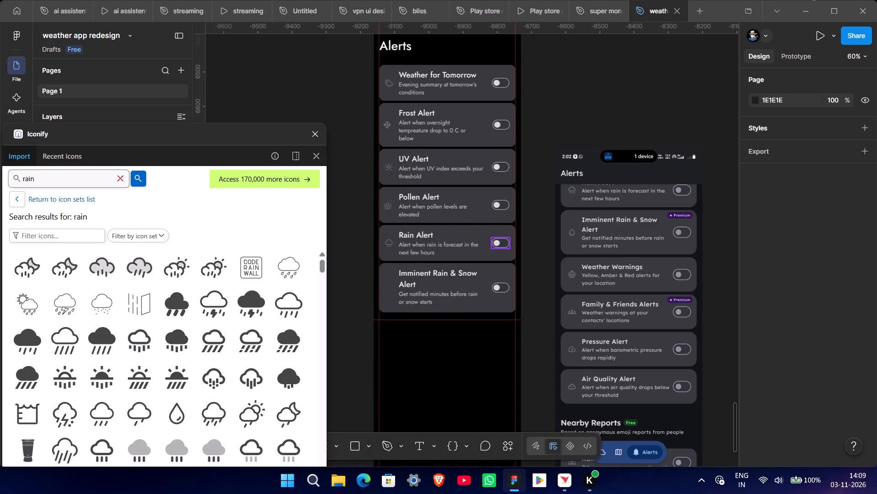
{"action": "left_click", "coordinate": [118, 182]}
{"action": "type", "text": "drop"}
{"action": "key", "text": "Return"}
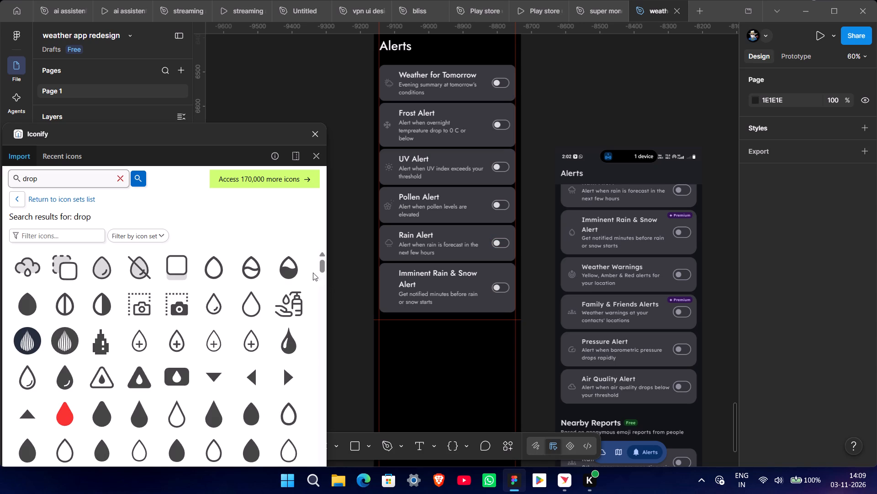
{"action": "left_click_drag", "start_coordinate": [212, 305], "coordinate": [291, 314]}
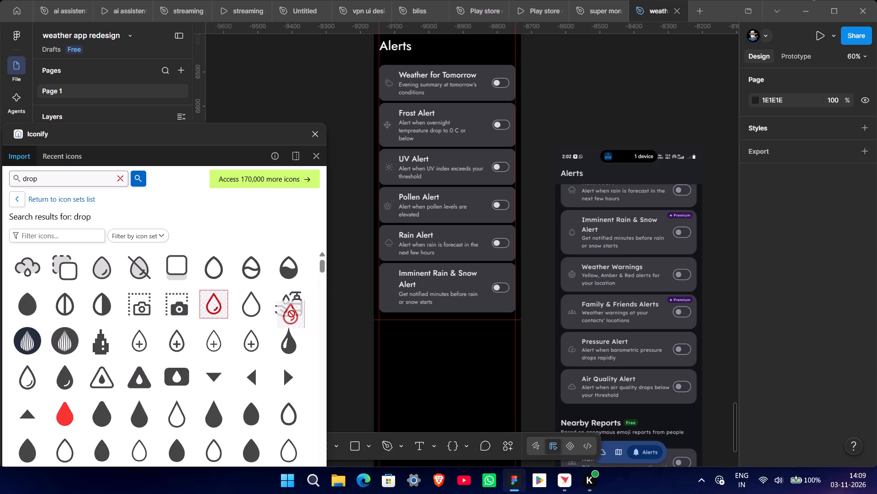
{"action": "left_click_drag", "start_coordinate": [291, 314], "coordinate": [350, 326]}
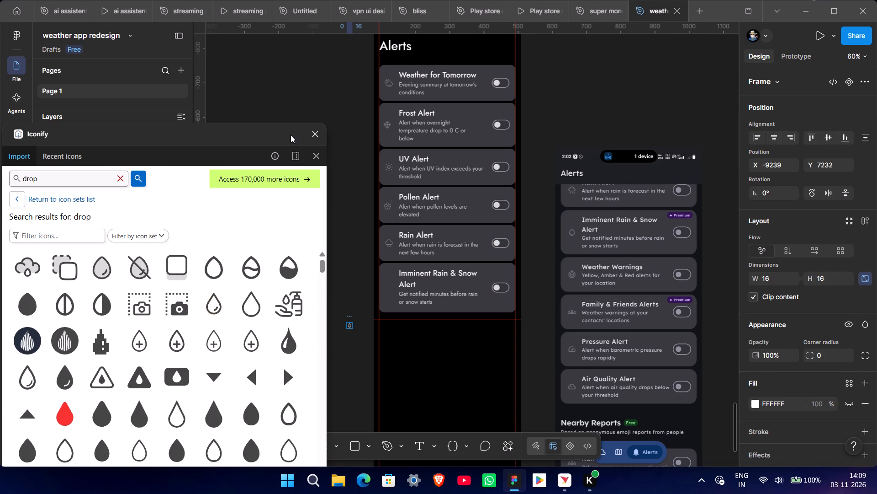
{"action": "left_click_drag", "start_coordinate": [290, 133], "coordinate": [61, 493]}
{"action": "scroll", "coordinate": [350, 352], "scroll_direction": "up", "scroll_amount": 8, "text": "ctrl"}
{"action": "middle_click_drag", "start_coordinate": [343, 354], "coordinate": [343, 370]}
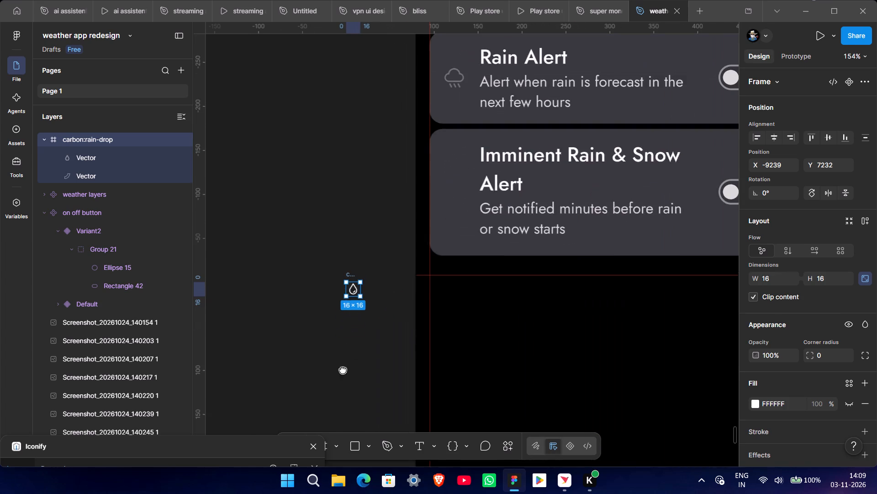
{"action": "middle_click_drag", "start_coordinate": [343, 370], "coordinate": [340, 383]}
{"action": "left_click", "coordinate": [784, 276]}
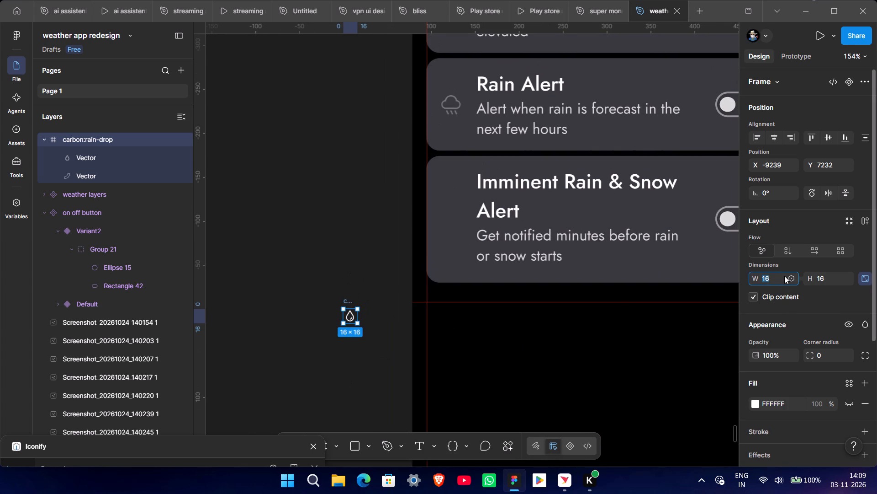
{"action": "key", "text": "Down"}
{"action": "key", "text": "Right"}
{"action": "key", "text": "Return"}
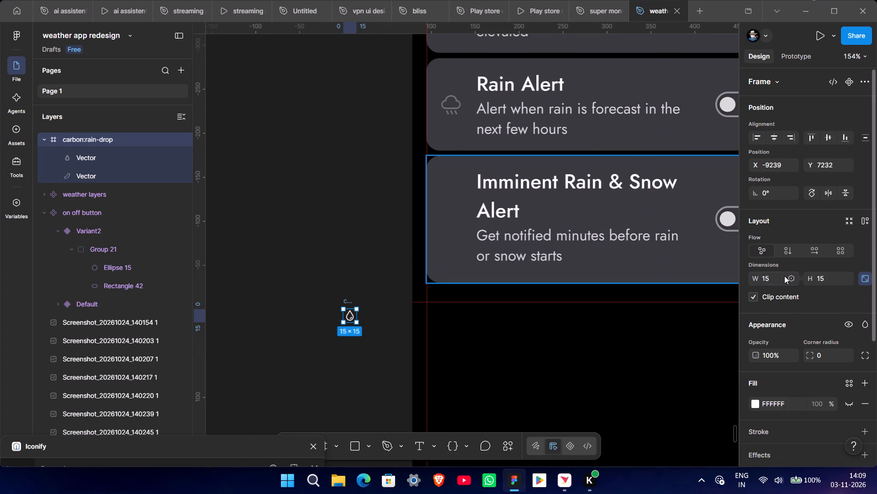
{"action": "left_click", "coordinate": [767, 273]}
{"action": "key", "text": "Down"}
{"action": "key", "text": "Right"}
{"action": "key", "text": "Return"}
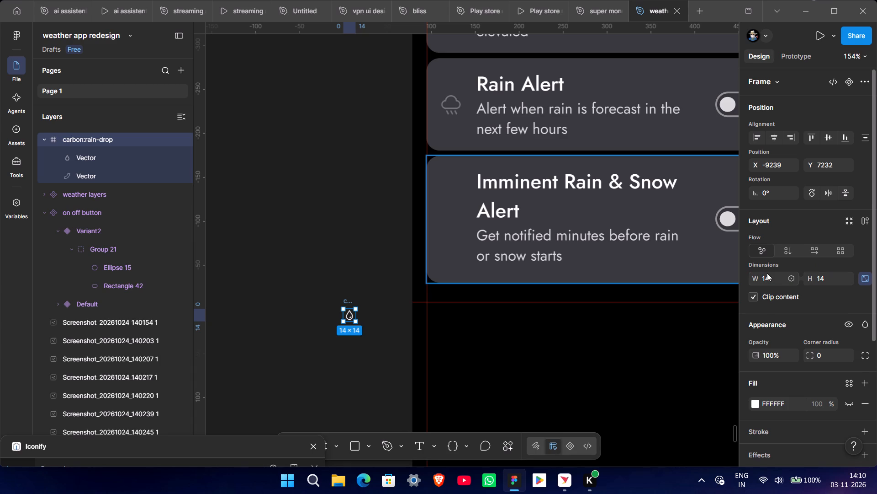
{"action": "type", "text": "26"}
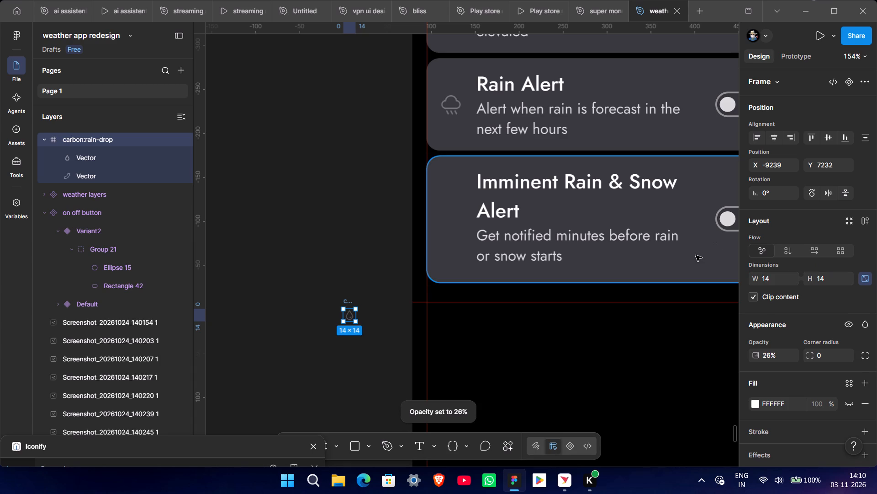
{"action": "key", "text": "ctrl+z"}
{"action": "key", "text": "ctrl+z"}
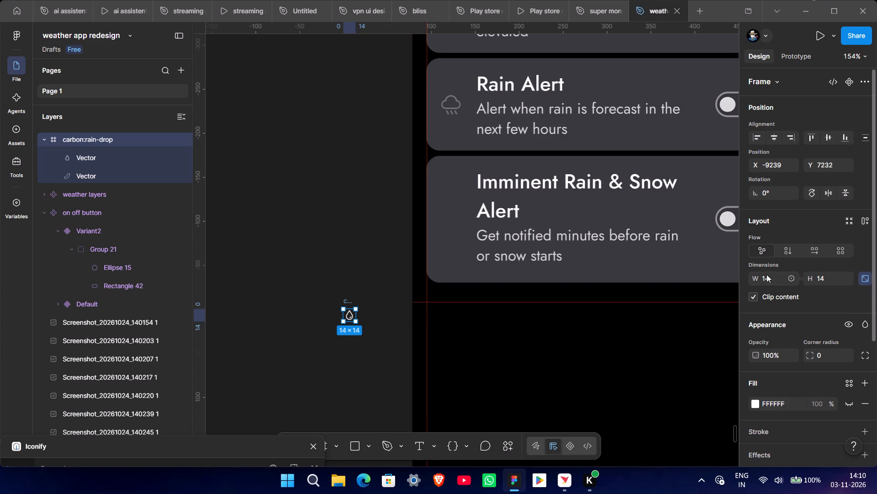
Set the rain-drop icon's size to 26 × 26.
{"action": "left_click", "coordinate": [772, 274]}
{"action": "type", "text": "26"}
{"action": "key", "text": "Return"}
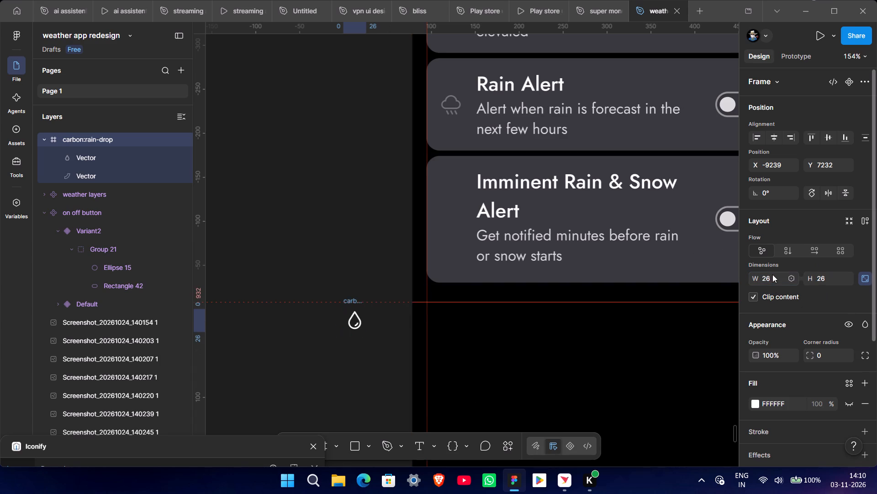
{"action": "left_click", "coordinate": [330, 375]}
Set the opacity of both vectors inside the rain-drop icon to 30%.
{"action": "scroll", "coordinate": [329, 360], "scroll_direction": "down", "scroll_amount": 7, "text": "ctrl"}
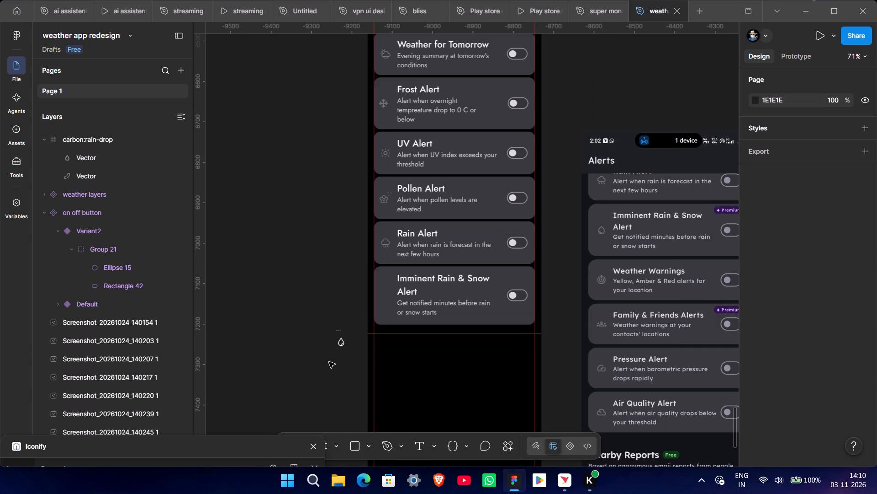
{"action": "scroll", "coordinate": [336, 395], "scroll_direction": "up", "scroll_amount": 3, "text": "ctrl"}
{"action": "left_click", "coordinate": [340, 328]}
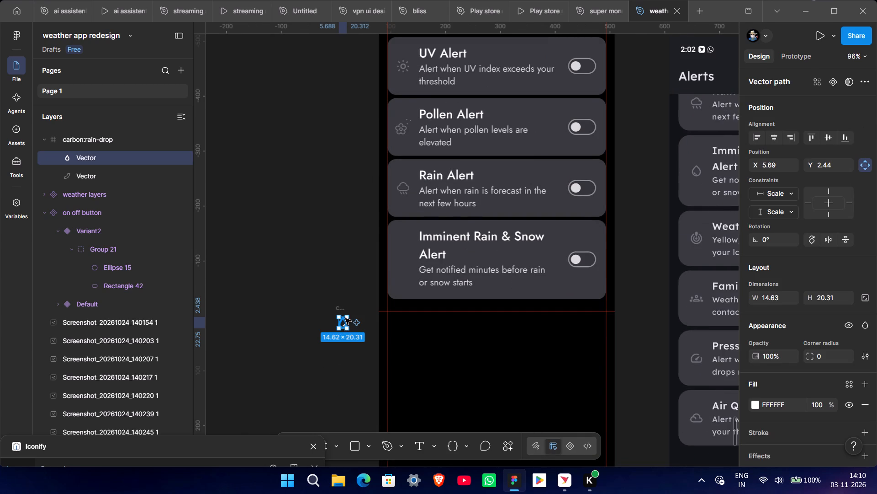
{"action": "key", "text": "3"}
{"action": "left_click", "coordinate": [324, 311]}
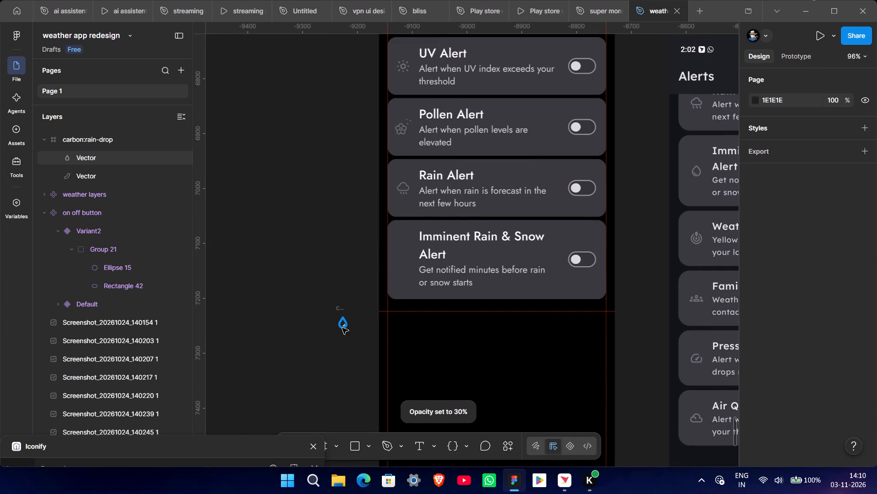
{"action": "left_click", "coordinate": [92, 177]}
{"action": "key", "text": "3"}
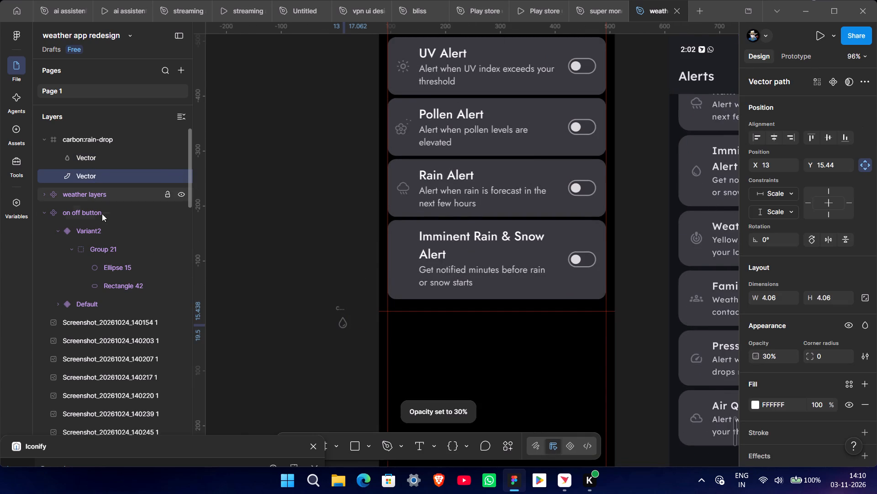
{"action": "left_click", "coordinate": [297, 277]}
Move the rain-drop icon into the Imminent Rain & Snow Alert card at X 8, before the text, and centre it vertically.
{"action": "left_click_drag", "start_coordinate": [316, 302], "coordinate": [361, 344]}
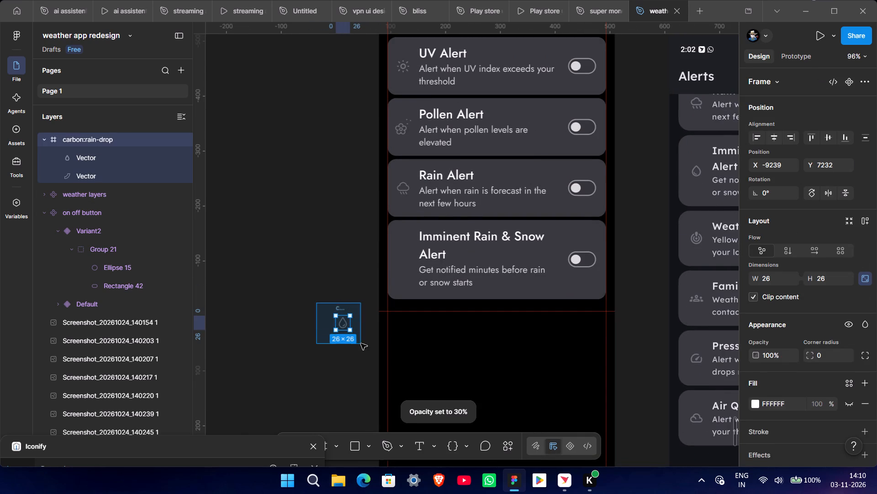
{"action": "left_click_drag", "start_coordinate": [361, 344], "coordinate": [365, 345]}
{"action": "left_click_drag", "start_coordinate": [340, 323], "coordinate": [398, 262]}
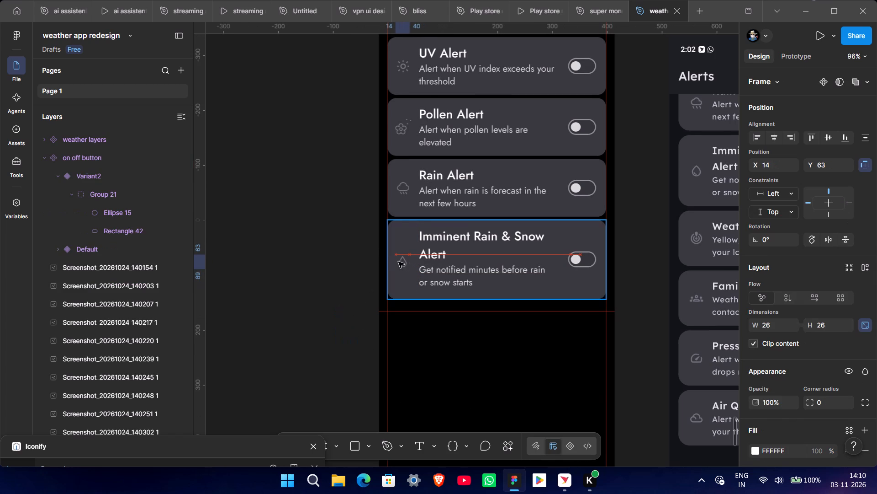
{"action": "left_click_drag", "start_coordinate": [398, 262], "coordinate": [398, 264]}
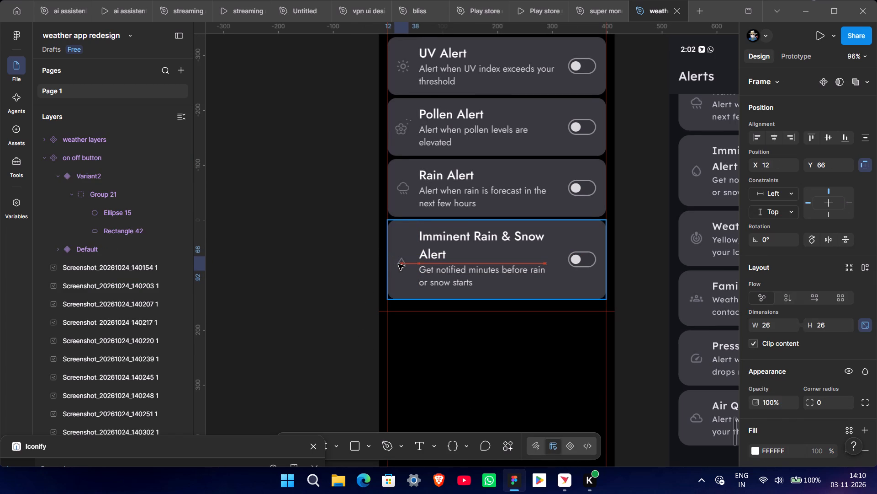
{"action": "left_click_drag", "start_coordinate": [398, 264], "coordinate": [397, 262]}
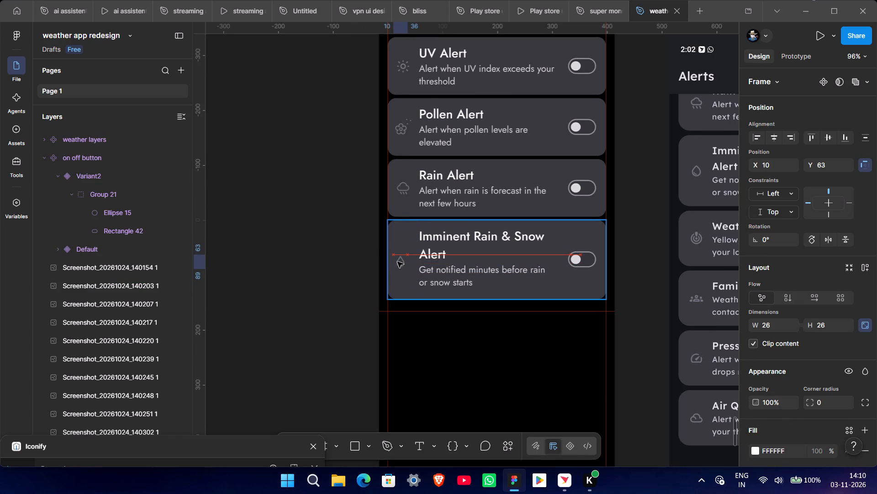
{"action": "left_click_drag", "start_coordinate": [397, 262], "coordinate": [396, 263]}
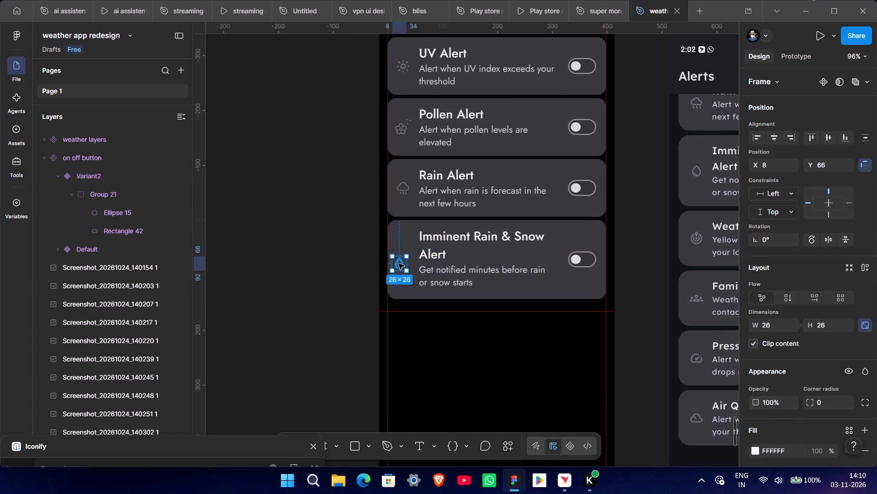
{"action": "scroll", "coordinate": [400, 263], "scroll_direction": "up", "scroll_amount": 6, "text": "ctrl"}
{"action": "middle_click_drag", "start_coordinate": [417, 299], "coordinate": [273, 346]}
{"action": "scroll", "coordinate": [417, 299], "scroll_direction": "up", "scroll_amount": 1}
{"action": "scroll", "coordinate": [273, 345], "scroll_direction": "down", "scroll_amount": 4, "text": "ctrl"}
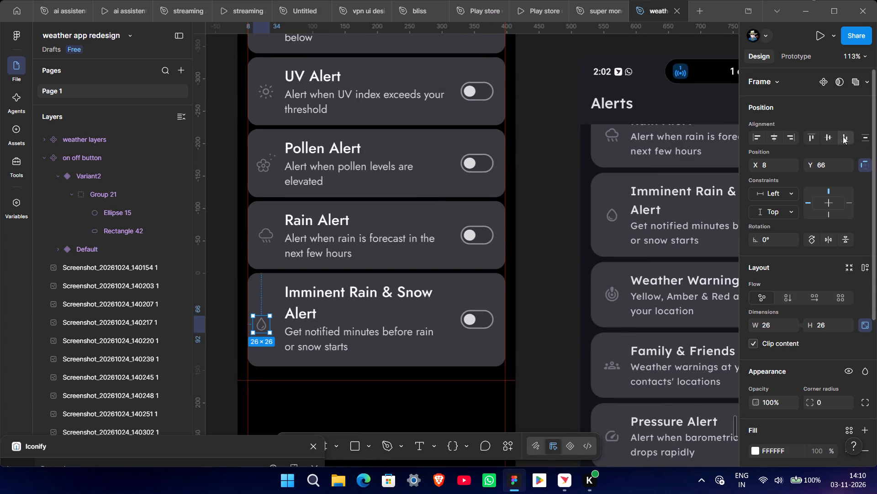
{"action": "left_click", "coordinate": [831, 136]}
Shift the rain-drop icon to X 11, in line with the icons of the cards above, and centre it vertically in the card.
{"action": "scroll", "coordinate": [277, 333], "scroll_direction": "up", "scroll_amount": 2, "text": "ctrl"}
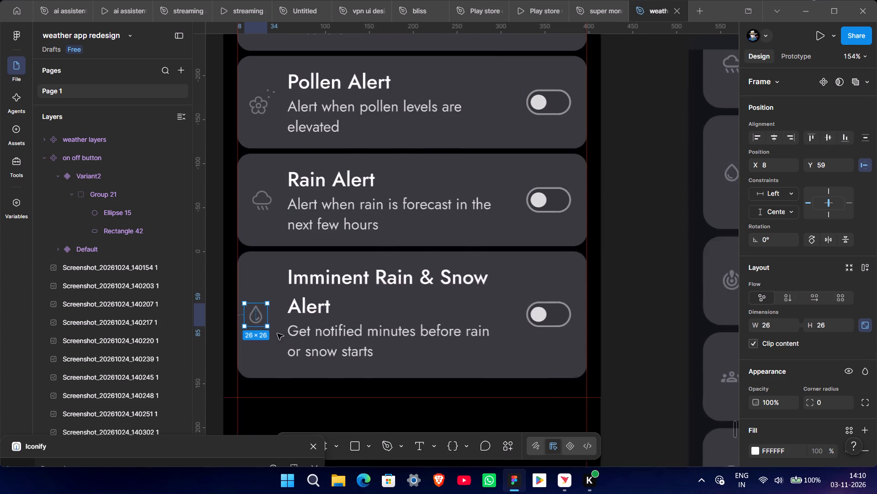
{"action": "scroll", "coordinate": [277, 333], "scroll_direction": "up", "scroll_amount": 2, "text": "ctrl"}
{"action": "middle_click_drag", "start_coordinate": [281, 340], "coordinate": [363, 358]}
{"action": "left_click", "coordinate": [340, 339]}
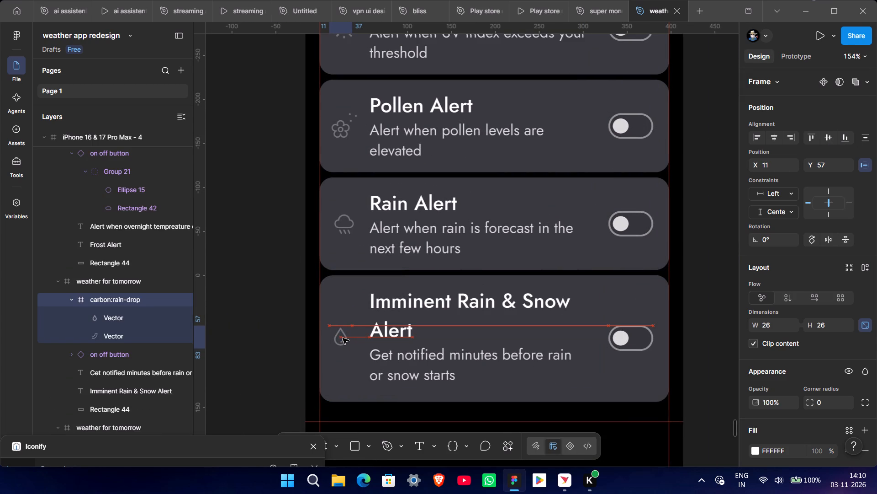
{"action": "left_click", "coordinate": [829, 136]}
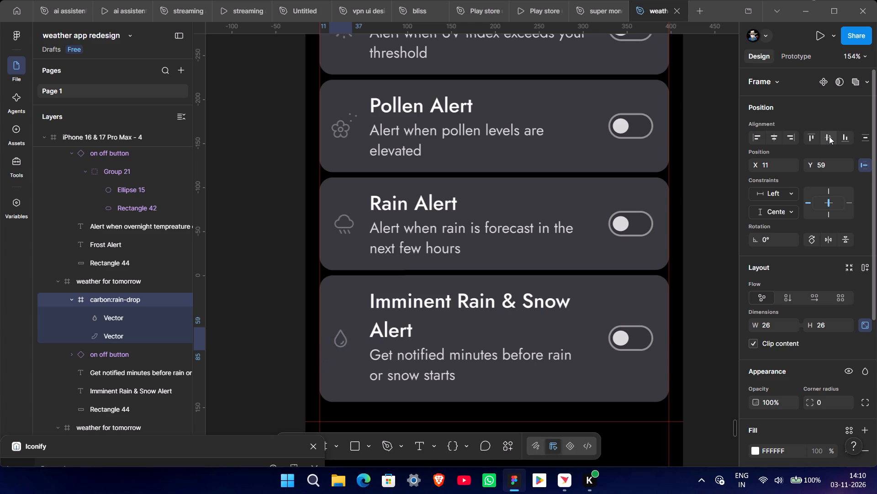
Enlarge the rain-drop icon in the Imminent Rain & Snow Alert card to 33 × 33 and centre it vertically.
{"action": "left_click", "coordinate": [252, 277]}
{"action": "scroll", "coordinate": [248, 294], "scroll_direction": "down", "scroll_amount": 8, "text": "ctrl"}
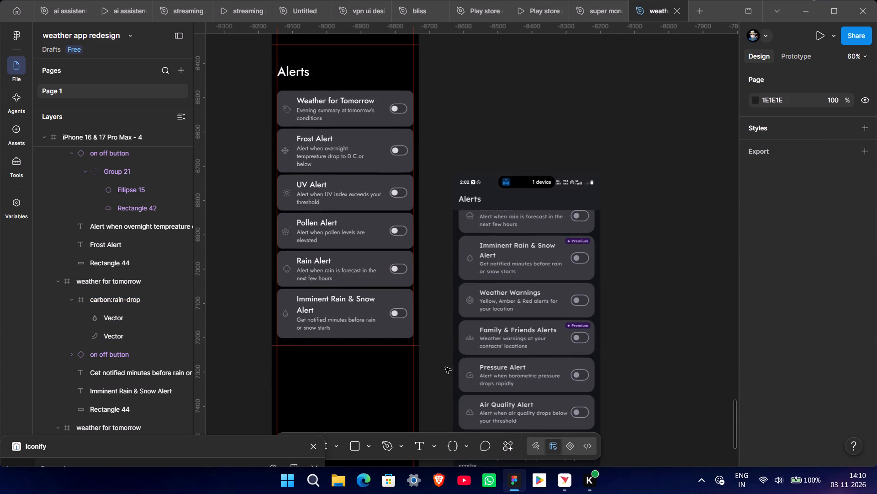
{"action": "scroll", "coordinate": [322, 336], "scroll_direction": "up", "scroll_amount": 7, "text": "ctrl"}
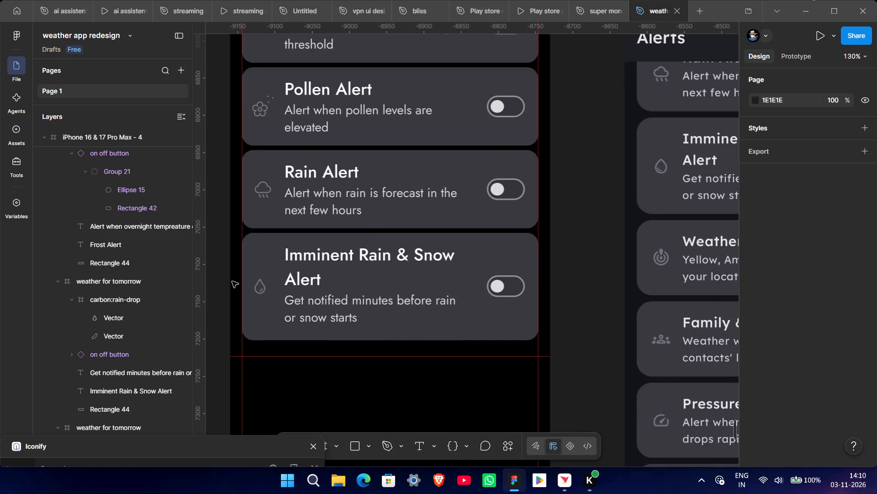
{"action": "left_click", "coordinate": [259, 285]}
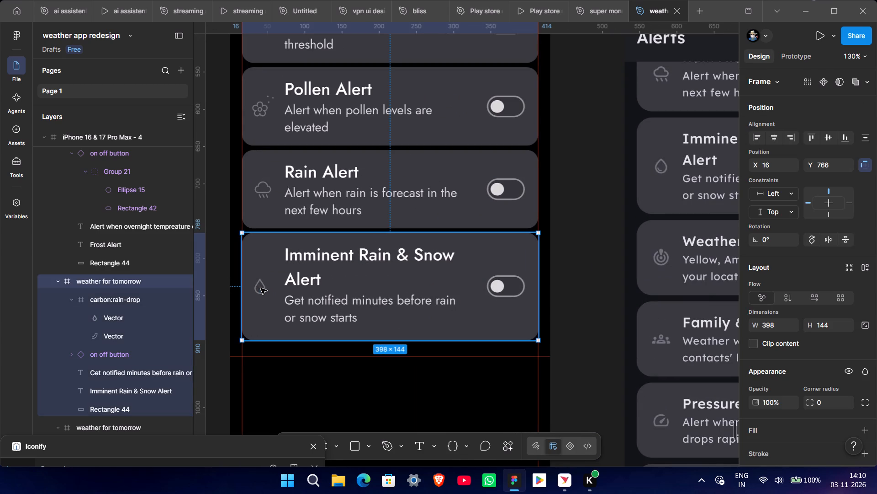
{"action": "scroll", "coordinate": [263, 293], "scroll_direction": "up", "scroll_amount": 4, "text": "ctrl"}
{"action": "double_click", "coordinate": [257, 275]}
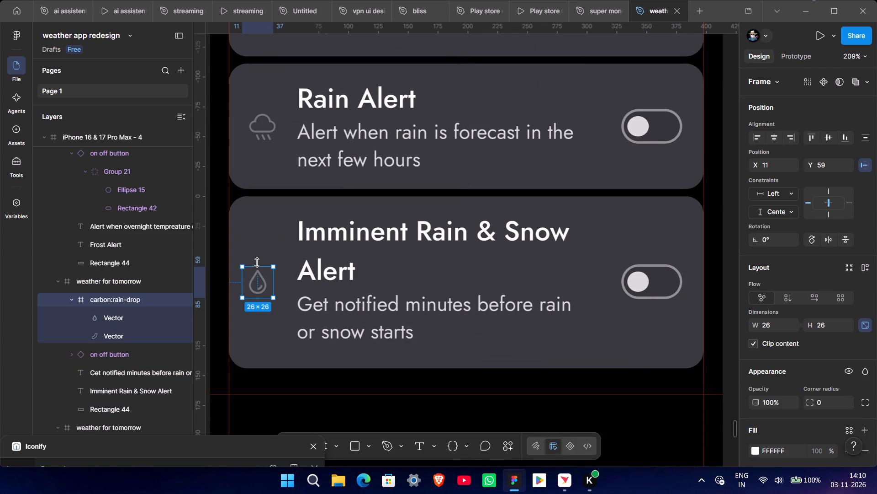
{"action": "left_click_drag", "start_coordinate": [257, 263], "coordinate": [256, 258], "text": "shift"}
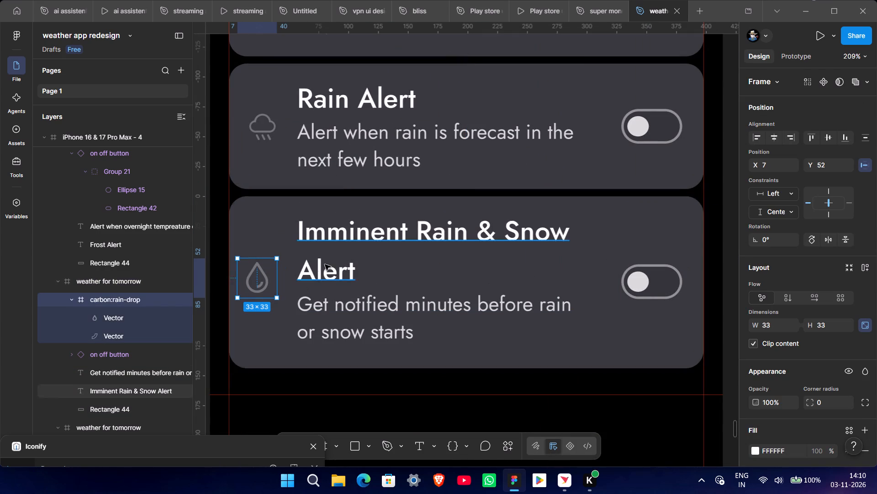
{"action": "left_click", "coordinate": [827, 139]}
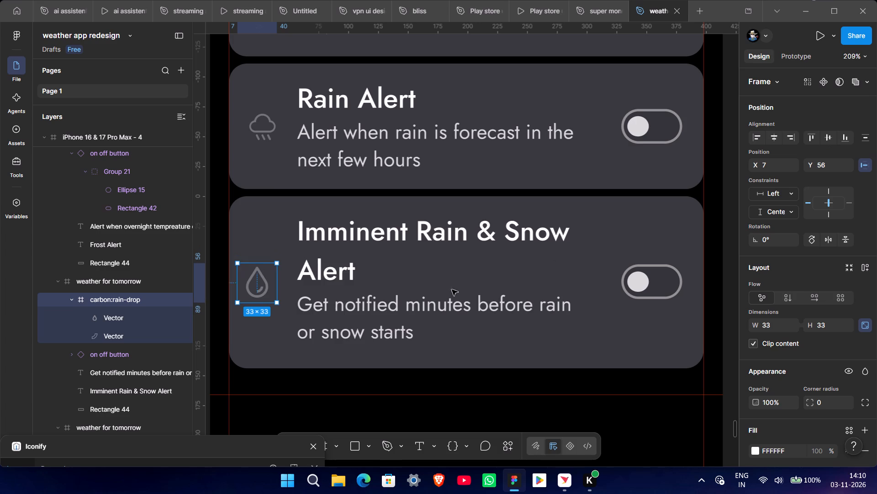
Shift the rain-drop icon to X 6 in the Imminent Rain & Snow Alert card and centre it vertically again.
{"action": "left_click", "coordinate": [258, 275]}
{"action": "scroll", "coordinate": [262, 281], "scroll_direction": "down", "scroll_amount": 3, "text": "ctrl"}
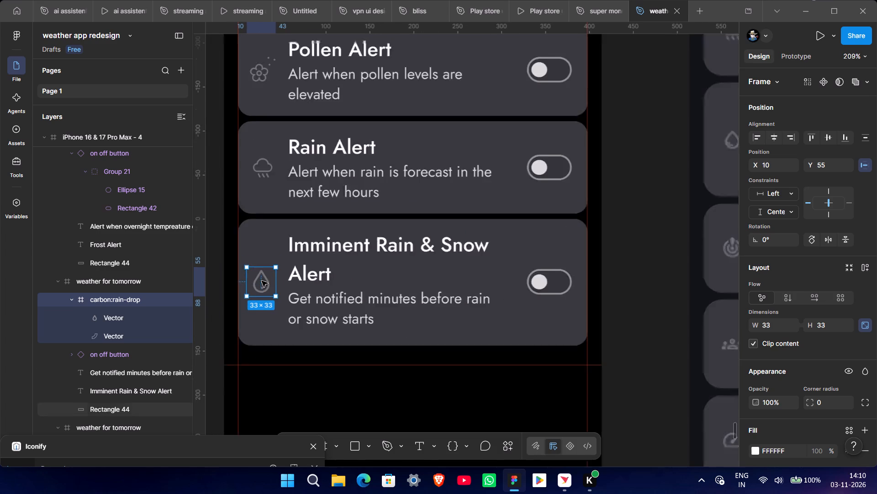
{"action": "scroll", "coordinate": [262, 281], "scroll_direction": "down", "scroll_amount": 4, "text": "ctrl"}
{"action": "left_click", "coordinate": [262, 281]}
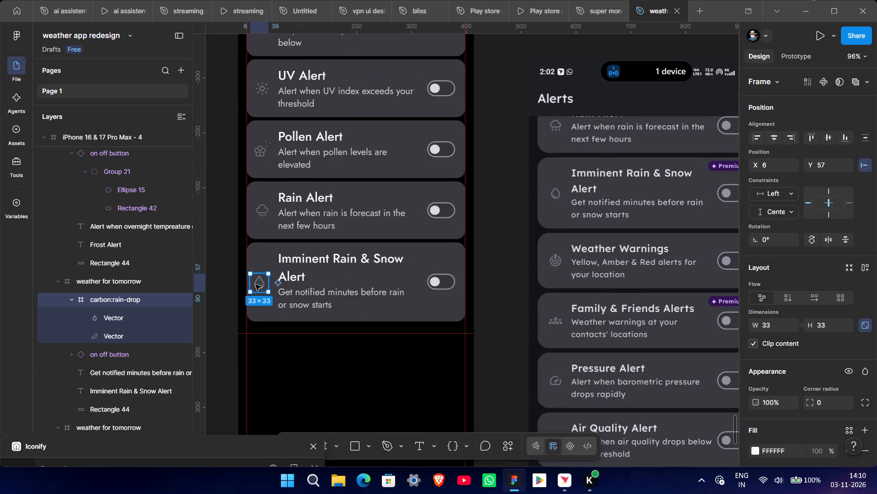
{"action": "left_click", "coordinate": [826, 139]}
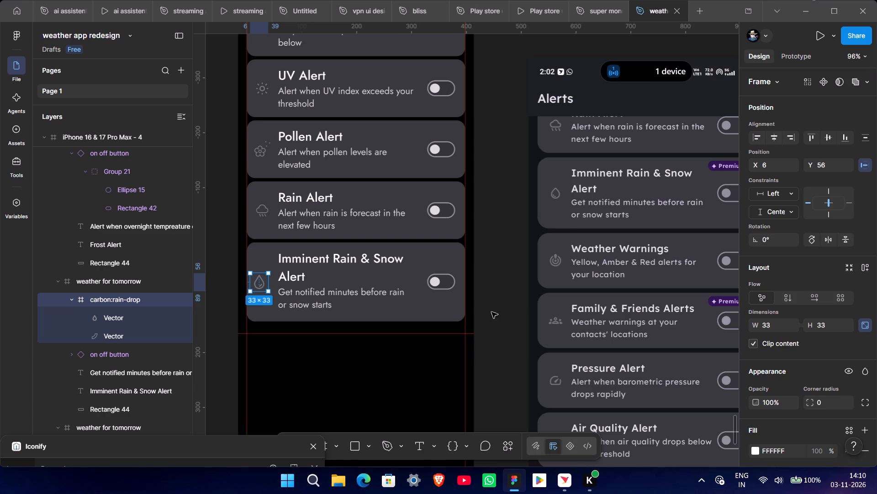
{"action": "left_click", "coordinate": [502, 297]}
Duplicate the Rain Alert card and place the copy just below the Imminent Rain & Snow Alert card at X 16, Y 916.
{"action": "scroll", "coordinate": [502, 298], "scroll_direction": "down", "scroll_amount": 6, "text": "ctrl"}
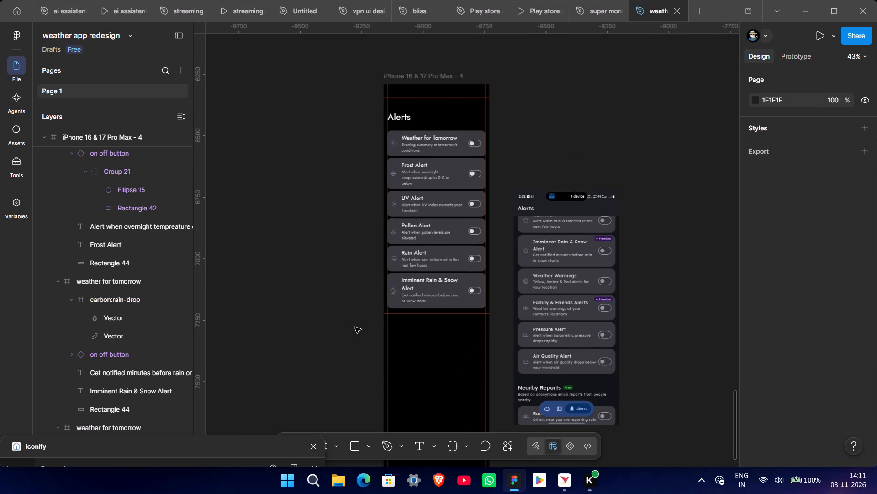
{"action": "middle_click_drag", "start_coordinate": [344, 324], "coordinate": [256, 305]}
{"action": "scroll", "coordinate": [258, 305], "scroll_direction": "up", "scroll_amount": 4, "text": "ctrl"}
{"action": "scroll", "coordinate": [289, 331], "scroll_direction": "up", "scroll_amount": 1}
{"action": "middle_click_drag", "start_coordinate": [288, 331], "coordinate": [232, 316]}
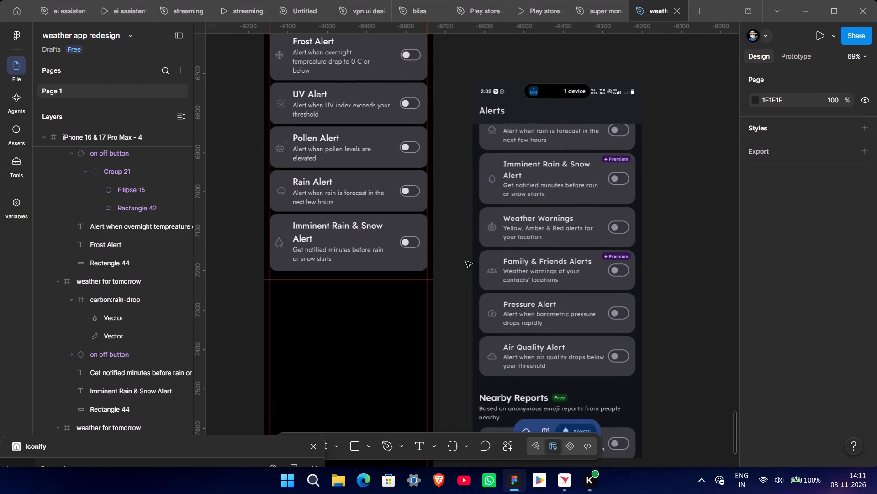
{"action": "scroll", "coordinate": [470, 326], "scroll_direction": "down", "scroll_amount": 3}
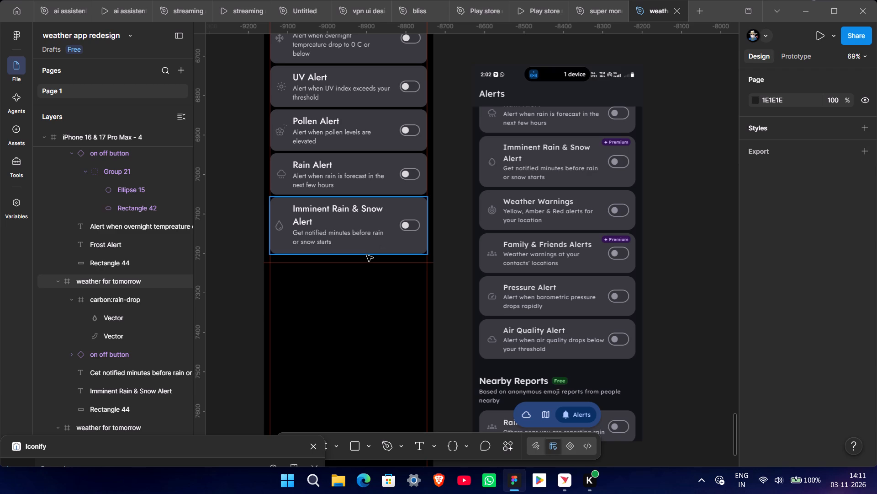
{"action": "left_click", "coordinate": [450, 290]}
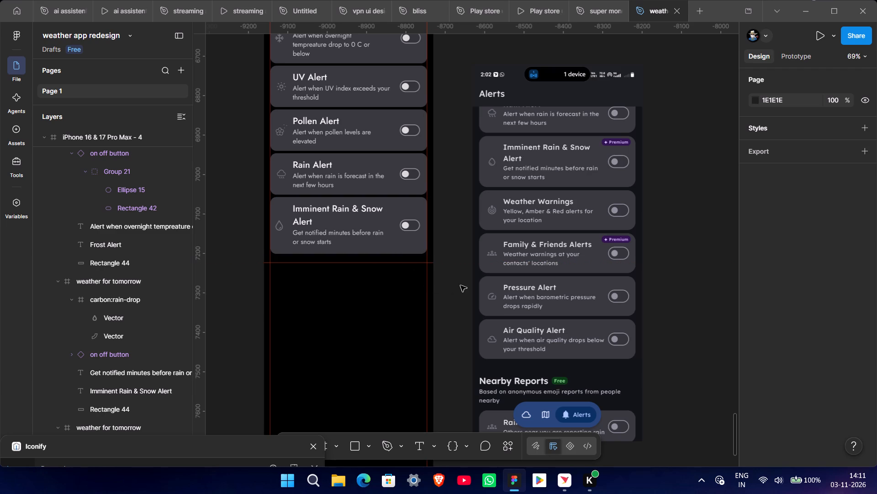
{"action": "left_click", "coordinate": [351, 178]}
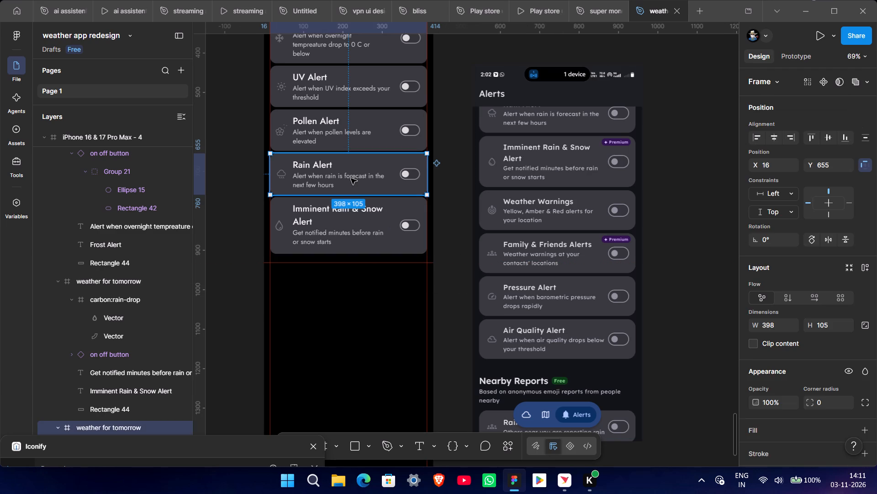
{"action": "left_click_drag", "start_coordinate": [341, 176], "coordinate": [342, 288], "text": "alt"}
{"action": "left_click_drag", "start_coordinate": [342, 287], "coordinate": [342, 280]}
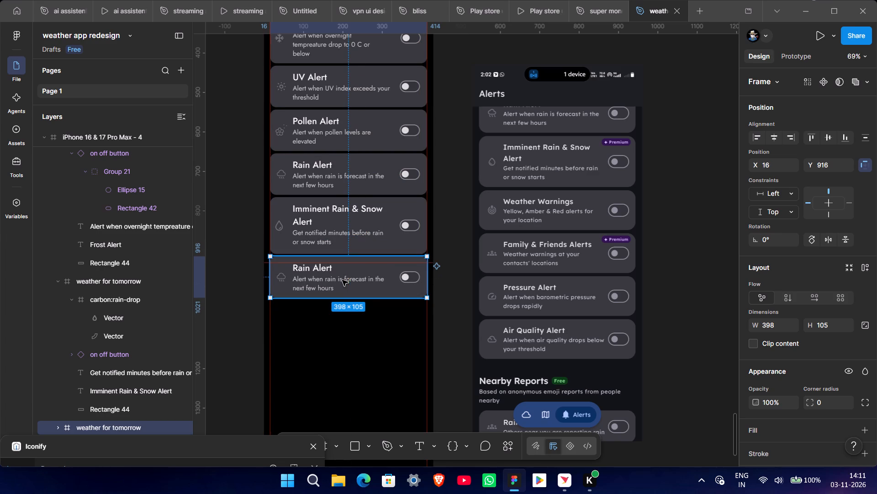
{"action": "left_click", "coordinate": [465, 288]}
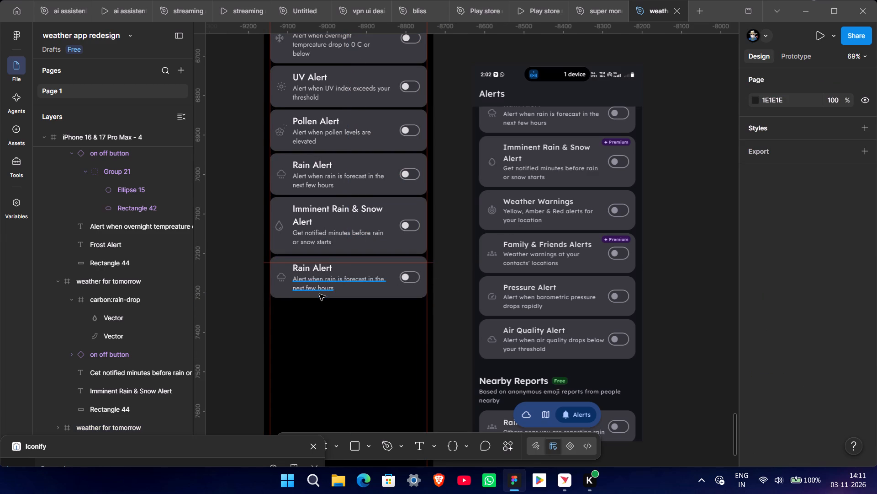
Change the title of the copied Rain Alert card at the bottom of the list to "Weather Warning".
{"action": "left_click", "coordinate": [324, 265], "text": "ctrl"}
{"action": "double_click", "coordinate": [320, 269], "text": "ctrl"}
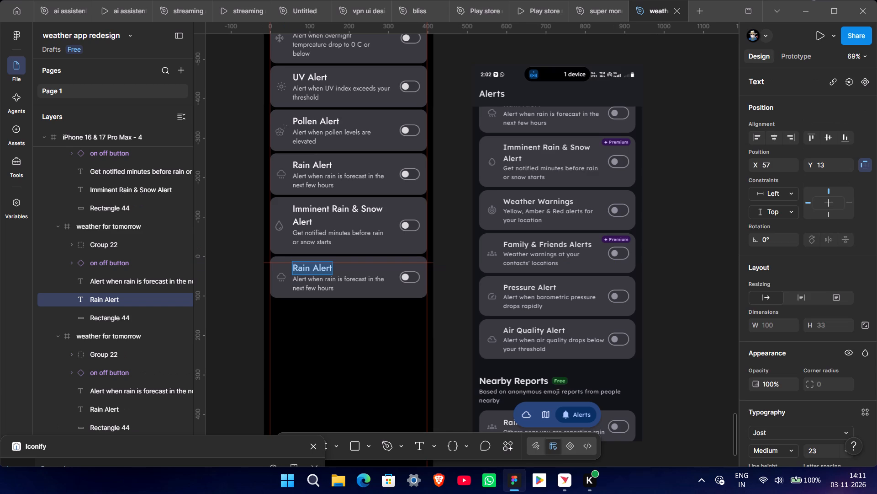
{"action": "key", "text": "shift+w"}
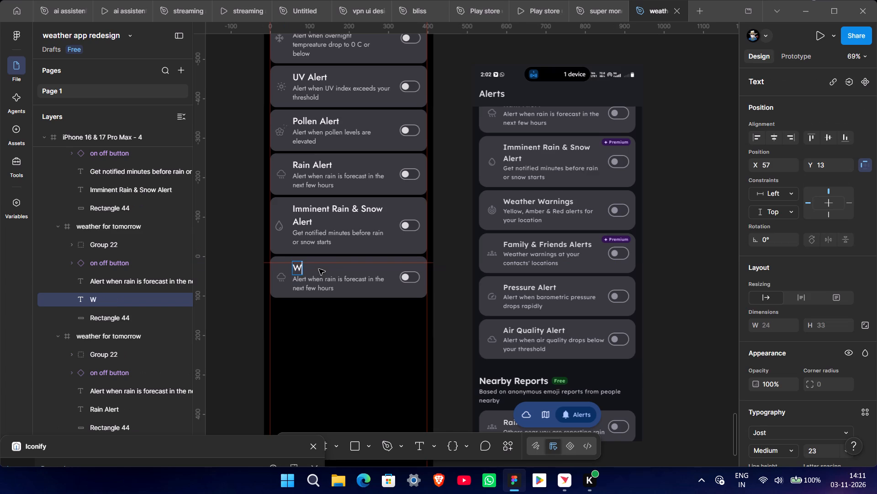
{"action": "key", "text": "e"}
{"action": "type", "text": "ather"}
{"action": "key", "text": "space"}
{"action": "type", "text": "Warning"}
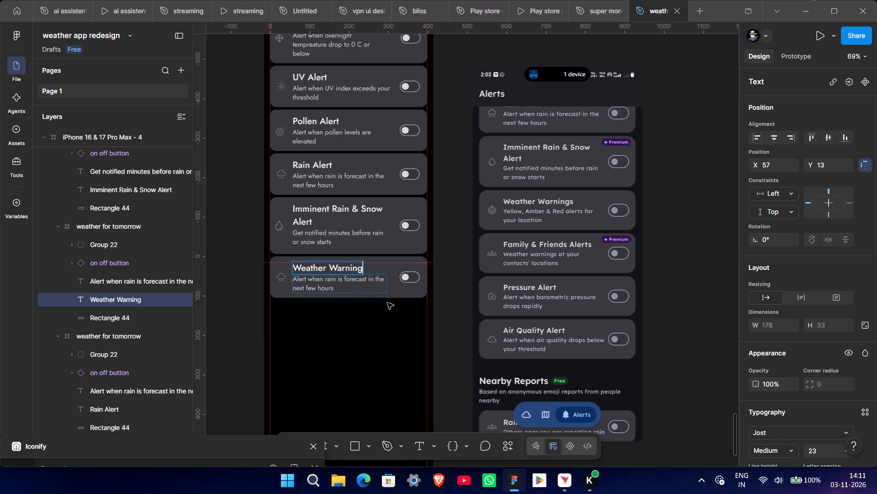
Replace the Weather Warning card's description with "Yellow, Amber & Red alert for" and, on a second line, "Your location".
{"action": "double_click", "coordinate": [342, 284]}
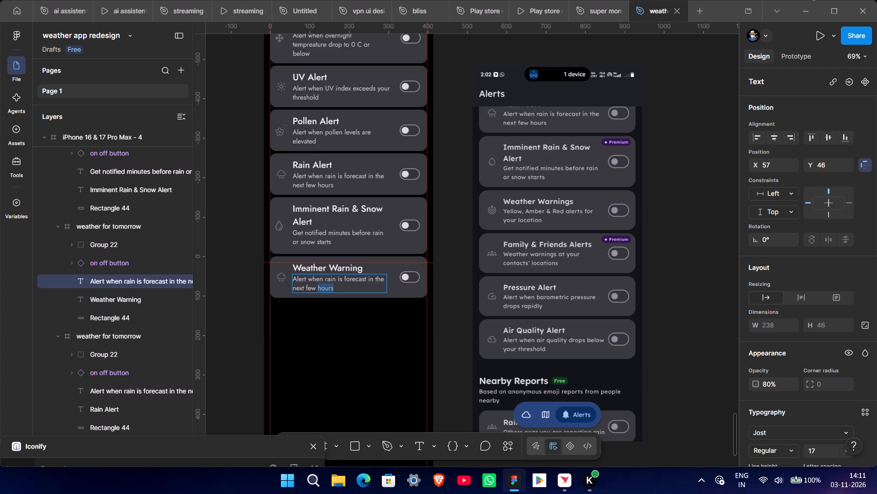
{"action": "left_click", "coordinate": [361, 332]}
{"action": "double_click", "coordinate": [316, 279]}
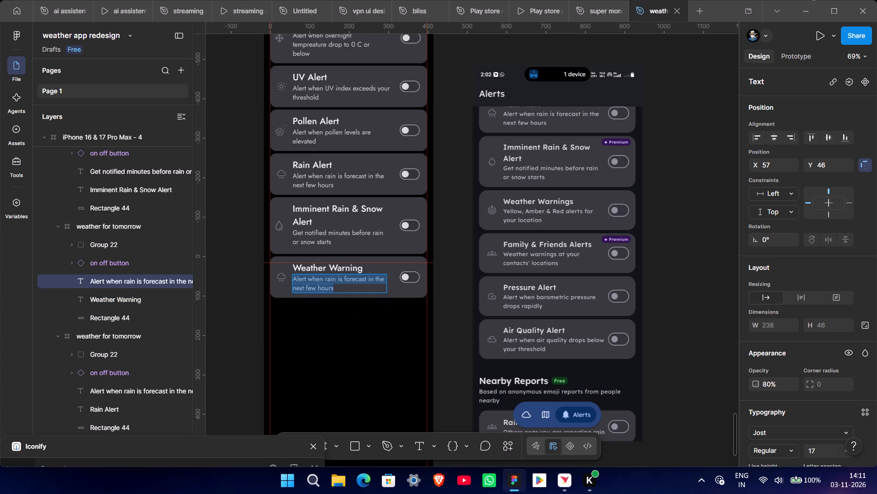
{"action": "key", "text": "shift+y"}
{"action": "type", "text": "ellow"}
{"action": "key", "text": "space"}
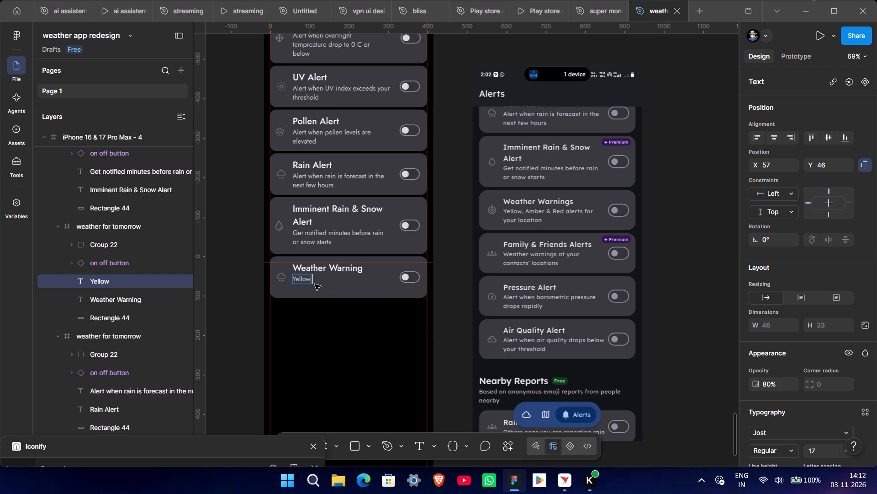
{"action": "key", "text": "BackSpace"}
{"action": "type", "text": ","}
{"action": "key", "text": "space"}
{"action": "type", "text": "Amber"}
{"action": "key", "text": "space"}
{"action": "key", "text": "BackSpace"}
{"action": "key", "text": "space"}
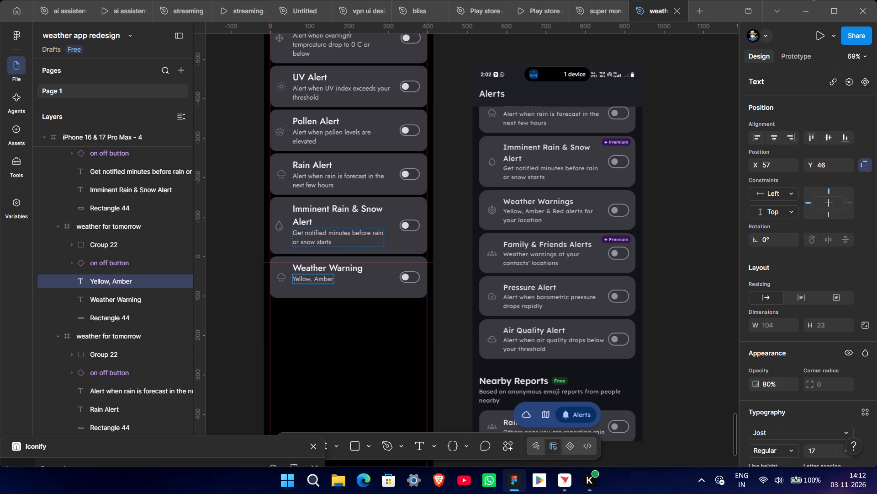
{"action": "key", "text": "shift+ampersand"}
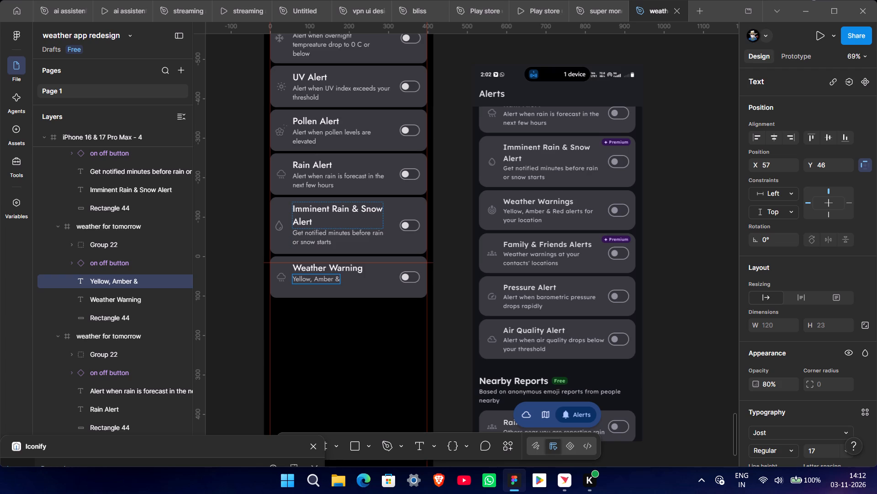
{"action": "key", "text": "space"}
{"action": "type", "text": "Red"}
{"action": "key", "text": "space"}
{"action": "type", "text": "alert"}
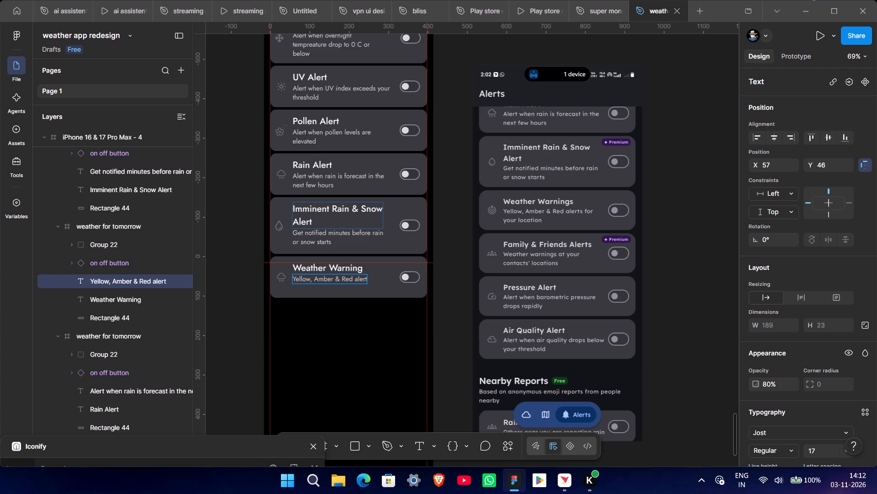
{"action": "key", "text": "space"}
{"action": "type", "text": "for"}
{"action": "key", "text": "space"}
{"action": "key", "text": "BackSpace"}
{"action": "key", "text": "Return"}
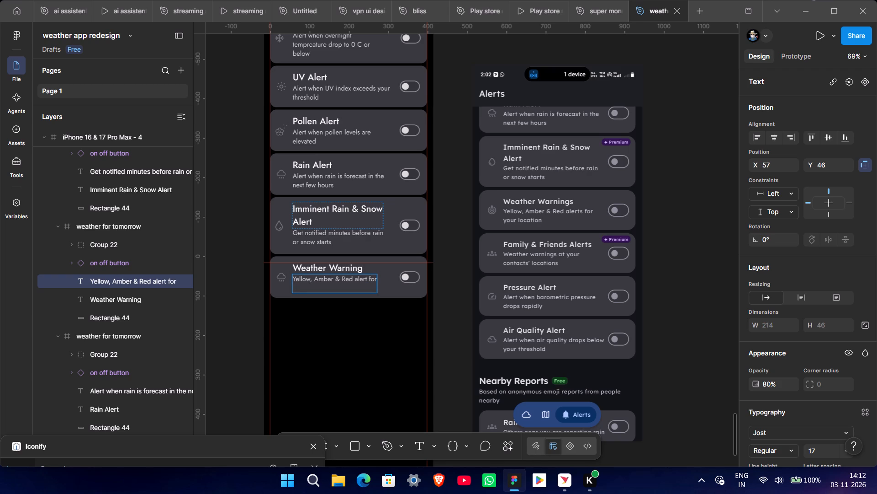
{"action": "key", "text": "shift+y"}
{"action": "type", "text": "our"}
{"action": "key", "text": "space"}
{"action": "type", "text": "loc"}
{"action": "type", "text": "ation"}
Check the reference's Weather Warnings icon up close and search the Iconify icon library for "warning".
{"action": "double_click", "coordinate": [459, 285]}
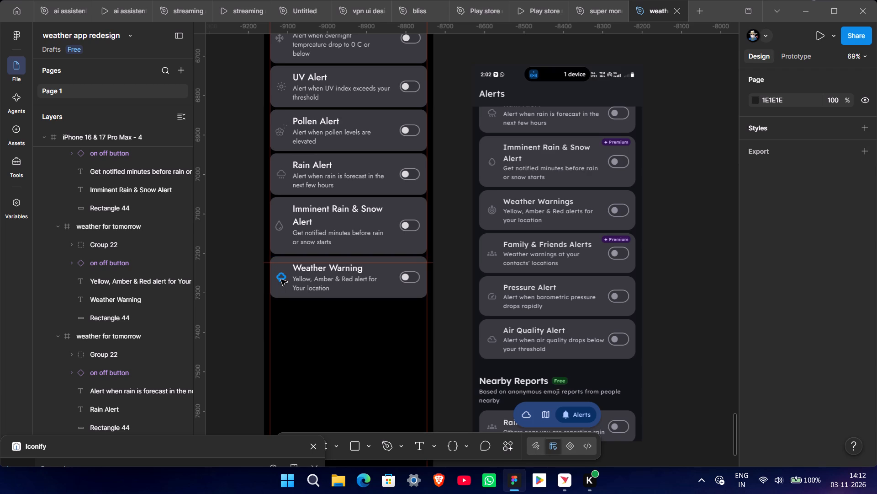
{"action": "scroll", "coordinate": [500, 223], "scroll_direction": "up", "scroll_amount": 15, "text": "ctrl"}
{"action": "scroll", "coordinate": [495, 217], "scroll_direction": "down", "scroll_amount": 4, "text": "ctrl"}
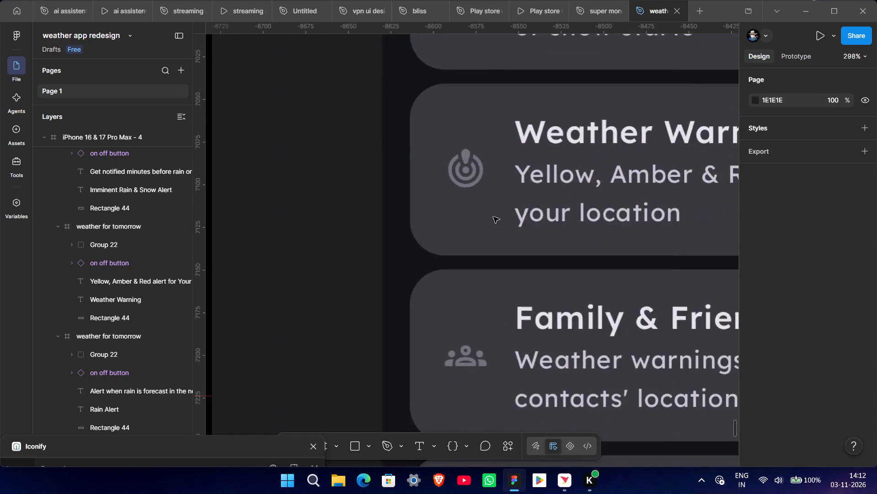
{"action": "scroll", "coordinate": [493, 217], "scroll_direction": "down", "scroll_amount": 5, "text": "ctrl"}
{"action": "right_click", "coordinate": [395, 212]}
{"action": "left_click", "coordinate": [375, 215]}
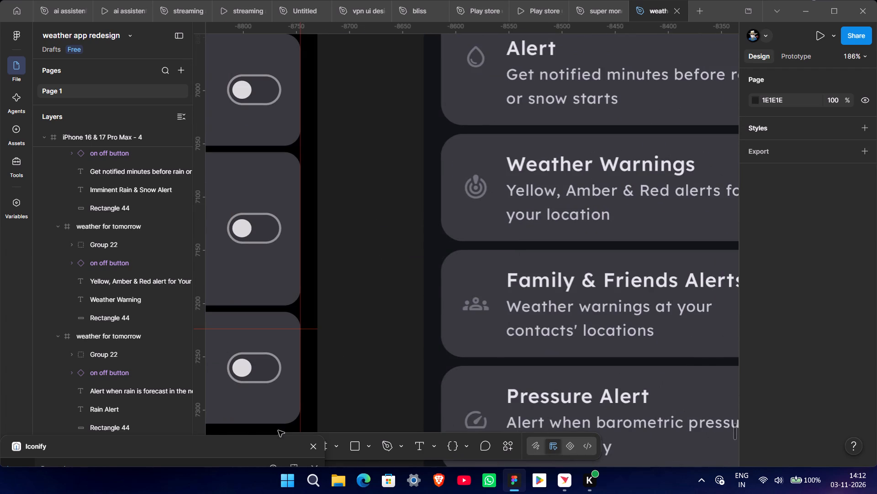
{"action": "left_click_drag", "start_coordinate": [261, 439], "coordinate": [314, 144]}
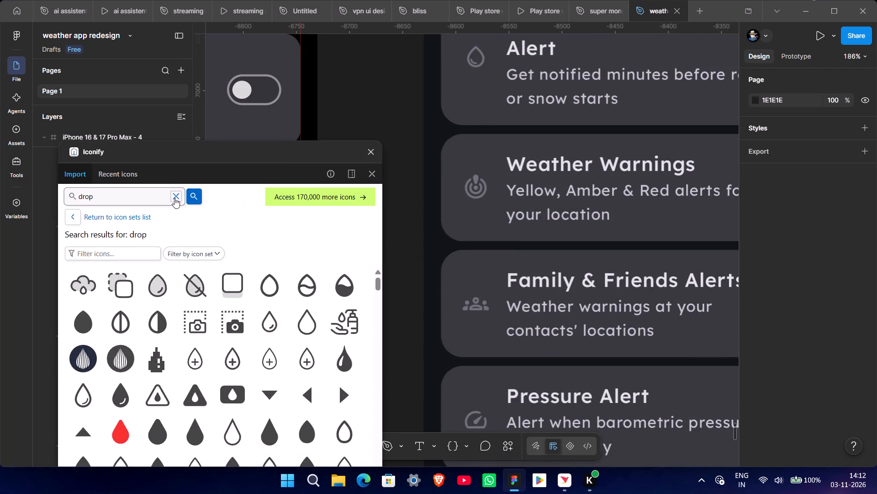
{"action": "left_click", "coordinate": [174, 198]}
{"action": "type", "text": "warning"}
{"action": "key", "text": "Return"}
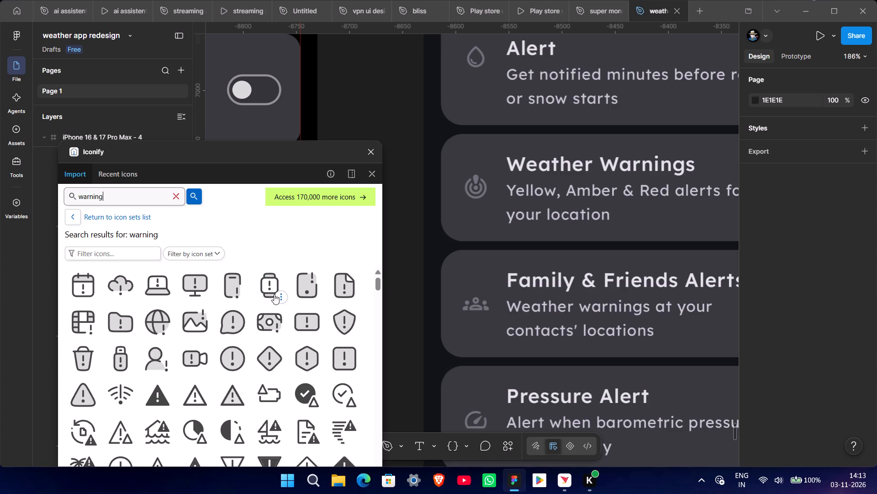
Look through the "warning" icon results for a symbol suited to the Weather Warning card.
{"action": "scroll", "coordinate": [341, 300], "scroll_direction": "down", "scroll_amount": 3}
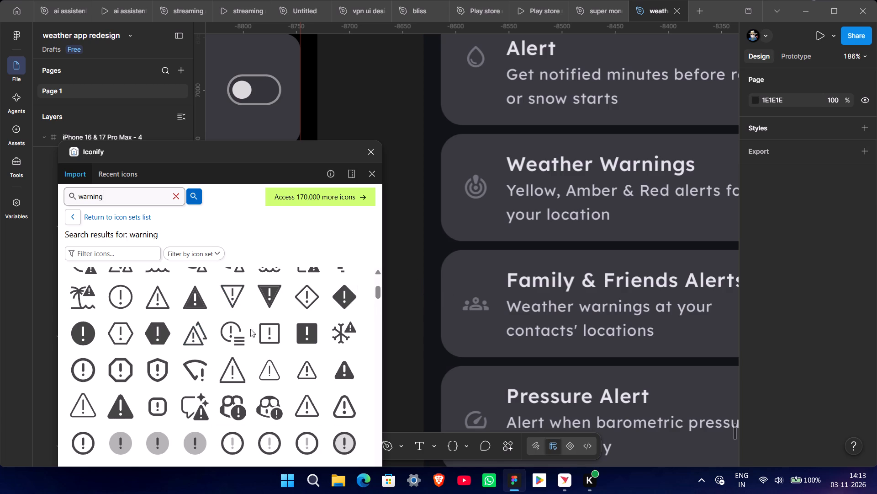
{"action": "scroll", "coordinate": [283, 342], "scroll_direction": "up", "scroll_amount": 3}
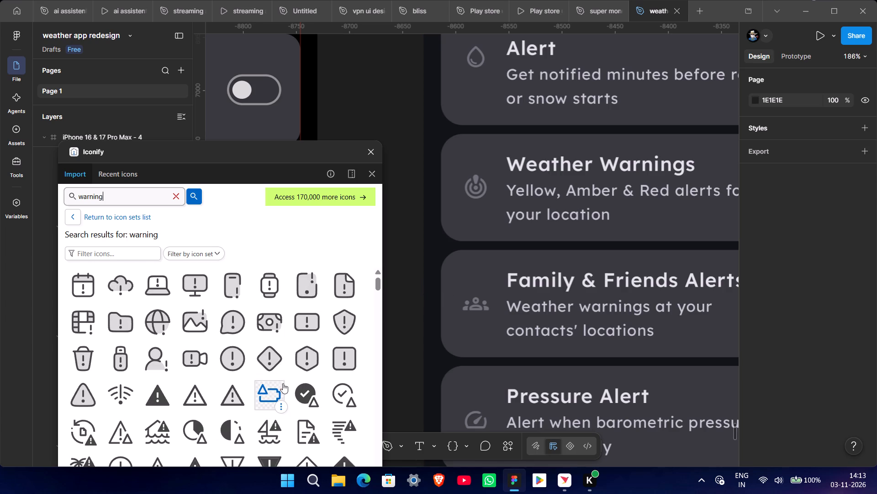
{"action": "scroll", "coordinate": [283, 383], "scroll_direction": "down", "scroll_amount": 6}
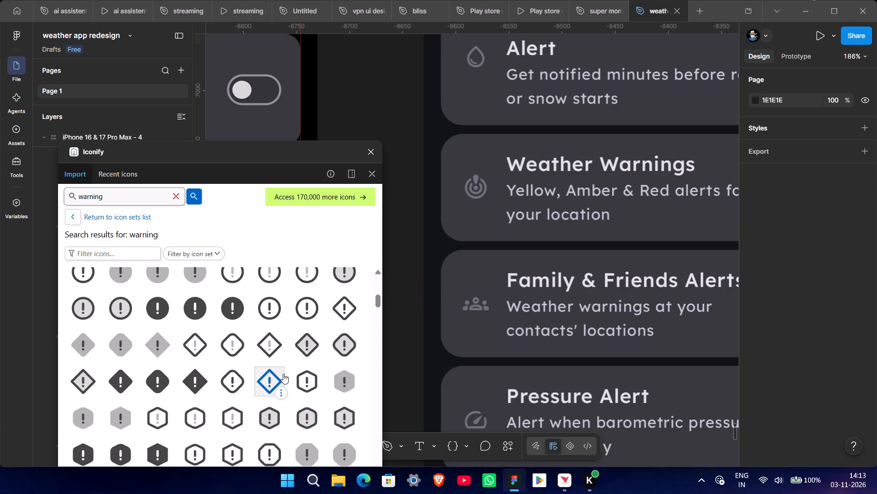
{"action": "scroll", "coordinate": [283, 374], "scroll_direction": "down", "scroll_amount": 8}
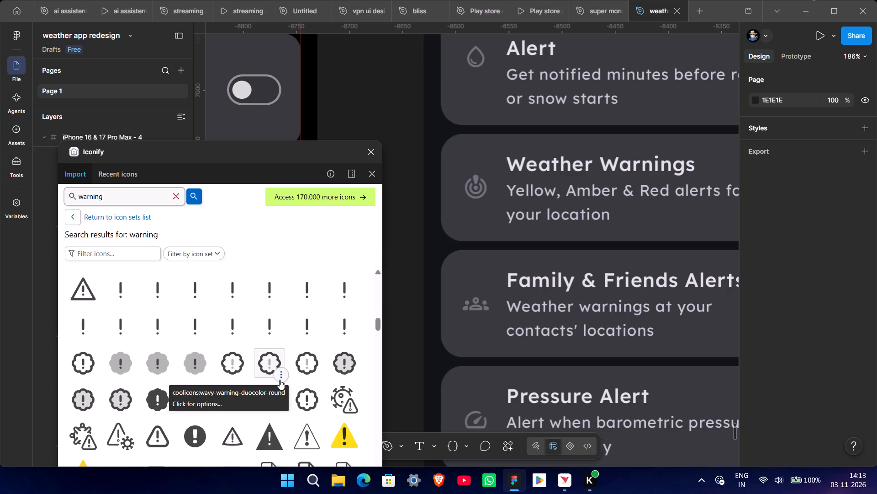
{"action": "scroll", "coordinate": [280, 380], "scroll_direction": "down", "scroll_amount": 5}
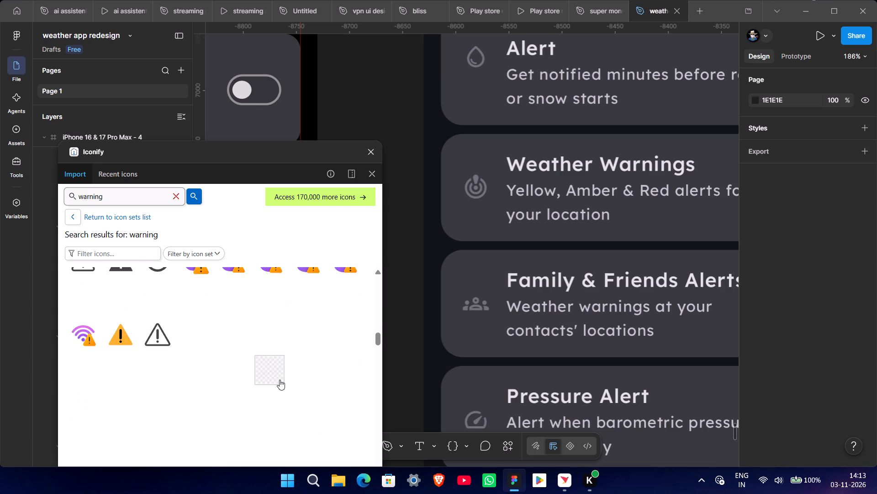
{"action": "scroll", "coordinate": [280, 380], "scroll_direction": "down", "scroll_amount": 4}
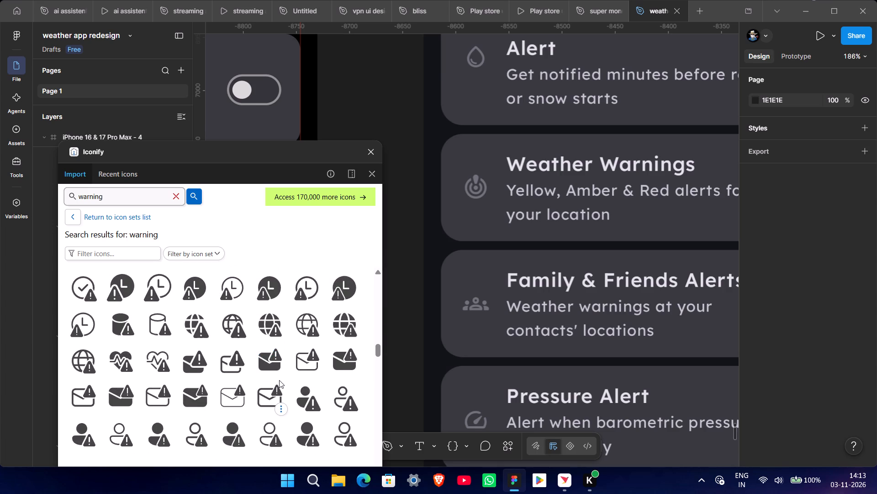
{"action": "scroll", "coordinate": [277, 382], "scroll_direction": "down", "scroll_amount": 4}
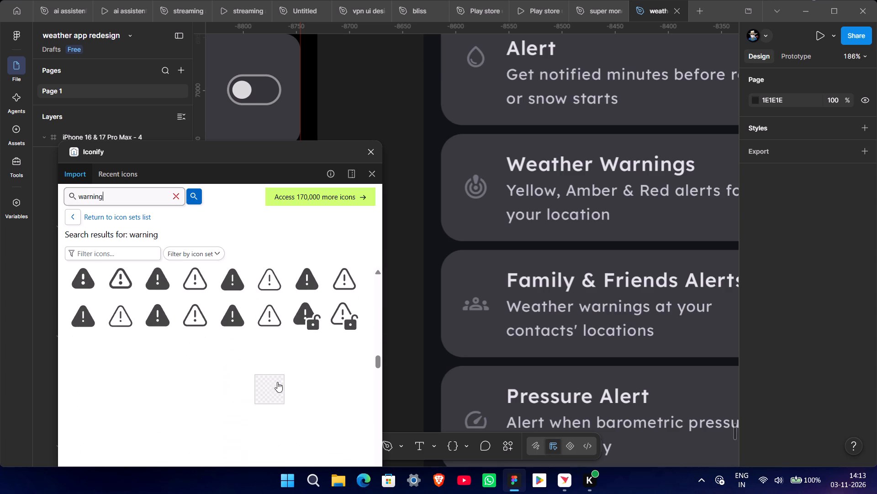
{"action": "scroll", "coordinate": [277, 382], "scroll_direction": "down", "scroll_amount": 4}
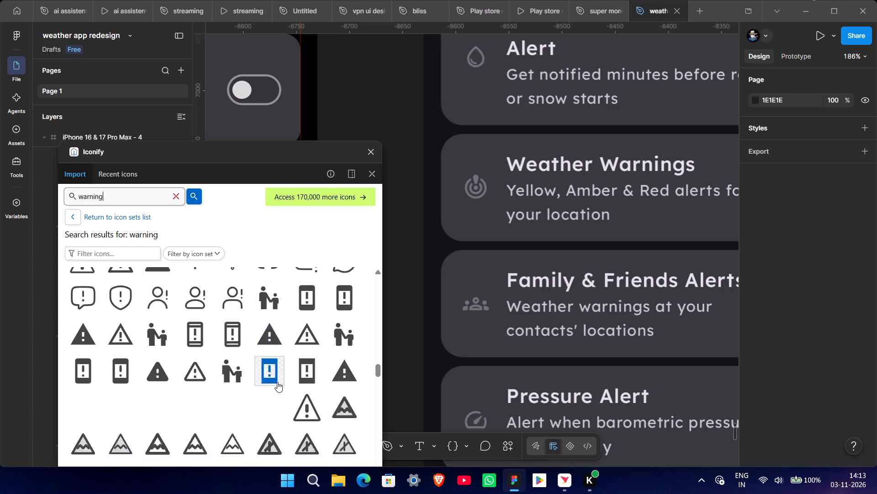
{"action": "scroll", "coordinate": [277, 382], "scroll_direction": "down", "scroll_amount": 3}
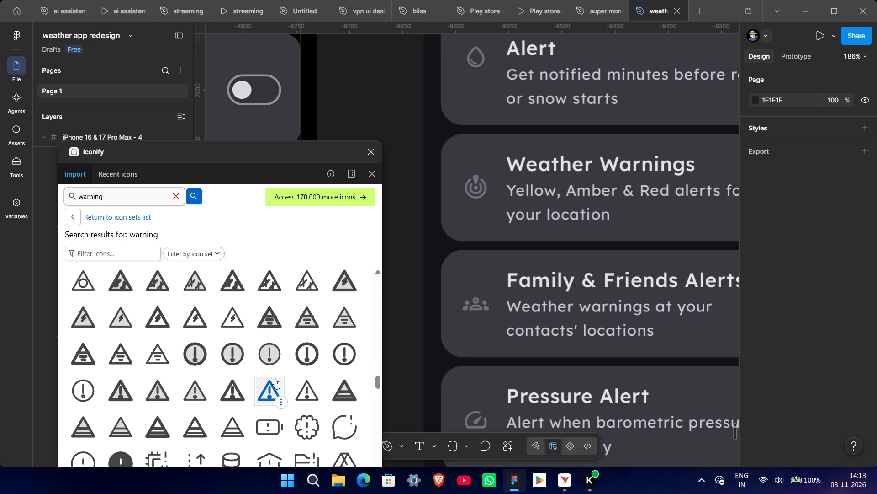
{"action": "scroll", "coordinate": [275, 377], "scroll_direction": "down", "scroll_amount": 4}
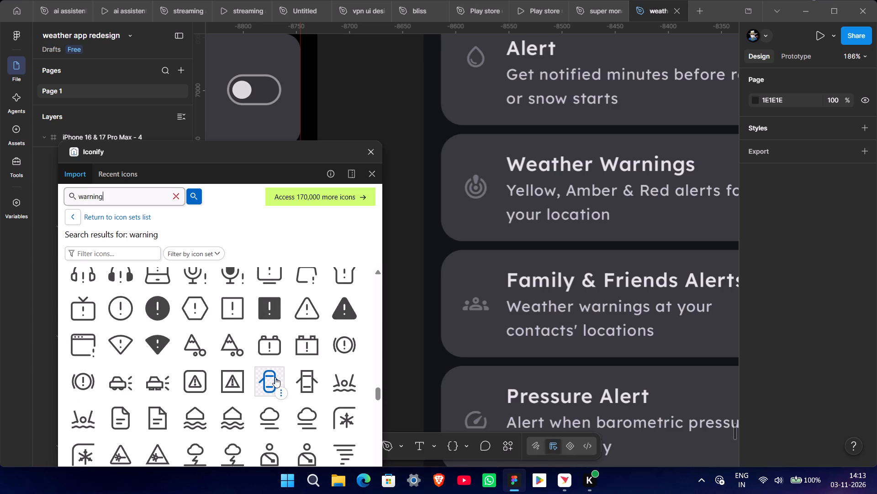
{"action": "scroll", "coordinate": [275, 377], "scroll_direction": "down", "scroll_amount": 4}
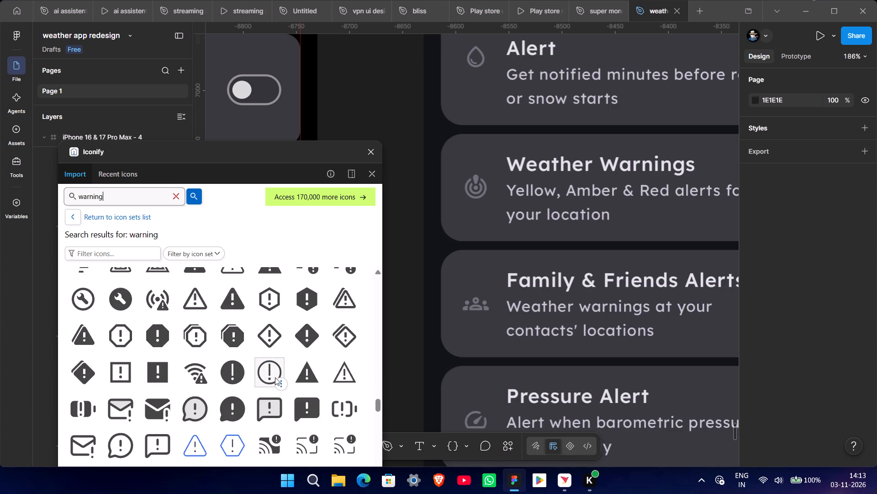
{"action": "scroll", "coordinate": [275, 377], "scroll_direction": "down", "scroll_amount": 6}
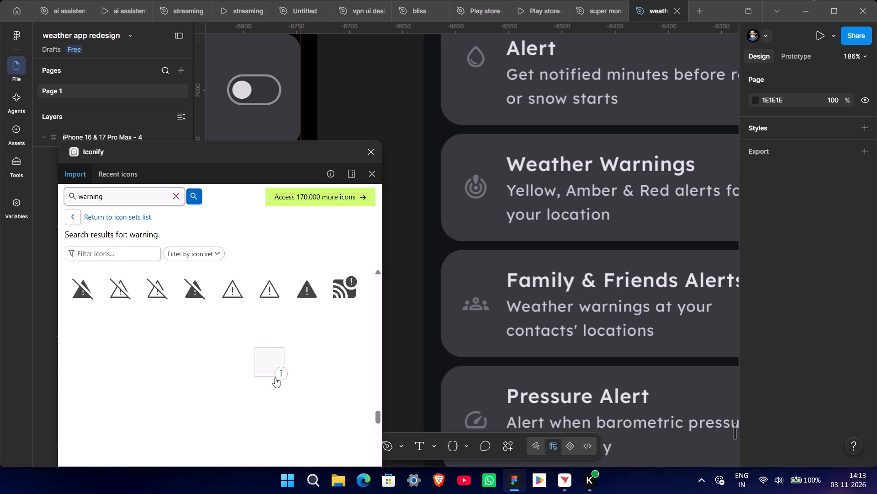
{"action": "scroll", "coordinate": [275, 377], "scroll_direction": "down", "scroll_amount": 2}
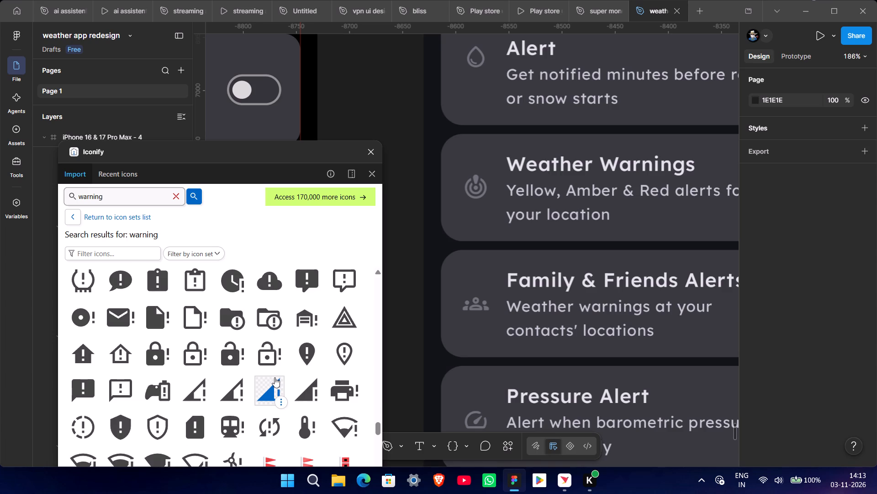
{"action": "scroll", "coordinate": [275, 377], "scroll_direction": "down", "scroll_amount": 4}
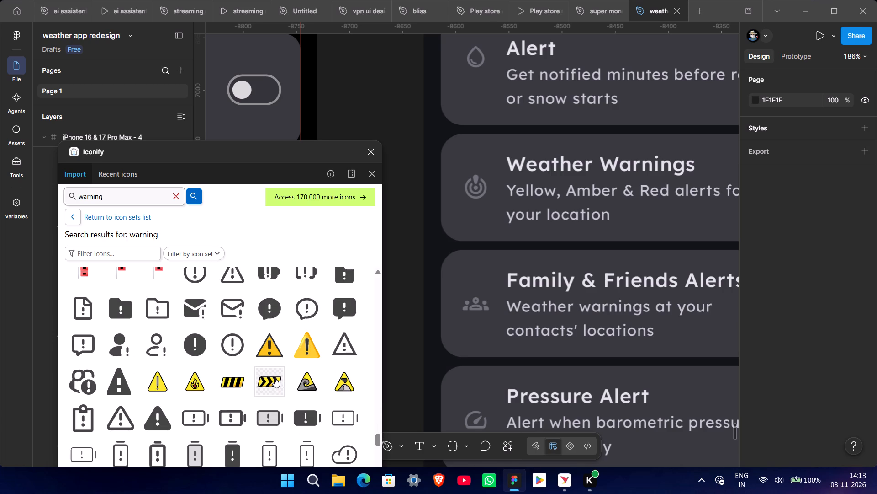
{"action": "scroll", "coordinate": [273, 378], "scroll_direction": "down", "scroll_amount": 6}
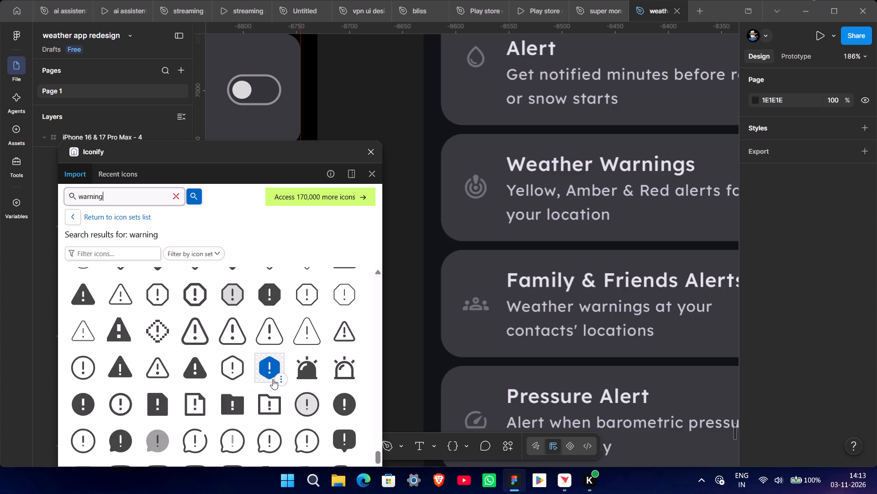
{"action": "scroll", "coordinate": [273, 379], "scroll_direction": "down", "scroll_amount": 9}
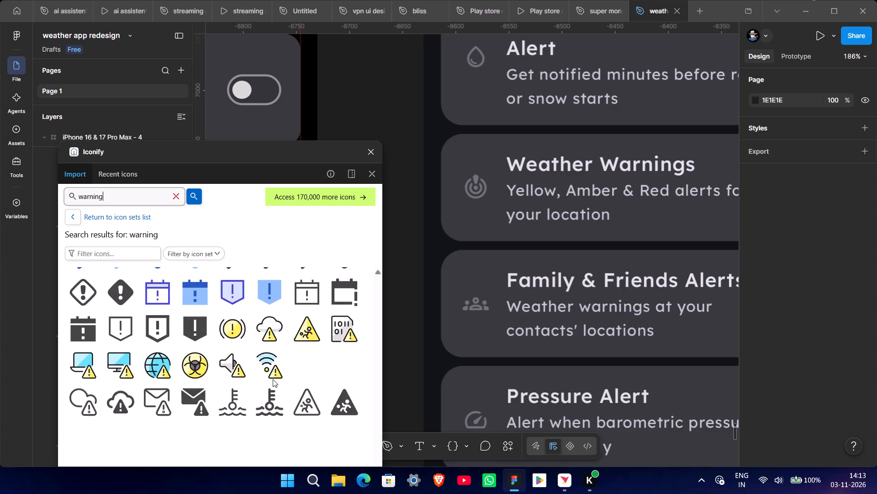
{"action": "scroll", "coordinate": [273, 379], "scroll_direction": "down", "scroll_amount": 9}
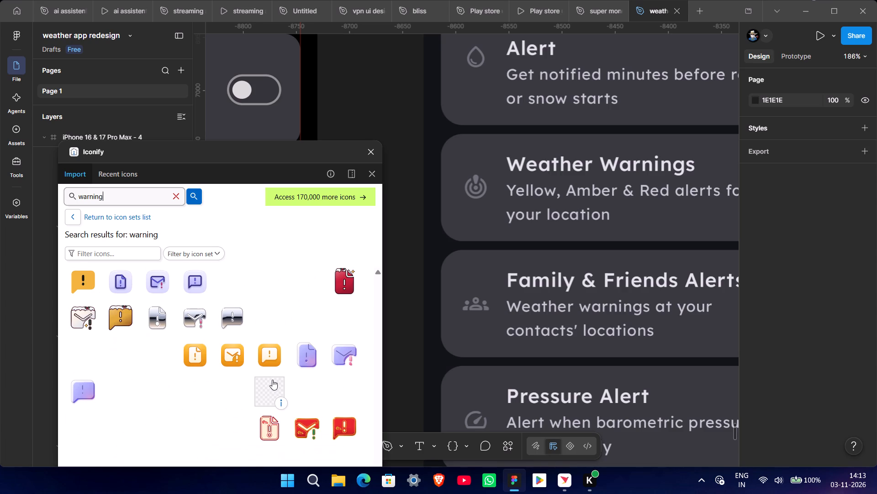
{"action": "scroll", "coordinate": [272, 380], "scroll_direction": "up", "scroll_amount": 20}
{"action": "scroll", "coordinate": [272, 380], "scroll_direction": "up", "scroll_amount": 5}
{"action": "left_click_drag", "start_coordinate": [376, 424], "coordinate": [379, 244]}
{"action": "scroll", "coordinate": [342, 354], "scroll_direction": "down", "scroll_amount": 4}
{"action": "scroll", "coordinate": [342, 354], "scroll_direction": "up", "scroll_amount": 2}
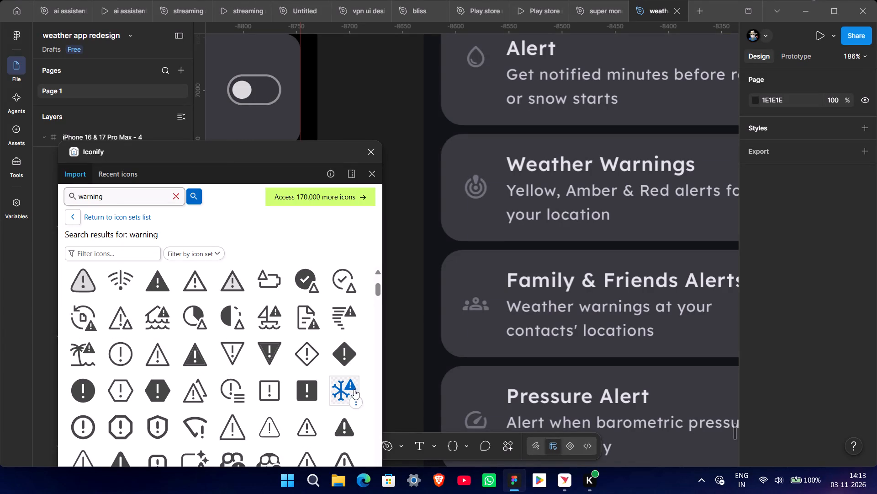
{"action": "scroll", "coordinate": [339, 392], "scroll_direction": "up", "scroll_amount": 5}
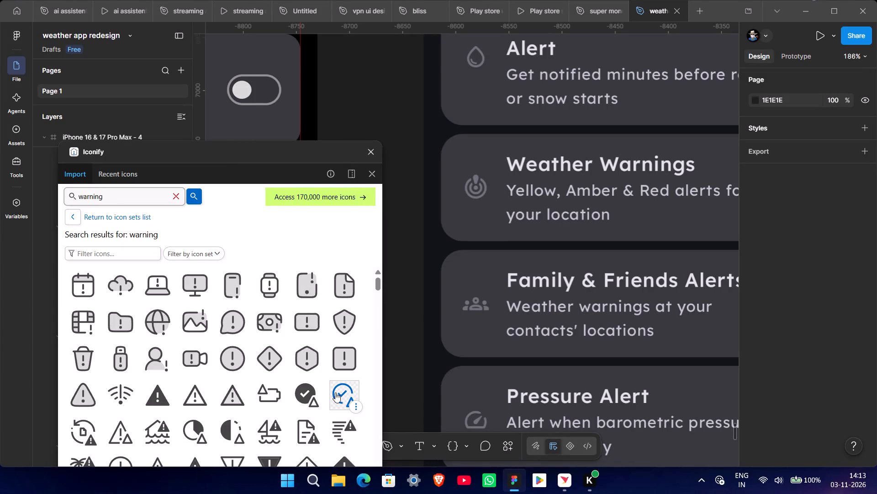
{"action": "scroll", "coordinate": [335, 392], "scroll_direction": "down", "scroll_amount": 3}
{"action": "scroll", "coordinate": [335, 392], "scroll_direction": "up", "scroll_amount": 3}
{"action": "scroll", "coordinate": [335, 392], "scroll_direction": "down", "scroll_amount": 3}
Place the carbon:winter-warning icon on the empty canvas beside the Alerts frame and resize it to 26 × 26.
{"action": "left_click_drag", "start_coordinate": [342, 336], "coordinate": [372, 97]}
{"action": "left_click_drag", "start_coordinate": [338, 145], "coordinate": [122, 275]}
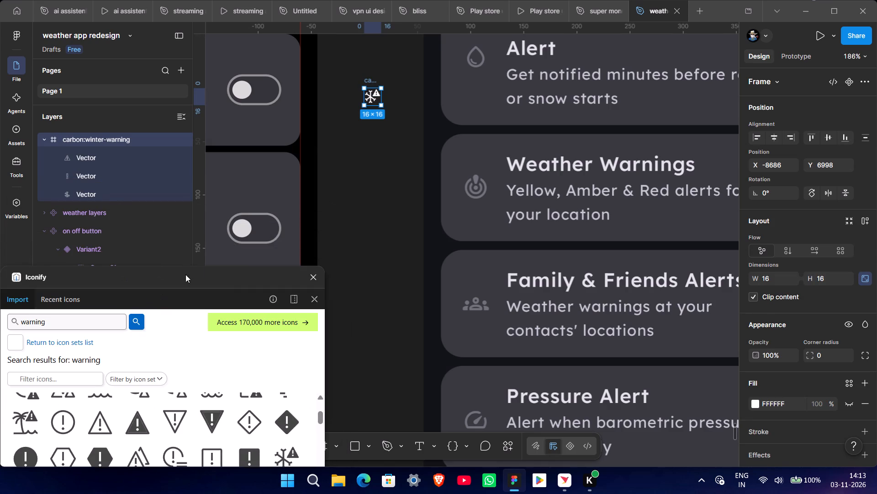
{"action": "left_click", "coordinate": [768, 279]}
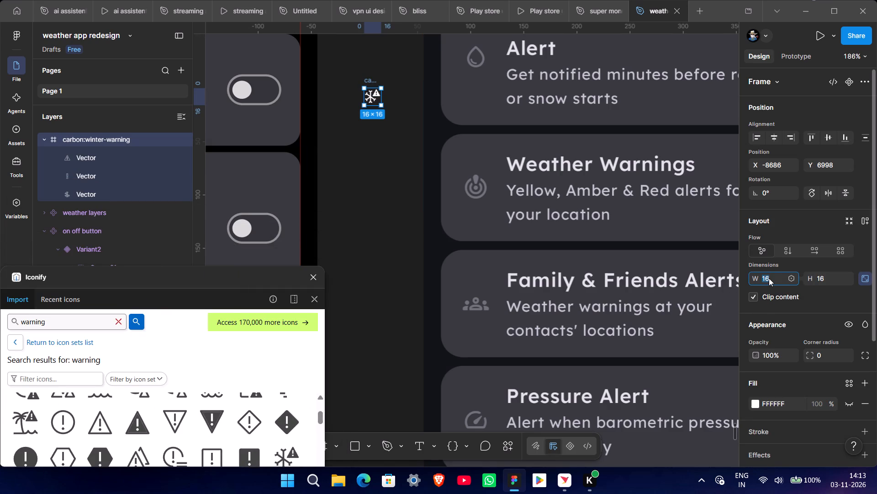
{"action": "type", "text": "26"}
{"action": "key", "text": "Return"}
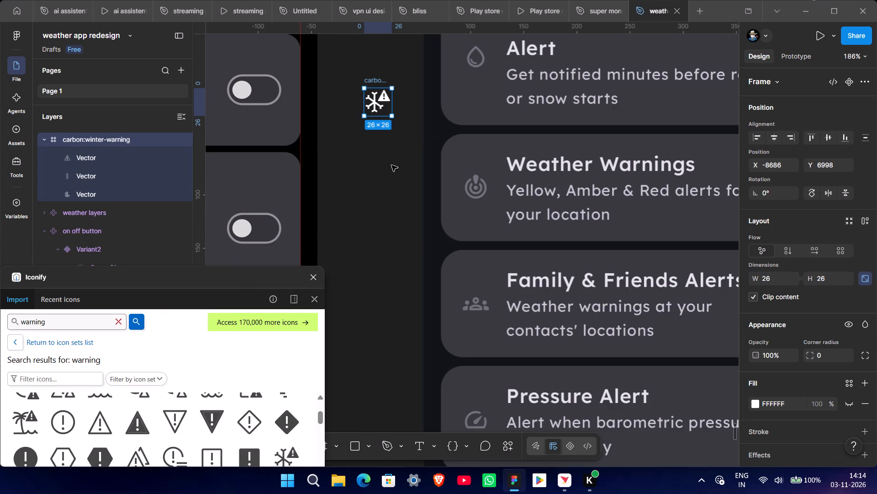
Set the opacity of all three vectors in the winter-warning icon to 30%.
{"action": "left_click", "coordinate": [392, 166]}
{"action": "left_click", "coordinate": [377, 107]}
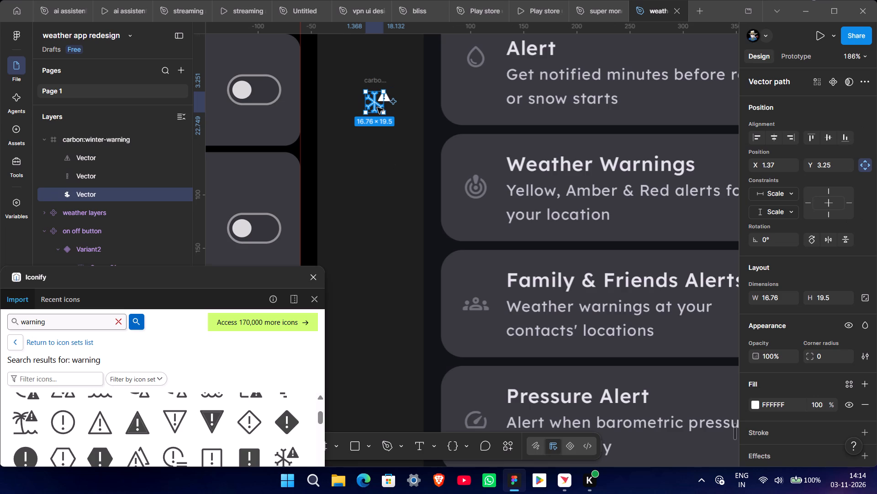
{"action": "key", "text": "3"}
{"action": "left_click_drag", "start_coordinate": [364, 140], "coordinate": [368, 146]}
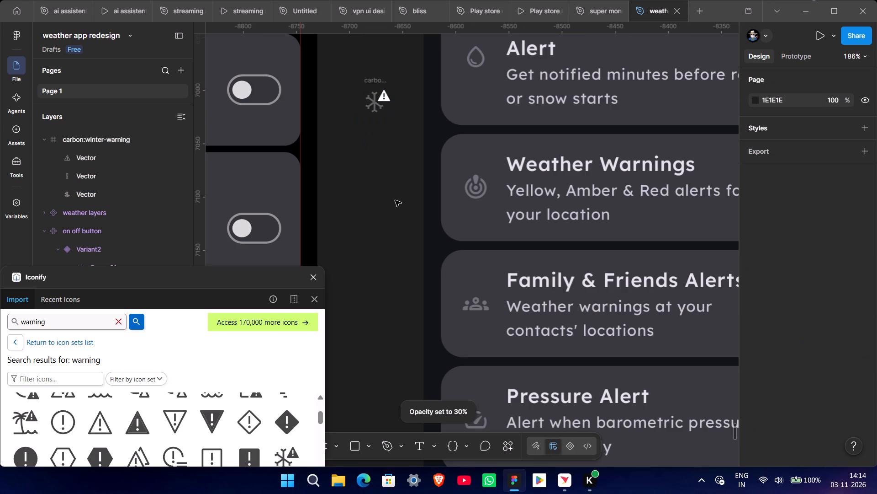
{"action": "left_click", "coordinate": [386, 96]}
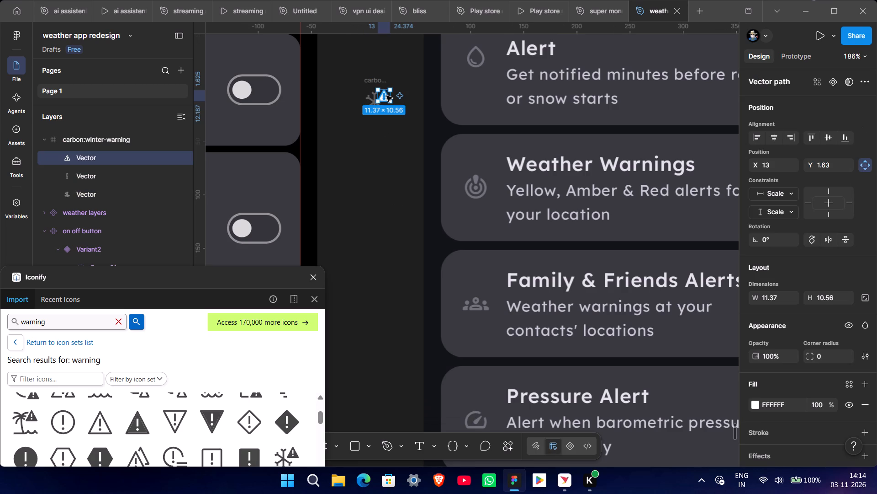
{"action": "left_click", "coordinate": [120, 195], "text": "shift"}
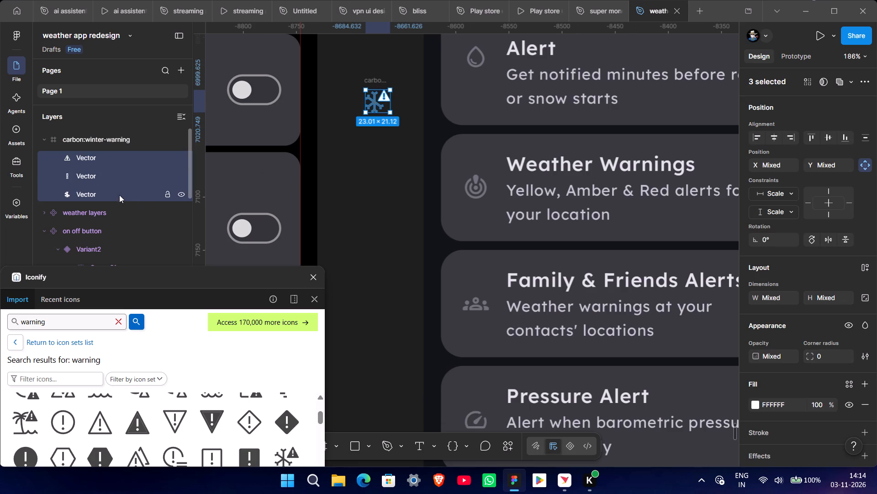
{"action": "key", "text": "3"}
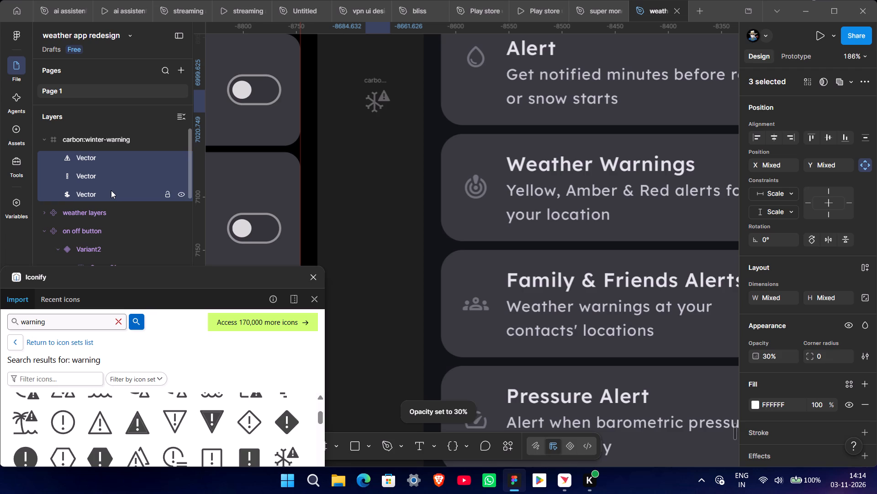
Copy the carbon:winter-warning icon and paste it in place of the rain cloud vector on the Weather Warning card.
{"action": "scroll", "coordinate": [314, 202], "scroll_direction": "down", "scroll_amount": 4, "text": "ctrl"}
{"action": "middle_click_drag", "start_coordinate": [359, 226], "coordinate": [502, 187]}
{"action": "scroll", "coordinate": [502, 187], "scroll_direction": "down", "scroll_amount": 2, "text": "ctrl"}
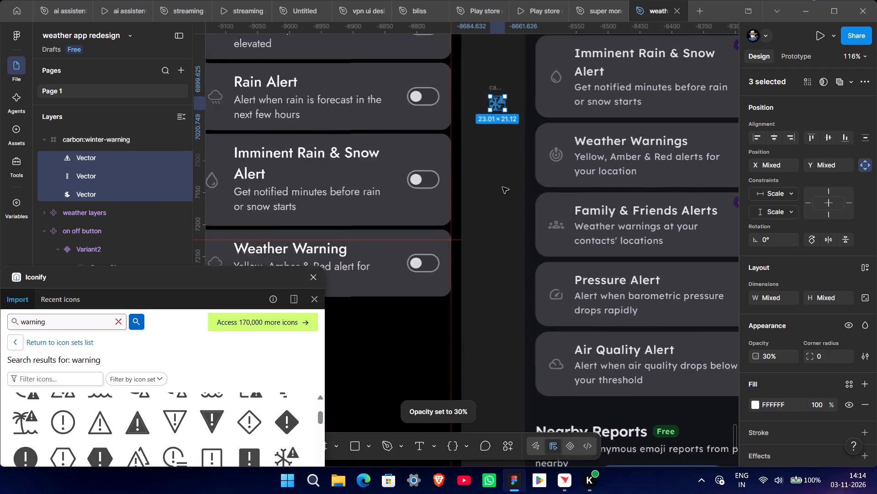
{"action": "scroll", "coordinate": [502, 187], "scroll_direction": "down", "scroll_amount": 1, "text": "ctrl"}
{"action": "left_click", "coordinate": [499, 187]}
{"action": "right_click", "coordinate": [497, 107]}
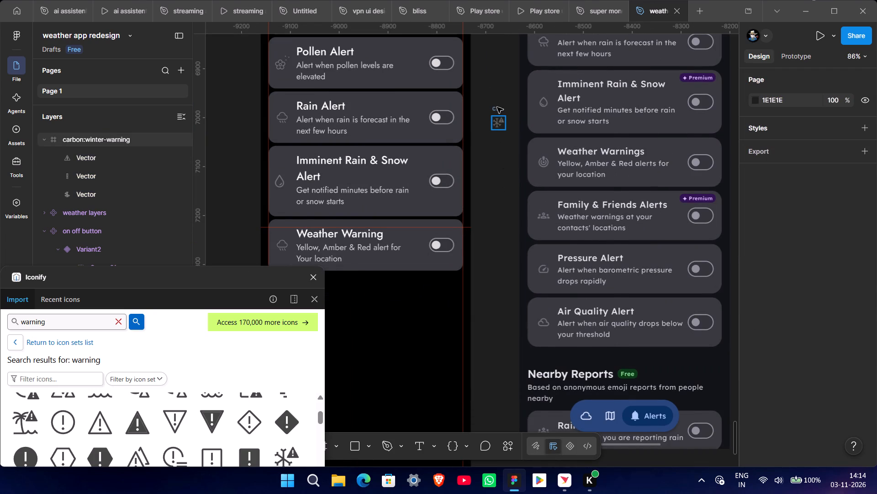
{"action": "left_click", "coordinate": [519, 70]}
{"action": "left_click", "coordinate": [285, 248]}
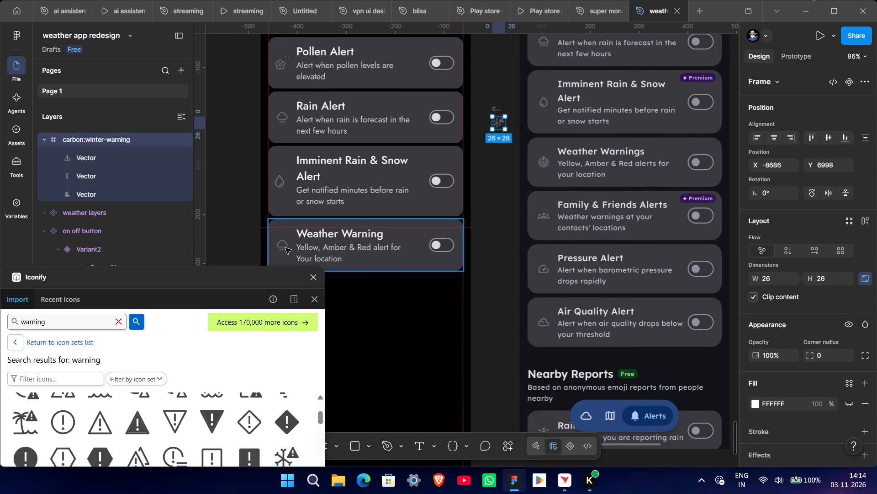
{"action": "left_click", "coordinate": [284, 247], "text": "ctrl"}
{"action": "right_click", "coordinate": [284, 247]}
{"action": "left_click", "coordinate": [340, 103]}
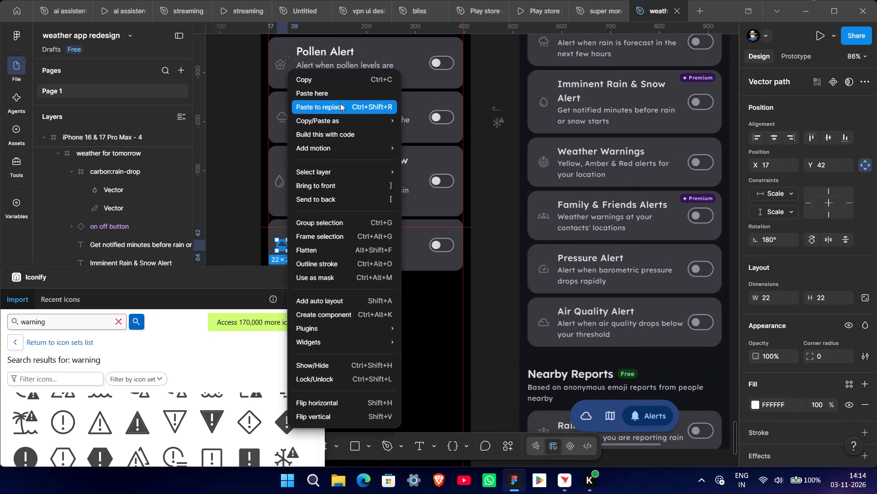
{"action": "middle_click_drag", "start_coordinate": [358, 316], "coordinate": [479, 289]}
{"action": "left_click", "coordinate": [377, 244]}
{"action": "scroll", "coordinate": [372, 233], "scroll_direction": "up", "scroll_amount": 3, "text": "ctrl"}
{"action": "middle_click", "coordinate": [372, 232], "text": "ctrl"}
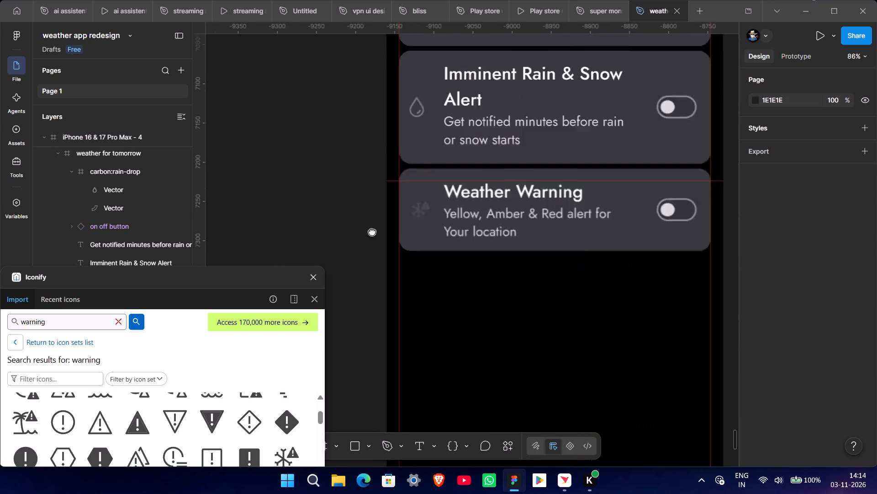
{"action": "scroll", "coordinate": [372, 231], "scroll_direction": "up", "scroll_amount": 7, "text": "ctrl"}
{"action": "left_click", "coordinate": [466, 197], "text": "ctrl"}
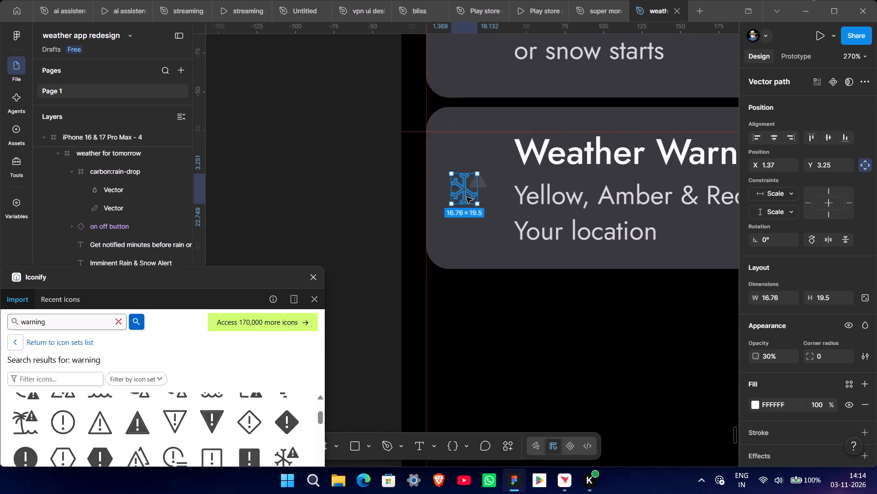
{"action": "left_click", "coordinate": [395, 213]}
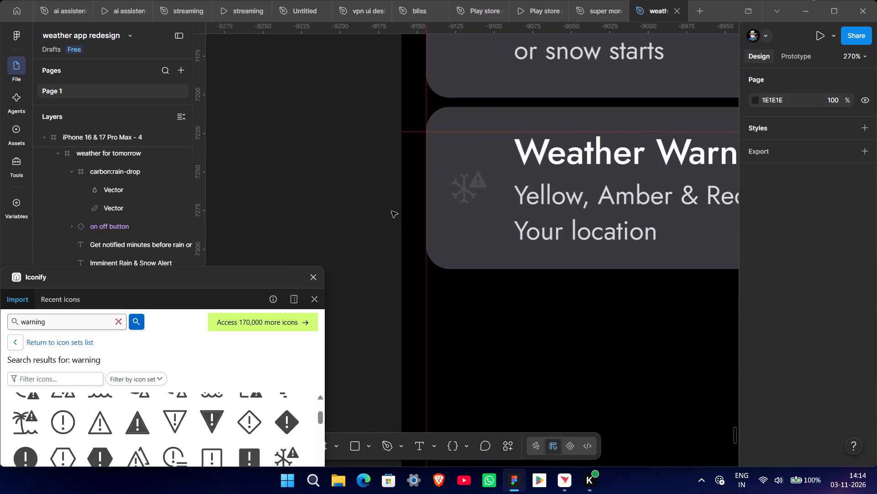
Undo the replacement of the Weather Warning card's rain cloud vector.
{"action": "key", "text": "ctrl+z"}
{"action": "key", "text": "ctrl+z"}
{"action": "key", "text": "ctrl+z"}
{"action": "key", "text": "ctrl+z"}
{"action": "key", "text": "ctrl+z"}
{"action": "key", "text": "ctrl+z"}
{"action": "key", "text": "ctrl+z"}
Move the carbon:winter-warning icon across to the empty canvas on the Alerts frame's other side, near the Weather Warning card.
{"action": "scroll", "coordinate": [375, 229], "scroll_direction": "down", "scroll_amount": 5}
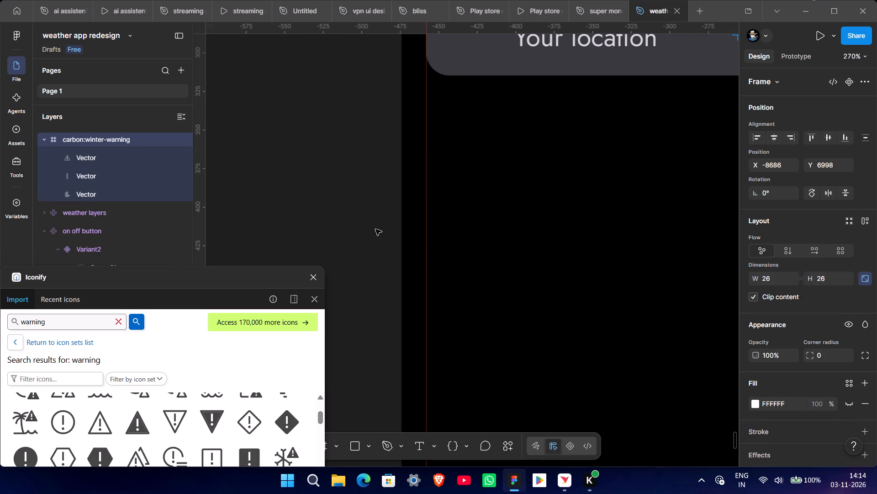
{"action": "scroll", "coordinate": [375, 229], "scroll_direction": "down", "scroll_amount": 12}
{"action": "middle_click_drag", "start_coordinate": [562, 145], "coordinate": [561, 201]}
{"action": "left_click", "coordinate": [561, 202]}
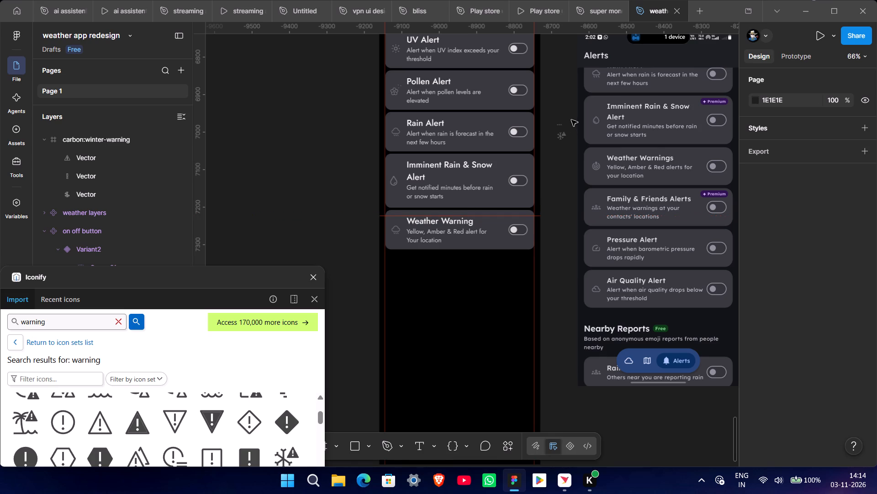
{"action": "middle_click_drag", "start_coordinate": [561, 162], "coordinate": [558, 186]}
{"action": "scroll", "coordinate": [554, 193], "scroll_direction": "up", "scroll_amount": 5, "text": "ctrl"}
{"action": "middle_click_drag", "start_coordinate": [523, 215], "coordinate": [601, 167]}
{"action": "left_click_drag", "start_coordinate": [636, 65], "coordinate": [260, 230]}
{"action": "scroll", "coordinate": [316, 271], "scroll_direction": "down", "scroll_amount": 4}
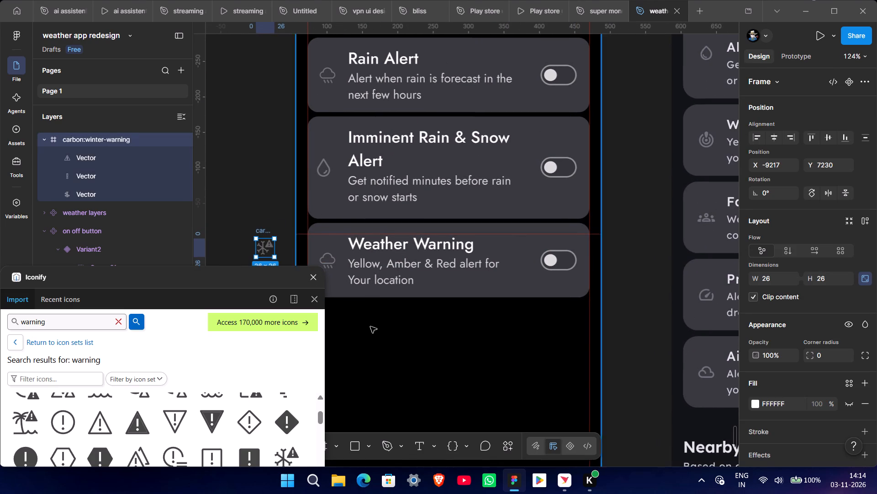
{"action": "scroll", "coordinate": [370, 327], "scroll_direction": "up", "scroll_amount": 5, "text": "ctrl"}
{"action": "middle_click_drag", "start_coordinate": [353, 295], "coordinate": [597, 263]}
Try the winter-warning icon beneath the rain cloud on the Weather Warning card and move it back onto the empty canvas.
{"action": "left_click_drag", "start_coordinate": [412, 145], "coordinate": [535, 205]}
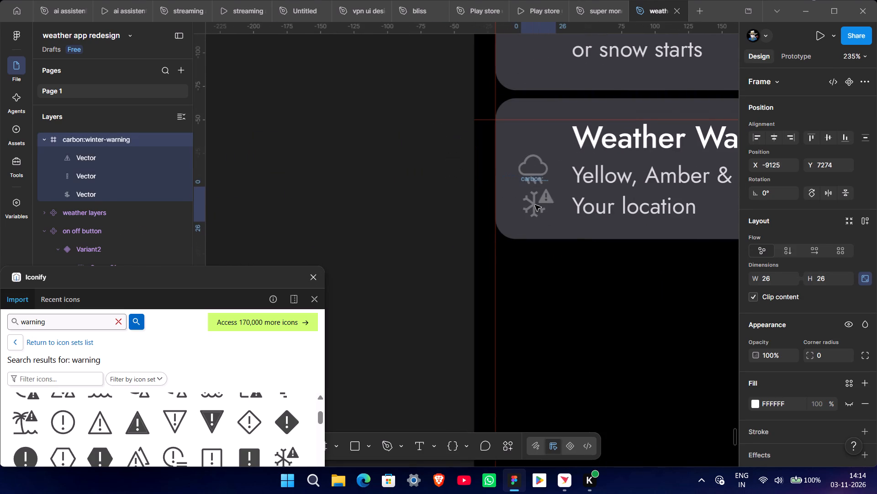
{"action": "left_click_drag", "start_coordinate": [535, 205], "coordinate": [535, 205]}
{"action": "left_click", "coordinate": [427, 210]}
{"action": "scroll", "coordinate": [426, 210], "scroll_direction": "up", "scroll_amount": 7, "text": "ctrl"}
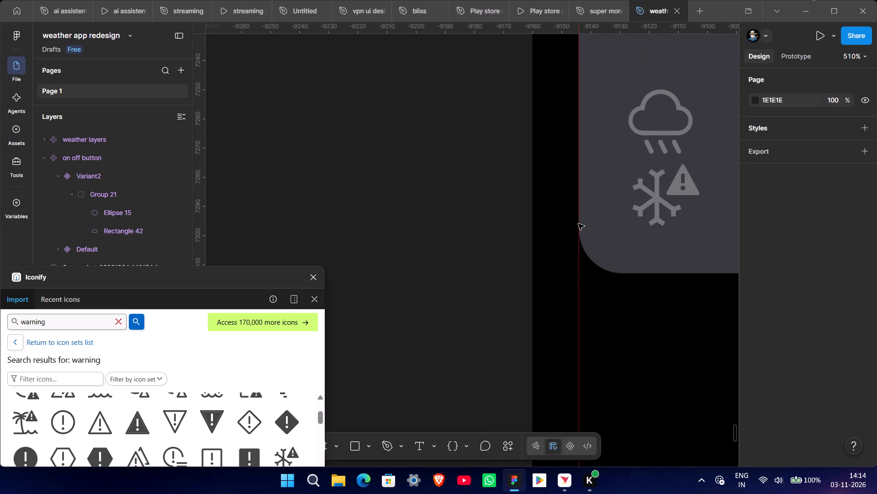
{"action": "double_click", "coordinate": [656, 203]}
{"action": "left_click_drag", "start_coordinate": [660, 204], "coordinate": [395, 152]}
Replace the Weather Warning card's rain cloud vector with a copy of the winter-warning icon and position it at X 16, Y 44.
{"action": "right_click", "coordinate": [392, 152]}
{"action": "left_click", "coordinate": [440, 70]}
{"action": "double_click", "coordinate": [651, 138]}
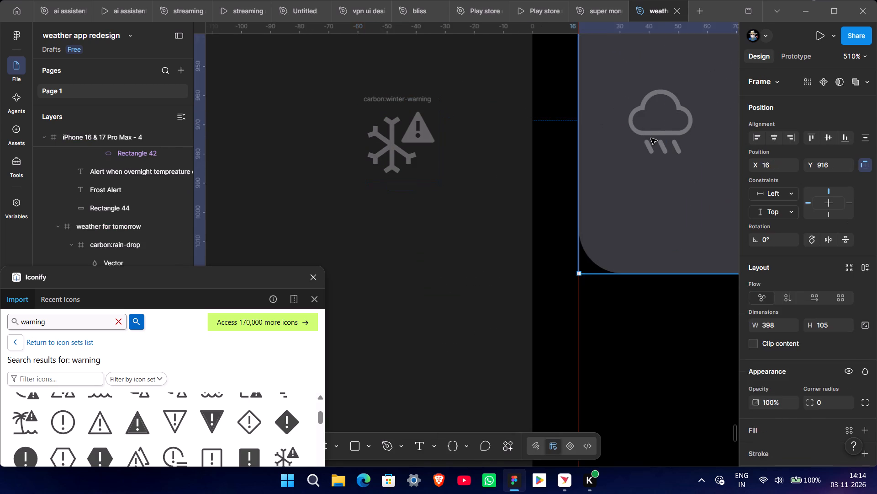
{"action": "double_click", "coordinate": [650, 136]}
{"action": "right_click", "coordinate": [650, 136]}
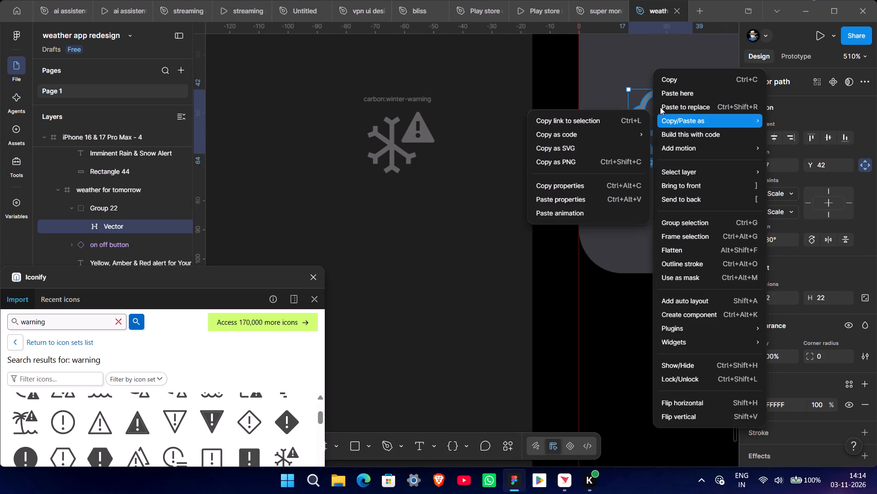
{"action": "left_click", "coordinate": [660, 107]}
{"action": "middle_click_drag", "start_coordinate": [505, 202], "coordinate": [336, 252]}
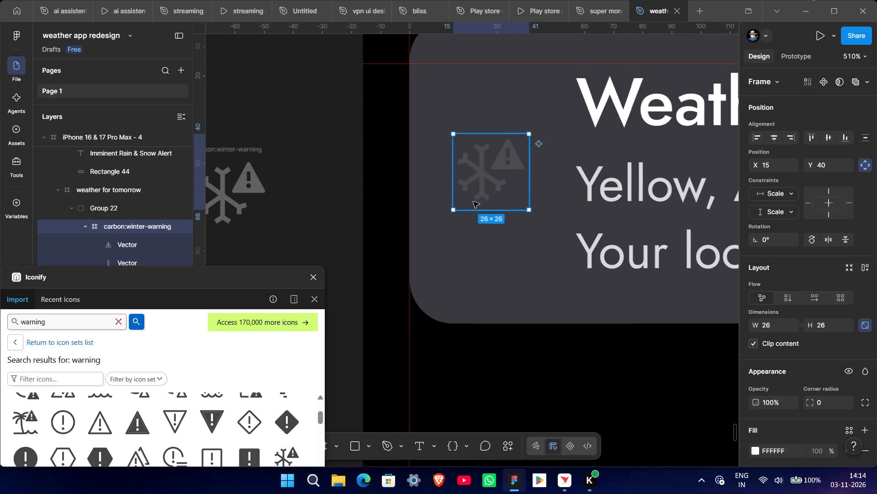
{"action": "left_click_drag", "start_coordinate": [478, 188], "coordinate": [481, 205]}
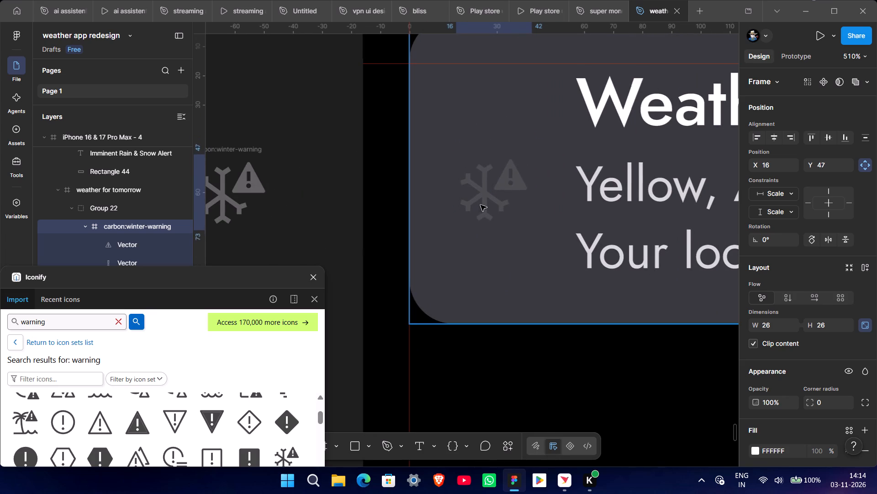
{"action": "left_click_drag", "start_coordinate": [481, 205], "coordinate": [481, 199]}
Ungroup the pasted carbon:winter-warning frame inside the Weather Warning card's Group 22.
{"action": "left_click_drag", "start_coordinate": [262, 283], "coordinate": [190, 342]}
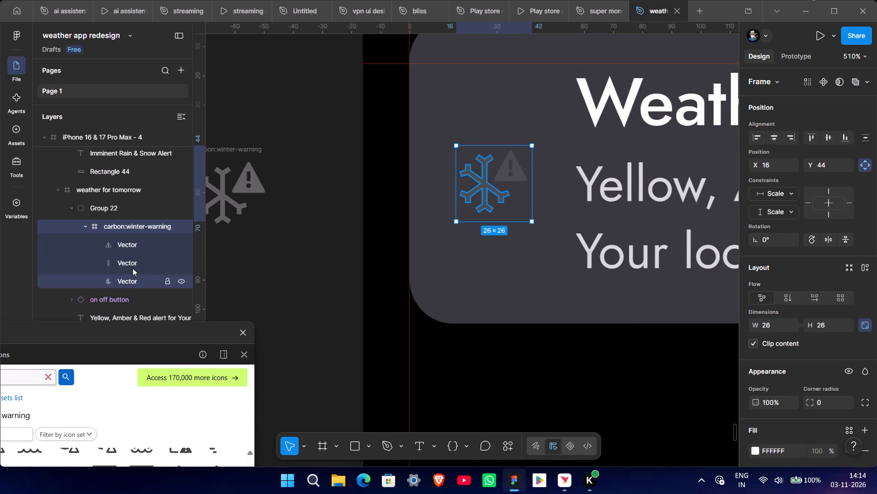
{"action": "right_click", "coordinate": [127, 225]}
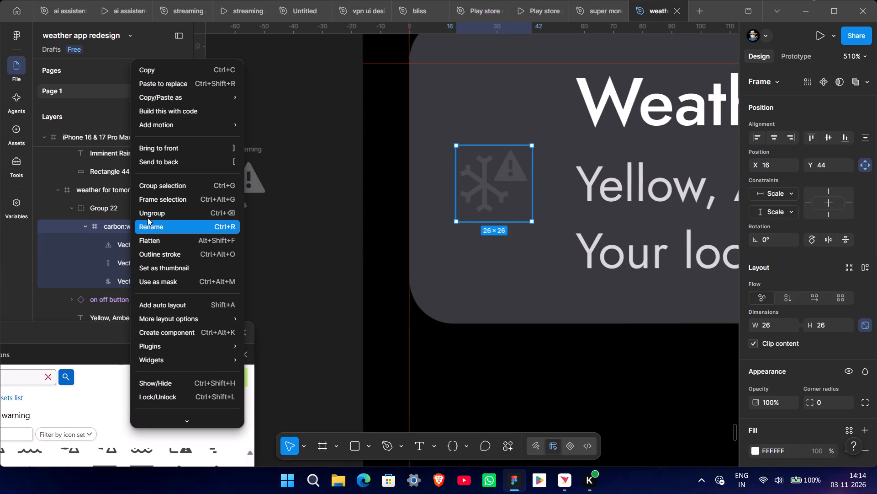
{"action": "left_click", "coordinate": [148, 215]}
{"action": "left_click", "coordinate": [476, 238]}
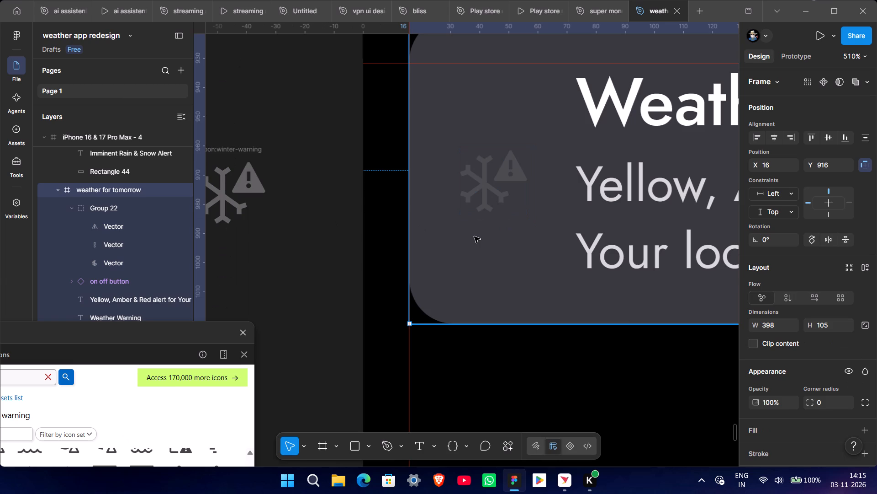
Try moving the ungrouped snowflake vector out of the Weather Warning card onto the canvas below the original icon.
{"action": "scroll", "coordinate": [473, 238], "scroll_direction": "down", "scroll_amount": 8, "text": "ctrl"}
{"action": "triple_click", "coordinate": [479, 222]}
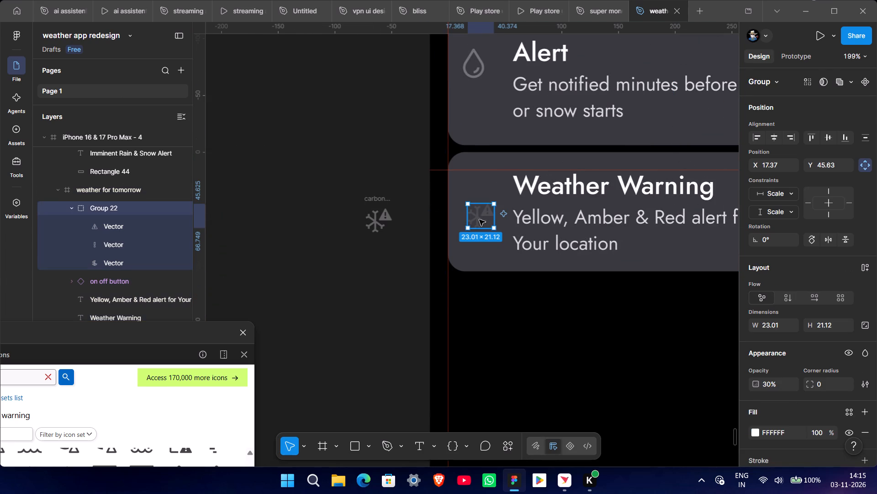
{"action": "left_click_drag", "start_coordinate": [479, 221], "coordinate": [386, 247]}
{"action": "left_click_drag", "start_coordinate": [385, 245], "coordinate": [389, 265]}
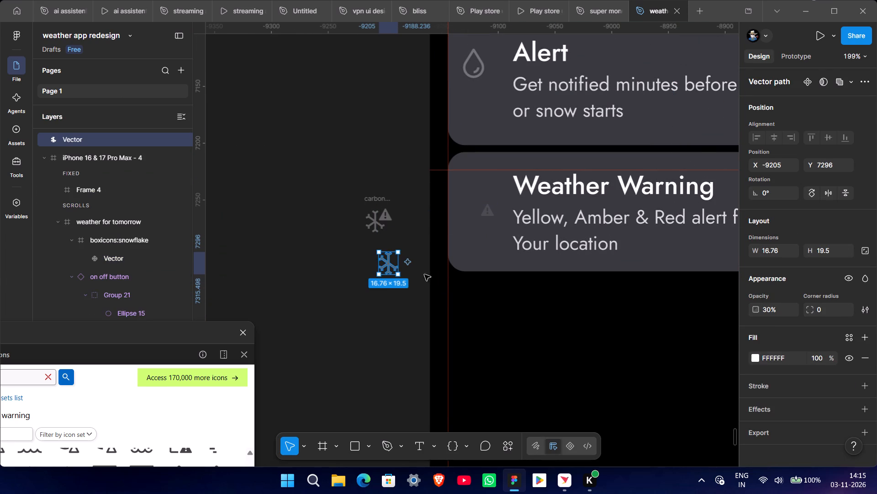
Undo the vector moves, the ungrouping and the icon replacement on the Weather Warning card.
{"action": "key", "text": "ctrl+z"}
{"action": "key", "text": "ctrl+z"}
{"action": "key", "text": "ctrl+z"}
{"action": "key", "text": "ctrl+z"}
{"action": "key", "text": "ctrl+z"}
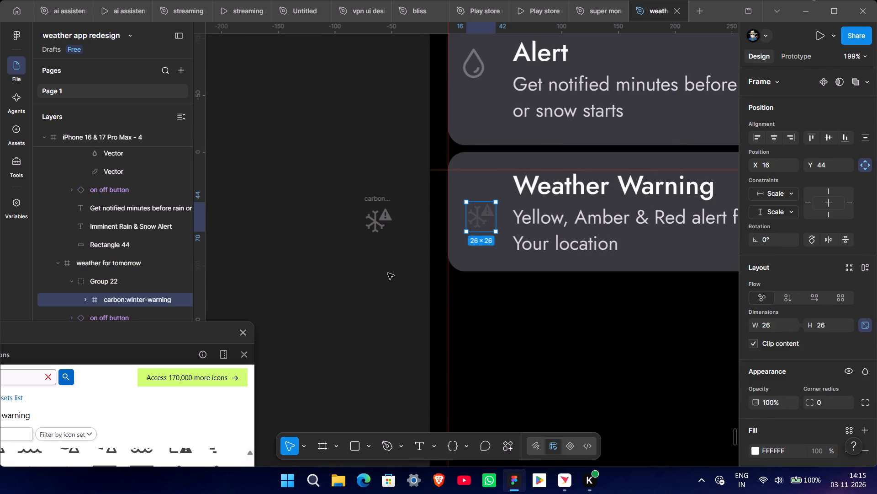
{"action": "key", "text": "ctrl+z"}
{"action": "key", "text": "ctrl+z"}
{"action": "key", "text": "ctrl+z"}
Move the original carbon:winter-warning icon into the Weather Warning card, beneath the rain cloud, at X 17, Y 73.
{"action": "left_click", "coordinate": [372, 204]}
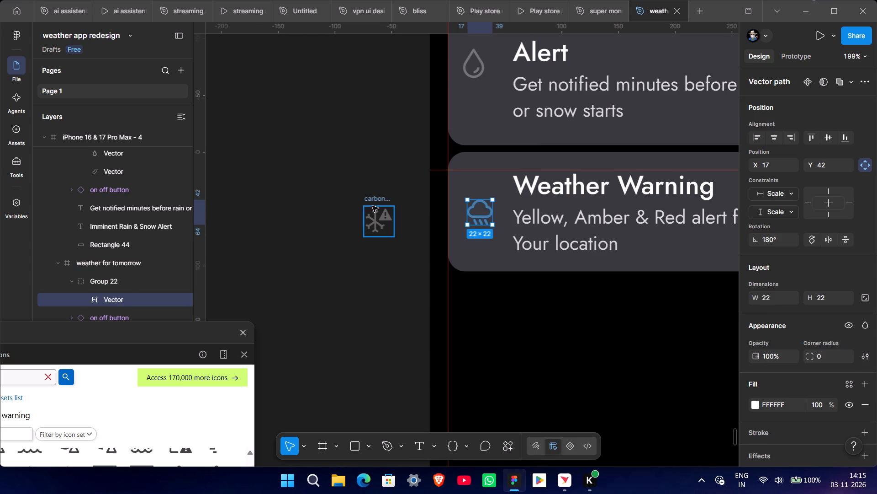
{"action": "left_click_drag", "start_coordinate": [373, 216], "coordinate": [481, 243]}
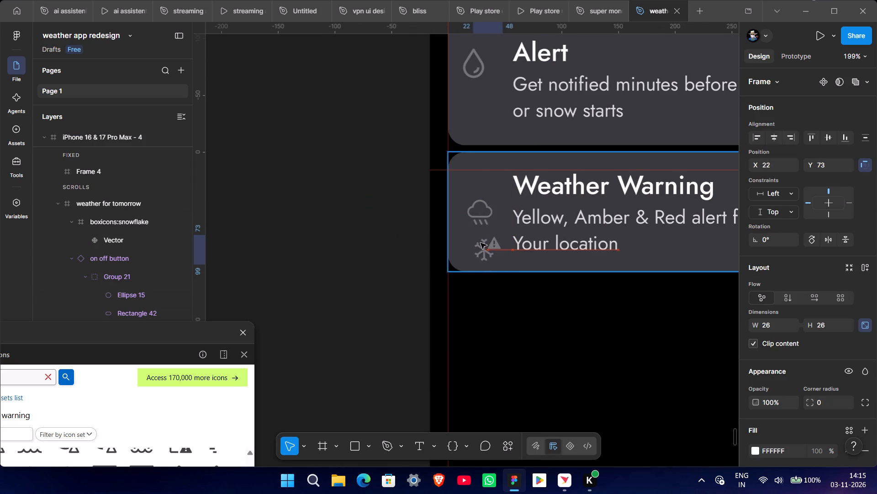
{"action": "left_click_drag", "start_coordinate": [481, 243], "coordinate": [476, 243]}
Delete the rain cloud icon from the Weather Warning card.
{"action": "scroll", "coordinate": [475, 244], "scroll_direction": "up", "scroll_amount": 6, "text": "ctrl"}
{"action": "left_click", "coordinate": [500, 187]}
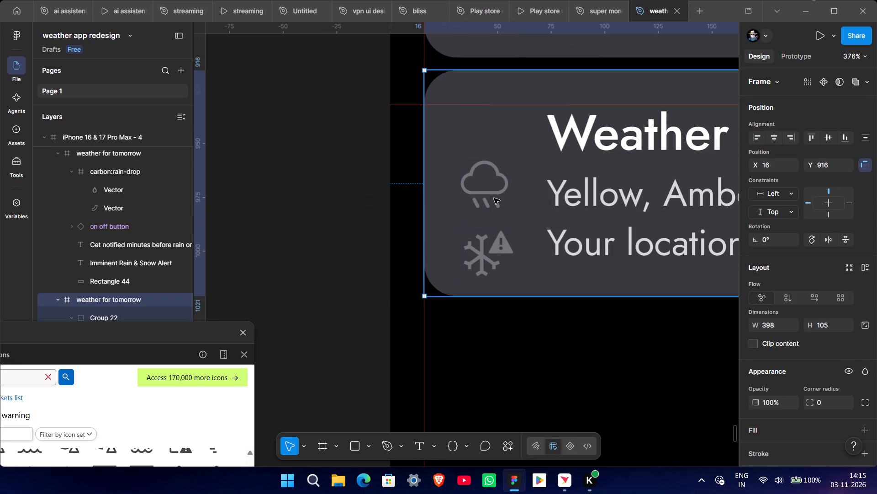
{"action": "double_click", "coordinate": [492, 198]}
{"action": "key", "text": "BackSpace"}
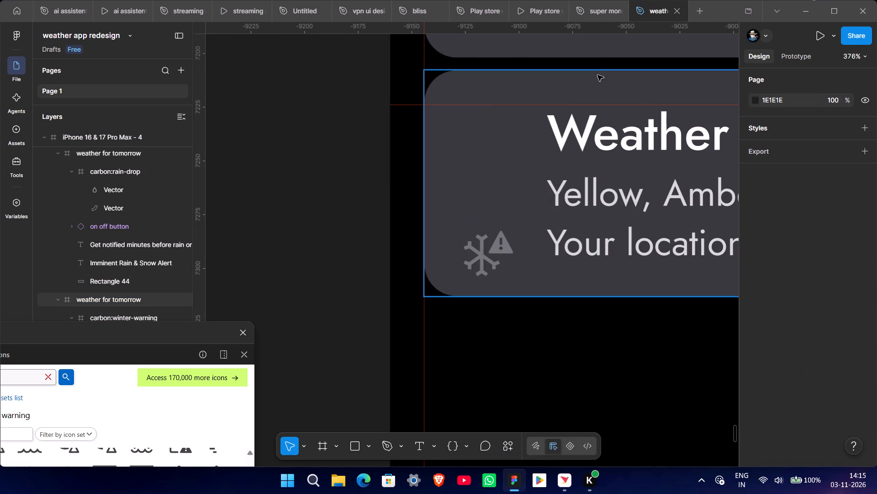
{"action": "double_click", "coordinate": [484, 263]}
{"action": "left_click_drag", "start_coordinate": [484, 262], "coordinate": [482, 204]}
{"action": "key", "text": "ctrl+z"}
Move the whole winter-warning icon to X 13 in the rain cloud's former place and align it to the card's vertical centre.
{"action": "left_click", "coordinate": [497, 253]}
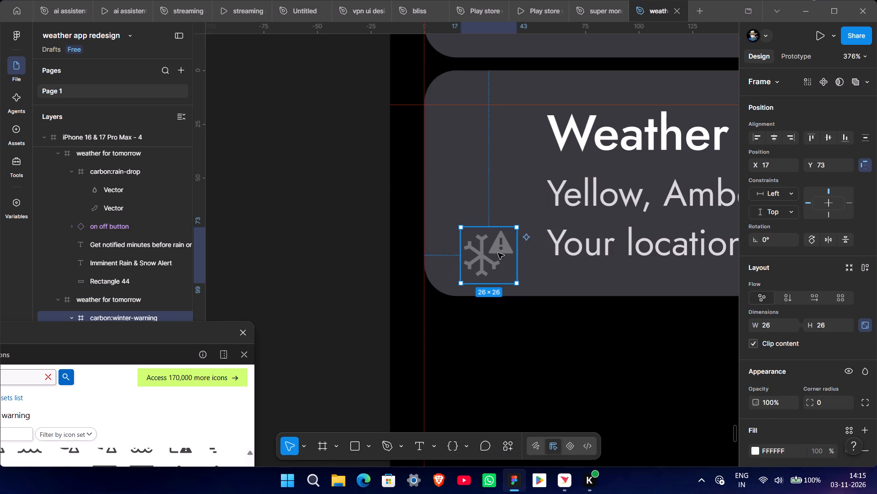
{"action": "left_click_drag", "start_coordinate": [501, 254], "coordinate": [492, 201]}
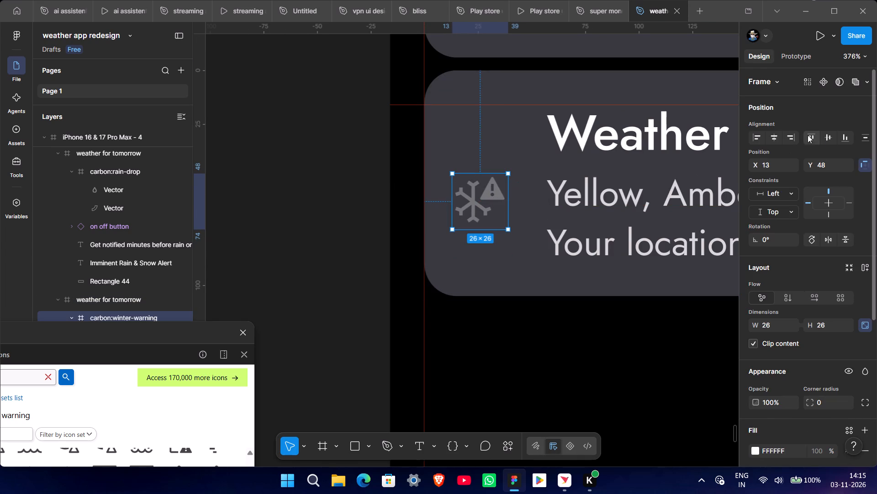
{"action": "left_click", "coordinate": [829, 139]}
Check the Weather Warning icon's placement against the icons on the alert cards above it.
{"action": "scroll", "coordinate": [569, 229], "scroll_direction": "down", "scroll_amount": 5, "text": "ctrl"}
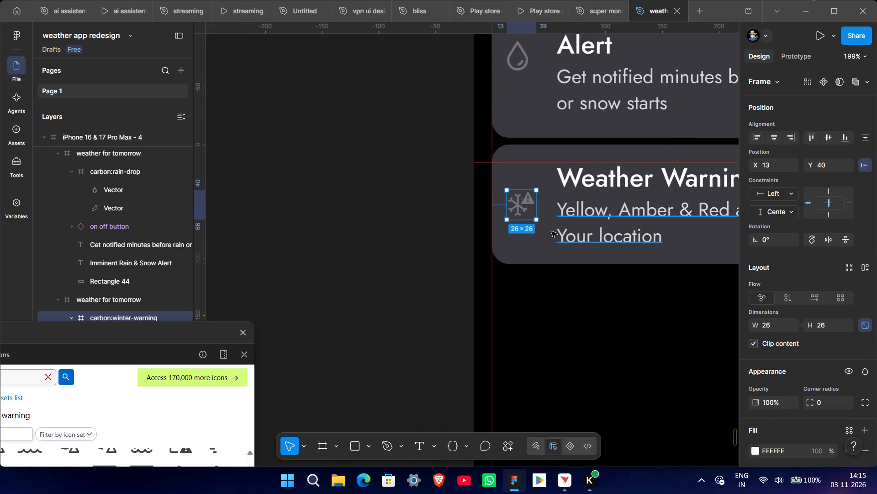
{"action": "scroll", "coordinate": [483, 226], "scroll_direction": "down", "scroll_amount": 3, "text": "ctrl"}
{"action": "scroll", "coordinate": [497, 194], "scroll_direction": "up", "scroll_amount": 4}
{"action": "scroll", "coordinate": [475, 280], "scroll_direction": "down", "scroll_amount": 2, "text": "ctrl"}
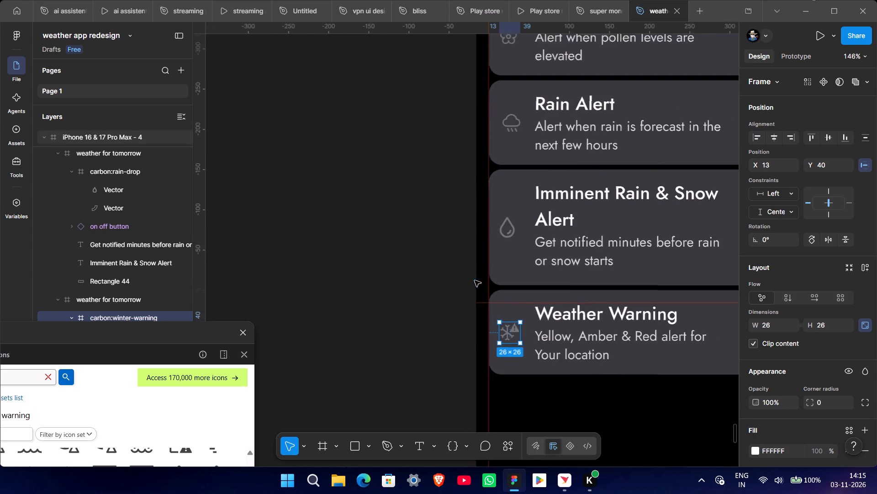
{"action": "scroll", "coordinate": [475, 280], "scroll_direction": "down", "scroll_amount": 2, "text": "ctrl"}
{"action": "scroll", "coordinate": [489, 317], "scroll_direction": "up", "scroll_amount": 10, "text": "ctrl"}
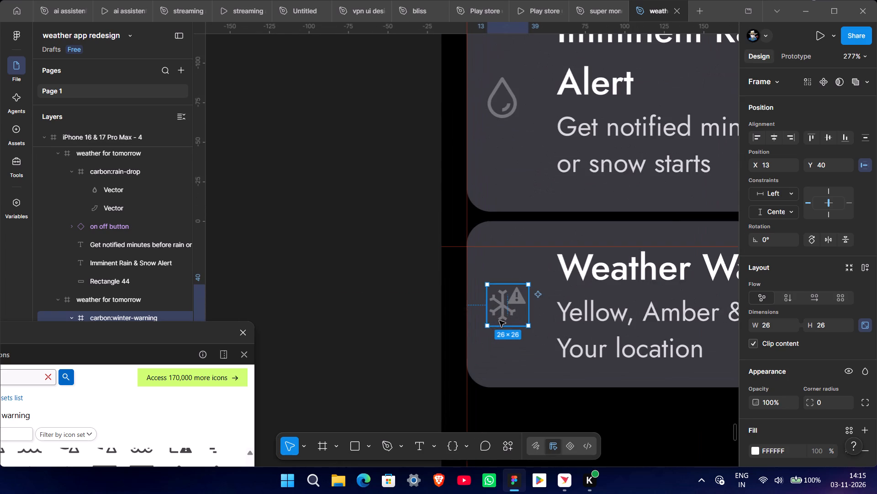
{"action": "left_click", "coordinate": [377, 304]}
{"action": "scroll", "coordinate": [377, 304], "scroll_direction": "down", "scroll_amount": 9, "text": "ctrl"}
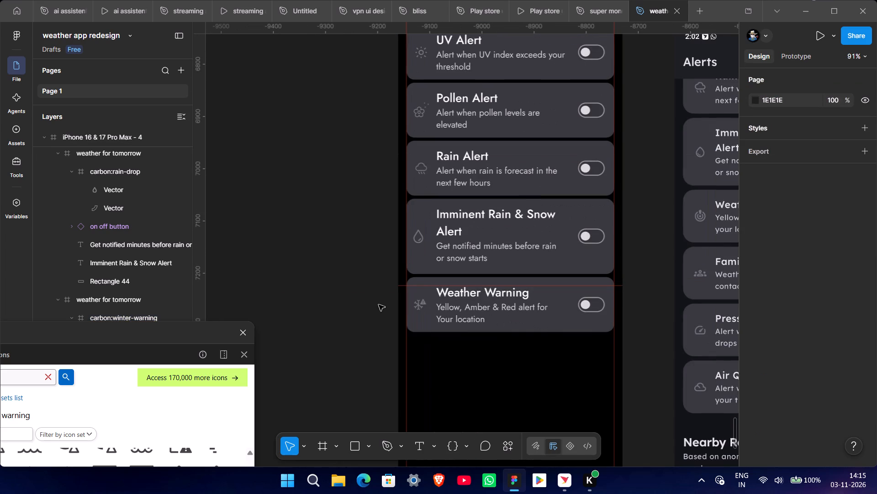
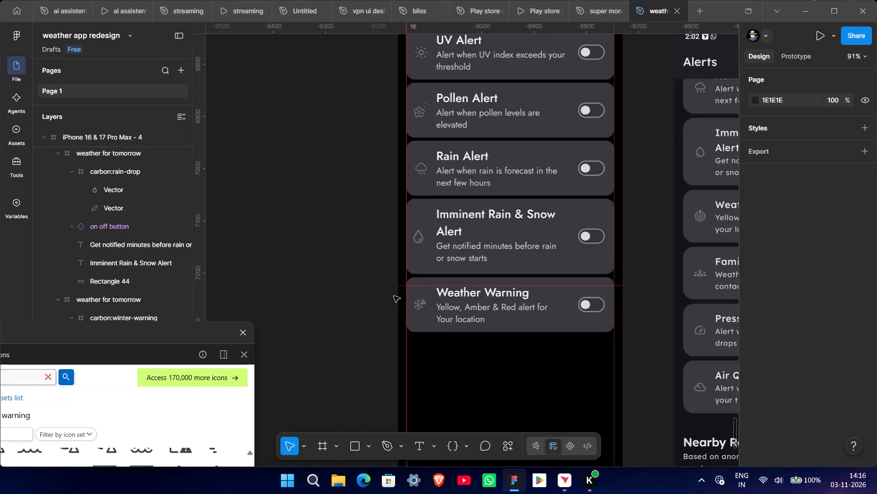
Duplicate the Weather Warning card directly below itself, placing the copy at X 16, Y 1027.
{"action": "left_click_drag", "start_coordinate": [222, 327], "coordinate": [102, 354]}
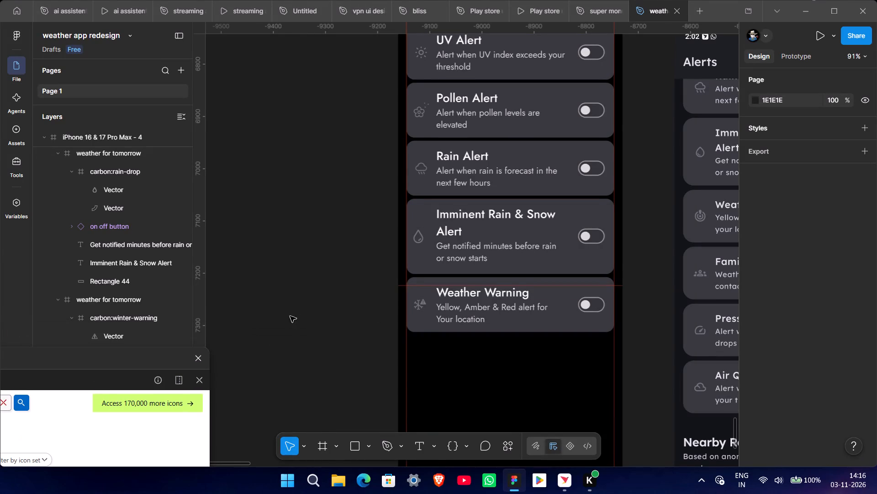
{"action": "middle_click_drag", "start_coordinate": [291, 322], "coordinate": [364, 247]}
{"action": "scroll", "coordinate": [364, 247], "scroll_direction": "down", "scroll_amount": 4}
{"action": "scroll", "coordinate": [363, 247], "scroll_direction": "down", "scroll_amount": 4, "text": "ctrl"}
{"action": "middle_click_drag", "start_coordinate": [606, 188], "coordinate": [444, 240]}
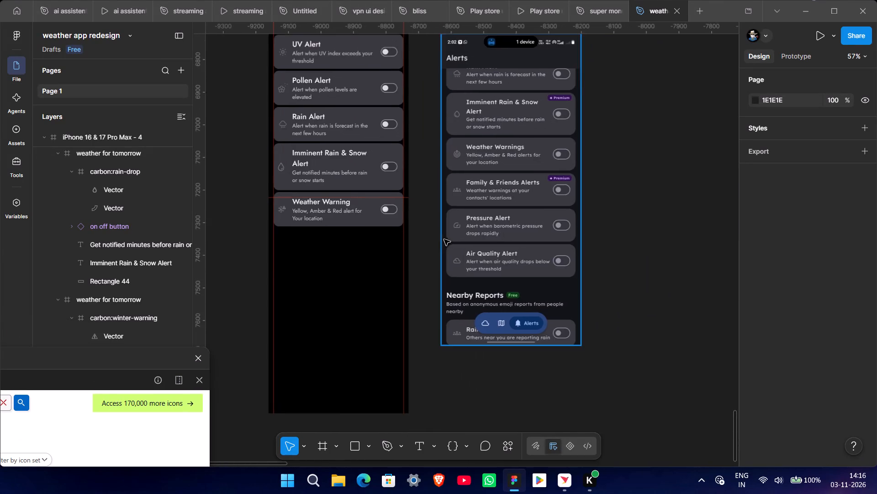
{"action": "scroll", "coordinate": [440, 240], "scroll_direction": "up", "scroll_amount": 5, "text": "ctrl"}
{"action": "middle_click_drag", "start_coordinate": [372, 229], "coordinate": [436, 233]}
{"action": "scroll", "coordinate": [436, 233], "scroll_direction": "down", "scroll_amount": 2, "text": "ctrl"}
{"action": "middle_click_drag", "start_coordinate": [332, 280], "coordinate": [352, 275]}
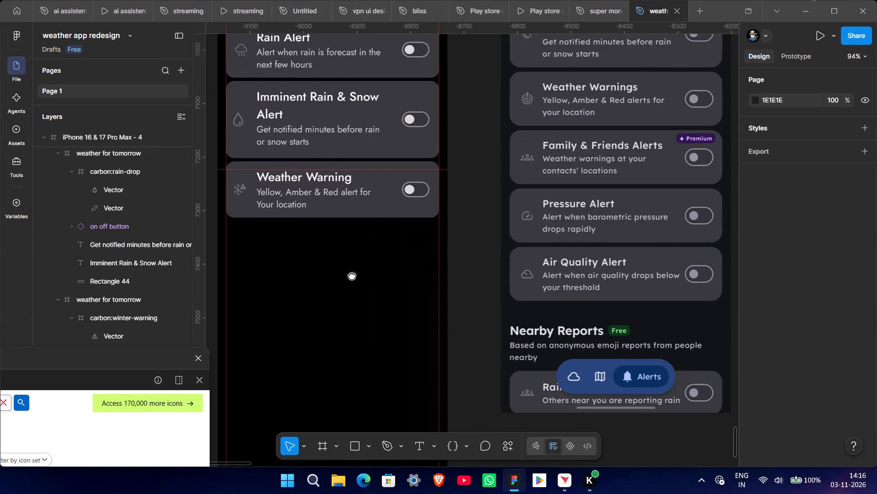
{"action": "middle_click_drag", "start_coordinate": [352, 275], "coordinate": [403, 265]}
{"action": "left_click", "coordinate": [395, 185]}
{"action": "left_click_drag", "start_coordinate": [393, 185], "coordinate": [391, 235], "text": "alt"}
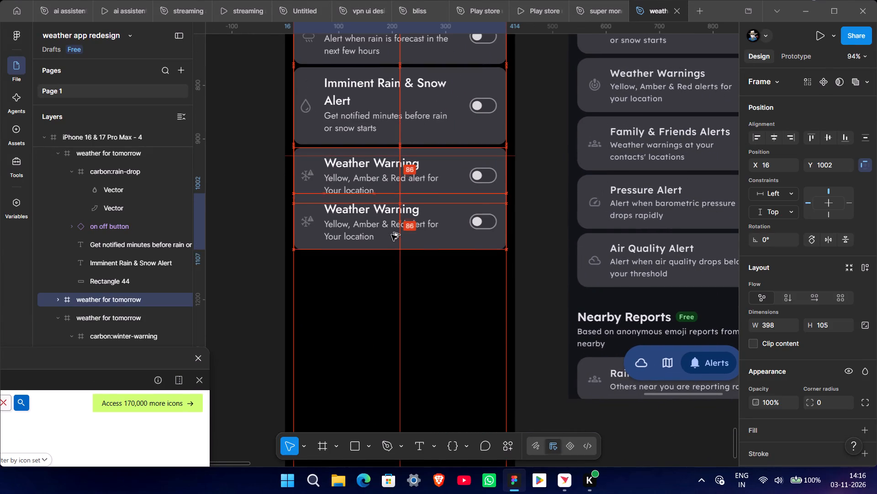
{"action": "left_click_drag", "start_coordinate": [391, 235], "coordinate": [391, 245], "text": "alt"}
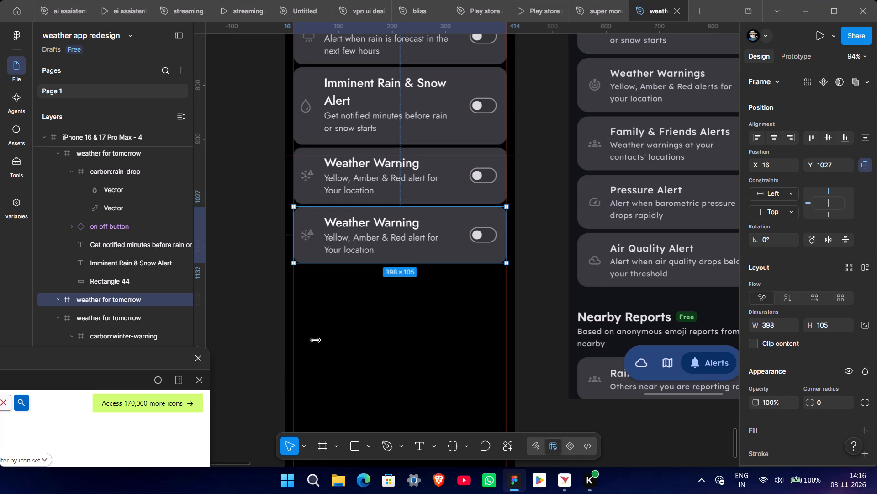
Change the duplicated card's title to "Family & Friends Alerts".
{"action": "middle_click_drag", "start_coordinate": [549, 284], "coordinate": [512, 294]}
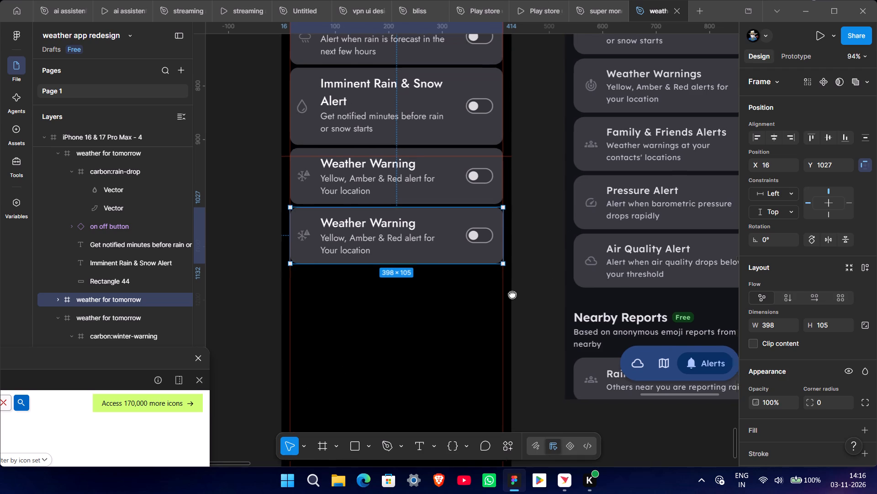
{"action": "middle_click_drag", "start_coordinate": [512, 294], "coordinate": [453, 316]}
{"action": "middle_click_drag", "start_coordinate": [465, 328], "coordinate": [519, 330]}
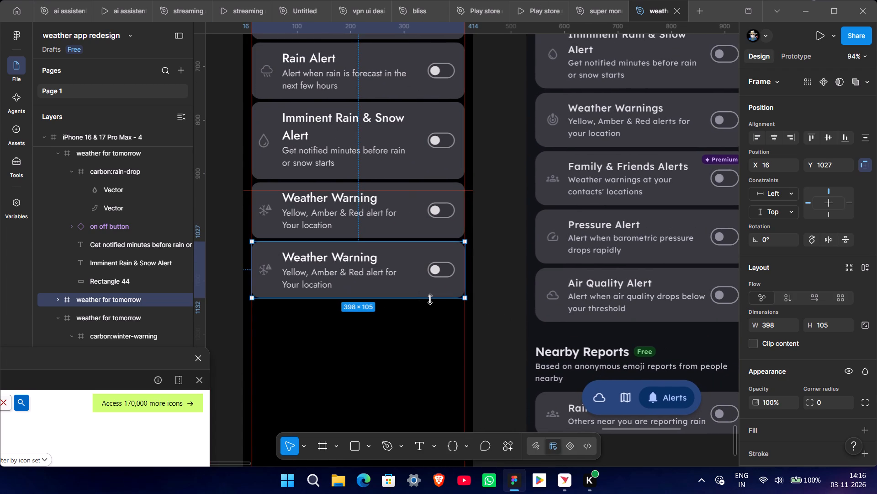
{"action": "double_click", "coordinate": [338, 258]}
{"action": "left_click", "coordinate": [338, 258]}
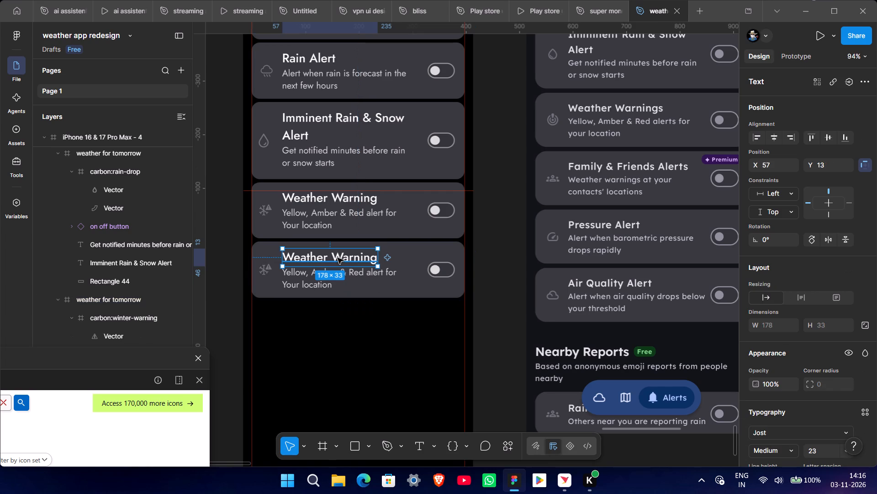
{"action": "double_click", "coordinate": [338, 258]}
{"action": "type", "text": "Family"}
{"action": "key", "text": "space"}
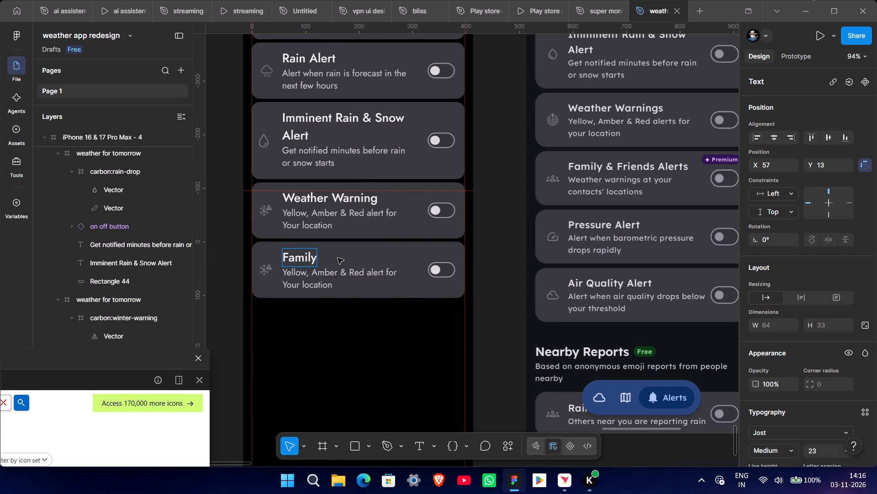
{"action": "key", "text": "shift+ampersand"}
{"action": "key", "text": "space"}
{"action": "type", "text": "Friends"}
{"action": "key", "text": "space"}
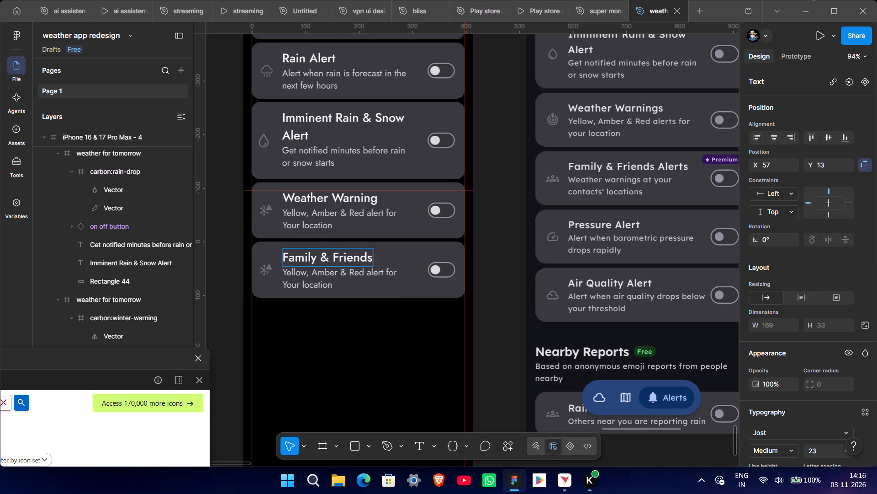
{"action": "type", "text": "Aler"}
{"action": "type", "text": "ts"}
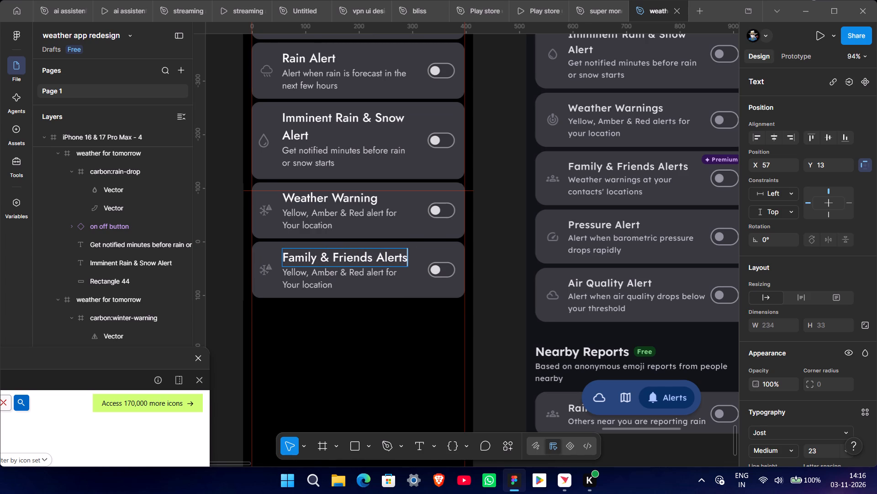
{"action": "left_click", "coordinate": [473, 290]}
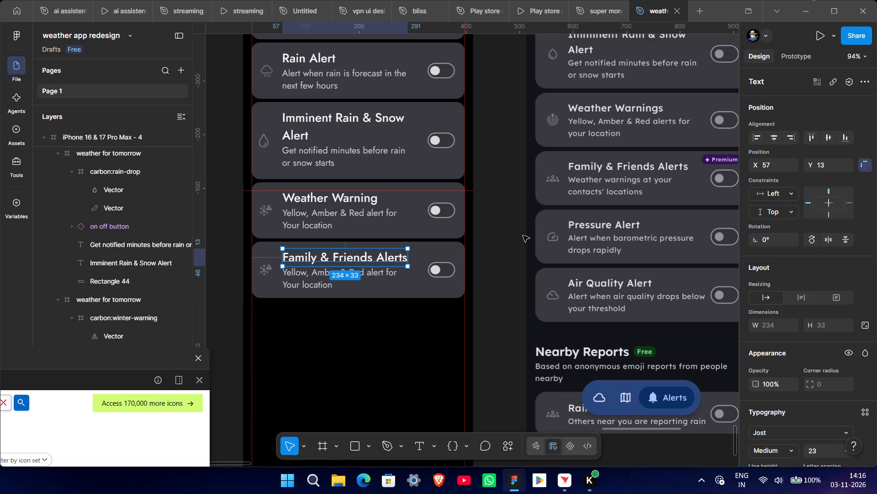
Replace the Family & Friends Alerts card's description with "Weather warnings at your contacts' locations", breaking the line after "your".
{"action": "double_click", "coordinate": [312, 283]}
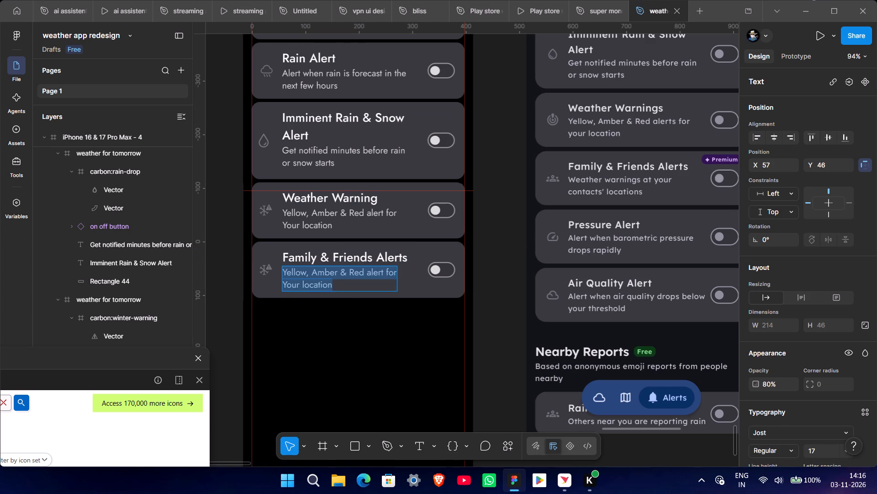
{"action": "type", "text": "Weatherr"}
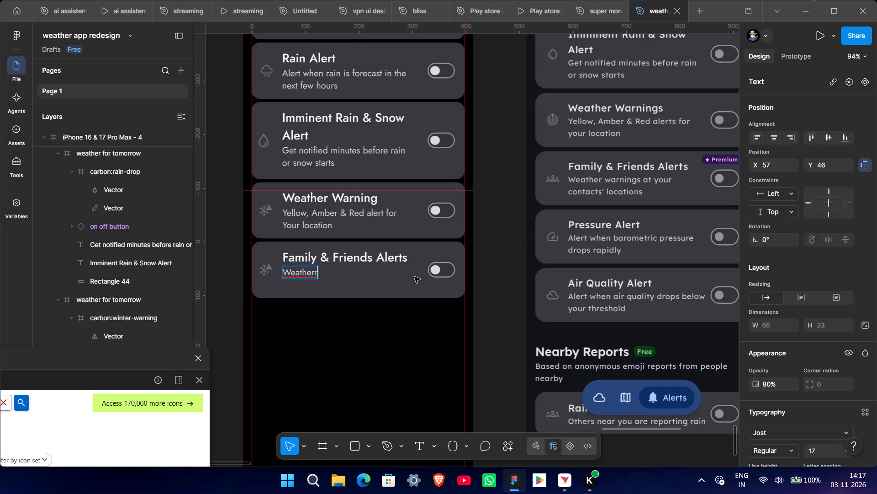
{"action": "key", "text": "BackSpace"}
{"action": "key", "text": "space"}
{"action": "type", "text": "warningd"}
{"action": "key", "text": "BackSpace"}
{"action": "type", "text": "s"}
{"action": "key", "text": "space"}
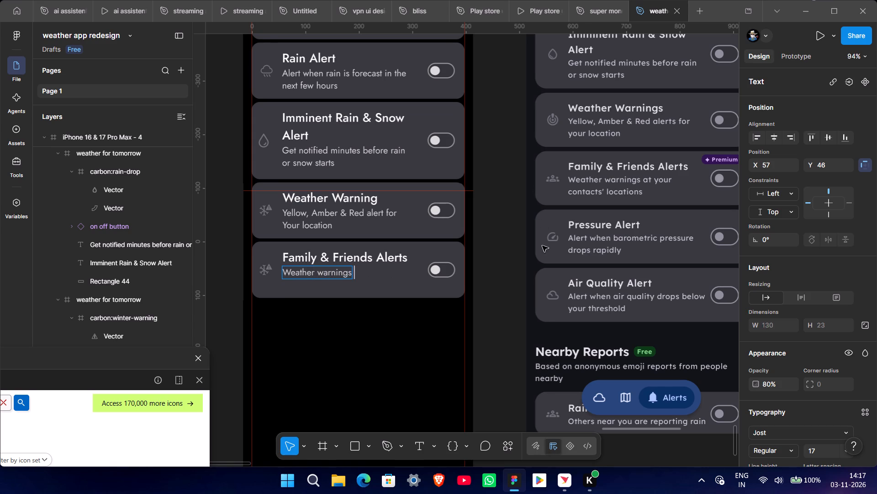
{"action": "type", "text": "at"}
{"action": "key", "text": "space"}
{"action": "type", "text": "your"}
{"action": "key", "text": "space"}
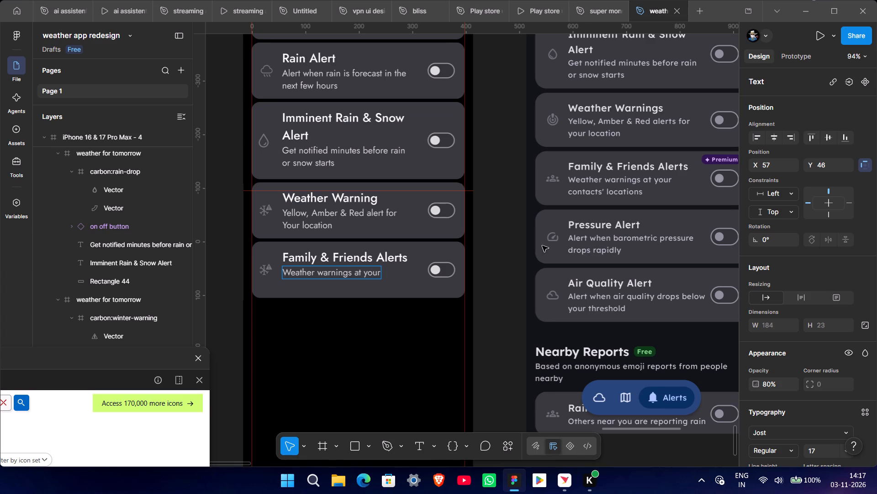
{"action": "key", "text": "BackSpace"}
{"action": "key", "text": "Return"}
{"action": "type", "text": "con"}
{"action": "type", "text": "tacts"}
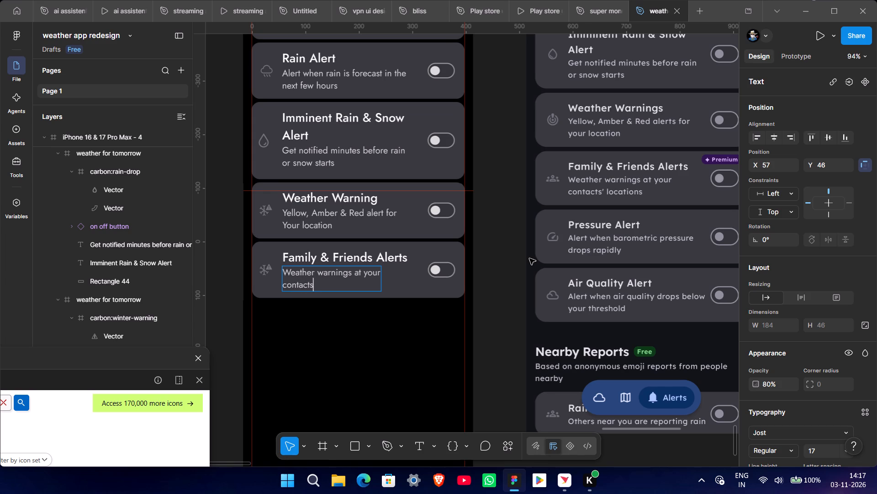
{"action": "key", "text": "space"}
{"action": "key", "text": "BackSpace"}
{"action": "type", "text": "'"}
{"action": "key", "text": "space"}
{"action": "type", "text": "lo"}
{"action": "type", "text": "ca"}
{"action": "type", "text": "tions"}
{"action": "double_click", "coordinate": [492, 283]}
Search the Iconify icon library for "family".
{"action": "scroll", "coordinate": [488, 296], "scroll_direction": "down", "scroll_amount": 3, "text": "ctrl"}
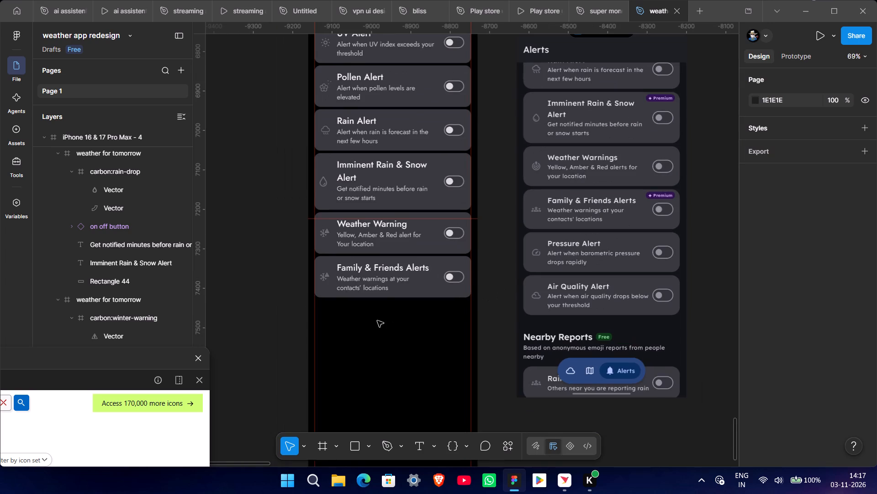
{"action": "scroll", "coordinate": [368, 318], "scroll_direction": "up", "scroll_amount": 3, "text": "ctrl"}
{"action": "middle_click", "coordinate": [306, 307]}
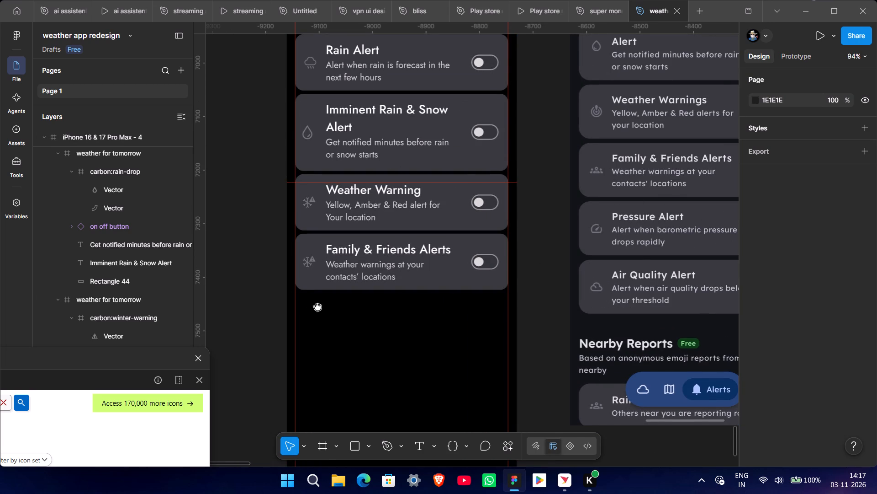
{"action": "left_click_drag", "start_coordinate": [178, 355], "coordinate": [271, 104]}
{"action": "left_click", "coordinate": [211, 159]}
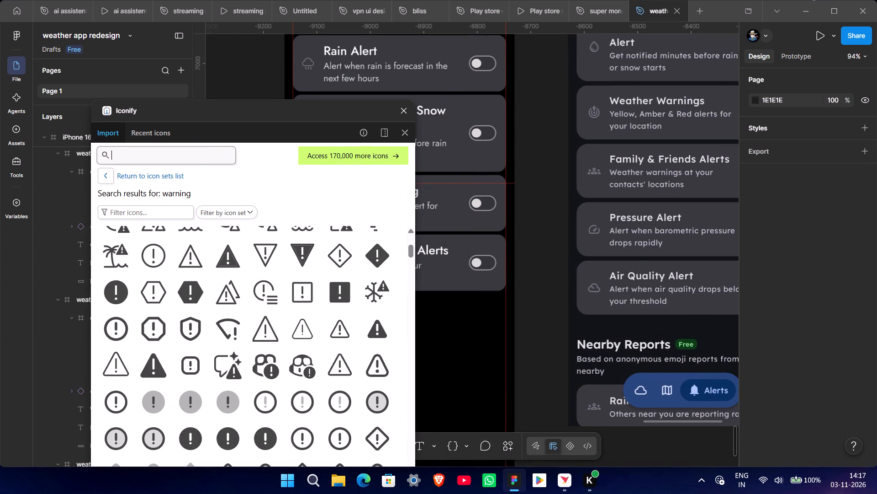
{"action": "type", "text": "fs"}
{"action": "key", "text": "equal"}
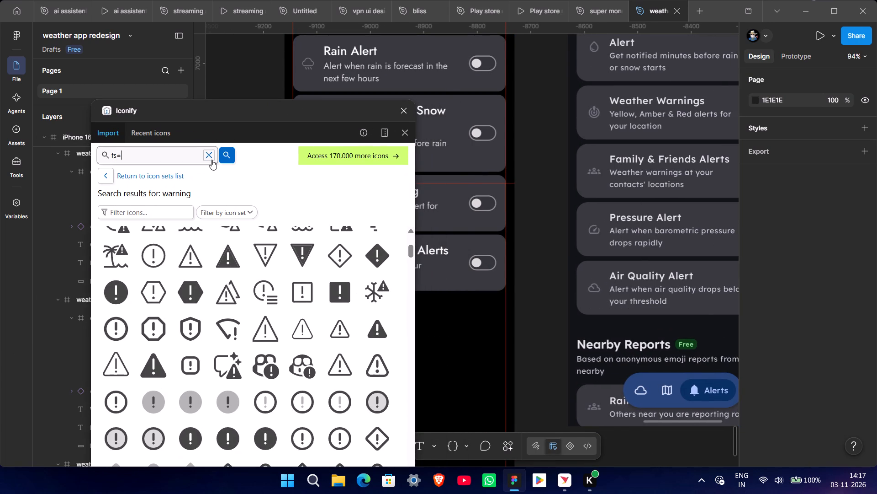
{"action": "key", "text": "BackSpace"}
{"action": "key", "text": "BackSpace"}
{"action": "type", "text": "amily"}
{"action": "key", "text": "Return"}
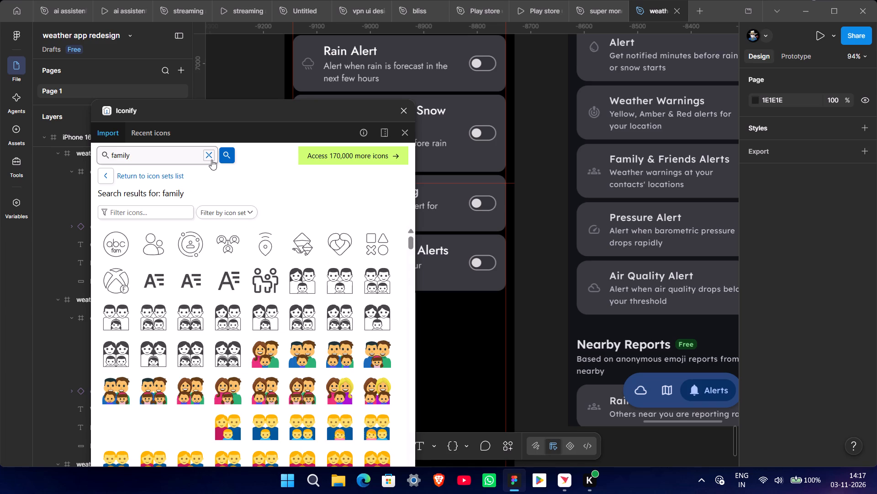
Look through the family icon results for a group-of-people icon resembling the reference's Family & Friends Alerts icon.
{"action": "scroll", "coordinate": [344, 345], "scroll_direction": "down", "scroll_amount": 5}
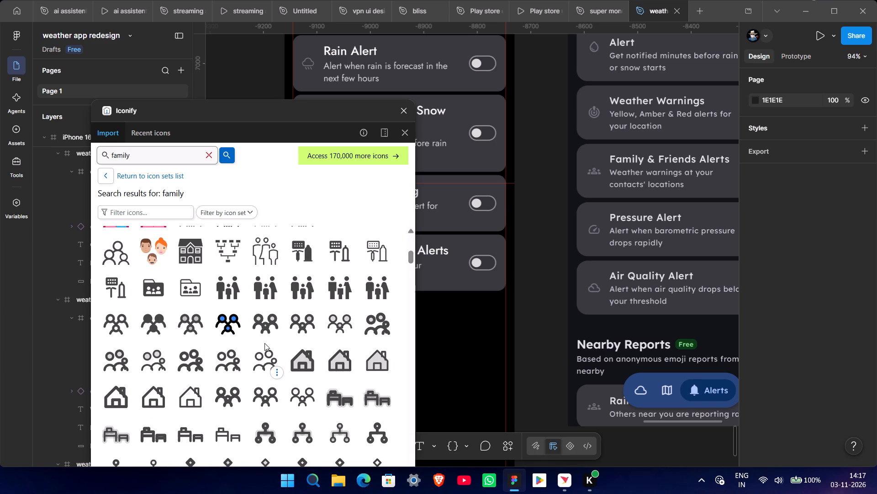
{"action": "scroll", "coordinate": [259, 347], "scroll_direction": "down", "scroll_amount": 2}
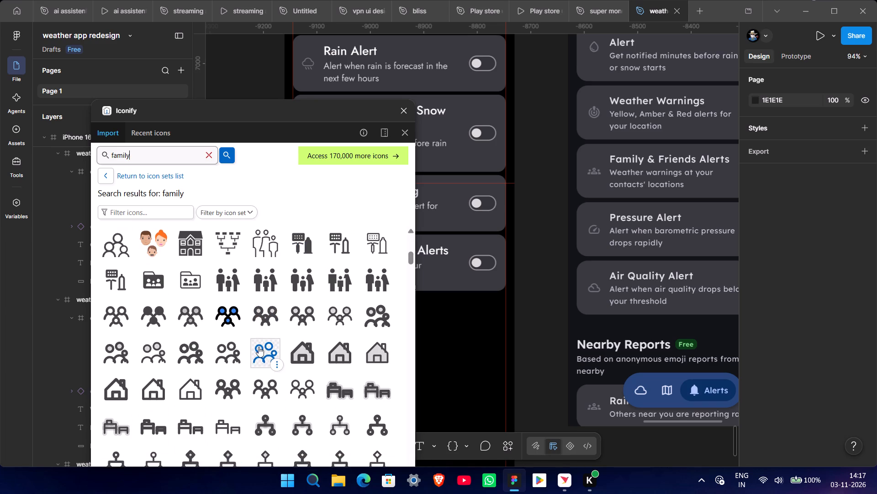
{"action": "scroll", "coordinate": [257, 358], "scroll_direction": "down", "scroll_amount": 4}
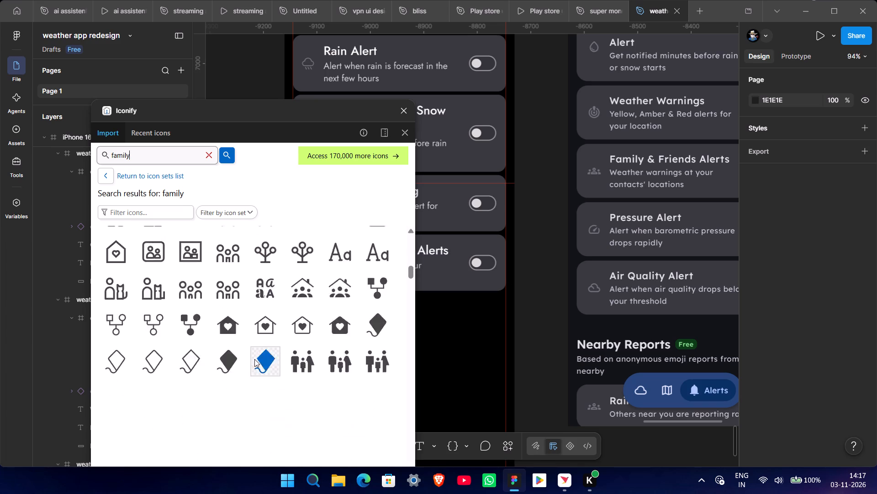
{"action": "scroll", "coordinate": [253, 347], "scroll_direction": "down", "scroll_amount": 6}
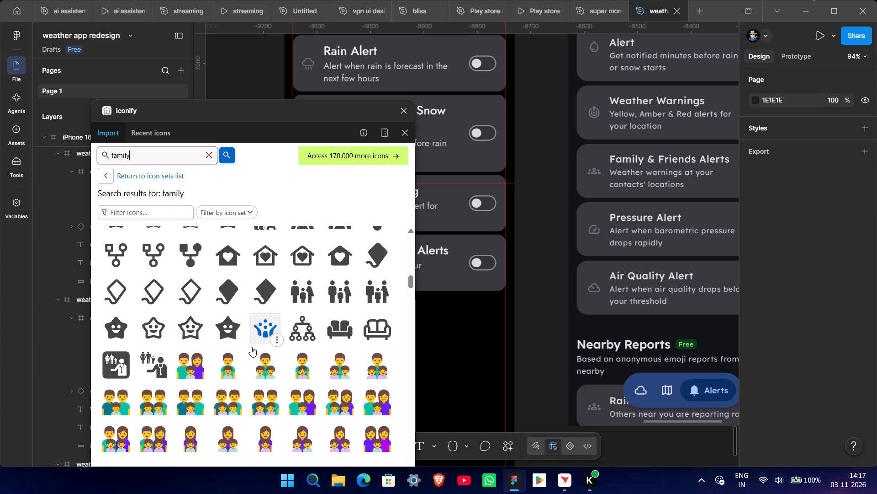
{"action": "scroll", "coordinate": [251, 342], "scroll_direction": "down", "scroll_amount": 3}
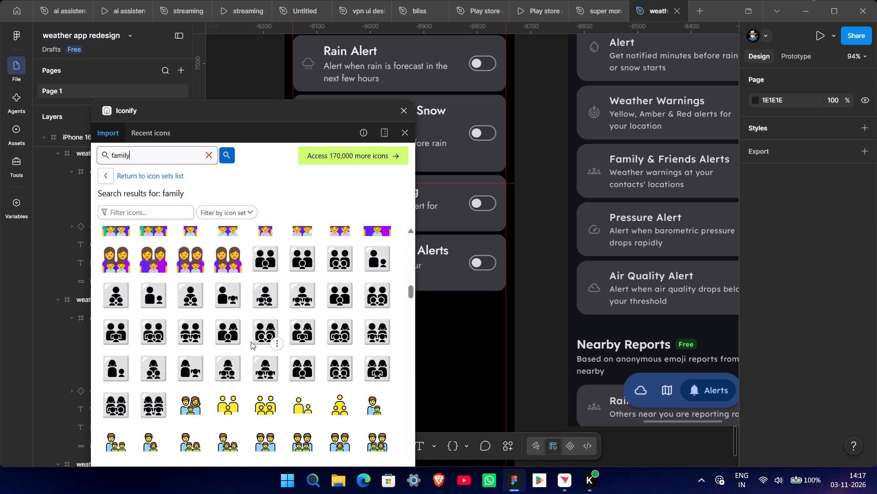
{"action": "scroll", "coordinate": [251, 342], "scroll_direction": "down", "scroll_amount": 6}
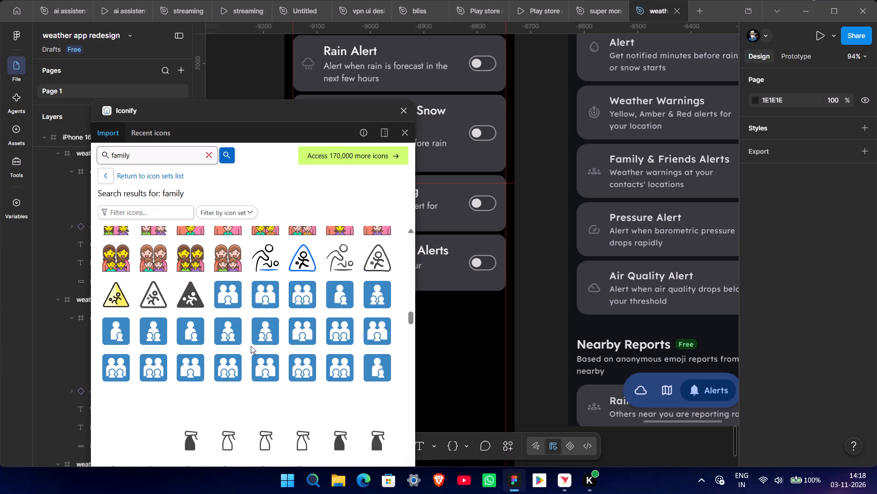
{"action": "scroll", "coordinate": [250, 346], "scroll_direction": "down", "scroll_amount": 3}
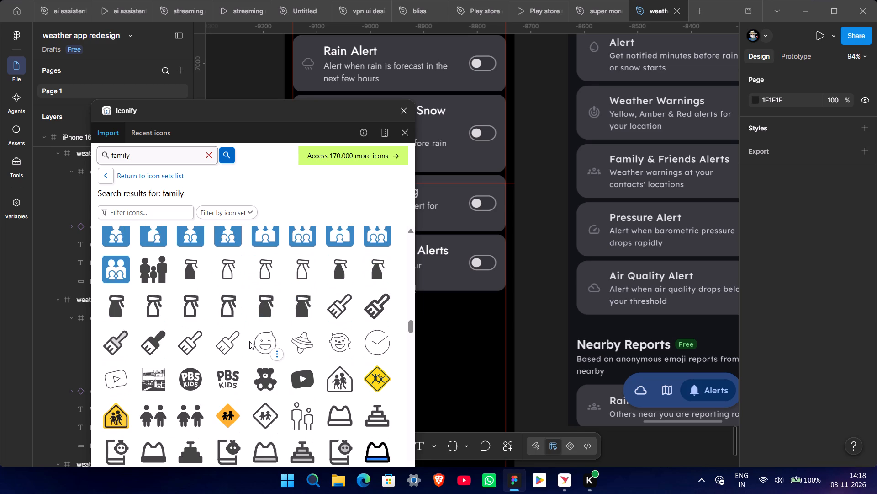
{"action": "scroll", "coordinate": [272, 354], "scroll_direction": "down", "scroll_amount": 4}
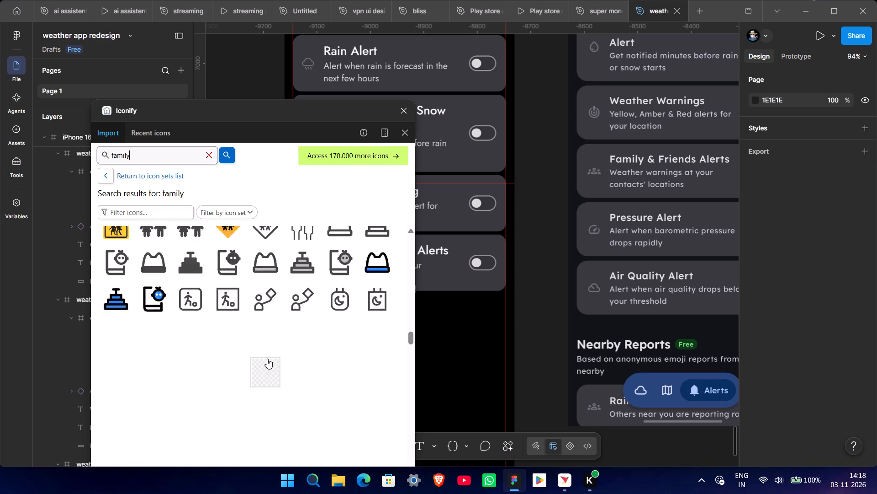
{"action": "scroll", "coordinate": [267, 359], "scroll_direction": "down", "scroll_amount": 3}
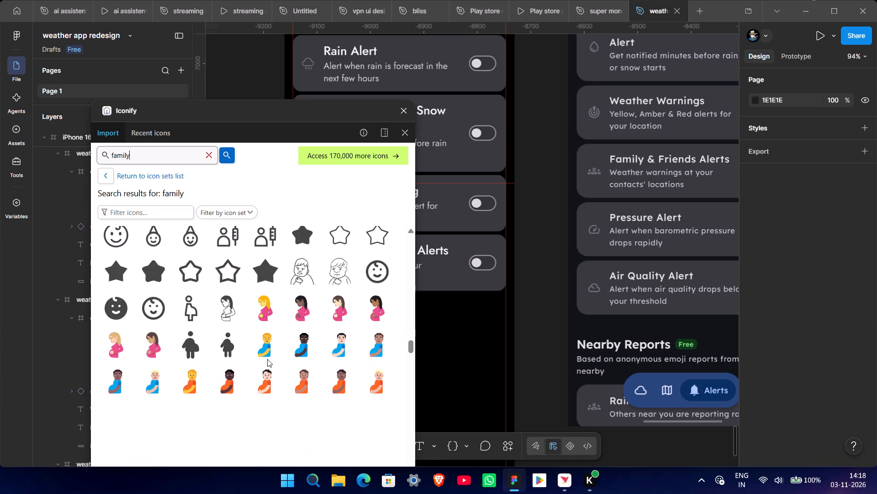
{"action": "scroll", "coordinate": [267, 359], "scroll_direction": "down", "scroll_amount": 3}
{"action": "scroll", "coordinate": [313, 362], "scroll_direction": "down", "scroll_amount": 9}
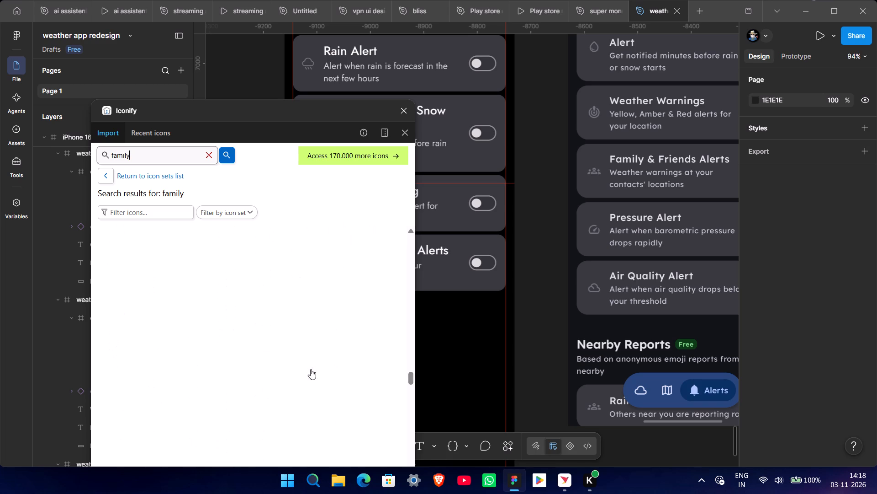
{"action": "scroll", "coordinate": [310, 368], "scroll_direction": "down", "scroll_amount": 10}
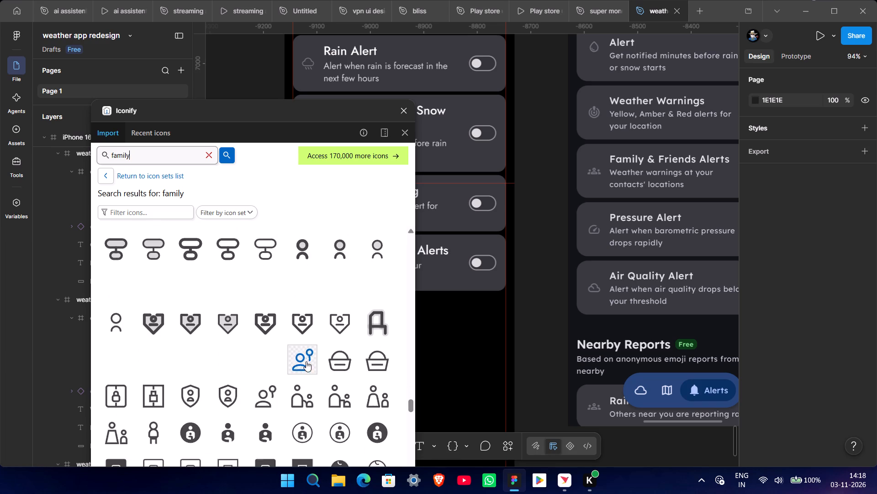
{"action": "scroll", "coordinate": [306, 361], "scroll_direction": "down", "scroll_amount": 10}
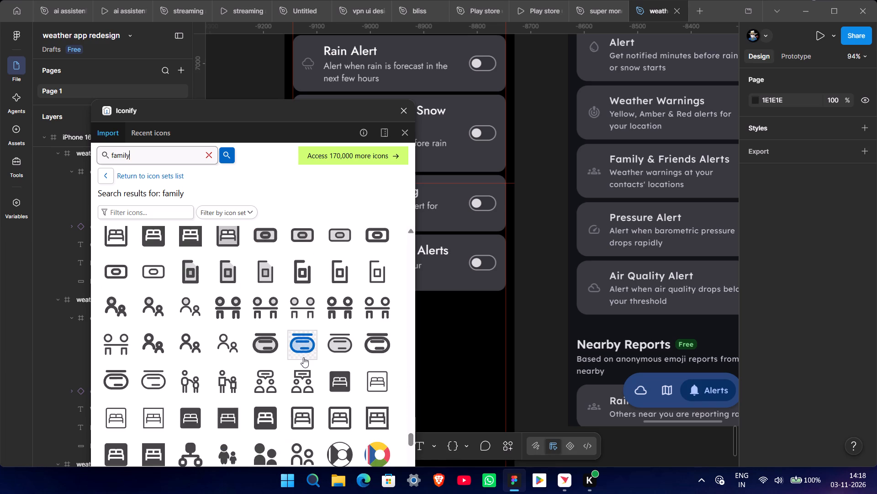
{"action": "scroll", "coordinate": [296, 342], "scroll_direction": "down", "scroll_amount": 4}
{"action": "scroll", "coordinate": [296, 342], "scroll_direction": "up", "scroll_amount": 3}
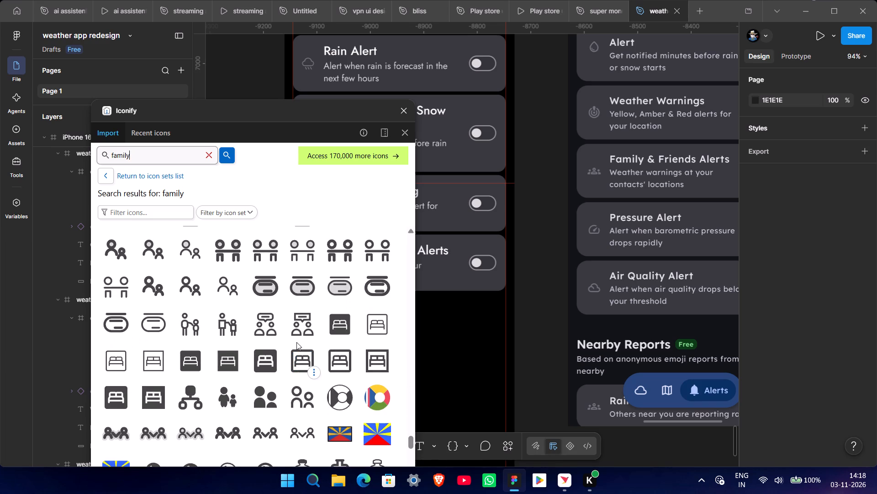
{"action": "scroll", "coordinate": [296, 342], "scroll_direction": "down", "scroll_amount": 3}
{"action": "scroll", "coordinate": [296, 342], "scroll_direction": "up", "scroll_amount": 2}
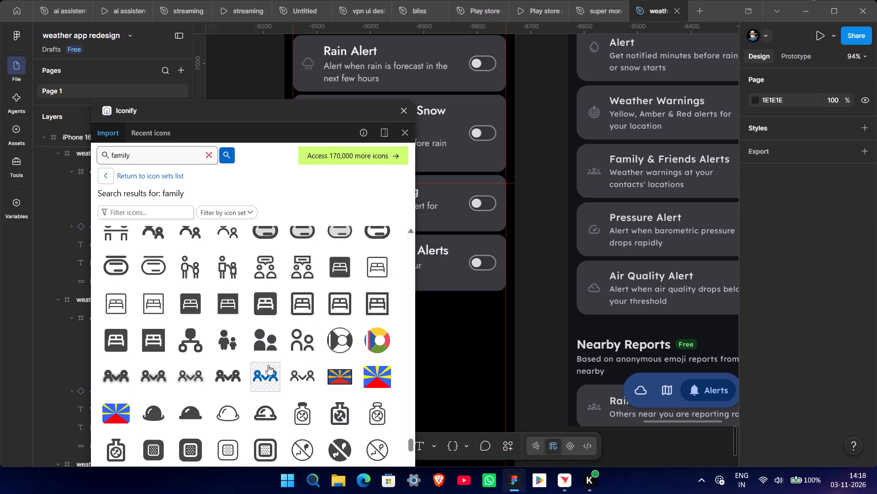
{"action": "scroll", "coordinate": [246, 361], "scroll_direction": "down", "scroll_amount": 7}
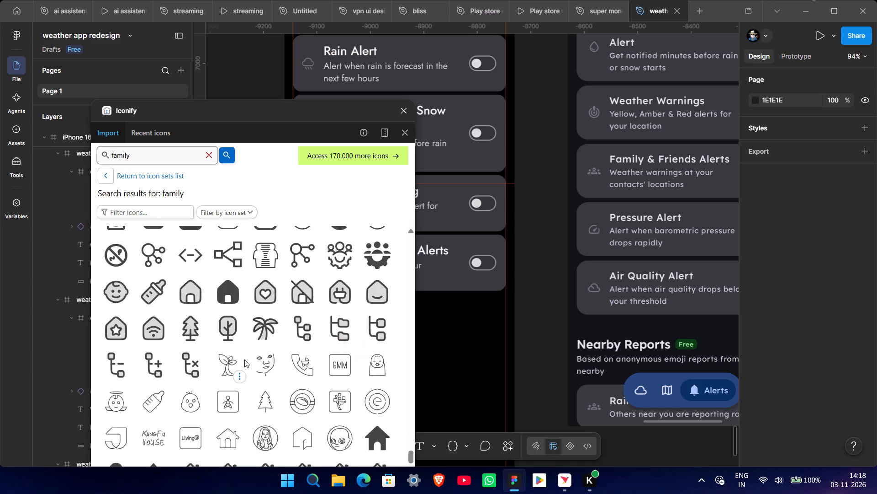
{"action": "scroll", "coordinate": [244, 360], "scroll_direction": "down", "scroll_amount": 5}
{"action": "scroll", "coordinate": [380, 443], "scroll_direction": "down", "scroll_amount": 4}
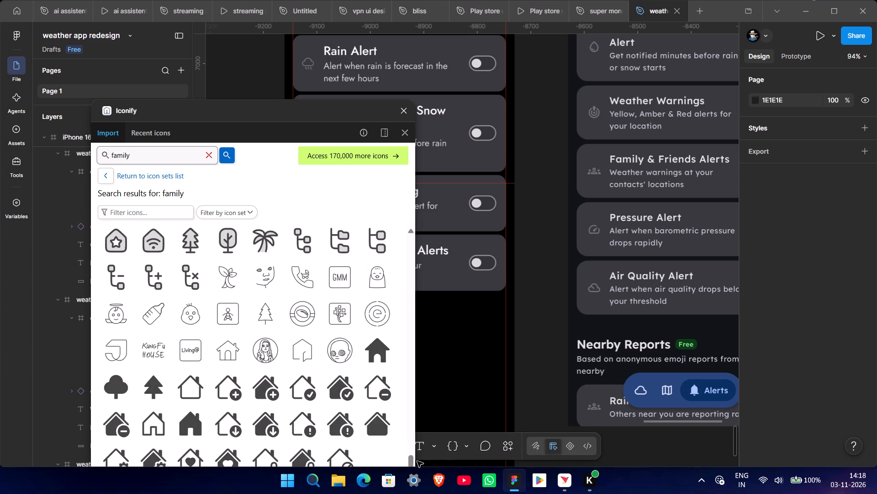
{"action": "left_click_drag", "start_coordinate": [415, 450], "coordinate": [404, 193]}
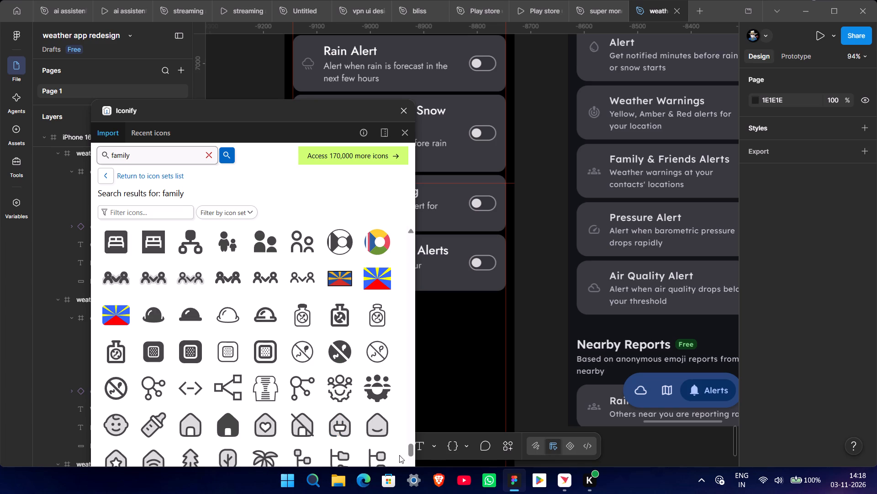
{"action": "left_click_drag", "start_coordinate": [410, 451], "coordinate": [406, 239]}
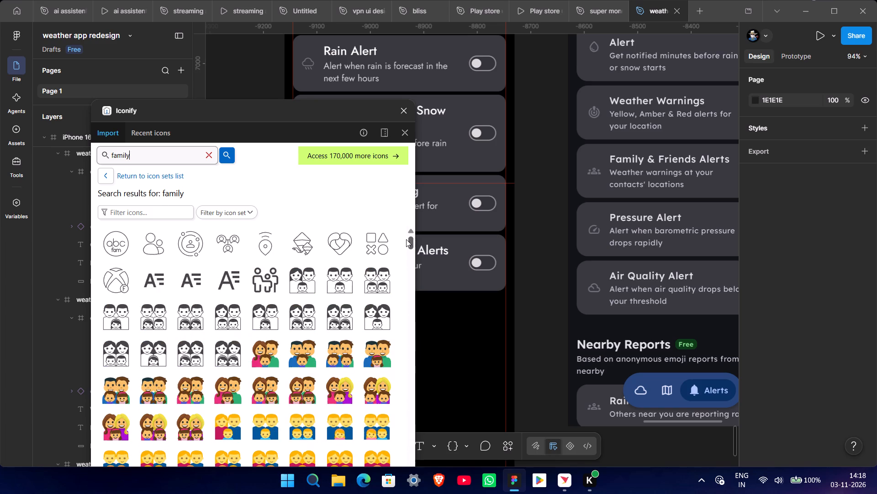
{"action": "left_click_drag", "start_coordinate": [406, 239], "coordinate": [404, 227]}
Import the icon-park-outline:family icon onto the empty canvas between the iPhone frame and the reference, then uncover the alert cards.
{"action": "scroll", "coordinate": [275, 354], "scroll_direction": "down", "scroll_amount": 5}
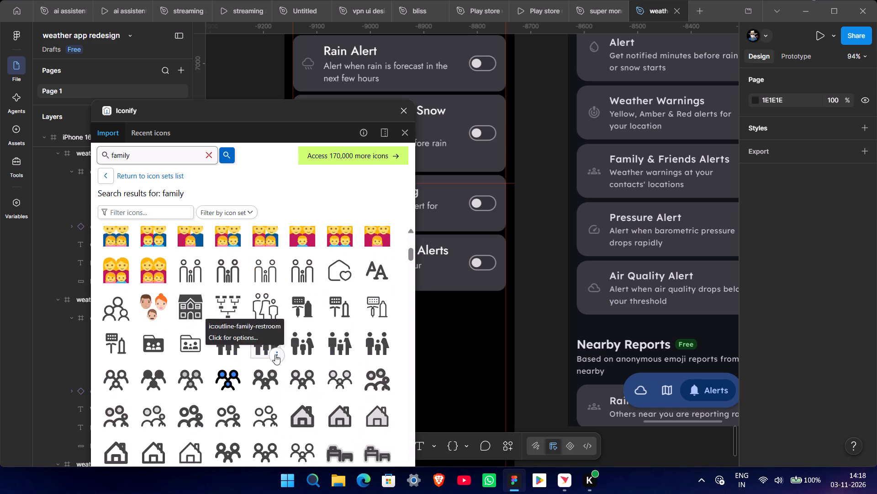
{"action": "scroll", "coordinate": [275, 354], "scroll_direction": "down", "scroll_amount": 1}
{"action": "scroll", "coordinate": [275, 354], "scroll_direction": "up", "scroll_amount": 1}
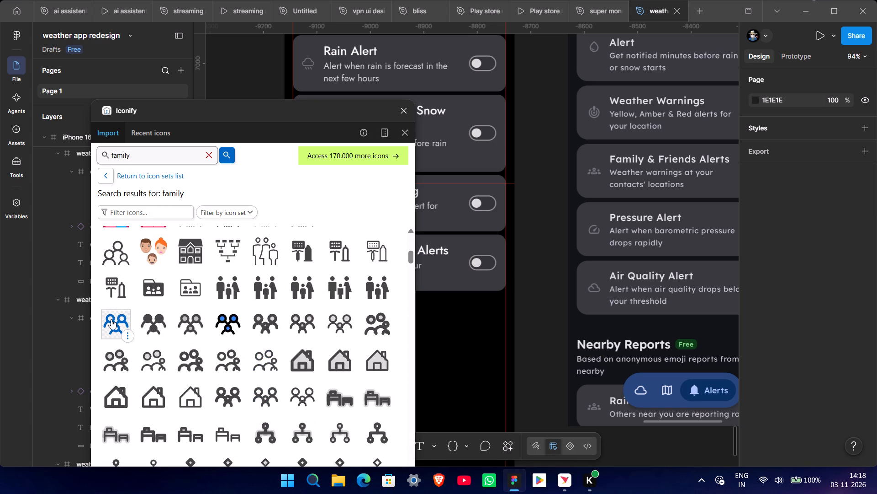
{"action": "left_click_drag", "start_coordinate": [111, 319], "coordinate": [535, 326]}
{"action": "left_click", "coordinate": [554, 290]}
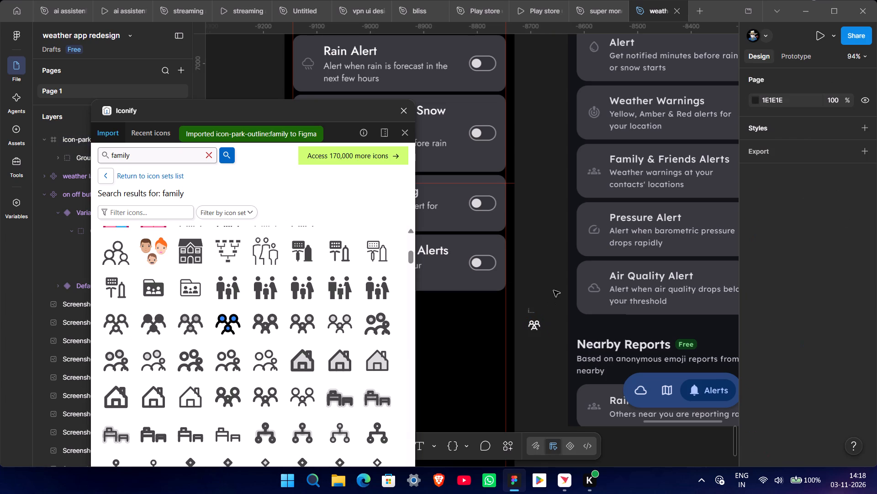
{"action": "left_click_drag", "start_coordinate": [327, 110], "coordinate": [137, 213]}
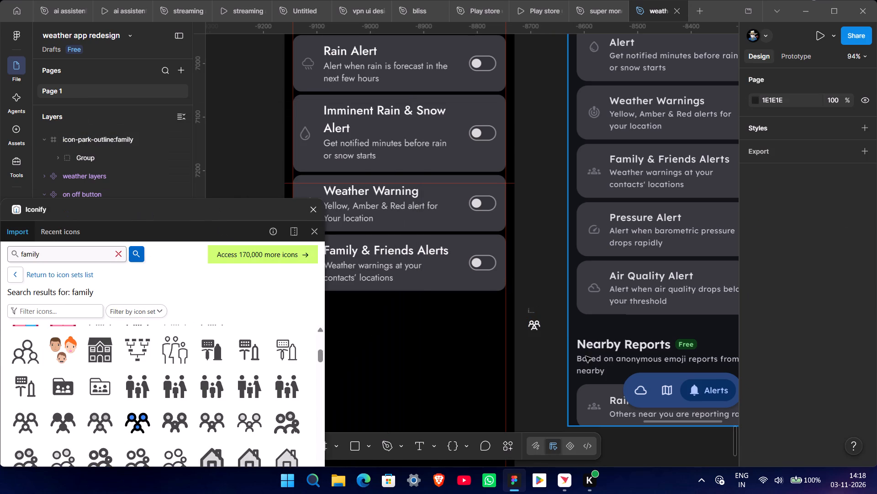
Resize the imported family icon to 26 × 26 and set its opacity to 30%.
{"action": "left_click", "coordinate": [530, 307]}
{"action": "scroll", "coordinate": [536, 326], "scroll_direction": "up", "scroll_amount": 3, "text": "ctrl"}
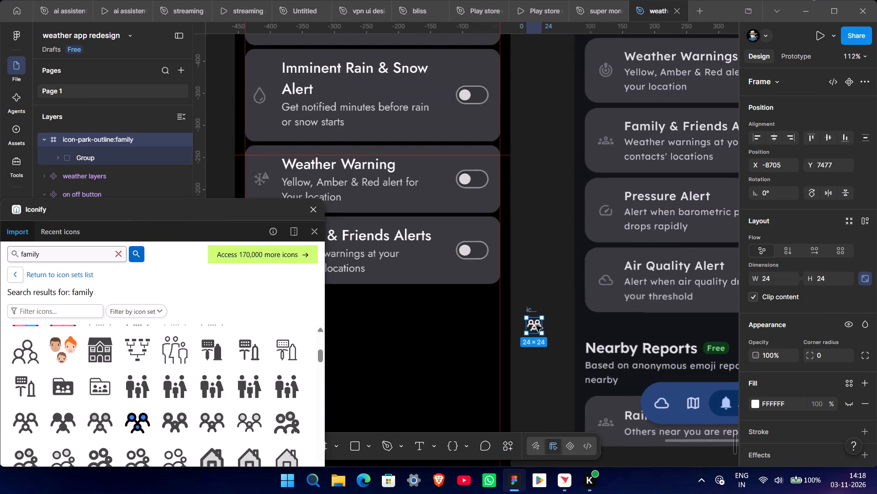
{"action": "left_click", "coordinate": [780, 280]}
{"action": "type", "text": "26"}
{"action": "key", "text": "Return"}
{"action": "scroll", "coordinate": [640, 250], "scroll_direction": "down", "scroll_amount": 3, "text": "ctrl"}
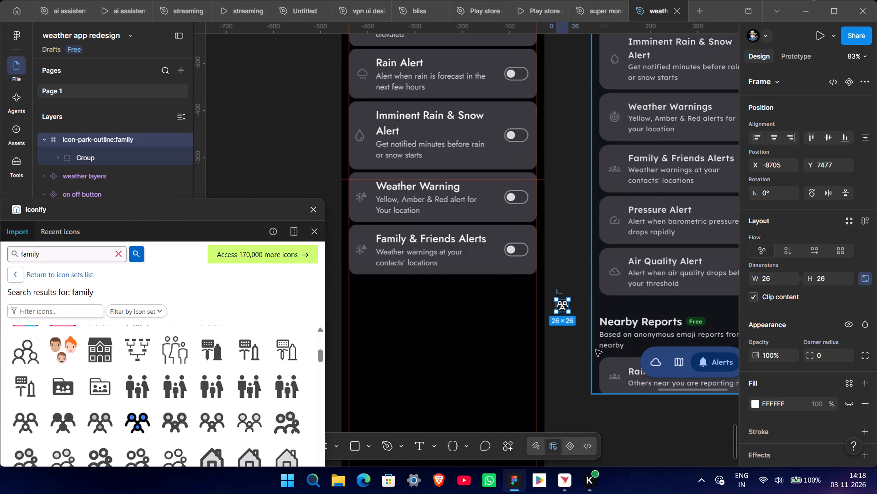
{"action": "key", "text": "3"}
{"action": "left_click", "coordinate": [585, 247]}
Replace the snowflake warning icon on the Family & Friends Alerts card with a copy of the family icon.
{"action": "middle_click_drag", "start_coordinate": [445, 329], "coordinate": [461, 308]}
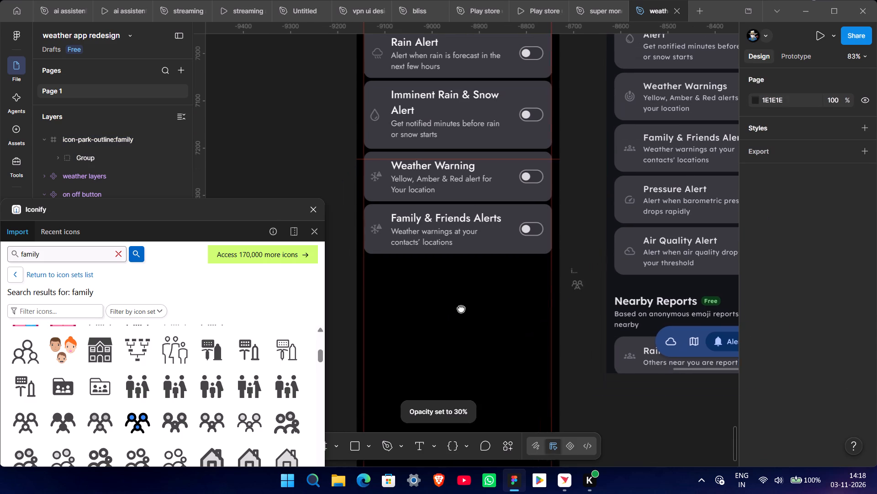
{"action": "middle_click_drag", "start_coordinate": [461, 308], "coordinate": [461, 308]}
{"action": "right_click", "coordinate": [576, 275]}
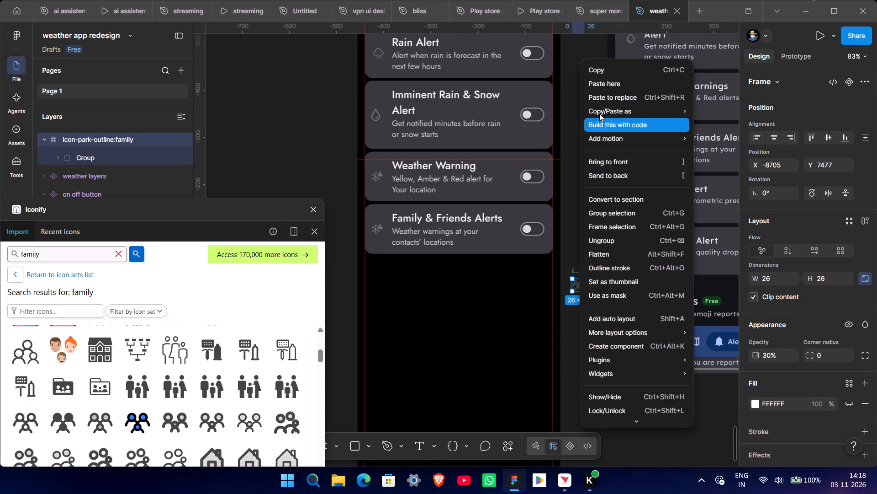
{"action": "left_click", "coordinate": [602, 68]}
{"action": "double_click", "coordinate": [375, 228]}
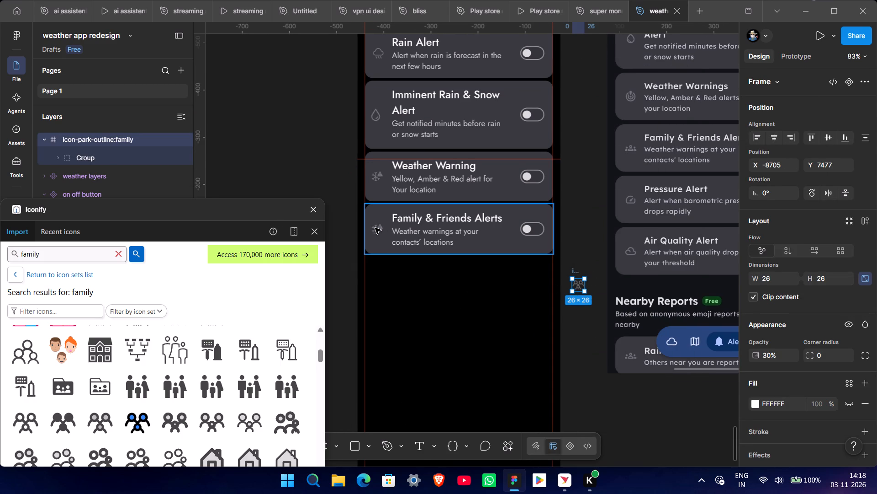
{"action": "right_click", "coordinate": [375, 228]}
{"action": "left_click", "coordinate": [399, 98]}
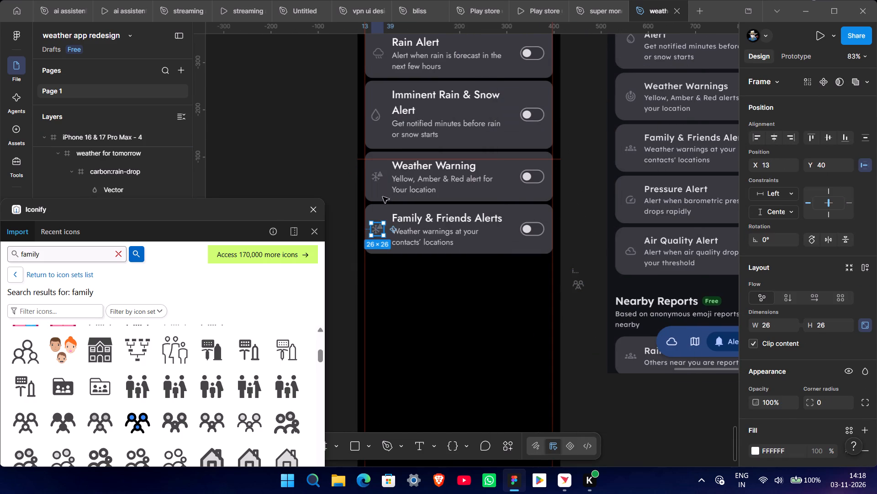
{"action": "left_click", "coordinate": [345, 267]}
Centre the new family icon vertically within the Family & Friends Alerts card.
{"action": "scroll", "coordinate": [344, 264], "scroll_direction": "up", "scroll_amount": 4, "text": "ctrl"}
{"action": "scroll", "coordinate": [402, 228], "scroll_direction": "up", "scroll_amount": 1}
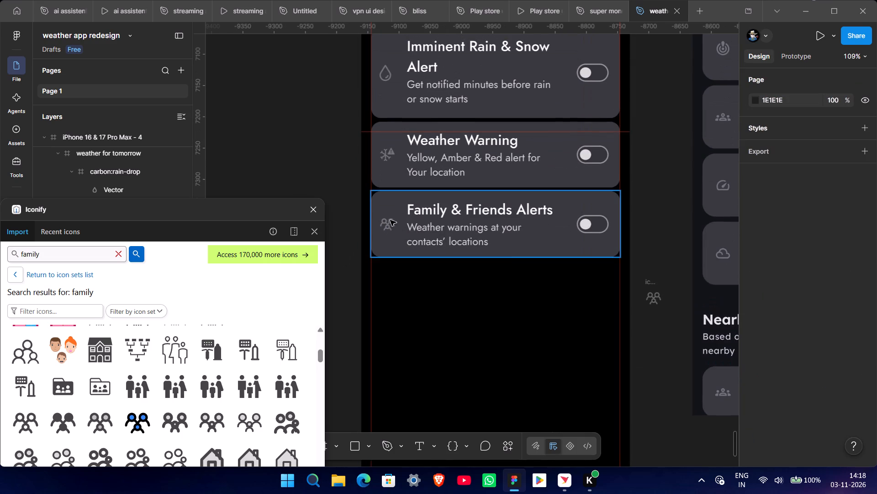
{"action": "double_click", "coordinate": [387, 227]}
{"action": "left_click", "coordinate": [832, 137]}
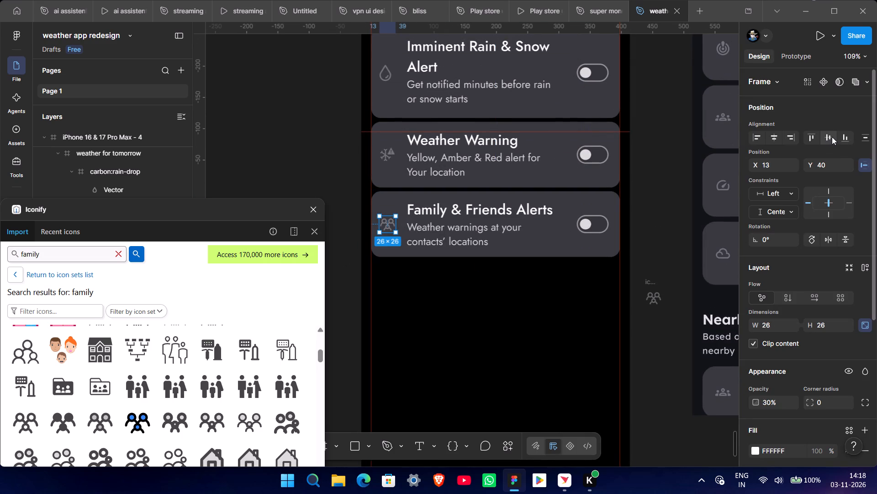
Delete the leftover family icon from the empty canvas between the iPhone frame and the reference.
{"action": "left_click", "coordinate": [644, 253]}
{"action": "scroll", "coordinate": [637, 247], "scroll_direction": "down", "scroll_amount": 3, "text": "ctrl"}
{"action": "left_click", "coordinate": [644, 269]}
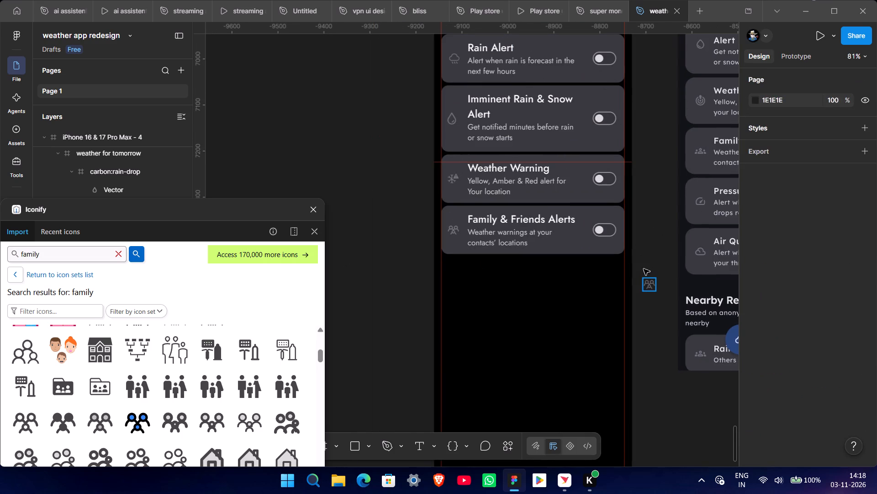
{"action": "key", "text": "BackSpace"}
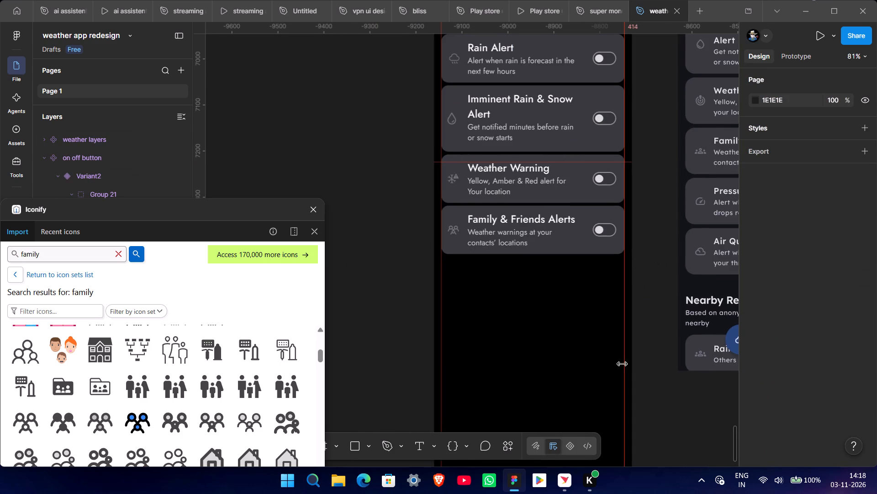
Duplicate the Family & Friends Alerts card directly below itself at Y 1138, and check its alignment and spacing.
{"action": "middle_click_drag", "start_coordinate": [627, 359], "coordinate": [472, 261]}
{"action": "scroll", "coordinate": [472, 261], "scroll_direction": "down", "scroll_amount": 3, "text": "ctrl"}
{"action": "middle_click_drag", "start_coordinate": [503, 307], "coordinate": [559, 325]}
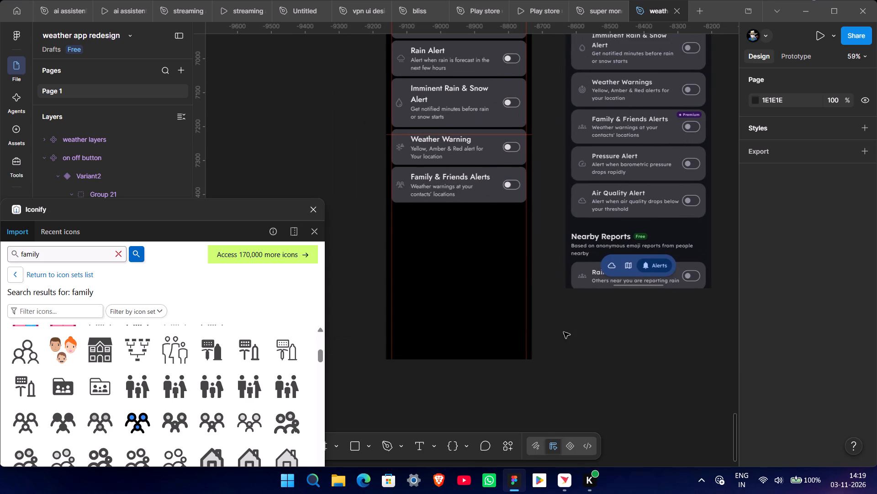
{"action": "left_click", "coordinate": [457, 191]}
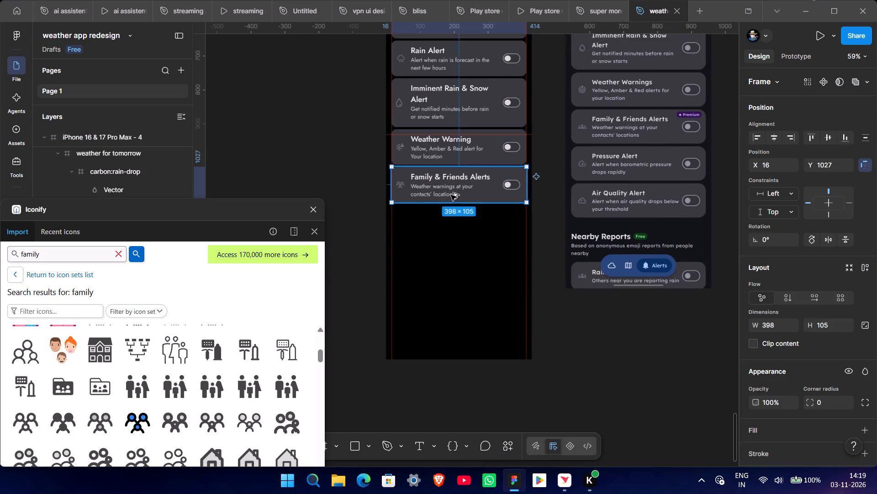
{"action": "left_click_drag", "start_coordinate": [441, 189], "coordinate": [442, 226], "text": "alt"}
{"action": "scroll", "coordinate": [507, 234], "scroll_direction": "up", "scroll_amount": 4, "text": "ctrl"}
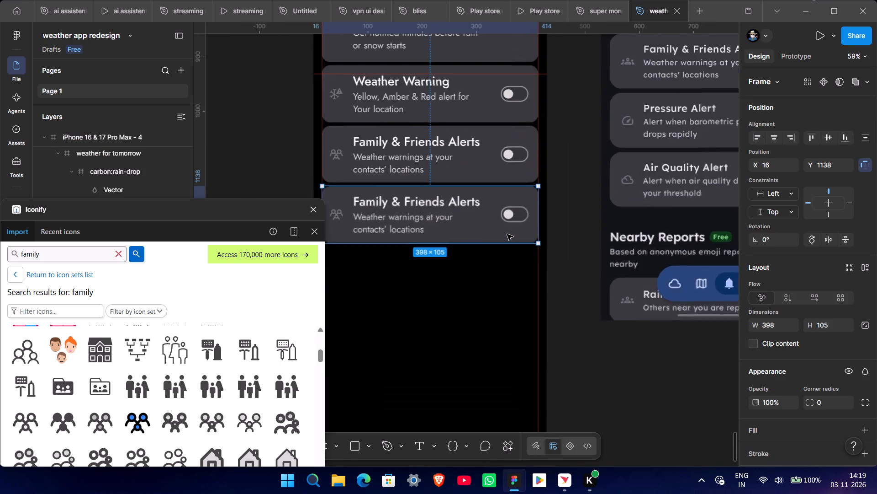
{"action": "scroll", "coordinate": [507, 234], "scroll_direction": "up", "scroll_amount": 5, "text": "ctrl"}
{"action": "scroll", "coordinate": [574, 259], "scroll_direction": "up", "scroll_amount": 6, "text": "ctrl"}
{"action": "scroll", "coordinate": [576, 248], "scroll_direction": "down", "scroll_amount": 3, "text": "ctrl"}
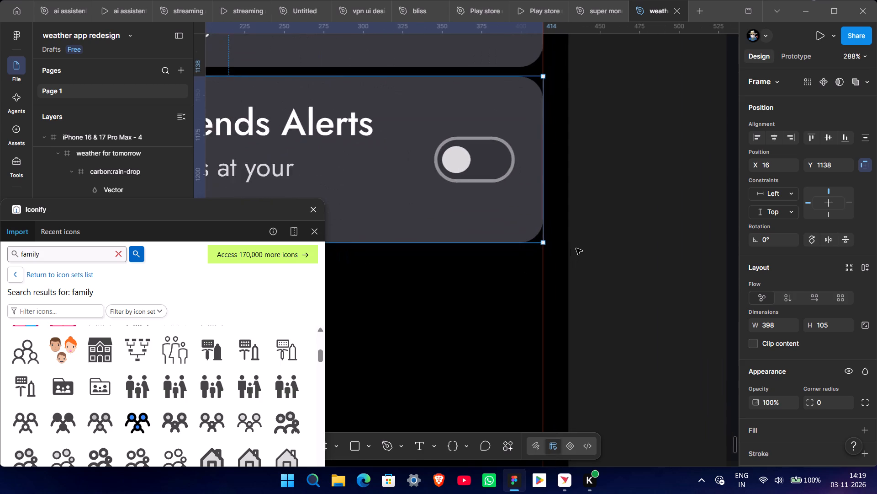
{"action": "scroll", "coordinate": [576, 248], "scroll_direction": "down", "scroll_amount": 15, "text": "ctrl"}
{"action": "left_click", "coordinate": [605, 285]}
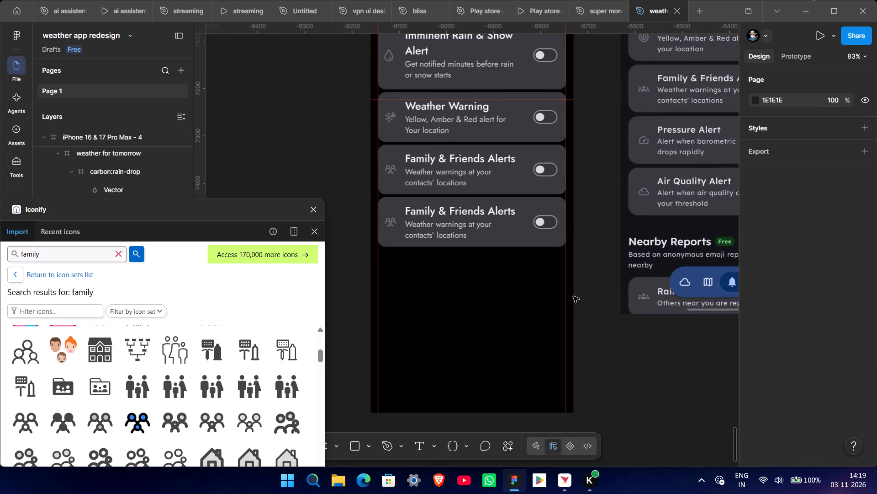
Change the title of the duplicated bottom card to "Pressure Alert".
{"action": "scroll", "coordinate": [574, 298], "scroll_direction": "down", "scroll_amount": 2, "text": "ctrl"}
{"action": "middle_click_drag", "start_coordinate": [611, 314], "coordinate": [594, 324]}
{"action": "double_click", "coordinate": [461, 236]}
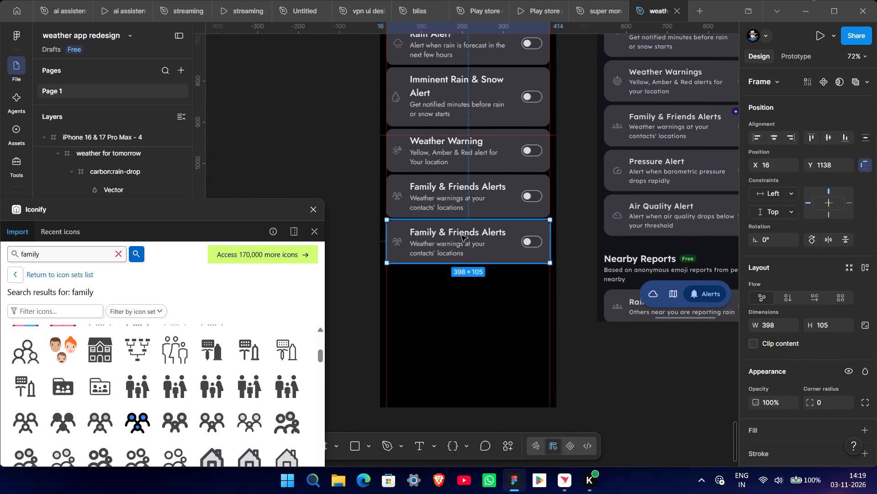
{"action": "double_click", "coordinate": [461, 236]}
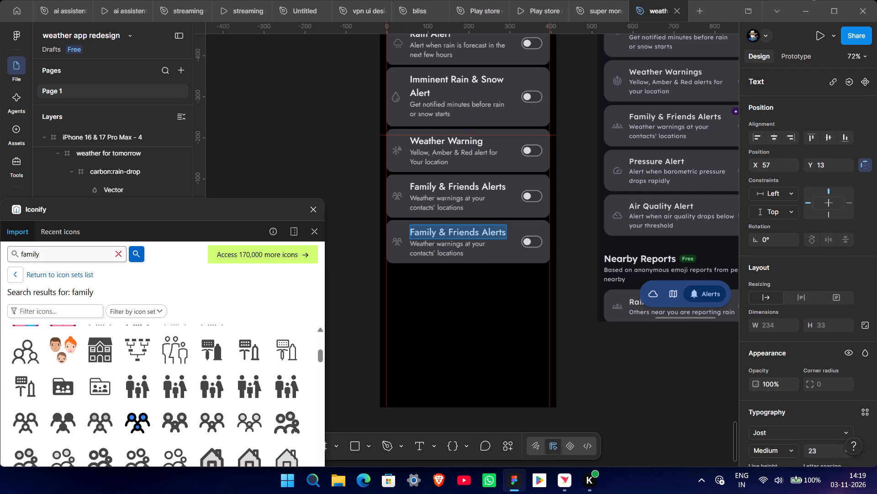
{"action": "type", "text": "press"}
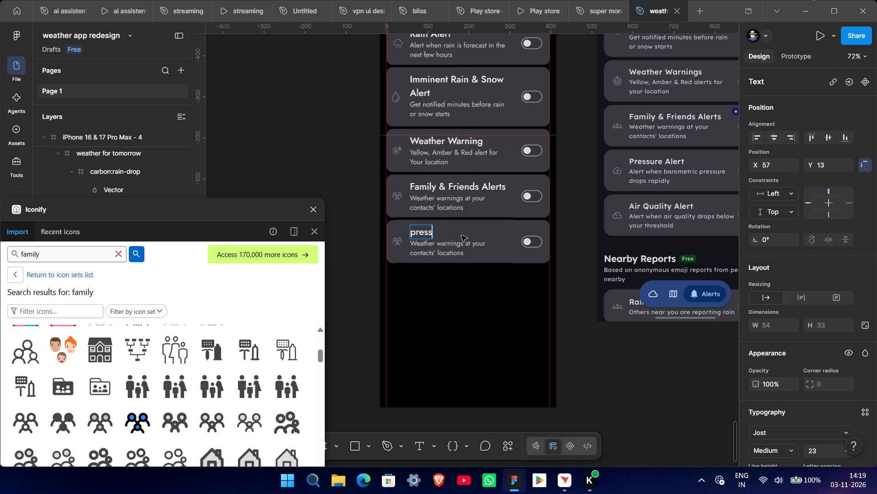
{"action": "type", "text": "ure"}
{"action": "key", "text": "space"}
{"action": "type", "text": "Alert"}
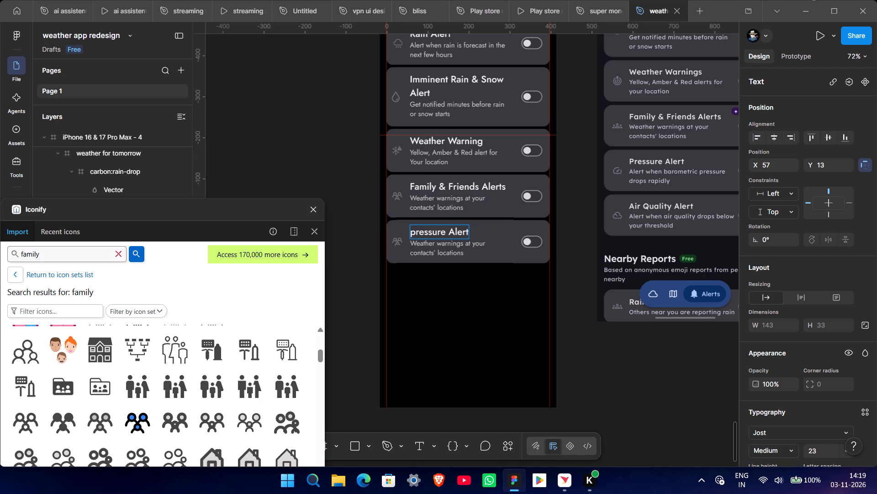
{"action": "left_click", "coordinate": [415, 233]}
{"action": "key", "text": "BackSpace"}
{"action": "key", "text": "shift+p"}
{"action": "left_click", "coordinate": [561, 286]}
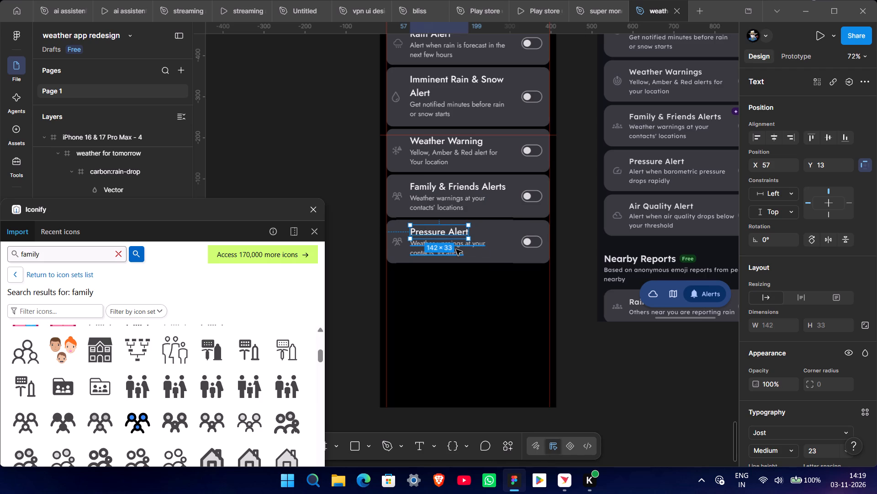
Replace the Pressure Alert card's description with "Alert when barometric pressure drops rapidly", breaking the line before "drops".
{"action": "double_click", "coordinate": [454, 250]}
{"action": "type", "text": "Alert"}
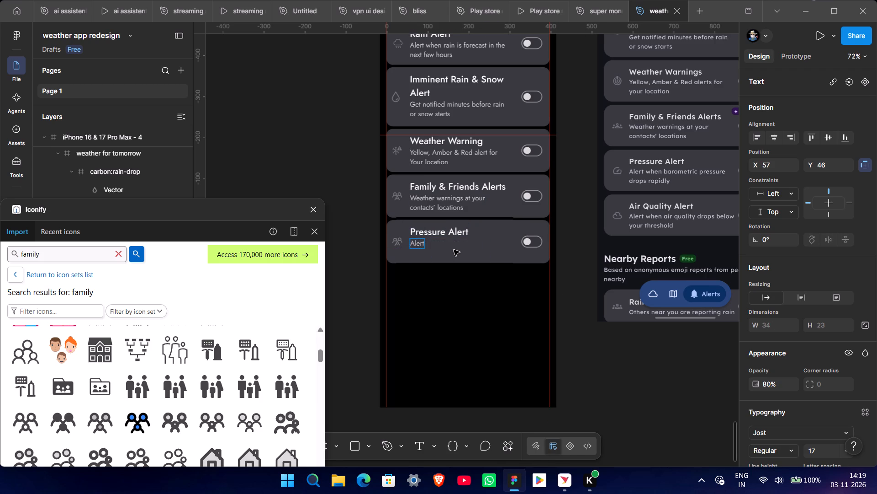
{"action": "key", "text": "space"}
{"action": "type", "text": "whr"}
{"action": "key", "text": "BackSpace"}
{"action": "type", "text": "en"}
{"action": "key", "text": "space"}
{"action": "type", "text": "baro"}
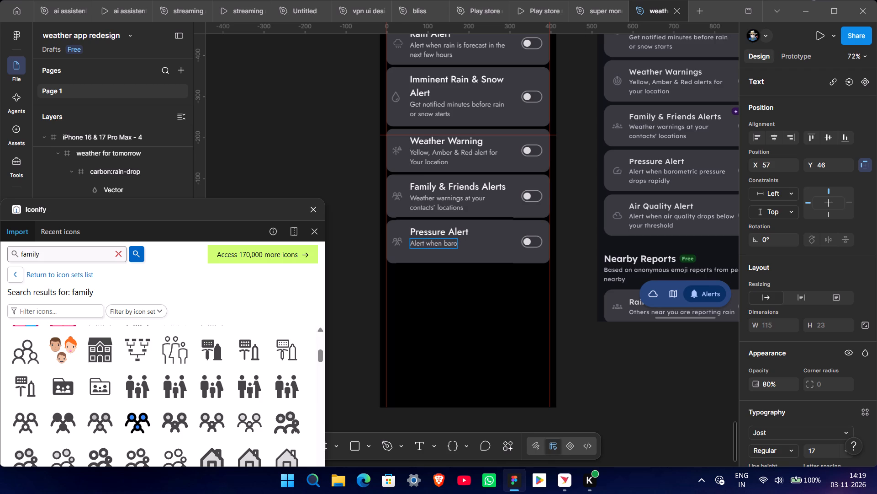
{"action": "type", "text": "metric"}
{"action": "key", "text": "space"}
{"action": "type", "text": "pressure"}
{"action": "key", "text": "space"}
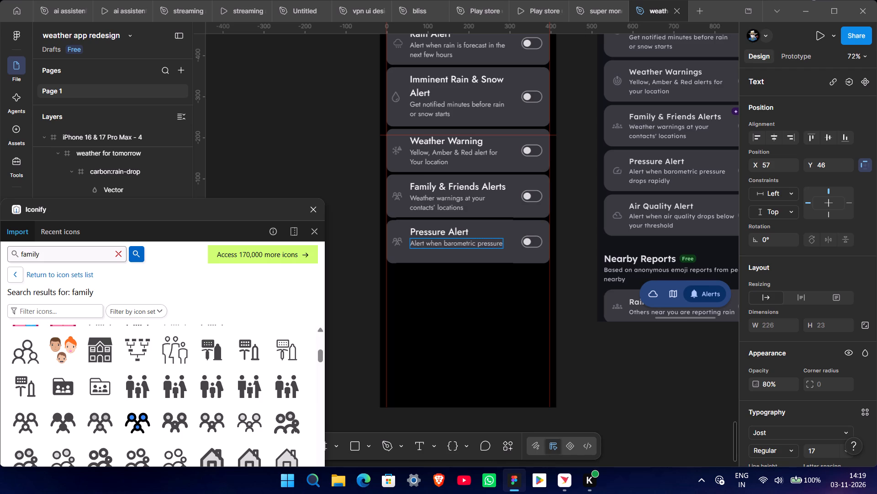
{"action": "key", "text": "BackSpace"}
{"action": "key", "text": "Return"}
{"action": "type", "text": "dr"}
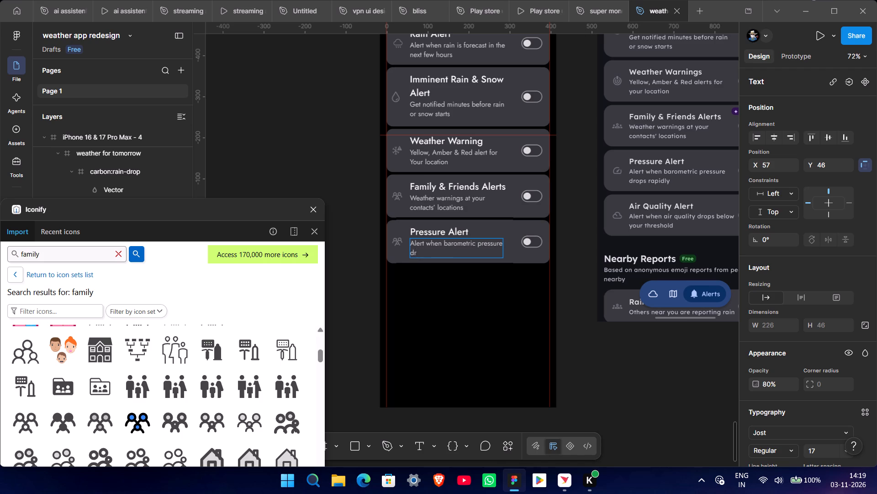
{"action": "type", "text": "op"}
{"action": "type", "text": "s"}
{"action": "key", "text": "space"}
{"action": "type", "text": "ra"}
{"action": "type", "text": "pidly"}
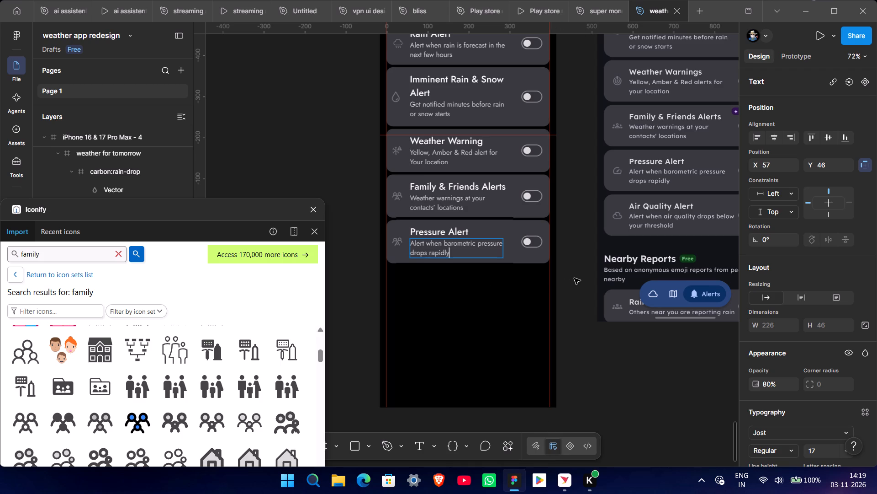
{"action": "left_click", "coordinate": [574, 278]}
{"action": "left_click", "coordinate": [574, 278]}
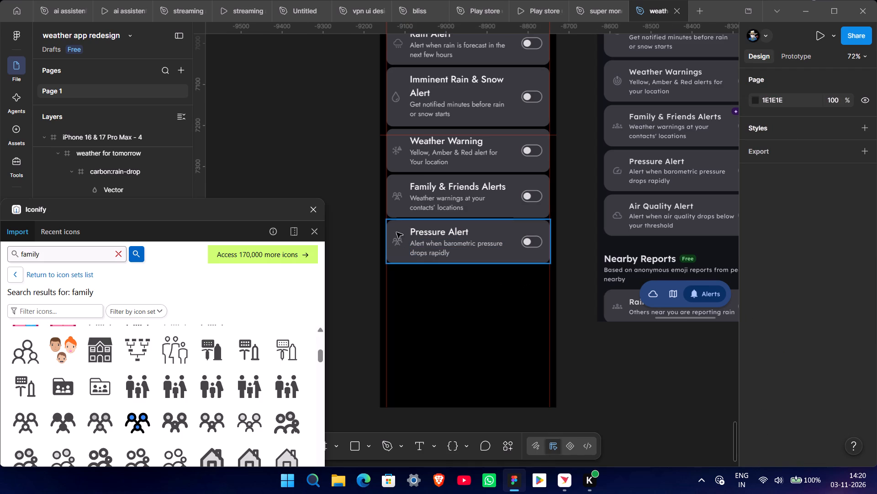
Search the icon library for "pressure" and import the lets-icons:pressure-light gauge onto the empty canvas beside the iPhone frame.
{"action": "left_click_drag", "start_coordinate": [229, 206], "coordinate": [251, 137]}
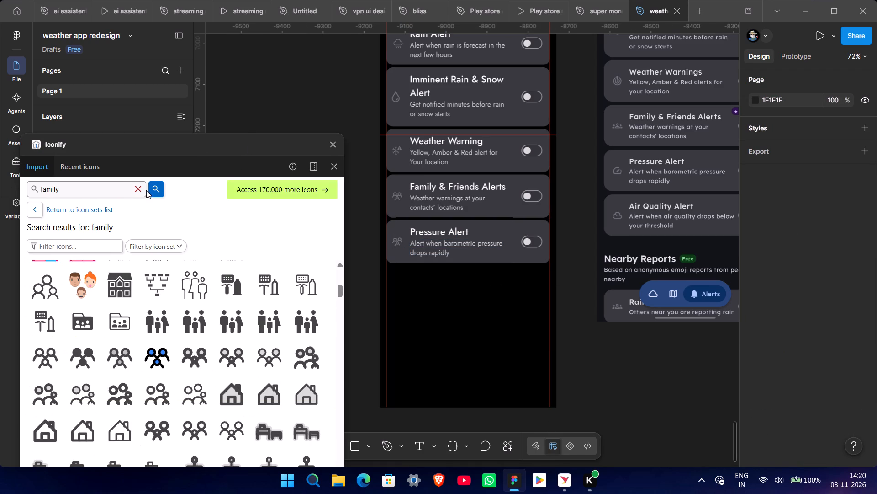
{"action": "left_click", "coordinate": [141, 189]}
{"action": "type", "text": "pressure"}
{"action": "key", "text": "Return"}
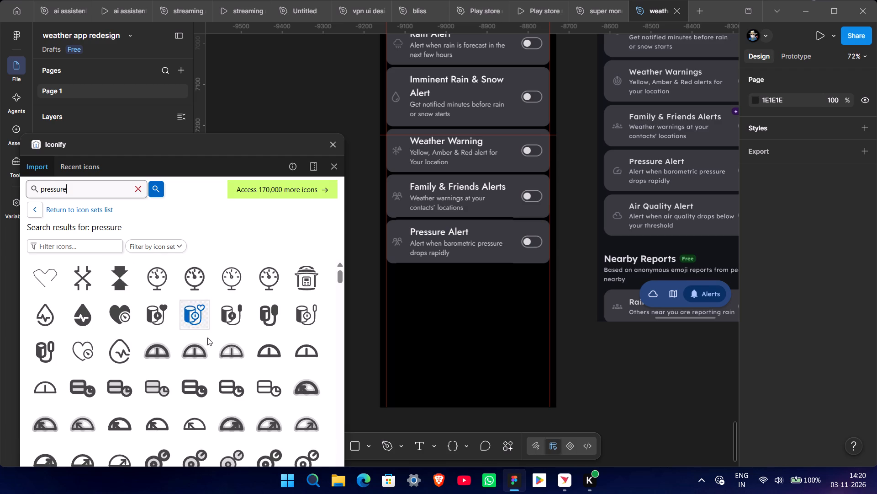
{"action": "scroll", "coordinate": [325, 325], "scroll_direction": "down", "scroll_amount": 4}
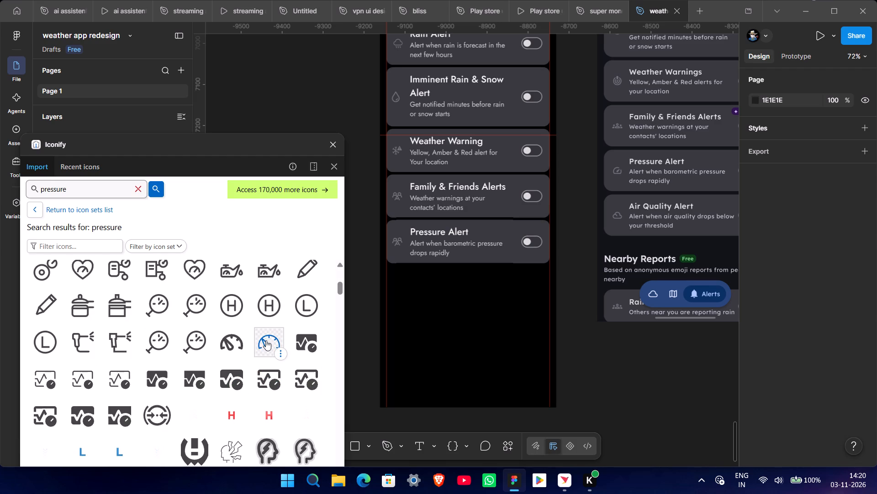
{"action": "left_click_drag", "start_coordinate": [271, 341], "coordinate": [373, 307]}
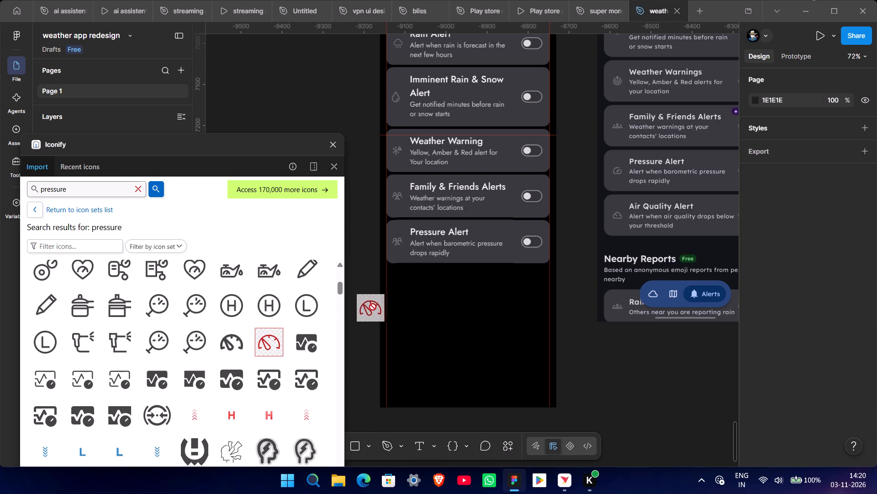
{"action": "left_click_drag", "start_coordinate": [373, 307], "coordinate": [368, 305]}
{"action": "left_click", "coordinate": [369, 333]}
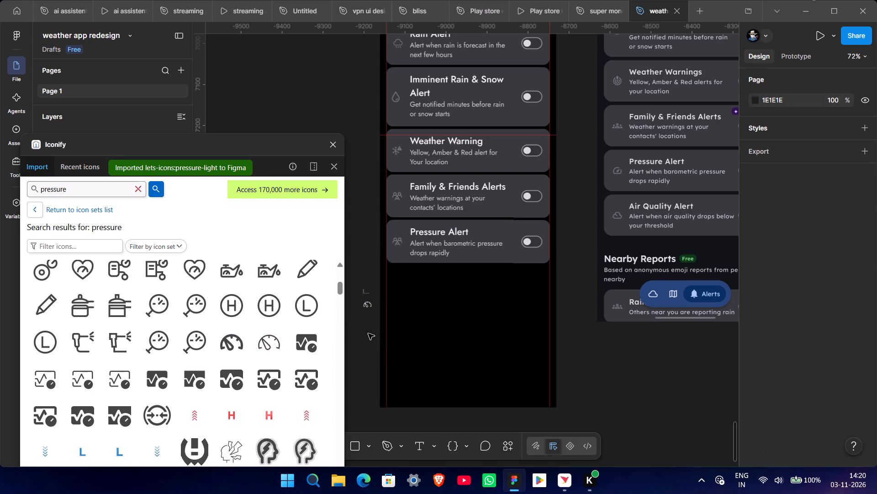
Import the bolder lets-icons:pressure gauge onto the empty canvas above the light gauge icon.
{"action": "left_click_drag", "start_coordinate": [234, 336], "coordinate": [363, 244]}
{"action": "left_click", "coordinate": [372, 317]}
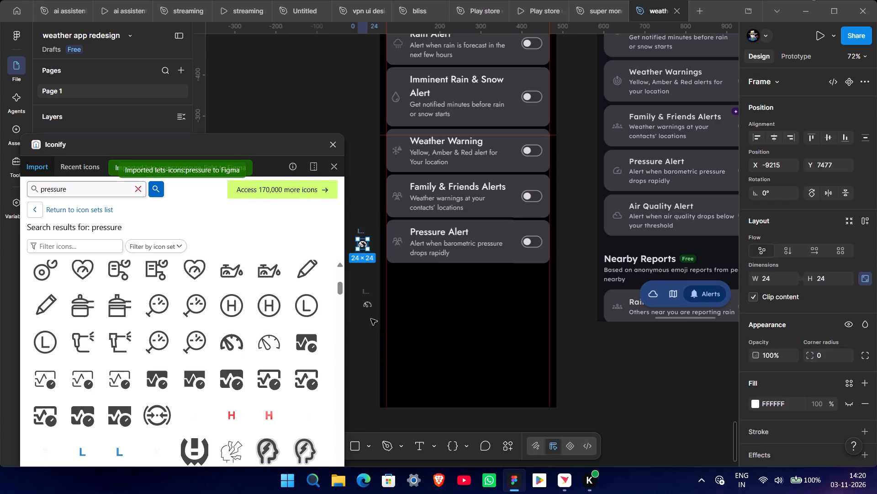
Flip the imported lets-icons:pressure icon horizontally.
{"action": "left_click", "coordinate": [361, 247]}
{"action": "right_click", "coordinate": [356, 248]}
{"action": "scroll", "coordinate": [418, 393], "scroll_direction": "down", "scroll_amount": 4}
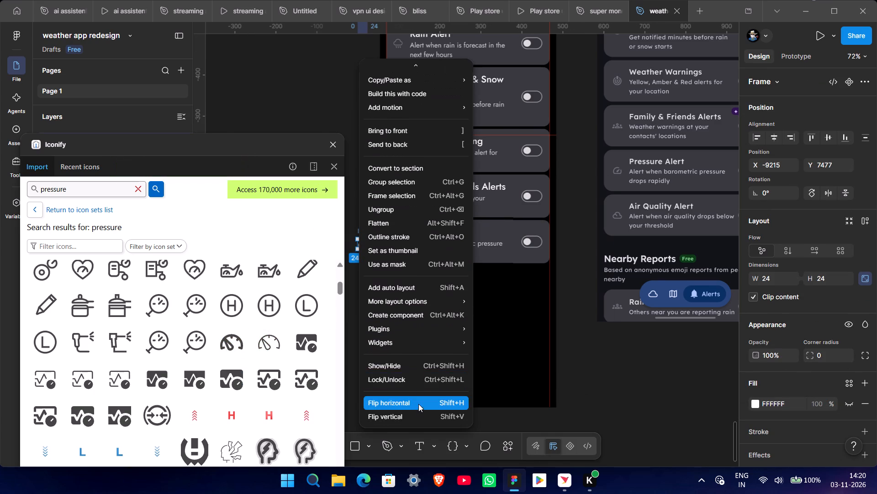
{"action": "left_click", "coordinate": [419, 407]}
{"action": "left_click", "coordinate": [362, 325]}
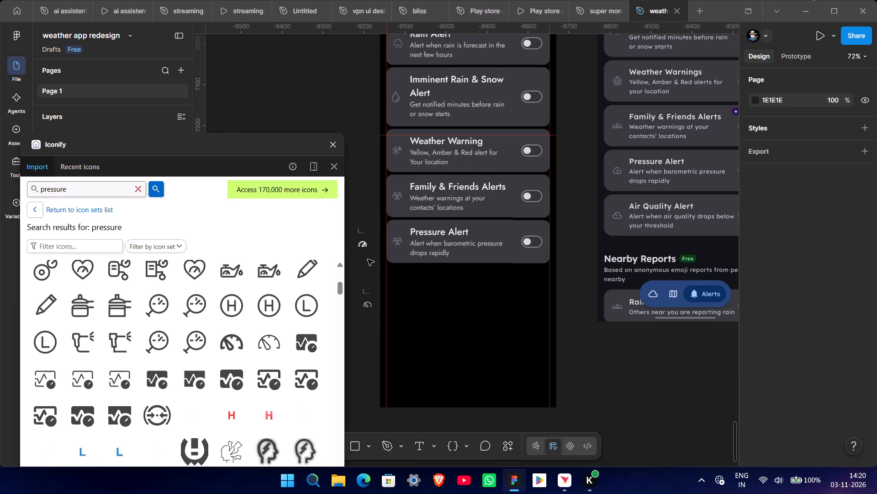
Enlarge the imported bold lets-icons:pressure icon beside the iPhone frame until its gauge is about 22.5 × 15.54.
{"action": "middle_click_drag", "start_coordinate": [370, 261], "coordinate": [420, 265]}
{"action": "scroll", "coordinate": [422, 265], "scroll_direction": "up", "scroll_amount": 5, "text": "ctrl"}
{"action": "left_click", "coordinate": [405, 218]}
{"action": "left_click", "coordinate": [410, 238]}
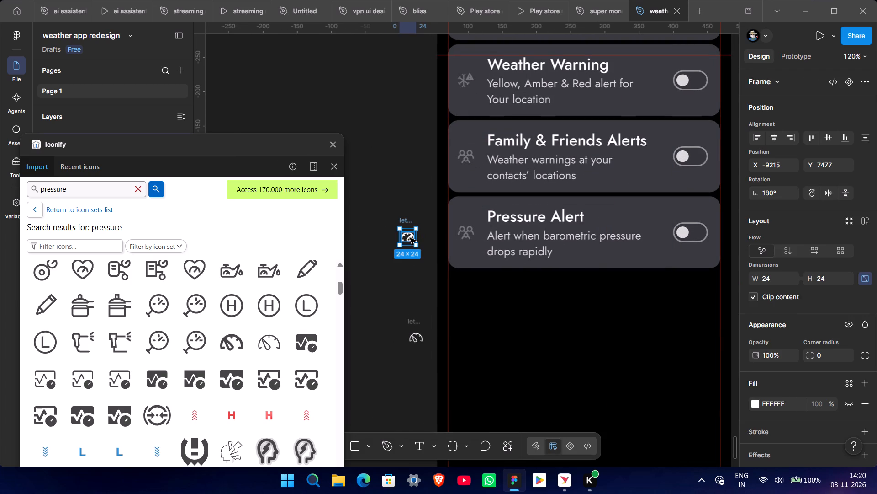
{"action": "left_click", "coordinate": [781, 322]}
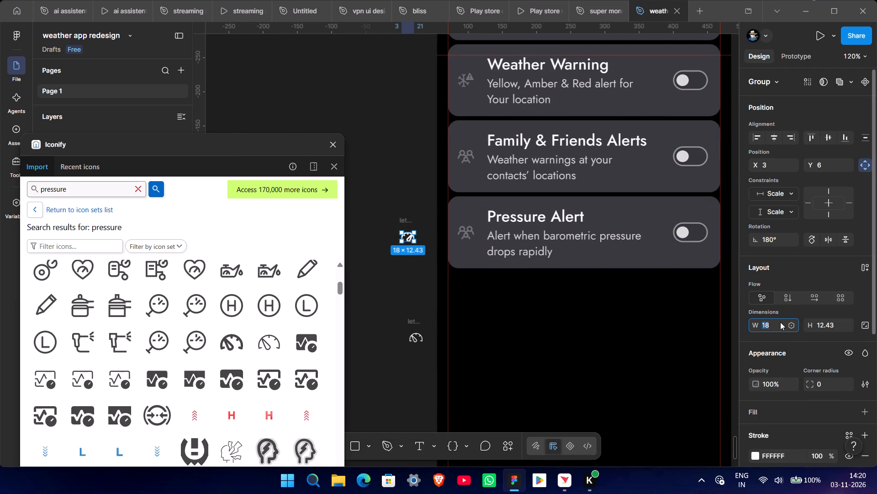
{"action": "left_click", "coordinate": [388, 283]}
{"action": "left_click", "coordinate": [405, 222]}
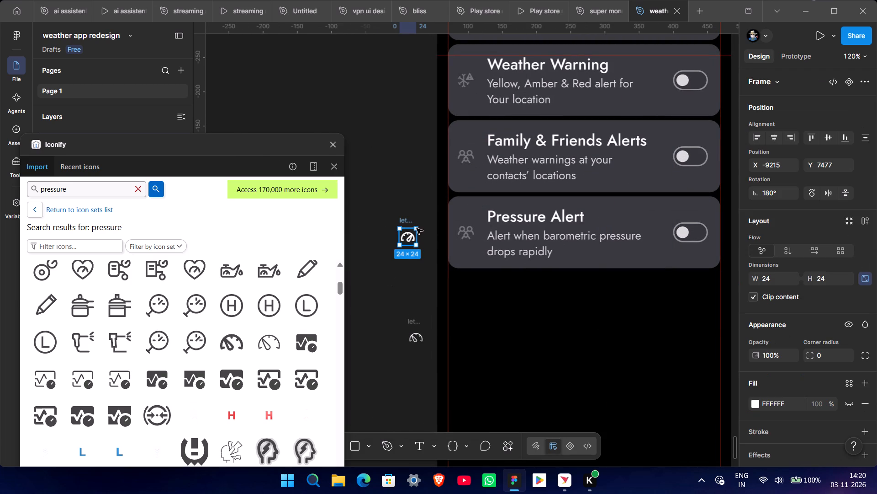
{"action": "left_click_drag", "start_coordinate": [407, 227], "coordinate": [407, 223], "text": "shift"}
{"action": "left_click", "coordinate": [414, 274]}
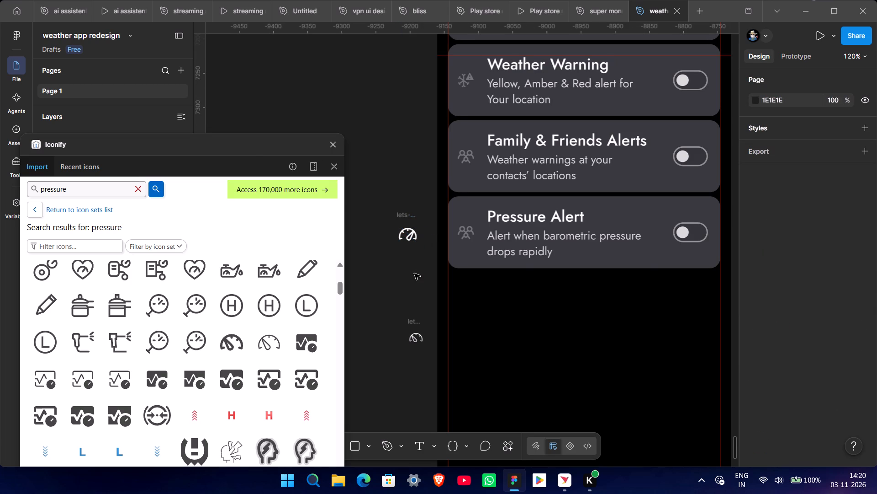
{"action": "scroll", "coordinate": [414, 274], "scroll_direction": "down", "scroll_amount": 1, "text": "ctrl"}
{"action": "left_click", "coordinate": [405, 220]}
{"action": "left_click", "coordinate": [408, 226], "text": "shift"}
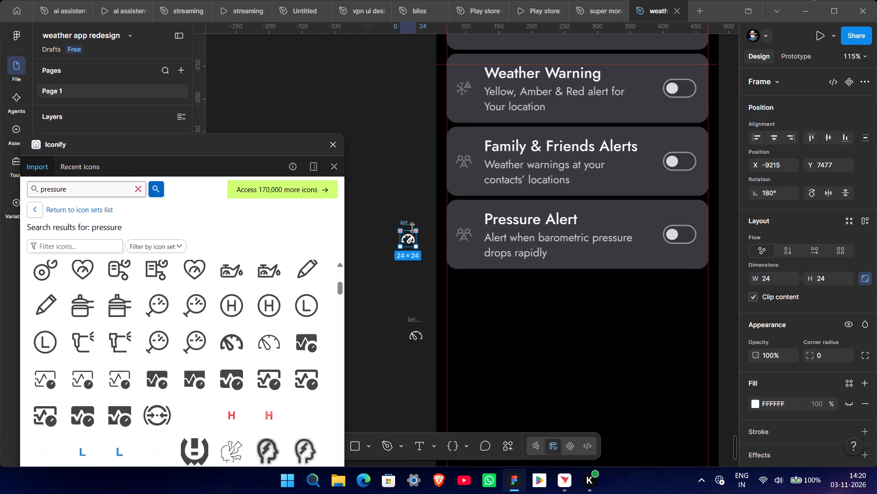
{"action": "left_click", "coordinate": [419, 286]}
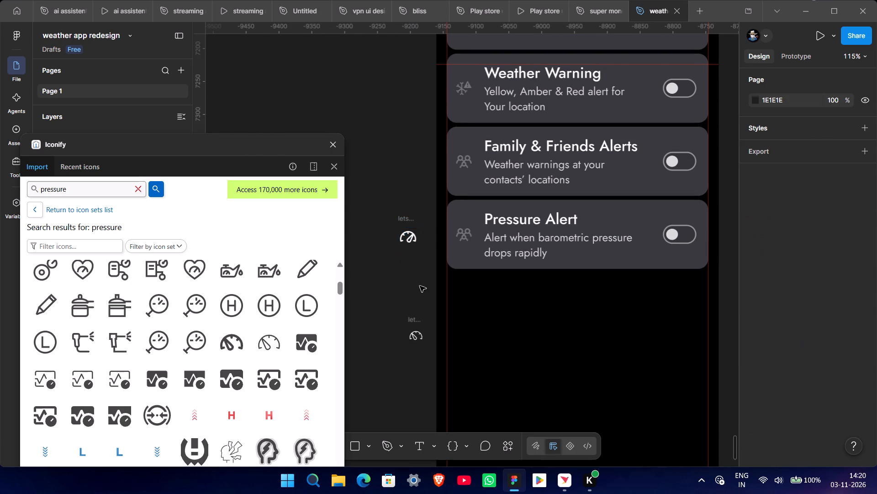
Set the enlarged pressure gauge's opacity to 30%.
{"action": "scroll", "coordinate": [420, 286], "scroll_direction": "down", "scroll_amount": 2, "text": "ctrl"}
{"action": "left_click", "coordinate": [414, 244]}
{"action": "key", "text": "4"}
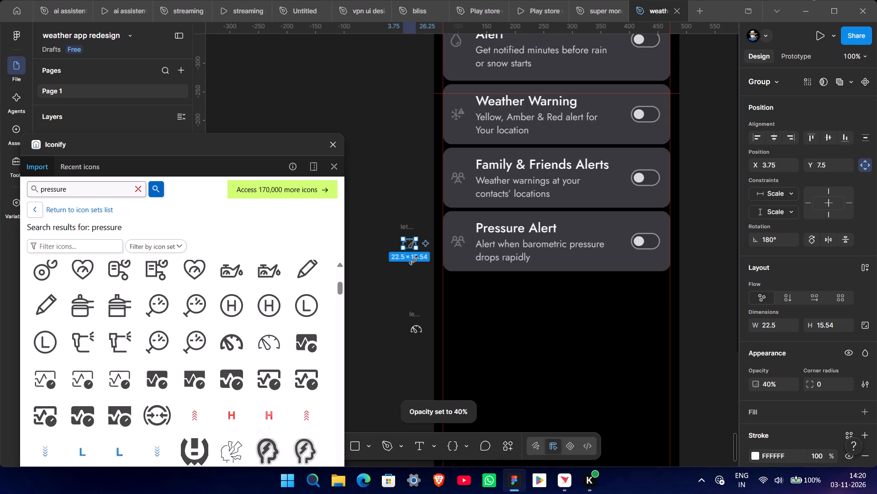
{"action": "key", "text": "3"}
{"action": "left_click", "coordinate": [412, 291]}
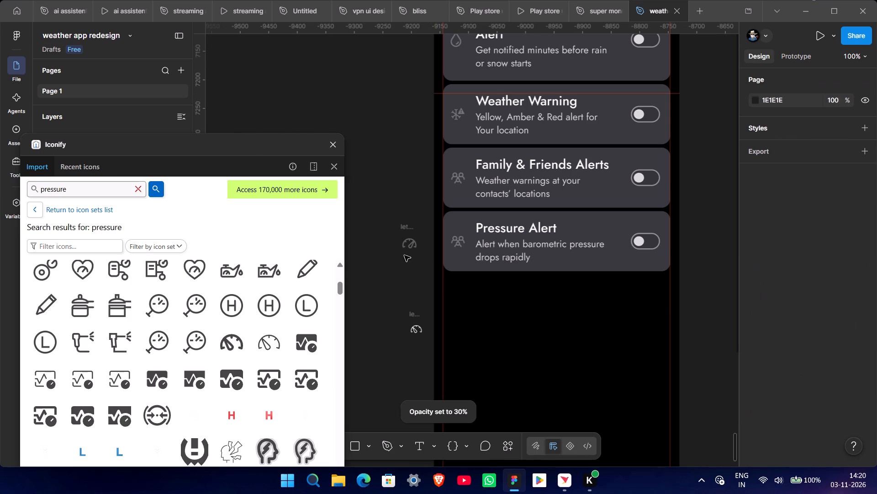
Copy the dimmed gauge and paste it in place of the people icon on the Pressure Alert card.
{"action": "left_click", "coordinate": [411, 243]}
{"action": "right_click", "coordinate": [411, 243]}
{"action": "left_click", "coordinate": [471, 70]}
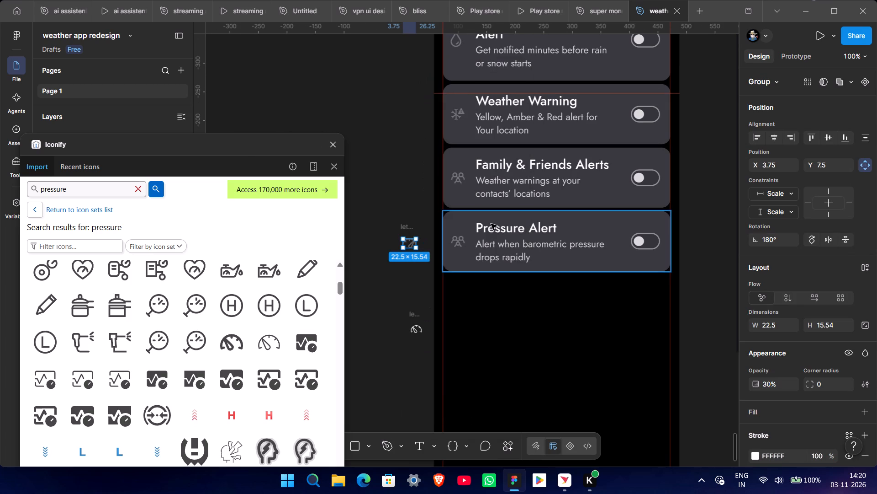
{"action": "double_click", "coordinate": [459, 241]}
{"action": "right_click", "coordinate": [459, 241]}
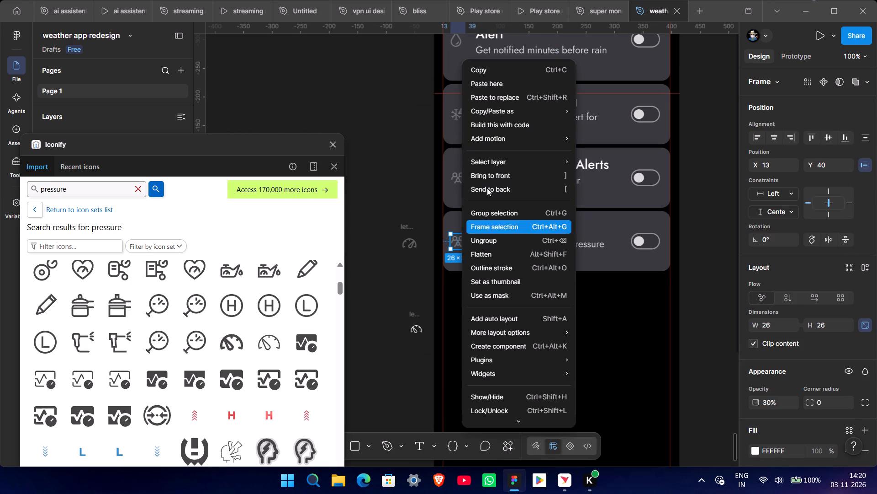
{"action": "left_click", "coordinate": [495, 99]}
{"action": "left_click", "coordinate": [428, 268]}
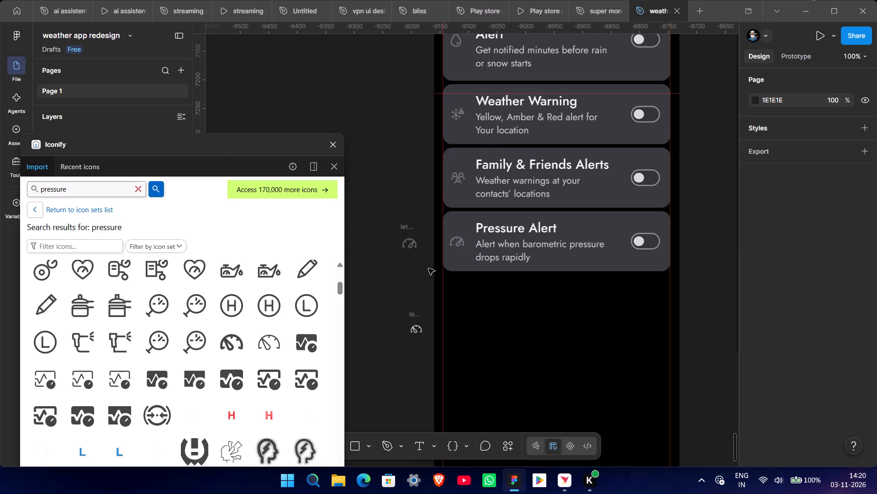
Delete both leftover imported pressure icons from the canvas beside the iPhone frame.
{"action": "left_click", "coordinate": [407, 225]}
{"action": "key", "text": "BackSpace"}
{"action": "scroll", "coordinate": [459, 219], "scroll_direction": "up", "scroll_amount": 4, "text": "ctrl"}
{"action": "scroll", "coordinate": [456, 247], "scroll_direction": "down", "scroll_amount": 4, "text": "ctrl"}
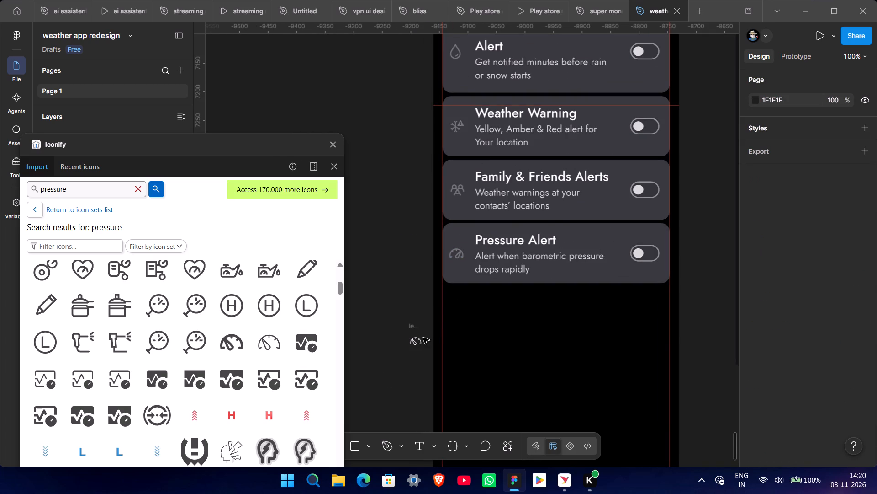
{"action": "left_click", "coordinate": [415, 330]}
{"action": "key", "text": "BackSpace"}
Duplicate the Pressure Alert card directly below itself, aligned with the stack and keeping the same gap between cards.
{"action": "middle_click_drag", "start_coordinate": [415, 332], "coordinate": [415, 297]}
{"action": "scroll", "coordinate": [420, 293], "scroll_direction": "down", "scroll_amount": 4, "text": "ctrl"}
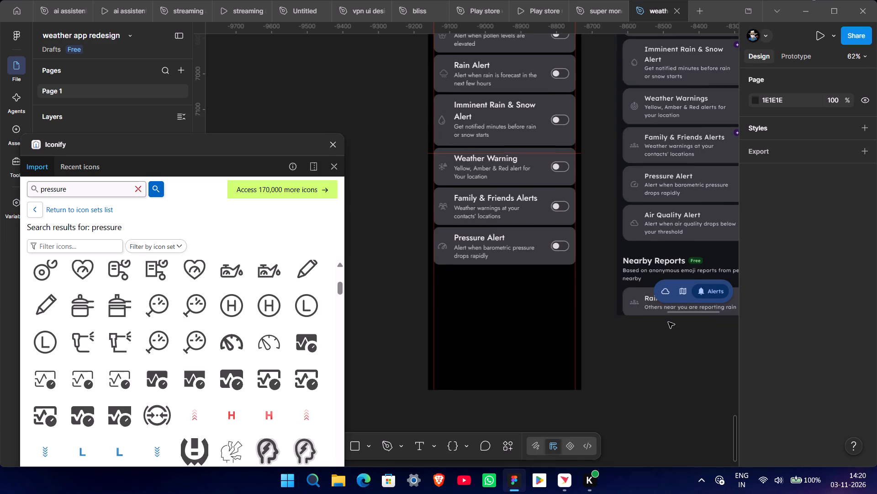
{"action": "scroll", "coordinate": [637, 374], "scroll_direction": "down", "scroll_amount": 2}
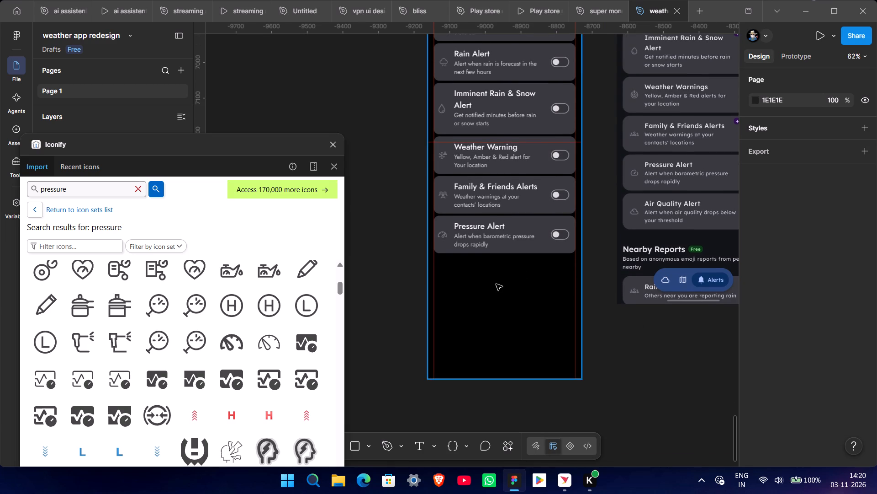
{"action": "scroll", "coordinate": [496, 284], "scroll_direction": "up", "scroll_amount": 2, "text": "ctrl"}
{"action": "middle_click_drag", "start_coordinate": [560, 313], "coordinate": [504, 298]}
{"action": "left_click", "coordinate": [446, 215]}
{"action": "left_click_drag", "start_coordinate": [444, 215], "coordinate": [448, 245], "text": "alt"}
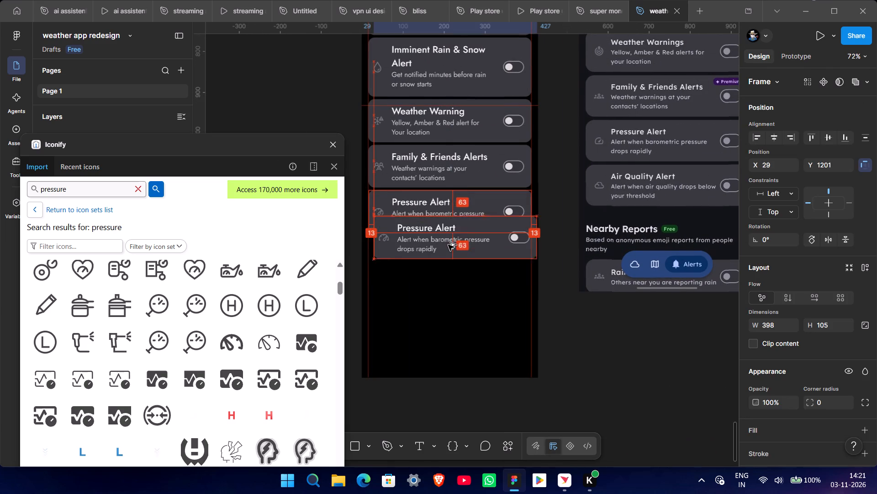
{"action": "left_click_drag", "start_coordinate": [448, 245], "coordinate": [444, 262], "text": "alt"}
{"action": "left_click", "coordinate": [560, 255]}
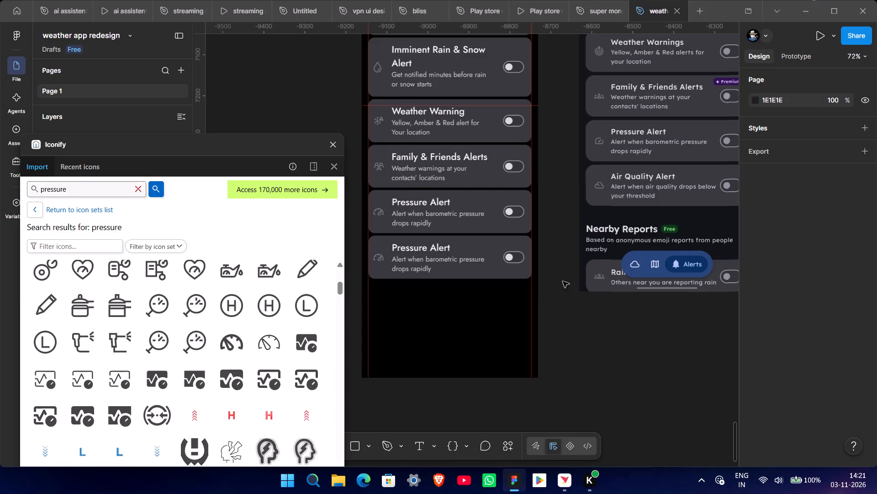
Change the duplicated bottom card's title to "Air Quality Alert".
{"action": "scroll", "coordinate": [564, 288], "scroll_direction": "down", "scroll_amount": 3}
{"action": "middle_click_drag", "start_coordinate": [565, 288], "coordinate": [602, 310]}
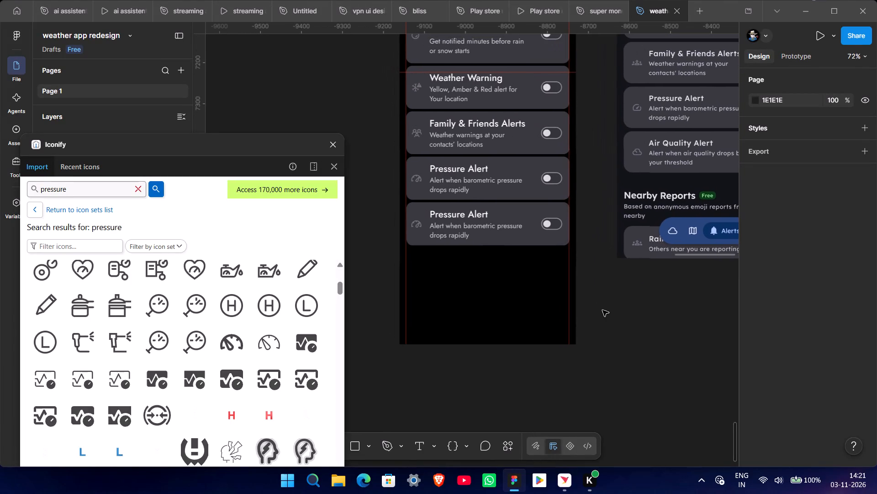
{"action": "scroll", "coordinate": [602, 310], "scroll_direction": "down", "scroll_amount": 1, "text": "ctrl"}
{"action": "middle_click_drag", "start_coordinate": [607, 307], "coordinate": [579, 315]}
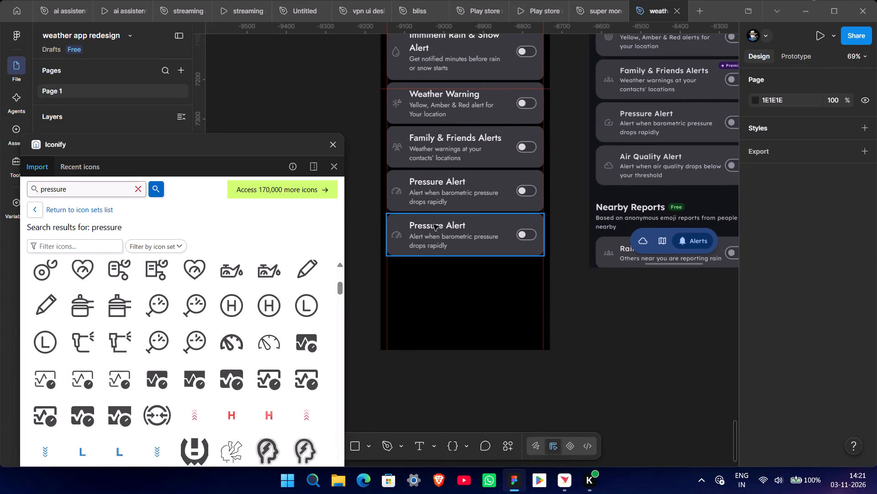
{"action": "double_click", "coordinate": [433, 222]}
{"action": "double_click", "coordinate": [433, 225]}
{"action": "type", "text": "Ai"}
{"action": "type", "text": "r"}
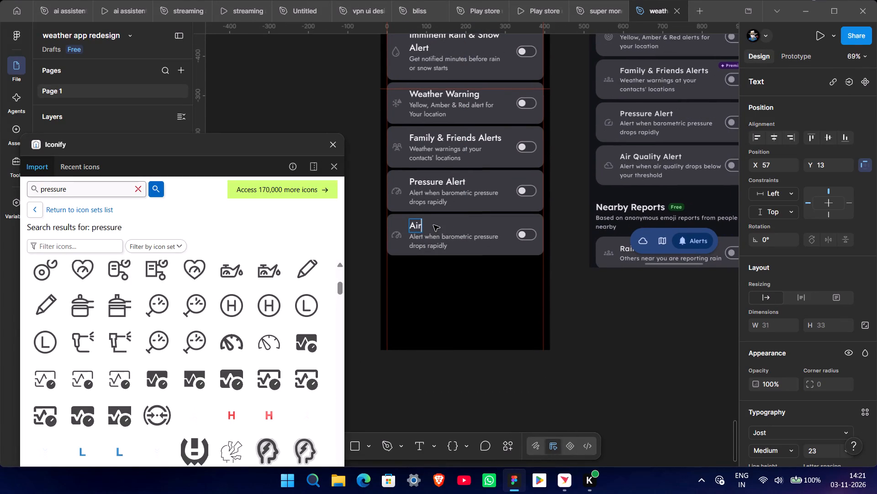
{"action": "key", "text": "space"}
{"action": "key", "text": "shift+q"}
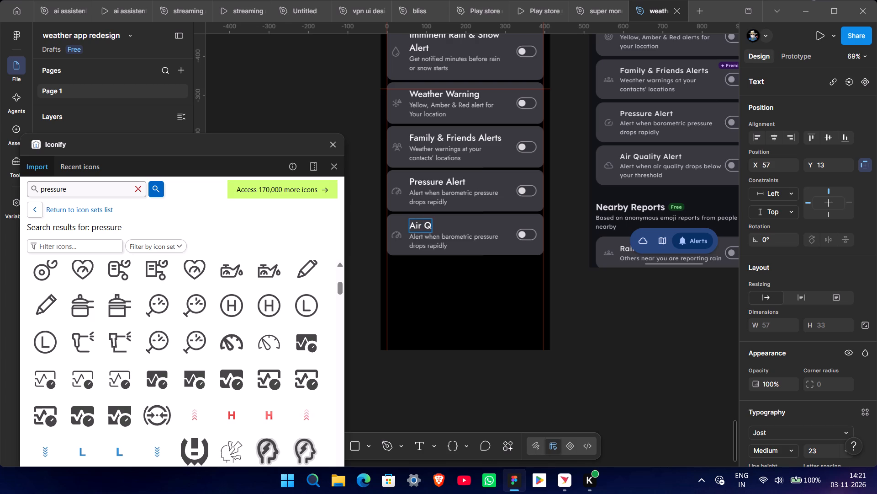
{"action": "type", "text": "ua"}
{"action": "type", "text": "lity"}
{"action": "key", "text": "space"}
{"action": "type", "text": "Alert"}
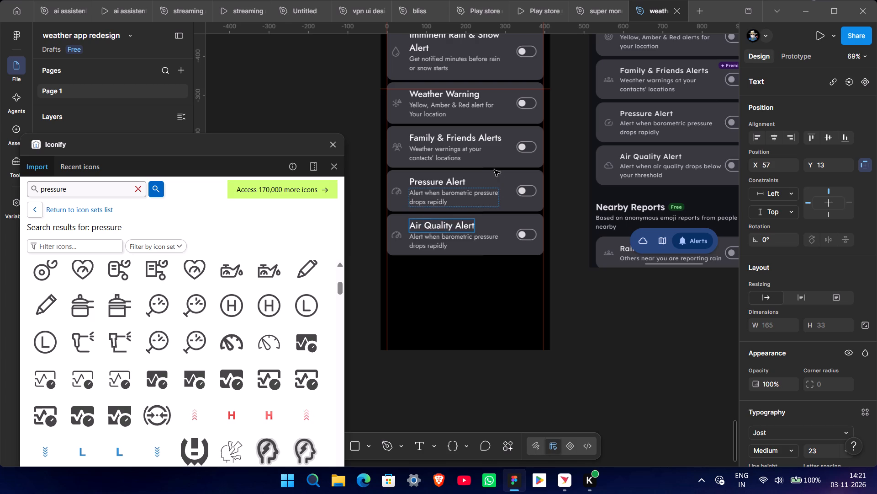
{"action": "left_click", "coordinate": [631, 339]}
{"action": "left_click", "coordinate": [631, 339]}
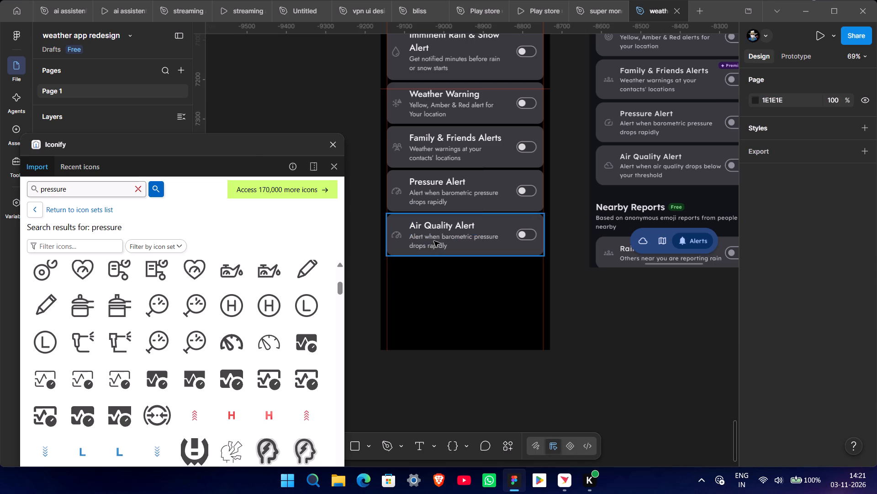
Change the Air Quality Alert card's description to "Alert when air quality drops below your threshold", breaking the line before "your".
{"action": "double_click", "coordinate": [434, 240], "text": "ctrl"}
{"action": "left_click_drag", "start_coordinate": [438, 236], "coordinate": [523, 252]}
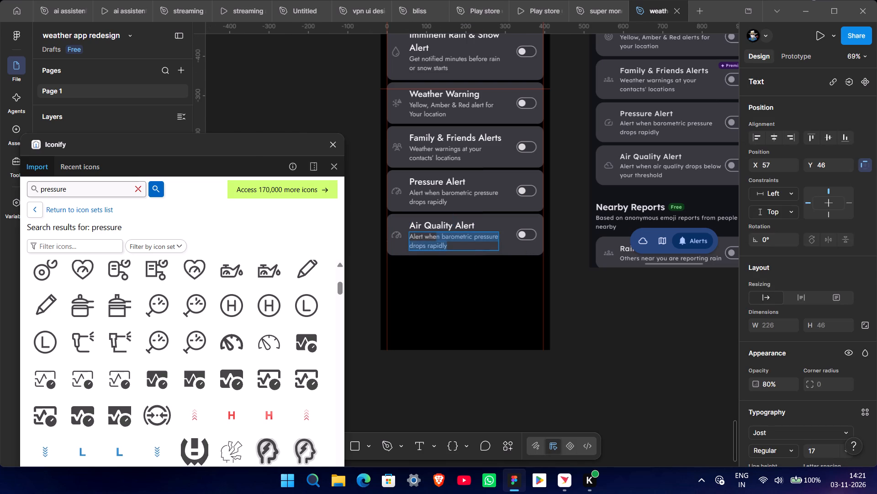
{"action": "left_click_drag", "start_coordinate": [442, 234], "coordinate": [490, 249]}
{"action": "key", "text": "a"}
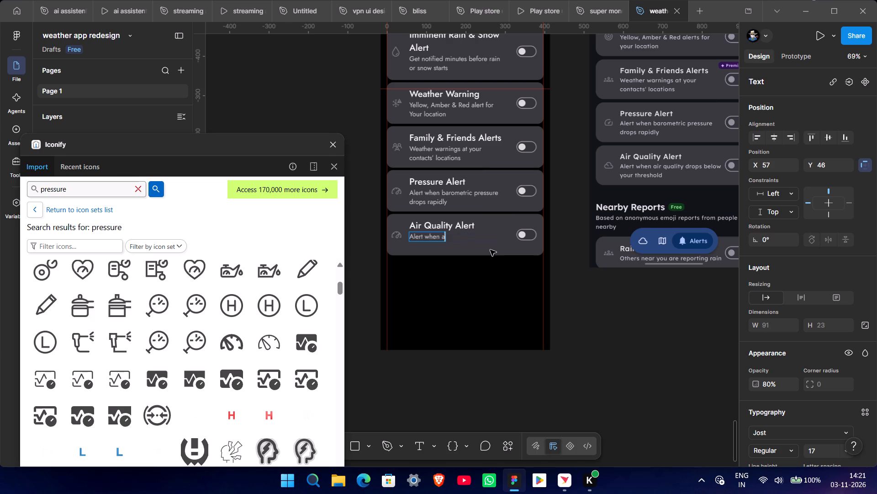
{"action": "type", "text": "ir"}
{"action": "key", "text": "space"}
{"action": "type", "text": "quality"}
{"action": "key", "text": "space"}
{"action": "type", "text": "drops"}
{"action": "key", "text": "space"}
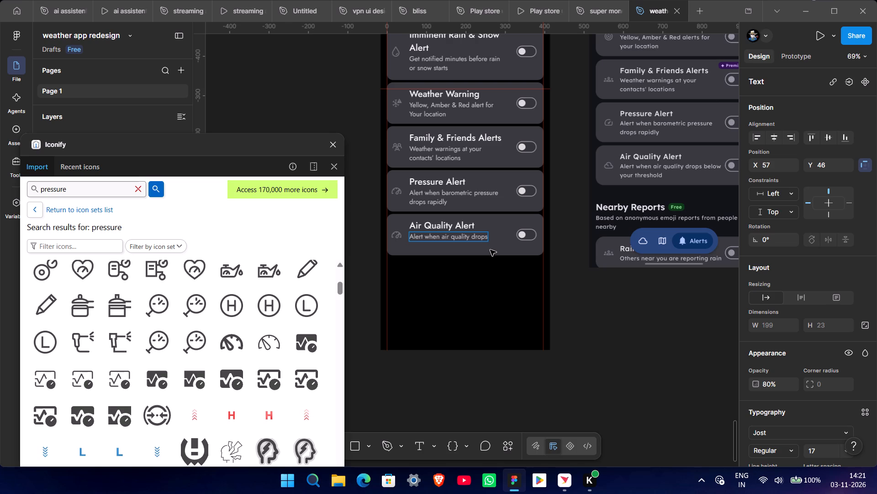
{"action": "type", "text": "below"}
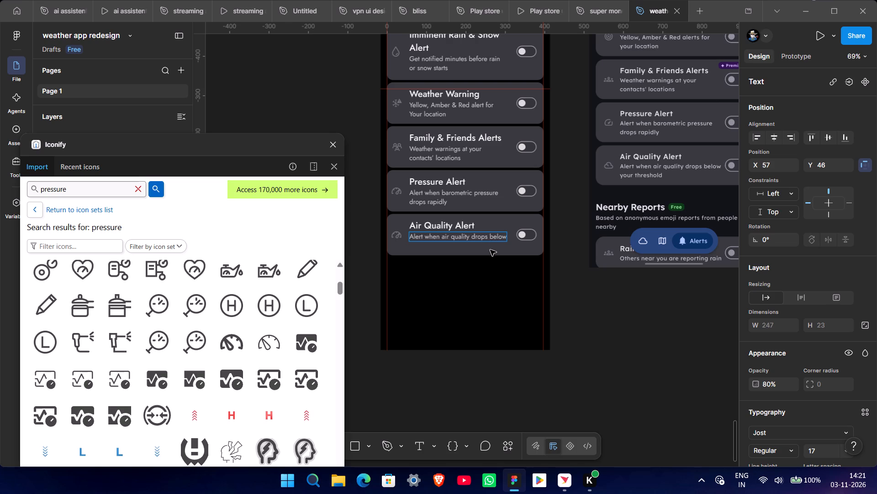
{"action": "key", "text": "Return"}
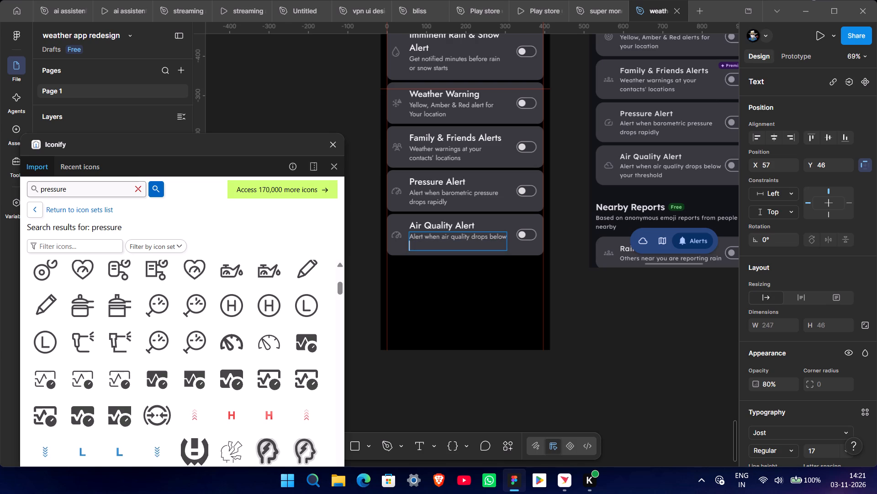
{"action": "type", "text": "your"}
{"action": "key", "text": "space"}
{"action": "type", "text": "th"}
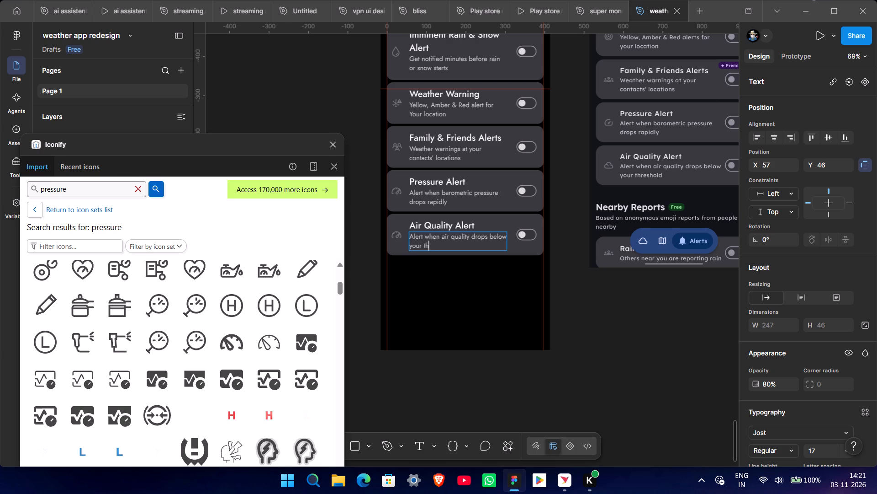
{"action": "key", "text": "r"}
{"action": "key", "text": "e"}
{"action": "key", "text": "s"}
{"action": "type", "text": "hold"}
{"action": "double_click", "coordinate": [618, 338]}
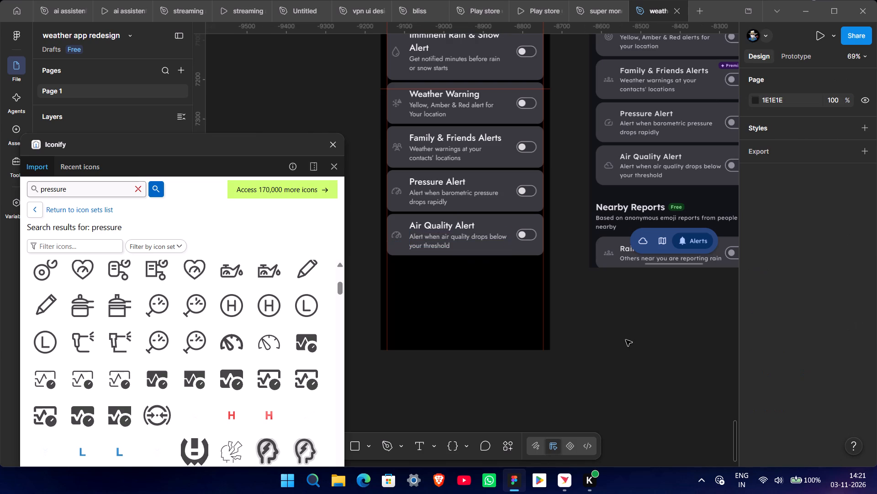
Search Iconify for "cloud" and import a plain outlined cloud icon onto the canvas beside the iPhone frame.
{"action": "scroll", "coordinate": [596, 145], "scroll_direction": "up", "scroll_amount": 6, "text": "ctrl"}
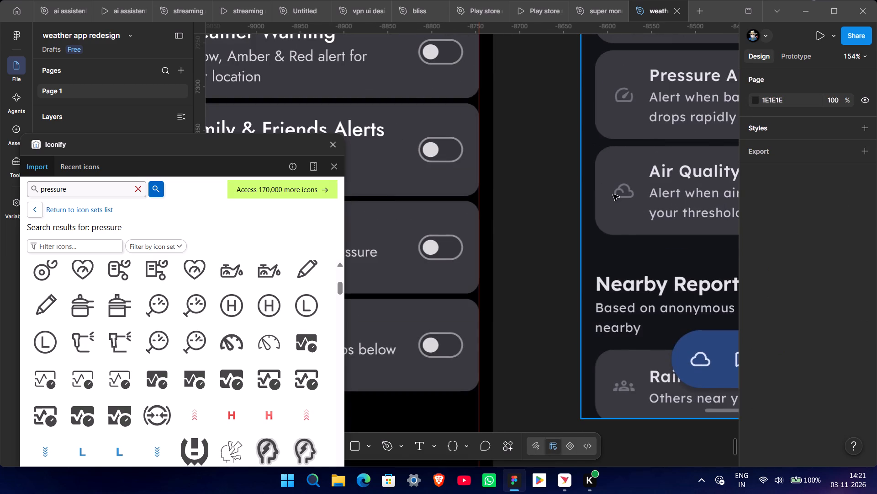
{"action": "scroll", "coordinate": [641, 199], "scroll_direction": "down", "scroll_amount": 8, "text": "ctrl"}
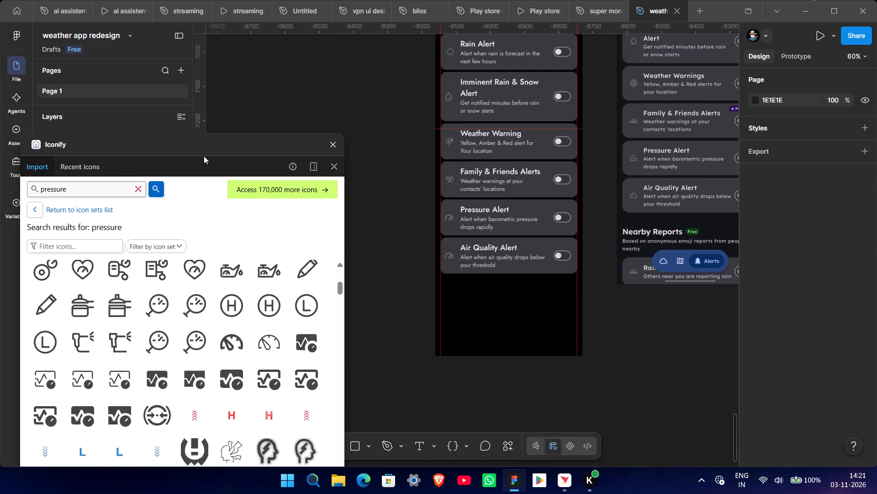
{"action": "left_click", "coordinate": [134, 186]}
{"action": "type", "text": "cloud"}
{"action": "key", "text": "Return"}
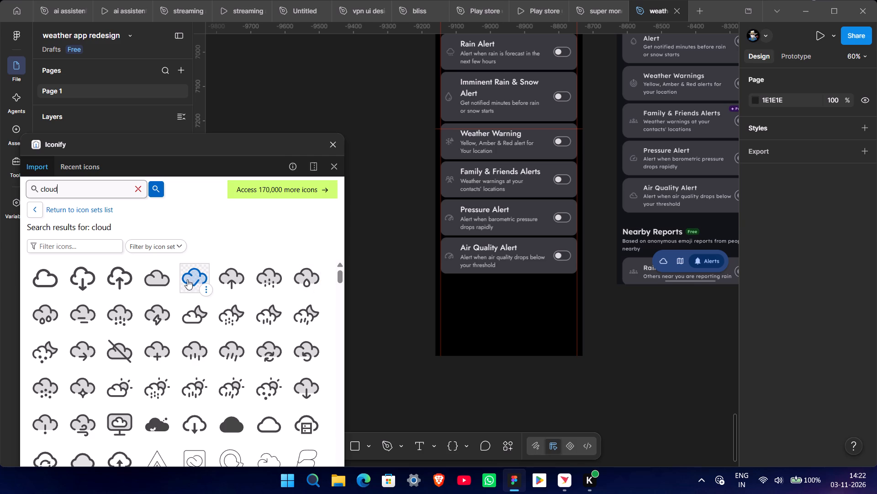
{"action": "scroll", "coordinate": [253, 371], "scroll_direction": "down", "scroll_amount": 3}
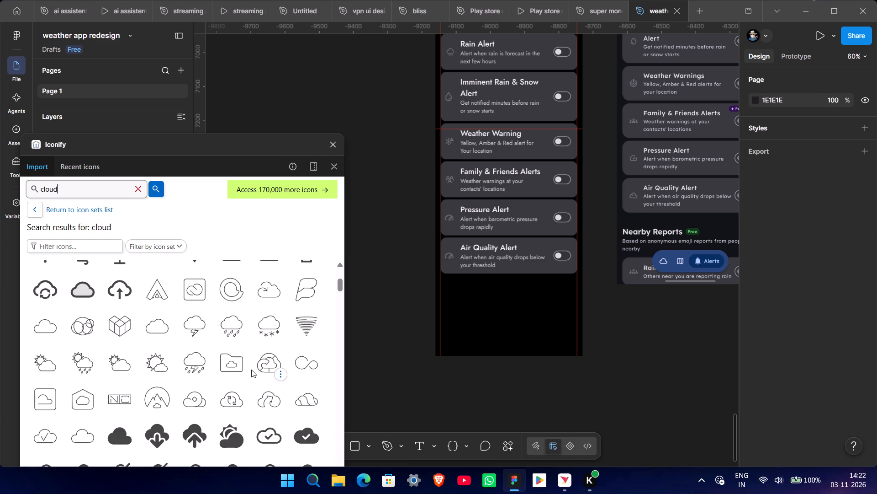
{"action": "scroll", "coordinate": [251, 370], "scroll_direction": "down", "scroll_amount": 7}
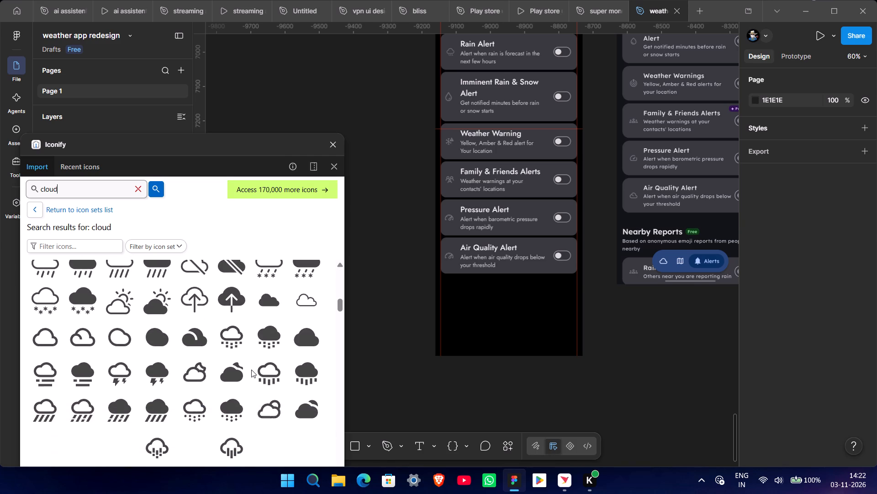
{"action": "left_click_drag", "start_coordinate": [72, 322], "coordinate": [366, 280]}
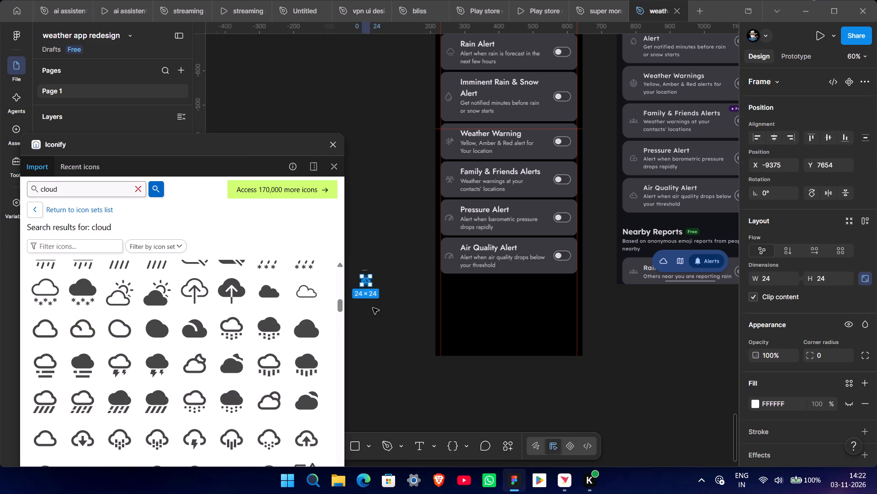
{"action": "left_click", "coordinate": [375, 308]}
Enlarge the imported cloud icon to 28 × 28, move it closer to the Air Quality Alert card and set its opacity to 30%.
{"action": "left_click_drag", "start_coordinate": [316, 145], "coordinate": [206, 228]}
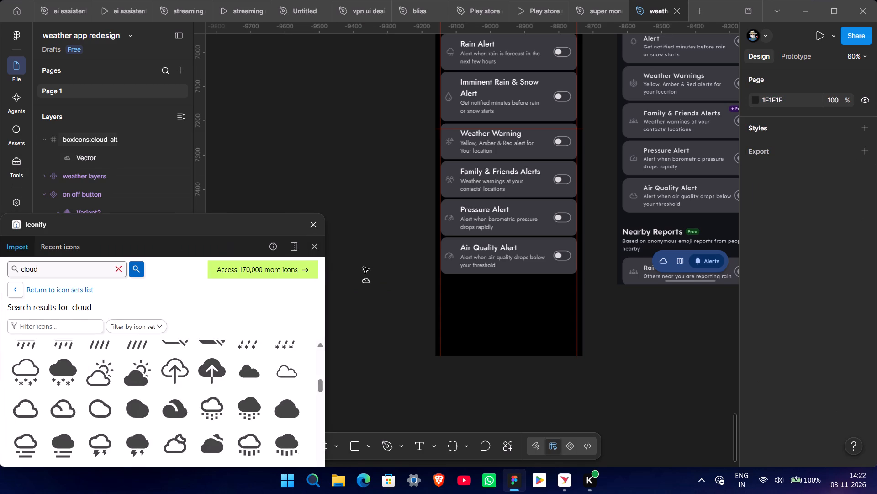
{"action": "left_click", "coordinate": [365, 269]}
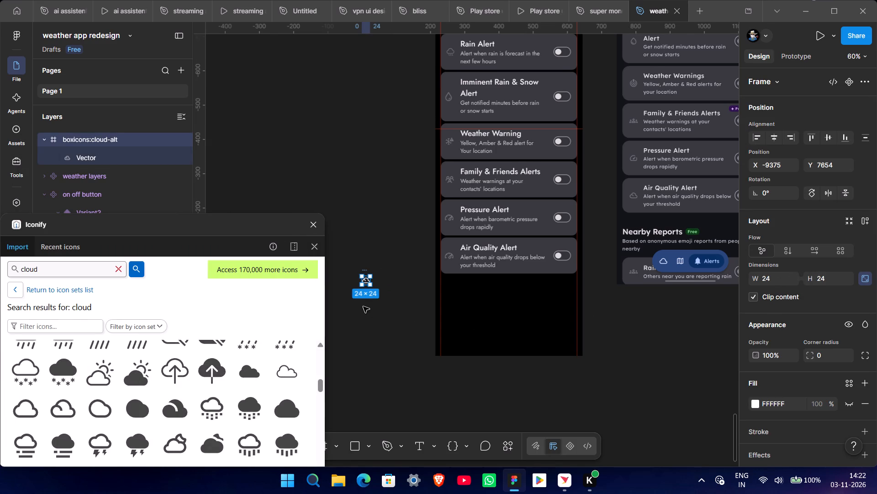
{"action": "scroll", "coordinate": [363, 306], "scroll_direction": "up", "scroll_amount": 4, "text": "ctrl"}
{"action": "left_click", "coordinate": [369, 256]}
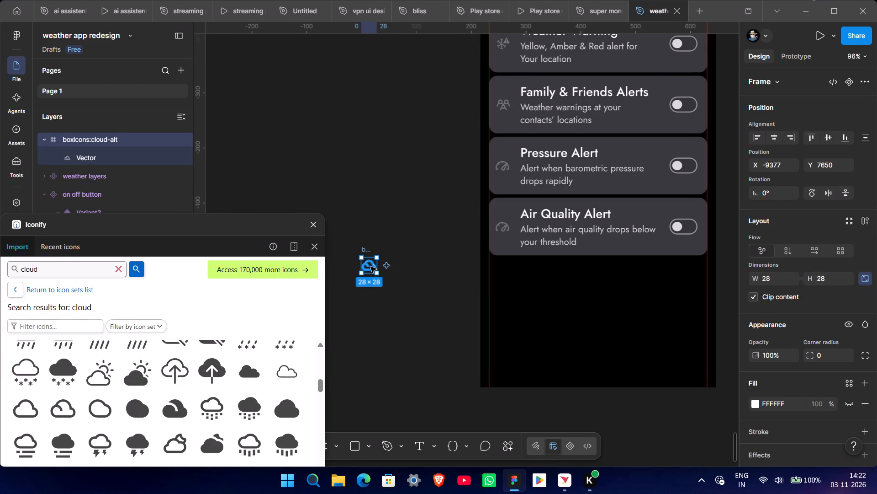
{"action": "left_click_drag", "start_coordinate": [370, 268], "coordinate": [425, 239]}
{"action": "key", "text": "3"}
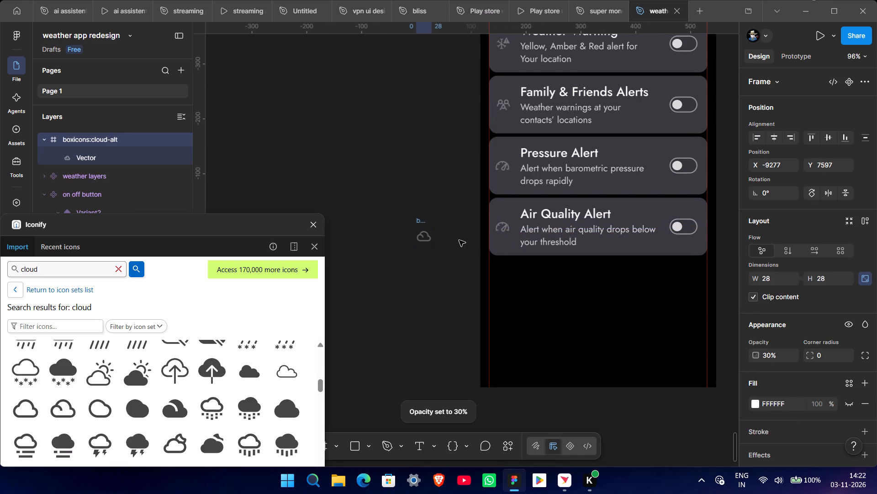
Replace the gauge icon in the Air Quality Alert card with a copy of the imported cloud vector.
{"action": "left_click", "coordinate": [459, 267]}
{"action": "left_click", "coordinate": [423, 235]}
{"action": "right_click", "coordinate": [422, 235]}
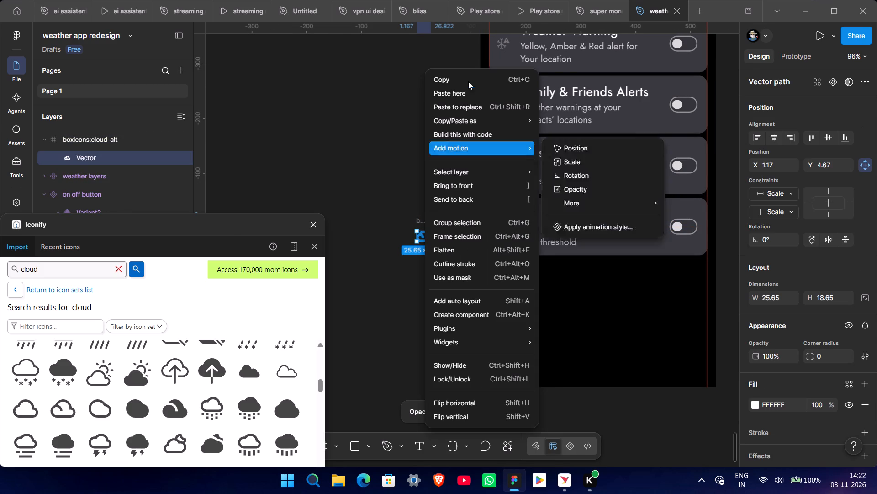
{"action": "left_click", "coordinate": [468, 81]}
{"action": "double_click", "coordinate": [507, 227]}
{"action": "right_click", "coordinate": [507, 227]}
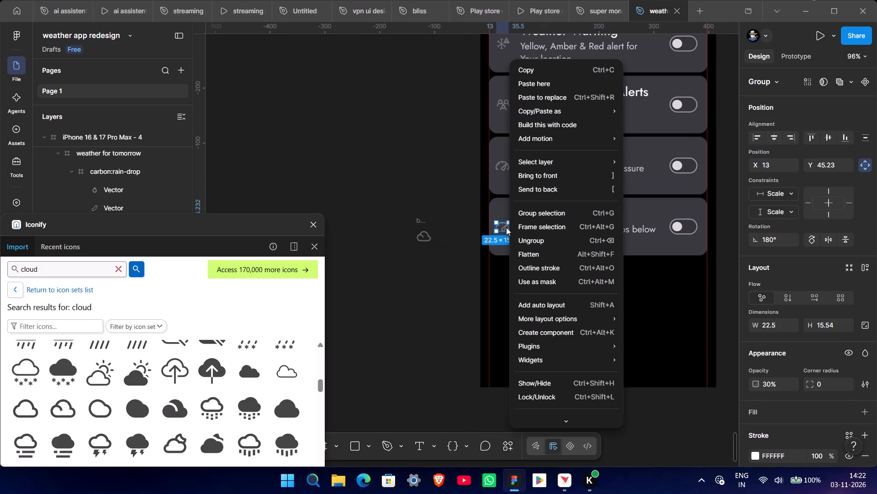
{"action": "left_click", "coordinate": [549, 97]}
Delete the leftover imported cloud icon from the canvas beside the iPhone frame.
{"action": "left_click", "coordinate": [423, 221]}
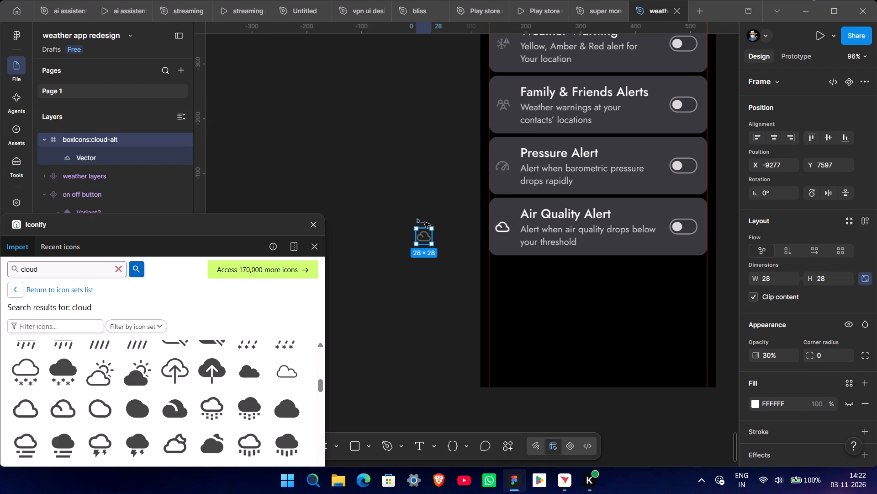
{"action": "key", "text": "BackSpace"}
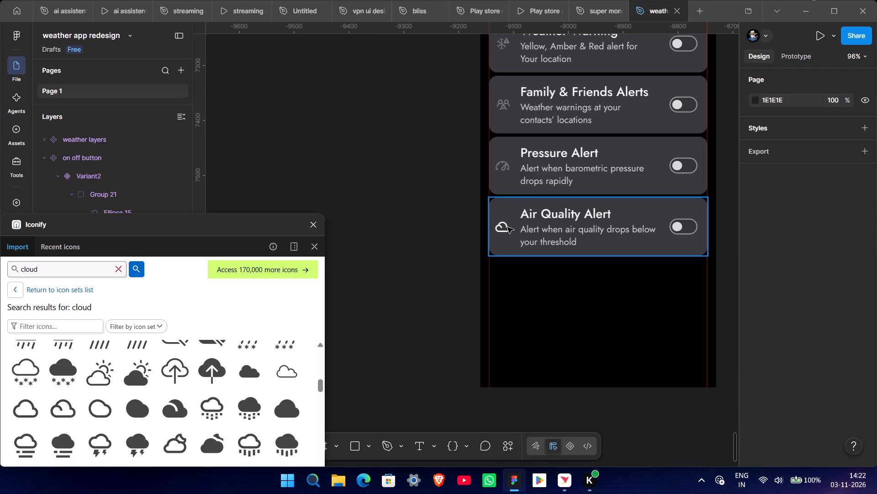
Set the Air Quality Alert card's cloud icon to 30% opacity and centre it vertically in the card.
{"action": "double_click", "coordinate": [507, 227]}
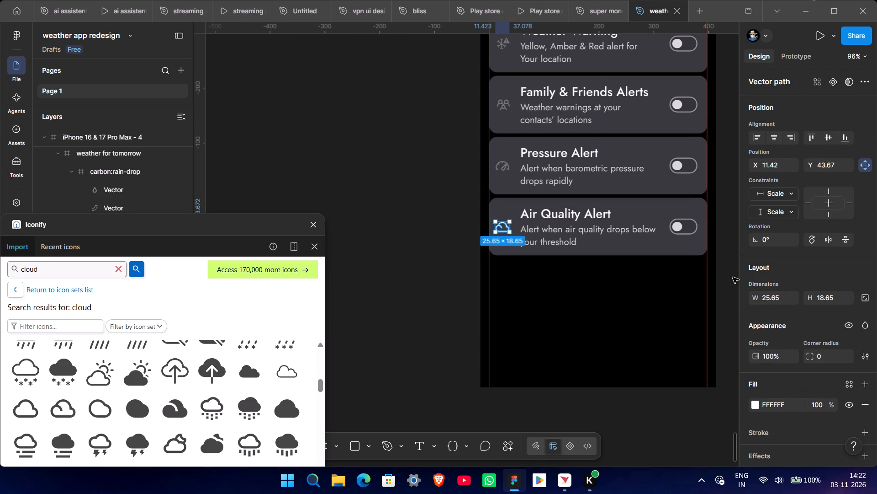
{"action": "key", "text": "3"}
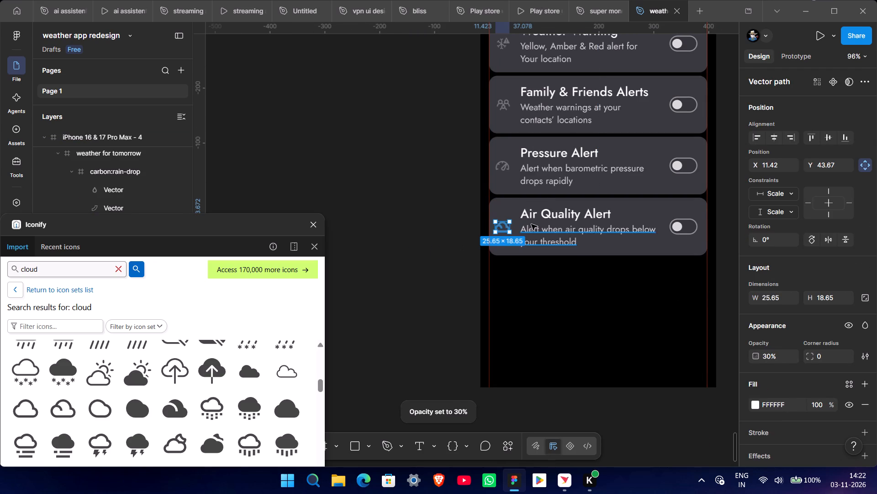
{"action": "scroll", "coordinate": [531, 224], "scroll_direction": "up", "scroll_amount": 4, "text": "ctrl"}
{"action": "left_click", "coordinate": [832, 139]}
{"action": "left_click", "coordinate": [423, 218]}
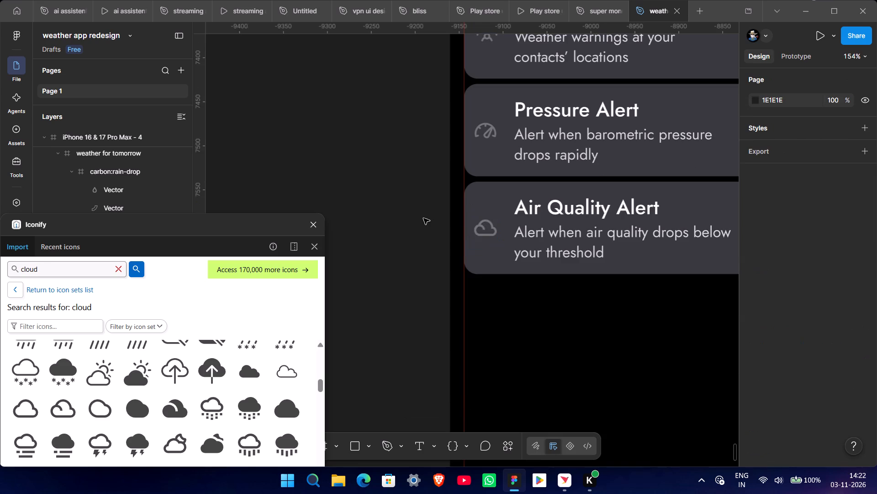
Move the reference screenshot beside the iPhone frame back up to the row of reference screenshots above it.
{"action": "scroll", "coordinate": [423, 218], "scroll_direction": "down", "scroll_amount": 11, "text": "ctrl"}
{"action": "left_click", "coordinate": [561, 268]}
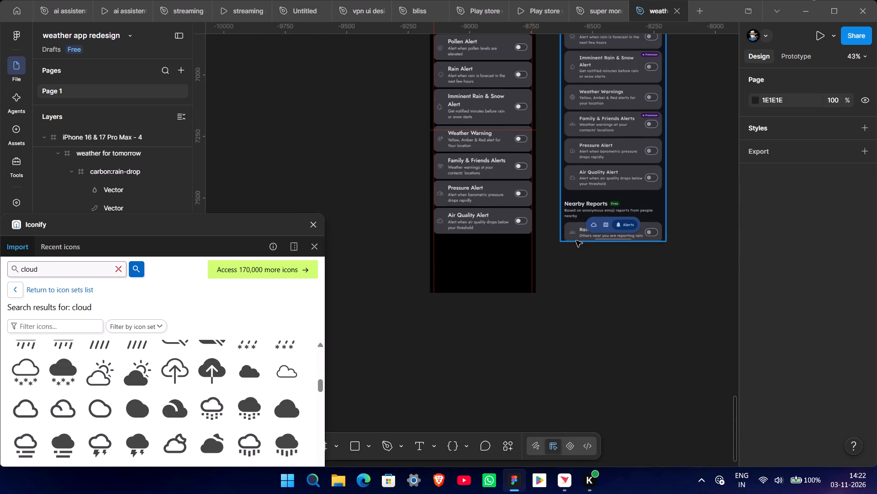
{"action": "scroll", "coordinate": [570, 280], "scroll_direction": "up", "scroll_amount": 3}
{"action": "scroll", "coordinate": [630, 301], "scroll_direction": "down", "scroll_amount": 3, "text": "ctrl"}
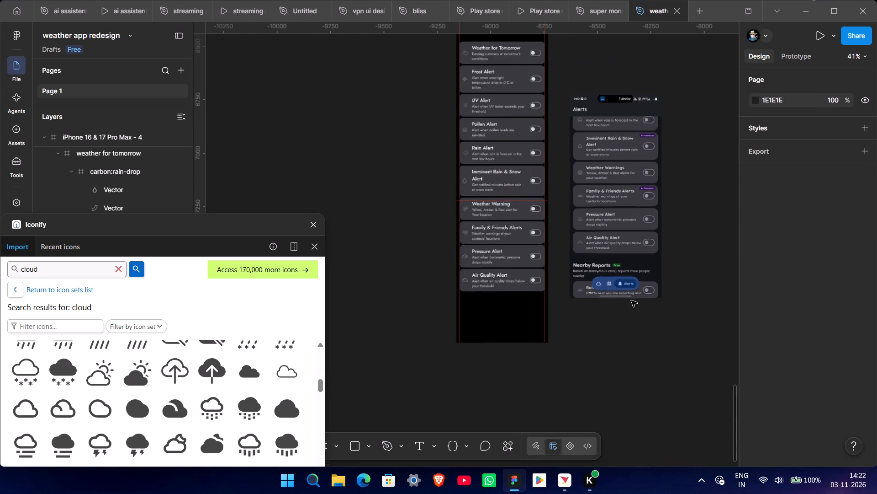
{"action": "scroll", "coordinate": [570, 237], "scroll_direction": "up", "scroll_amount": 5, "text": "ctrl"}
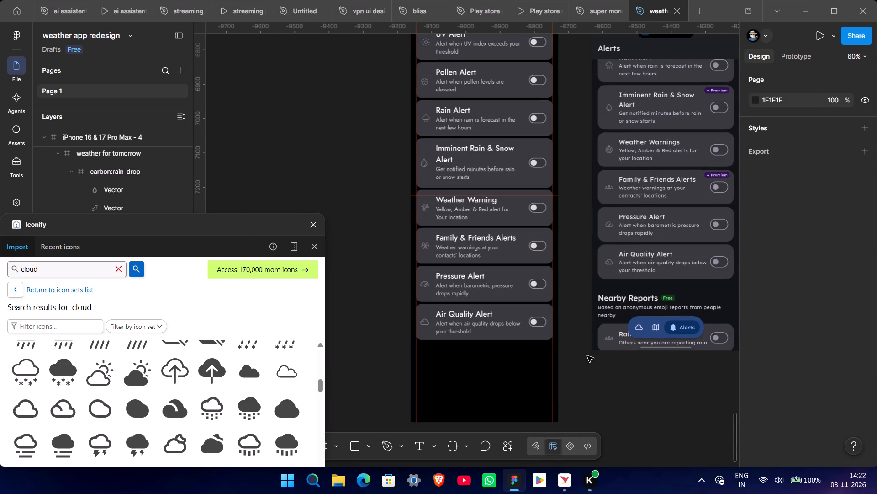
{"action": "scroll", "coordinate": [587, 356], "scroll_direction": "down", "scroll_amount": 4}
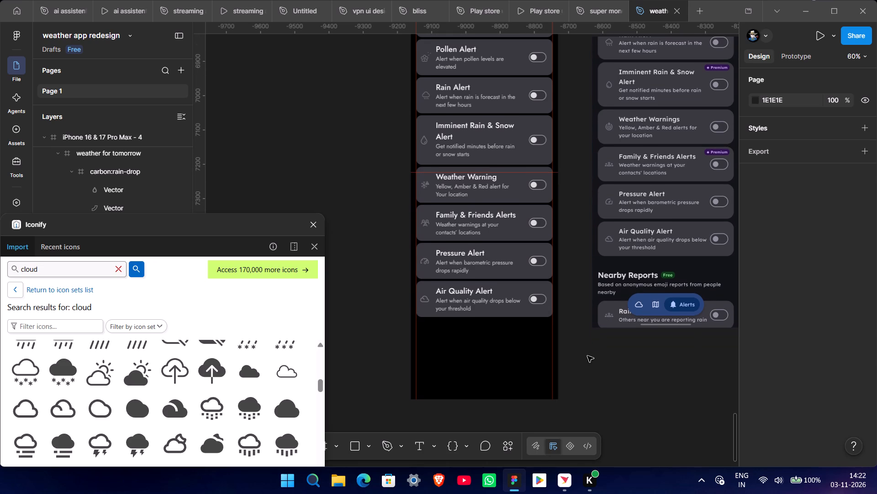
{"action": "scroll", "coordinate": [597, 367], "scroll_direction": "up", "scroll_amount": 1, "text": "ctrl"}
{"action": "scroll", "coordinate": [597, 367], "scroll_direction": "down", "scroll_amount": 5, "text": "ctrl"}
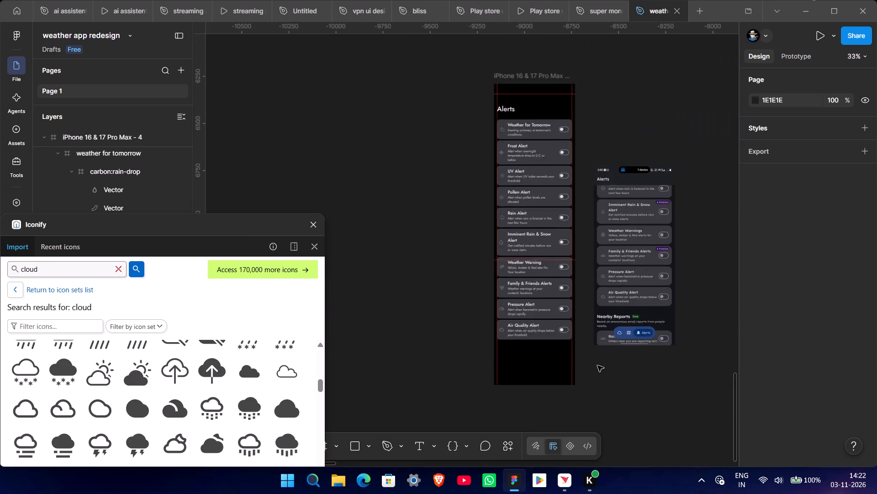
{"action": "scroll", "coordinate": [597, 365], "scroll_direction": "down", "scroll_amount": 4, "text": "ctrl"}
{"action": "left_click_drag", "start_coordinate": [627, 288], "coordinate": [595, 61]}
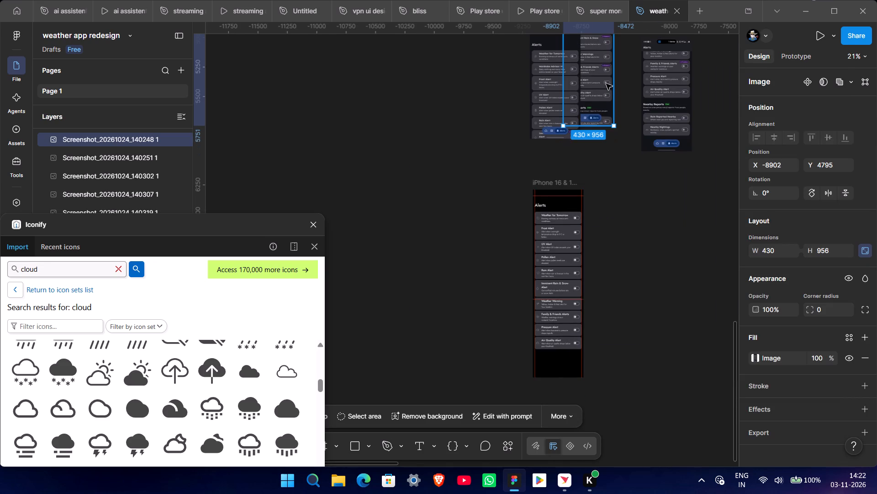
{"action": "left_click_drag", "start_coordinate": [606, 84], "coordinate": [636, 109]}
Place the reference screenshot showing the full Nearby Reports section beside the iPhone frame's lower part, at about X -8627, Y 6950.
{"action": "left_click_drag", "start_coordinate": [683, 111], "coordinate": [654, 286]}
{"action": "scroll", "coordinate": [600, 333], "scroll_direction": "up", "scroll_amount": 4, "text": "ctrl"}
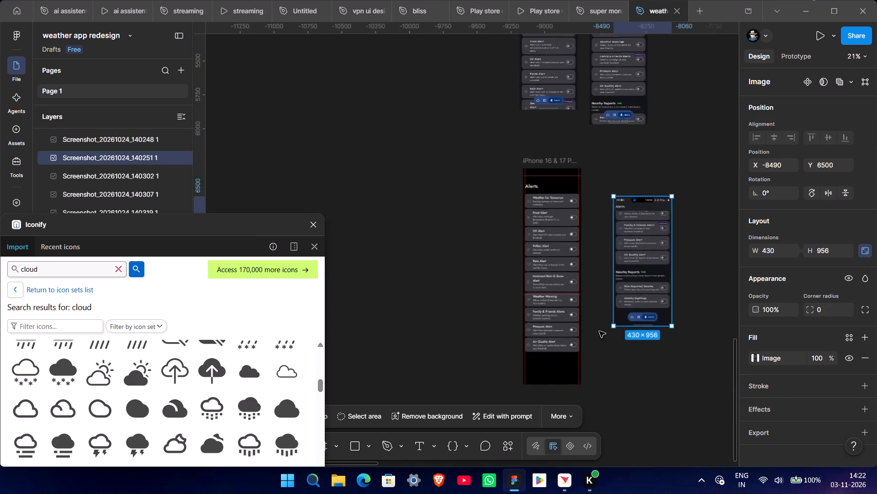
{"action": "scroll", "coordinate": [599, 331], "scroll_direction": "up", "scroll_amount": 2, "text": "ctrl"}
{"action": "scroll", "coordinate": [599, 329], "scroll_direction": "down", "scroll_amount": 1, "text": "ctrl"}
{"action": "scroll", "coordinate": [599, 329], "scroll_direction": "up", "scroll_amount": 4, "text": "ctrl"}
{"action": "middle_click_drag", "start_coordinate": [607, 352], "coordinate": [570, 285]}
{"action": "scroll", "coordinate": [604, 346], "scroll_direction": "up", "scroll_amount": 1}
{"action": "left_click_drag", "start_coordinate": [628, 201], "coordinate": [610, 249]}
{"action": "left_click_drag", "start_coordinate": [611, 265], "coordinate": [589, 325]}
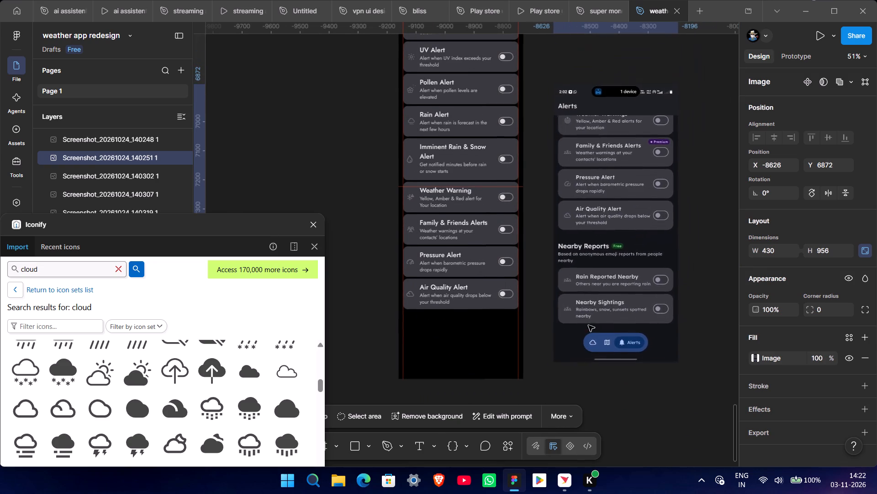
{"action": "scroll", "coordinate": [536, 344], "scroll_direction": "up", "scroll_amount": 4, "text": "ctrl"}
{"action": "middle_click_drag", "start_coordinate": [532, 352], "coordinate": [547, 273]}
{"action": "scroll", "coordinate": [548, 272], "scroll_direction": "down", "scroll_amount": 2, "text": "ctrl"}
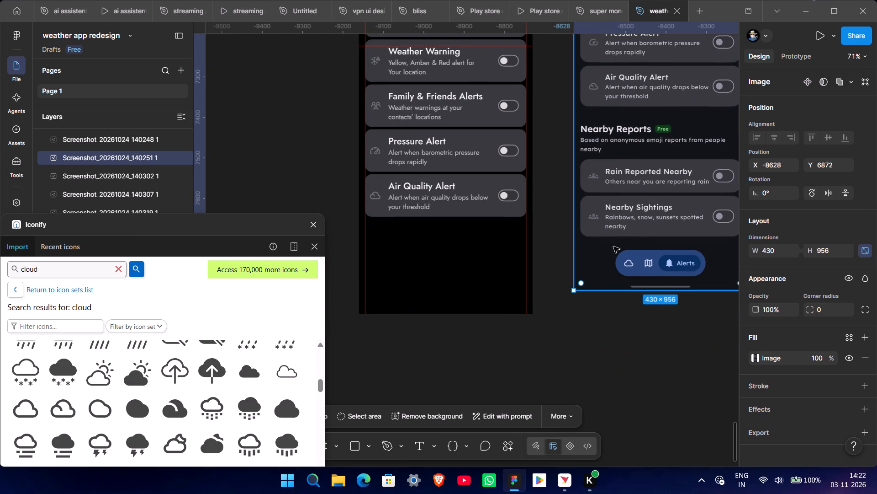
{"action": "left_click_drag", "start_coordinate": [614, 251], "coordinate": [615, 282]}
{"action": "middle_click_drag", "start_coordinate": [543, 314], "coordinate": [552, 307]}
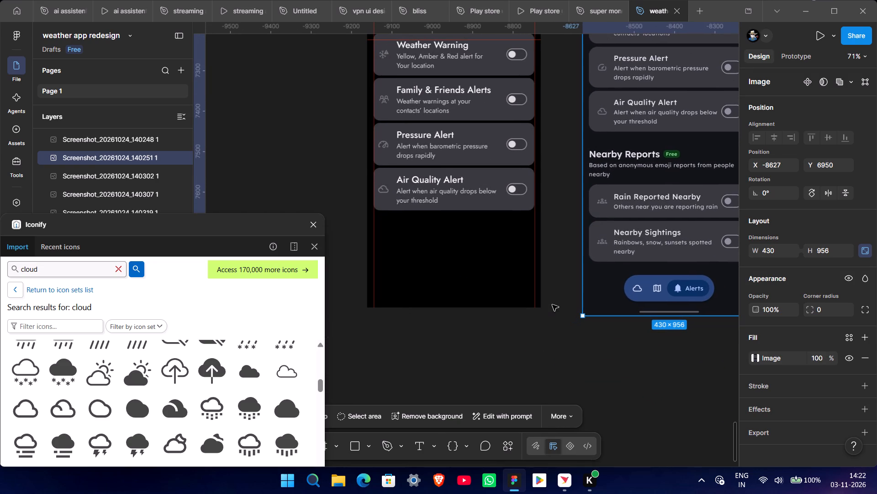
Copy the "Alerts" heading and paste it directly below the Air Quality Alert card, aligned with the side margin guide at X 16, Y 1360.
{"action": "scroll", "coordinate": [549, 286], "scroll_direction": "down", "scroll_amount": 8, "text": "ctrl"}
{"action": "scroll", "coordinate": [546, 285], "scroll_direction": "up", "scroll_amount": 4}
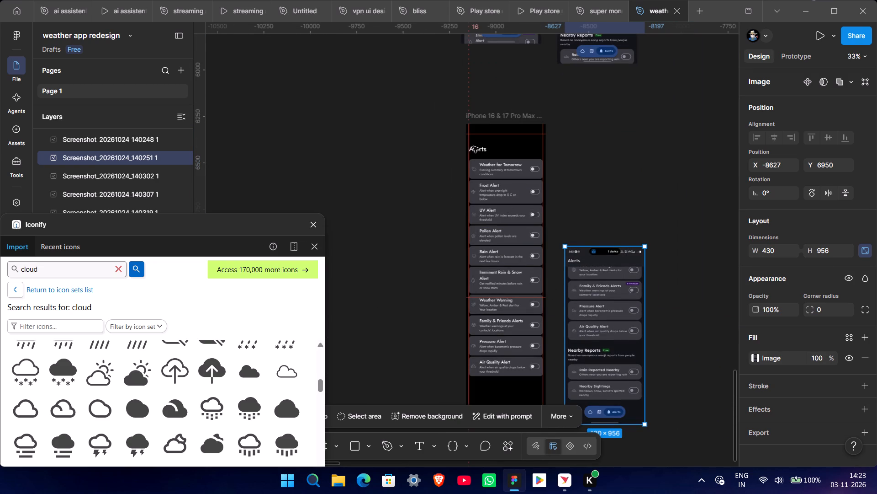
{"action": "left_click", "coordinate": [482, 150]}
{"action": "right_click", "coordinate": [484, 150]}
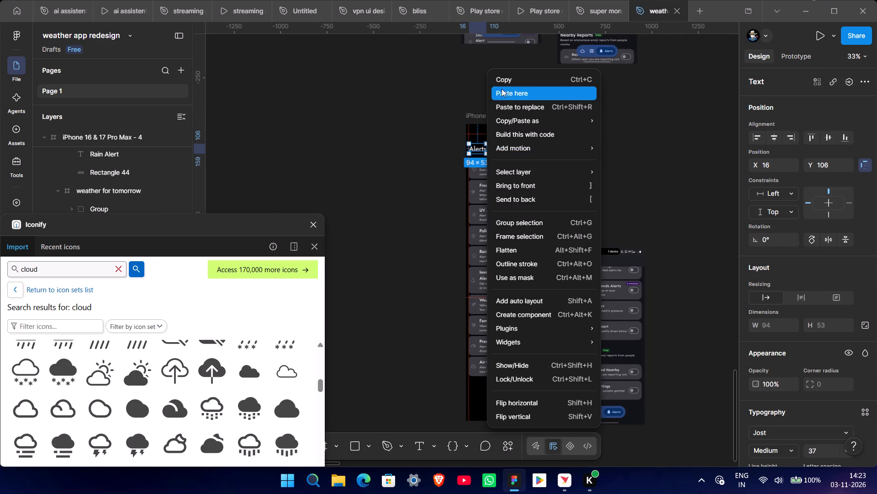
{"action": "left_click", "coordinate": [502, 83]}
{"action": "scroll", "coordinate": [476, 249], "scroll_direction": "down", "scroll_amount": 5}
{"action": "scroll", "coordinate": [481, 261], "scroll_direction": "up", "scroll_amount": 8, "text": "ctrl"}
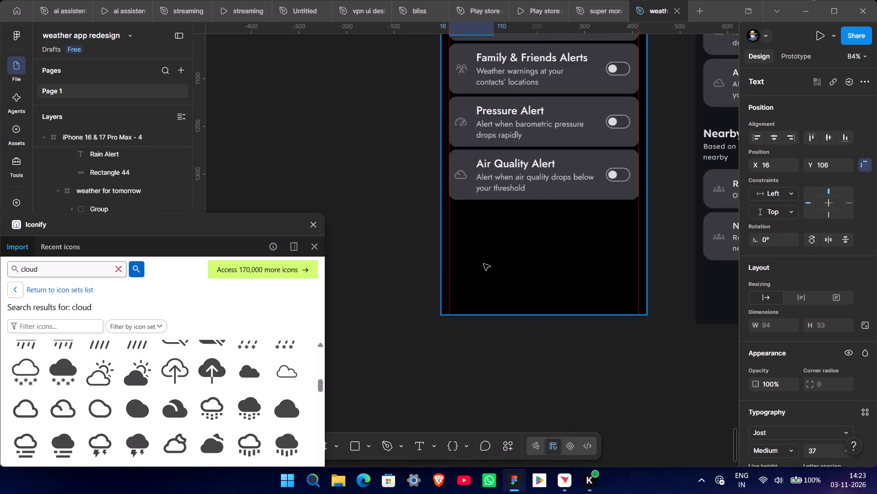
{"action": "middle_click_drag", "start_coordinate": [485, 267], "coordinate": [412, 226]}
{"action": "scroll", "coordinate": [412, 226], "scroll_direction": "down", "scroll_amount": 1, "text": "ctrl"}
{"action": "right_click", "coordinate": [414, 231]}
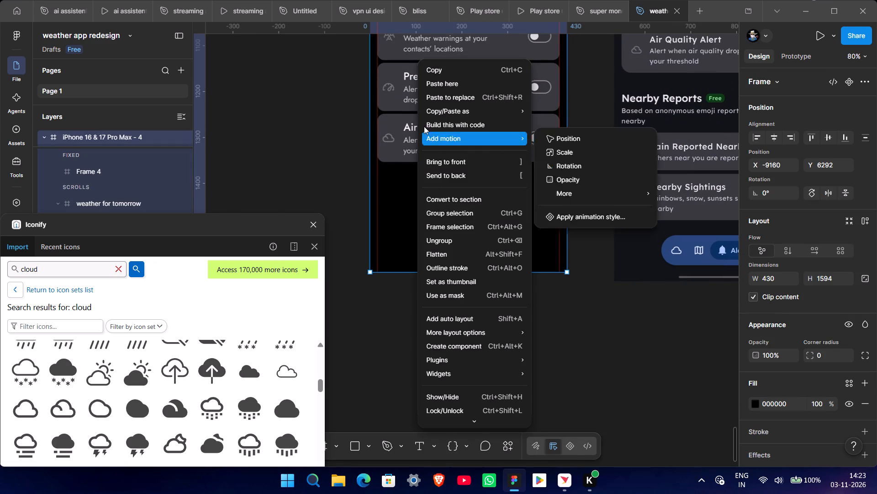
{"action": "left_click", "coordinate": [438, 89]}
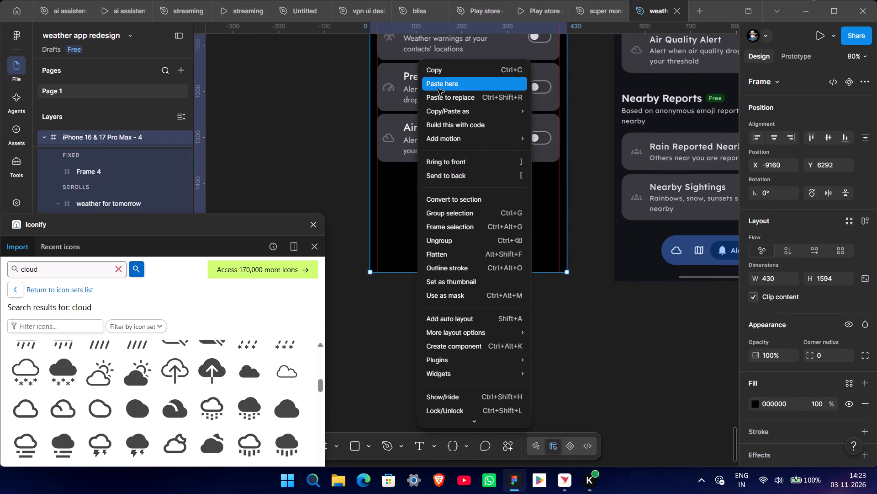
{"action": "left_click_drag", "start_coordinate": [437, 241], "coordinate": [412, 184]}
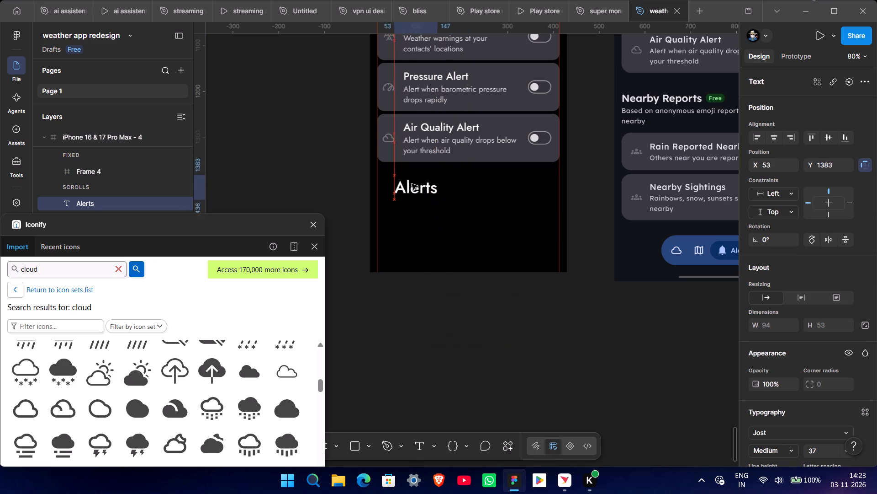
{"action": "left_click_drag", "start_coordinate": [412, 184], "coordinate": [399, 176]}
Replace the text of the copied "Alerts" heading below the Air Quality Alert card with "Nearby reports".
{"action": "triple_click", "coordinate": [399, 176]}
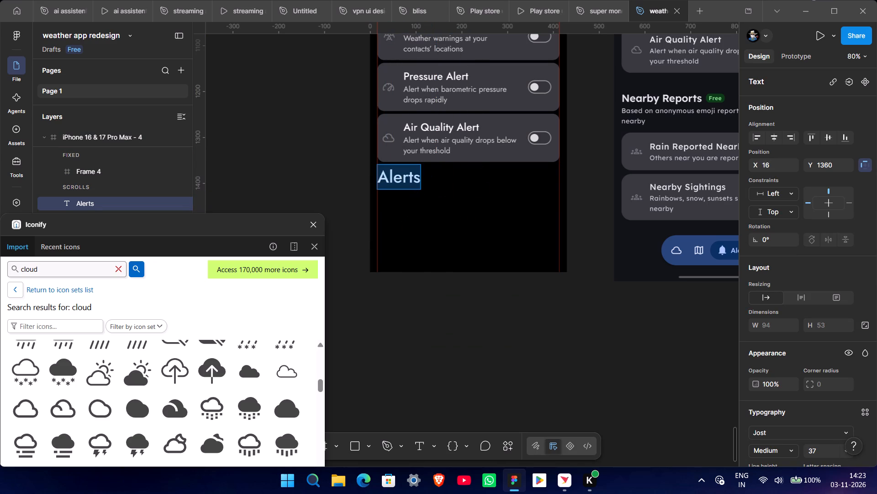
{"action": "type", "text": "Nw="}
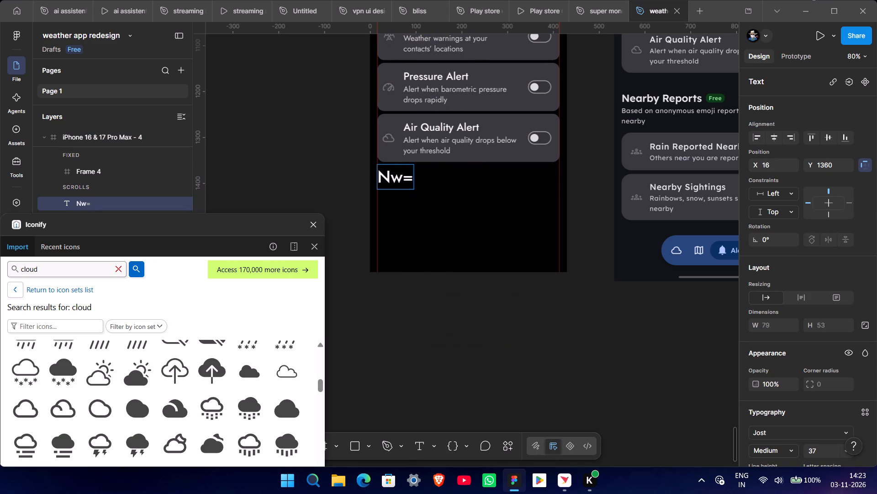
{"action": "key", "text": "BackSpace"}
{"action": "key", "text": "BackSpace"}
{"action": "key", "text": "e"}
{"action": "type", "text": "arby"}
{"action": "key", "text": "space"}
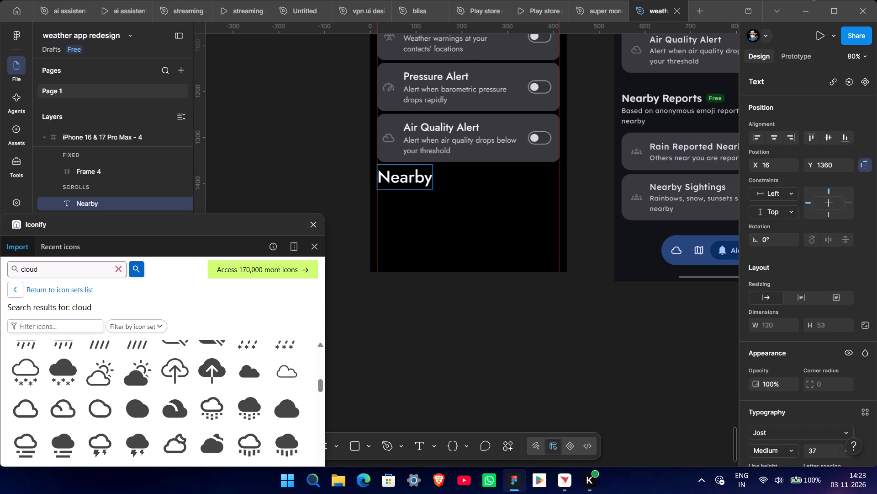
{"action": "type", "text": "reports"}
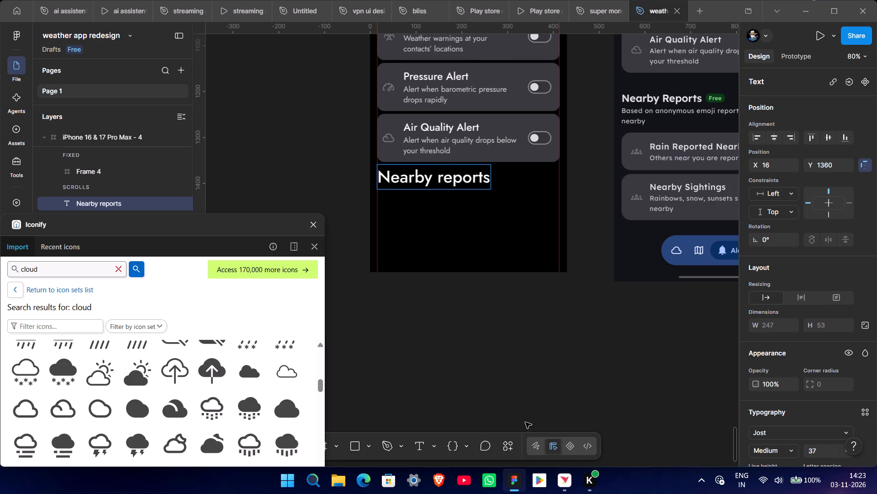
{"action": "left_click", "coordinate": [495, 359]}
Set the "Nearby reports" heading's font size to 28 and shift it down to X 16, Y 1382.
{"action": "middle_click_drag", "start_coordinate": [832, 449], "coordinate": [432, 246]}
{"action": "middle_click_drag", "start_coordinate": [832, 449], "coordinate": [437, 244]}
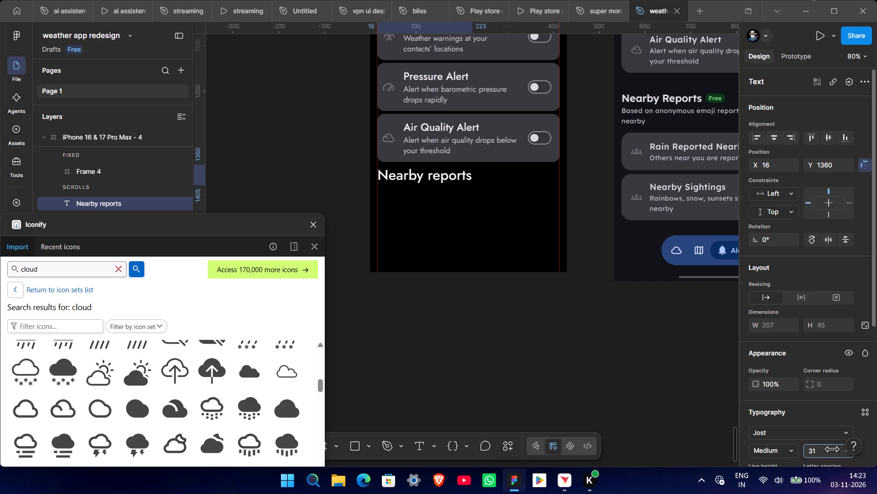
{"action": "middle_click_drag", "start_coordinate": [437, 244], "coordinate": [435, 245]}
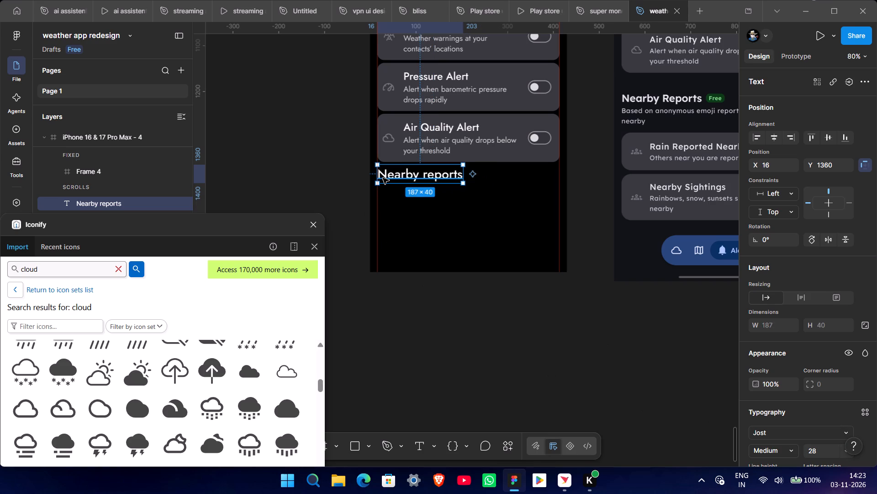
{"action": "left_click", "coordinate": [383, 178]}
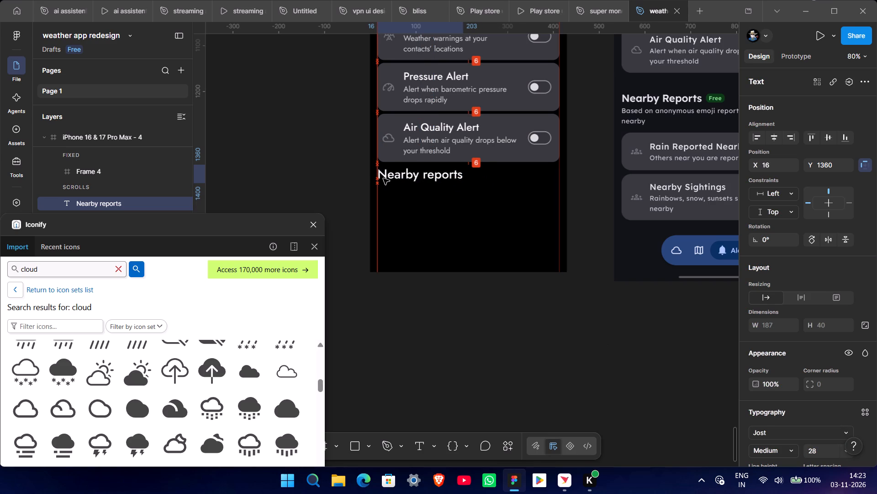
{"action": "left_click_drag", "start_coordinate": [383, 178], "coordinate": [383, 183]}
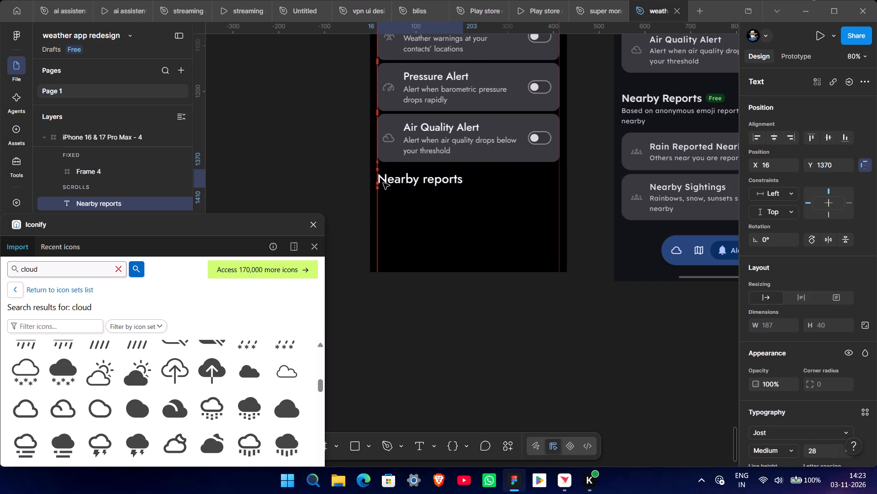
{"action": "left_click_drag", "start_coordinate": [383, 183], "coordinate": [383, 189]}
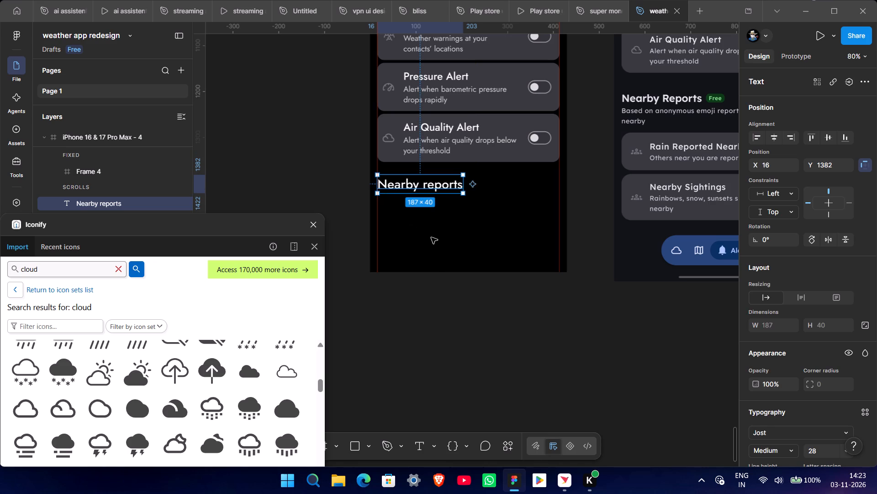
Extend the bottom edge of the iPhone 16 & 17 Pro Max - 4 frame downward to make more room below the "Nearby reports" heading.
{"action": "scroll", "coordinate": [434, 266], "scroll_direction": "down", "scroll_amount": 6, "text": "ctrl"}
{"action": "left_click", "coordinate": [449, 251]}
{"action": "scroll", "coordinate": [449, 268], "scroll_direction": "up", "scroll_amount": 3}
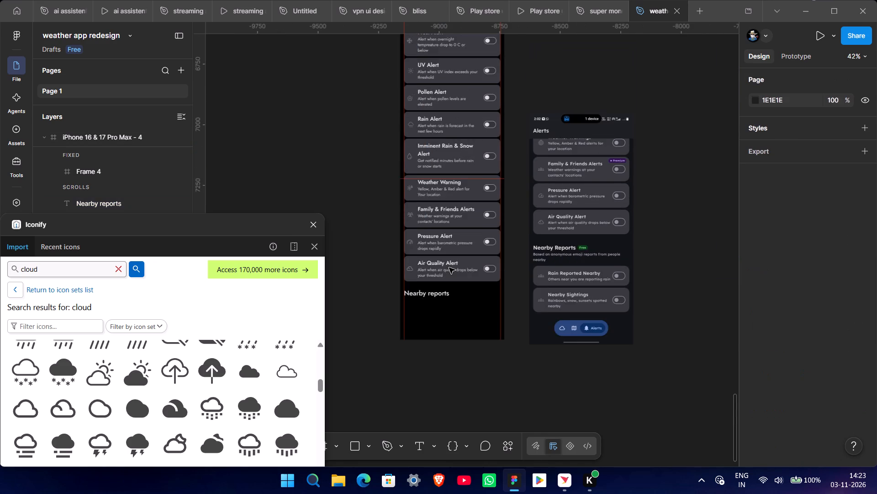
{"action": "scroll", "coordinate": [449, 268], "scroll_direction": "up", "scroll_amount": 8}
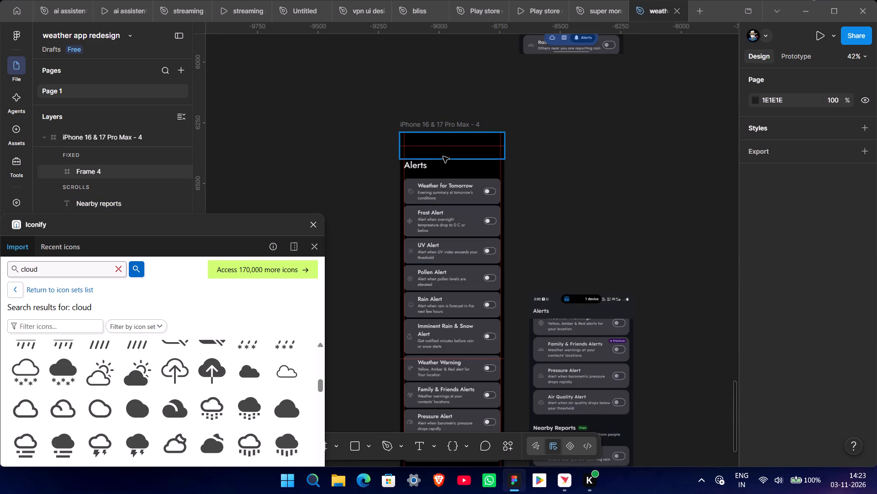
{"action": "left_click", "coordinate": [433, 125]}
{"action": "scroll", "coordinate": [450, 237], "scroll_direction": "down", "scroll_amount": 9}
{"action": "left_click_drag", "start_coordinate": [433, 203], "coordinate": [434, 219]}
{"action": "left_click", "coordinate": [481, 261]}
Duplicate the Air Quality Alert card's description text and place it directly under the "Nearby reports" heading at X 16, Y 1422.
{"action": "scroll", "coordinate": [439, 166], "scroll_direction": "up", "scroll_amount": 7, "text": "ctrl"}
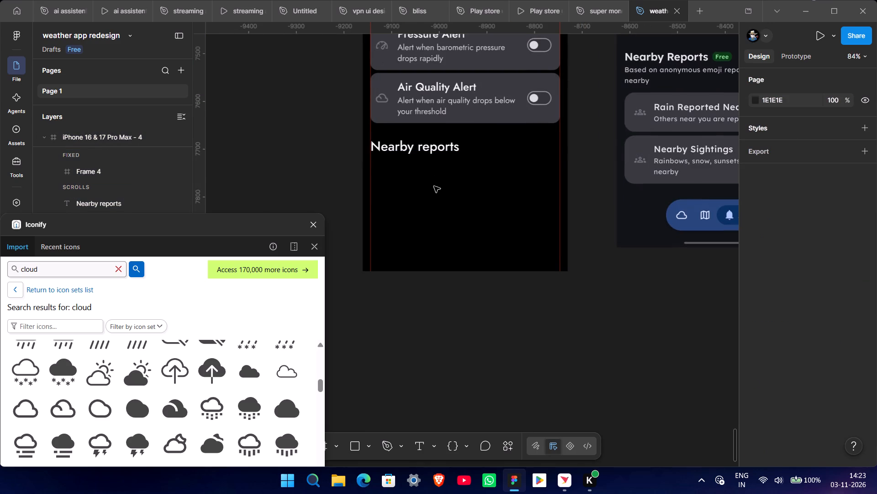
{"action": "scroll", "coordinate": [433, 184], "scroll_direction": "up", "scroll_amount": 3}
{"action": "scroll", "coordinate": [490, 225], "scroll_direction": "down", "scroll_amount": 10, "text": "ctrl"}
{"action": "scroll", "coordinate": [483, 198], "scroll_direction": "up", "scroll_amount": 5}
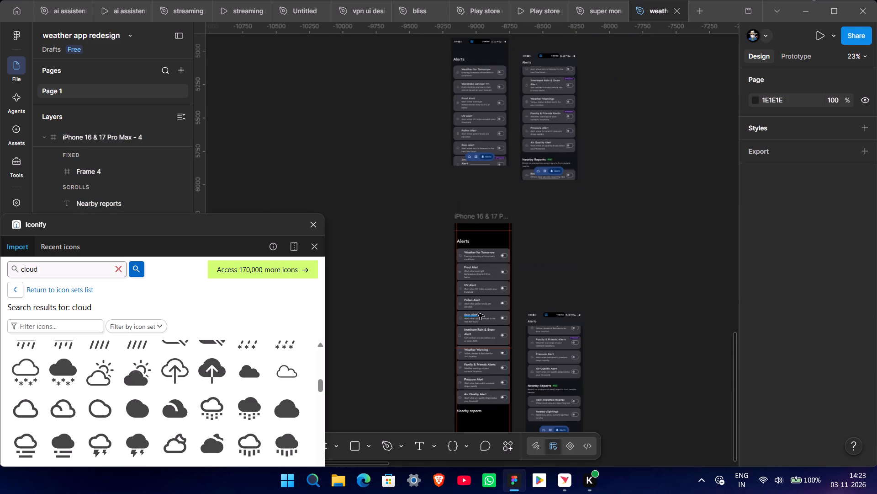
{"action": "scroll", "coordinate": [478, 313], "scroll_direction": "up", "scroll_amount": 7, "text": "ctrl"}
{"action": "scroll", "coordinate": [480, 282], "scroll_direction": "down", "scroll_amount": 6}
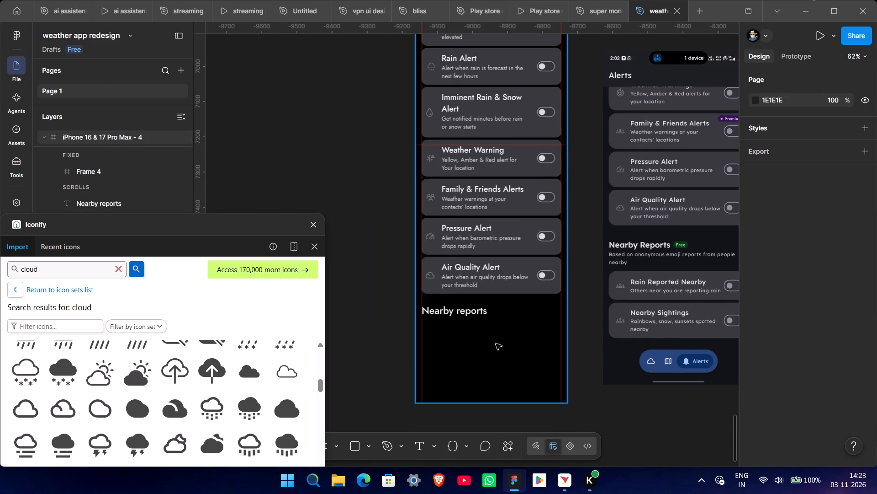
{"action": "middle_click_drag", "start_coordinate": [495, 344], "coordinate": [476, 270], "text": "ctrl"}
{"action": "scroll", "coordinate": [466, 270], "scroll_direction": "up", "scroll_amount": 3, "text": "ctrl"}
{"action": "left_click", "coordinate": [439, 193], "text": "ctrl"}
{"action": "right_click", "coordinate": [439, 193]}
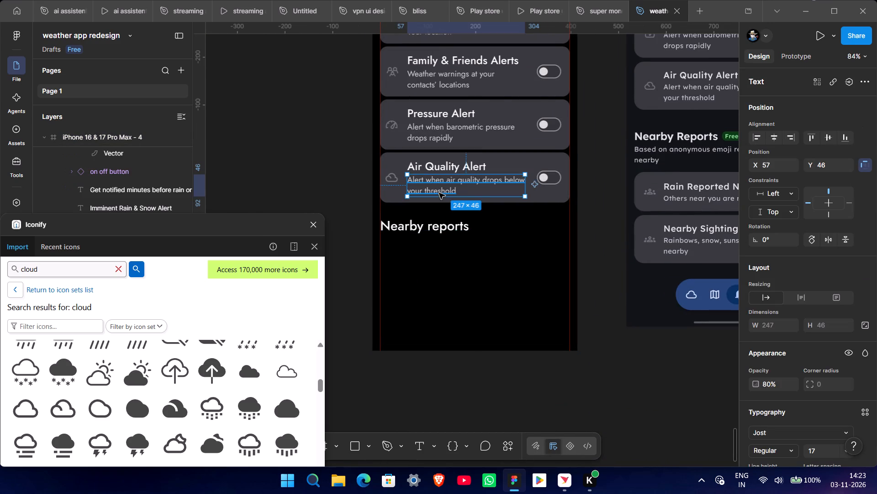
{"action": "left_click", "coordinate": [465, 71]}
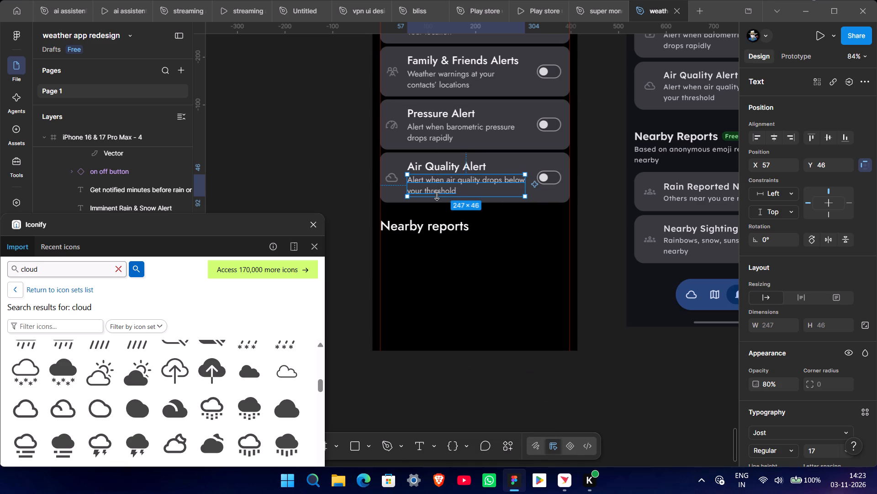
{"action": "left_click_drag", "start_coordinate": [436, 187], "coordinate": [435, 259], "text": "alt"}
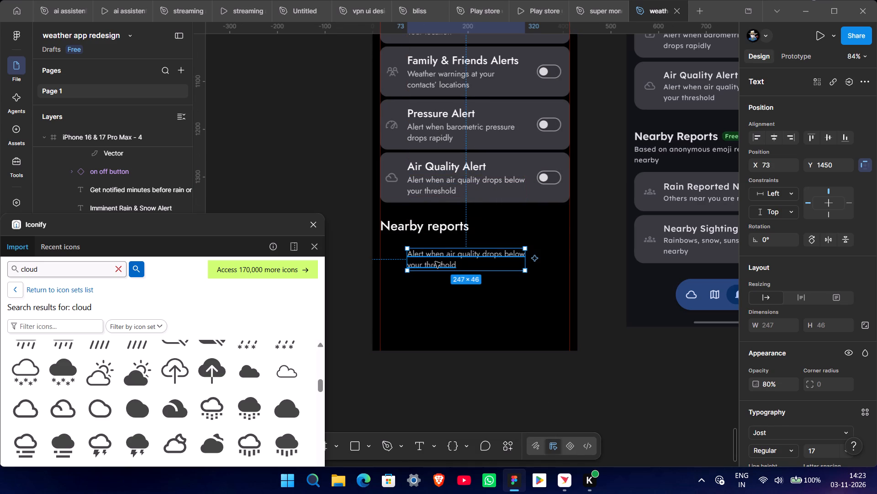
{"action": "left_click_drag", "start_coordinate": [435, 262], "coordinate": [409, 250]}
{"action": "double_click", "coordinate": [409, 250]}
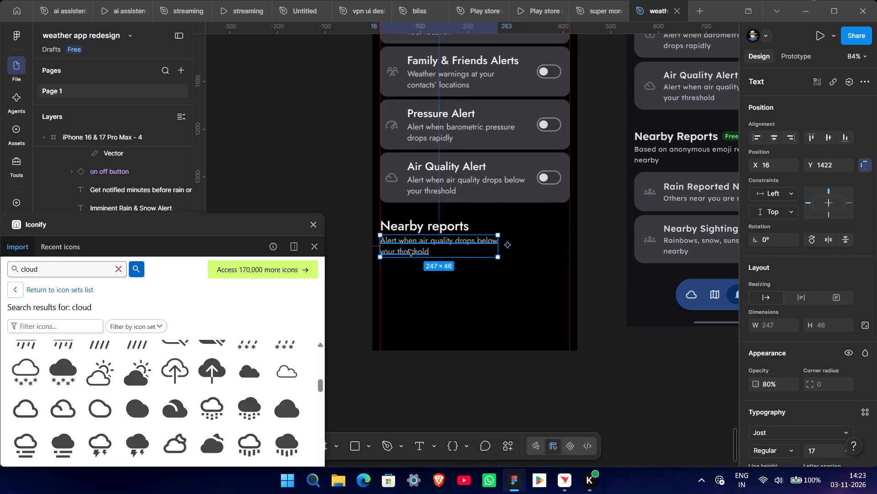
{"action": "left_click", "coordinate": [538, 263]}
Widen the copied description's text box under the "Nearby reports" heading to 380.
{"action": "middle_click_drag", "start_coordinate": [547, 278], "coordinate": [381, 267]}
{"action": "scroll", "coordinate": [381, 267], "scroll_direction": "down", "scroll_amount": 2, "text": "ctrl"}
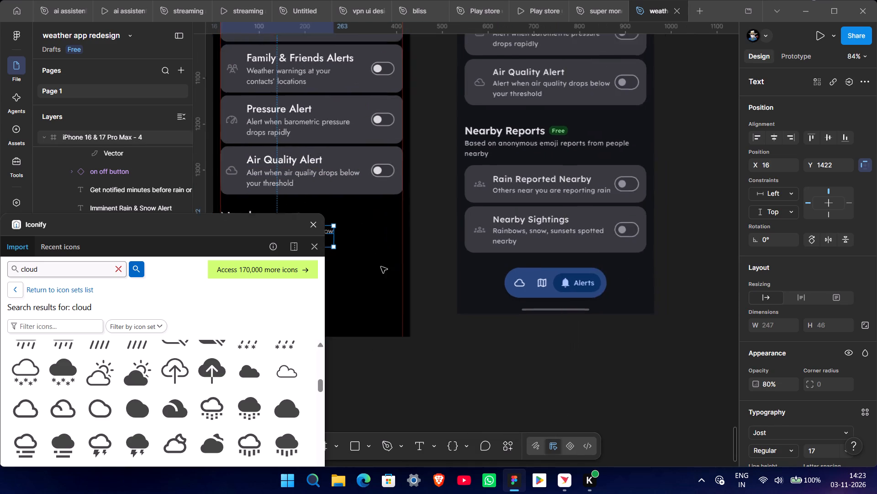
{"action": "scroll", "coordinate": [381, 267], "scroll_direction": "down", "scroll_amount": 1, "text": "ctrl"}
{"action": "middle_click_drag", "start_coordinate": [381, 273], "coordinate": [506, 272]}
{"action": "left_click_drag", "start_coordinate": [468, 245], "coordinate": [502, 247]}
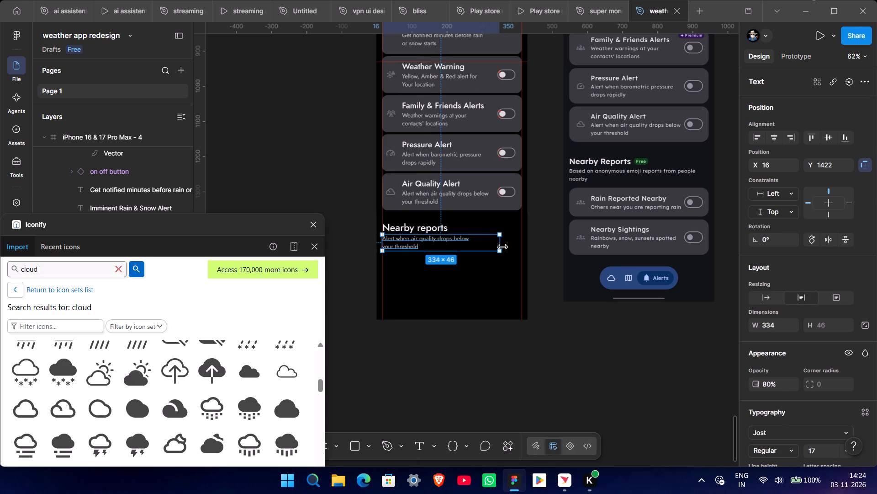
{"action": "left_click_drag", "start_coordinate": [502, 247], "coordinate": [514, 247]}
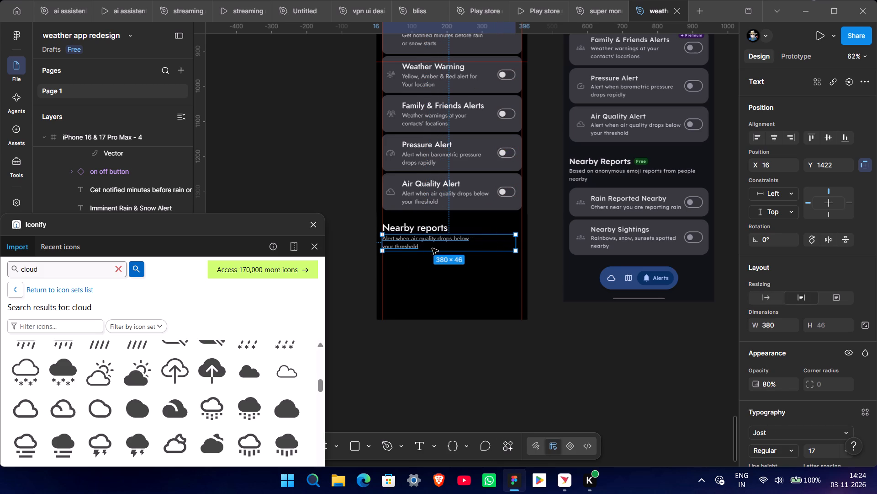
Replace the copied description with "Based on anonymous emoji reports from people nearby", breaking the line before "nearby".
{"action": "double_click", "coordinate": [423, 240]}
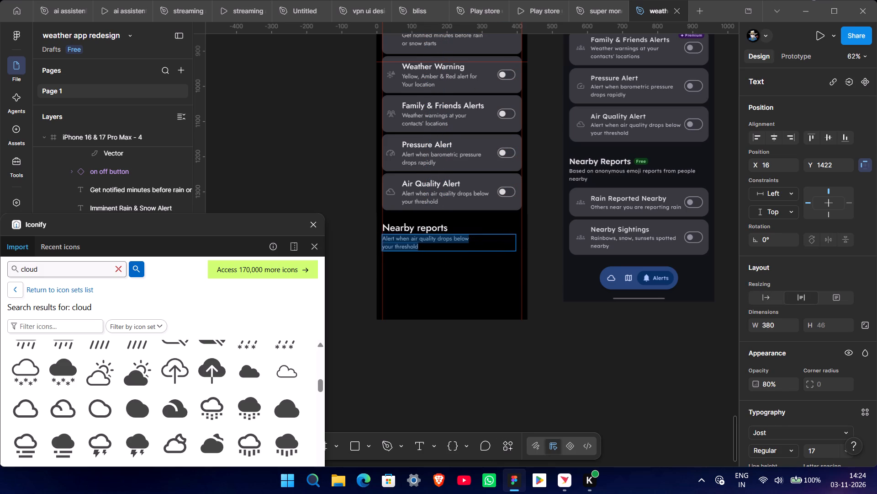
{"action": "type", "text": "Based"}
{"action": "key", "text": "space"}
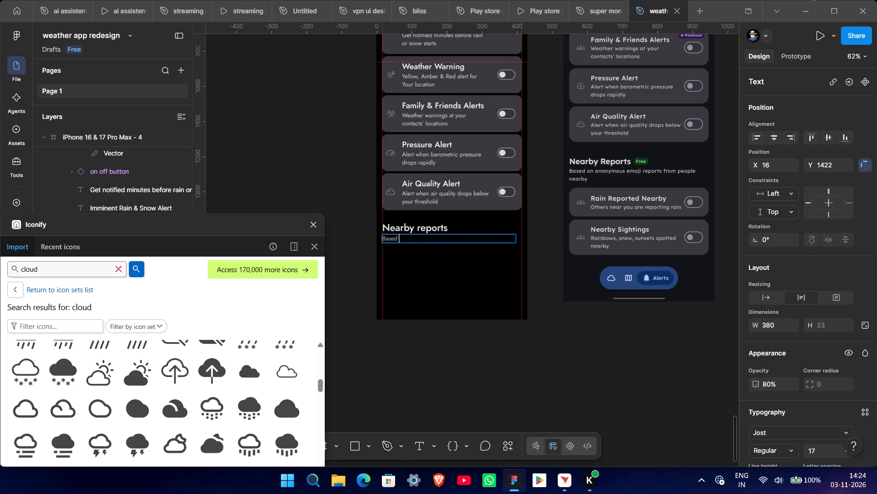
{"action": "type", "text": "on"}
{"action": "key", "text": "space"}
{"action": "type", "text": "ano"}
{"action": "key", "text": "n"}
{"action": "key", "text": "y"}
{"action": "type", "text": "mous"}
{"action": "key", "text": "space"}
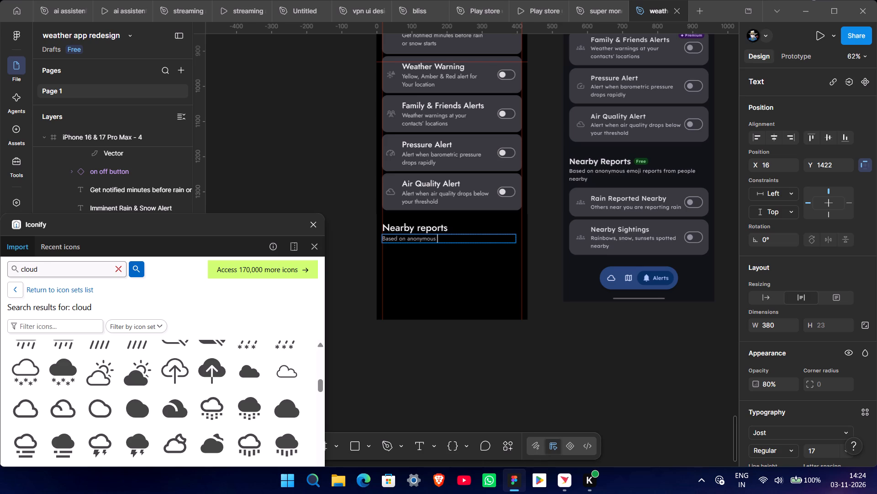
{"action": "type", "text": "emoji"}
{"action": "key", "text": "space"}
{"action": "type", "text": "re"}
{"action": "type", "text": "ports"}
{"action": "key", "text": "space"}
{"action": "type", "text": "fro"}
{"action": "key", "text": "space"}
{"action": "key", "text": "equal"}
{"action": "key", "text": "BackSpace"}
{"action": "key", "text": "BackSpace"}
{"action": "type", "text": "m"}
{"action": "key", "text": "space"}
{"action": "type", "text": "pep"}
{"action": "key", "text": "BackSpace"}
{"action": "type", "text": "ople"}
{"action": "key", "text": "space"}
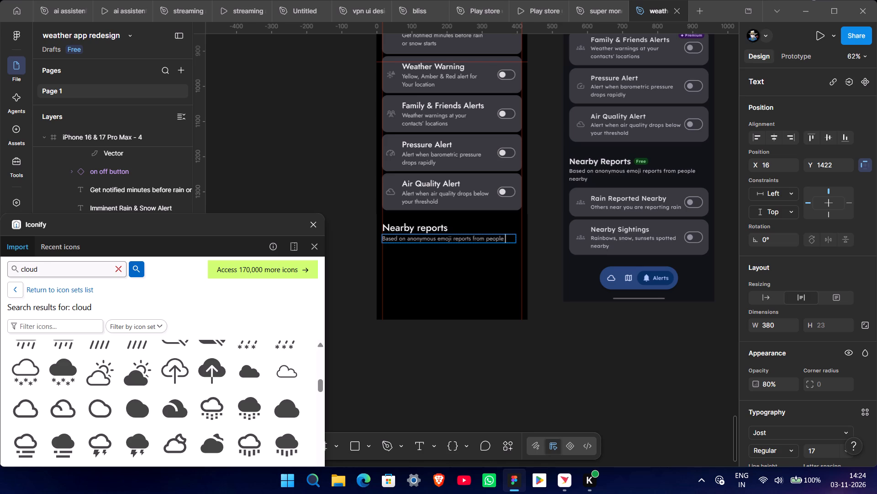
{"action": "key", "text": "BackSpace"}
{"action": "key", "text": "Return"}
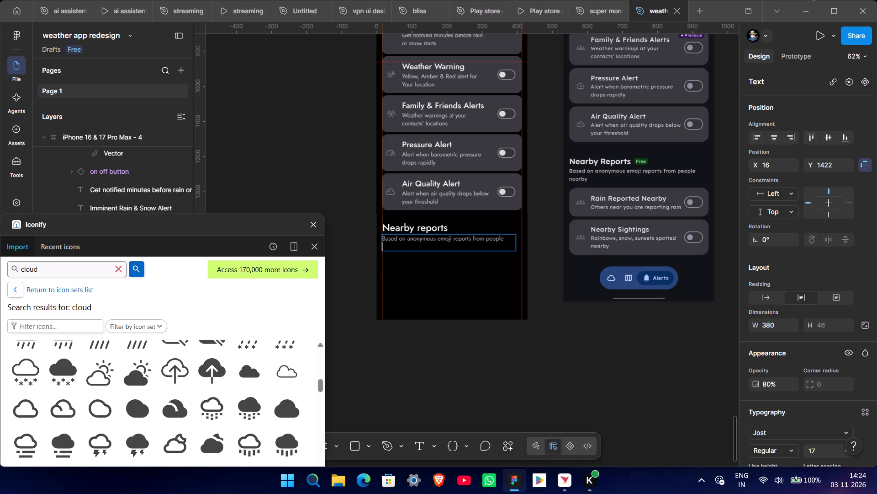
{"action": "type", "text": "near"}
{"action": "type", "text": "by"}
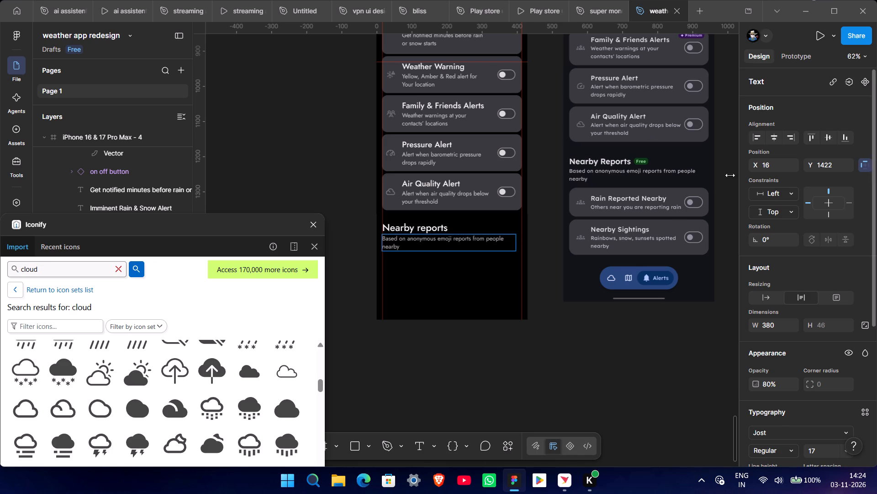
{"action": "left_click", "coordinate": [576, 317]}
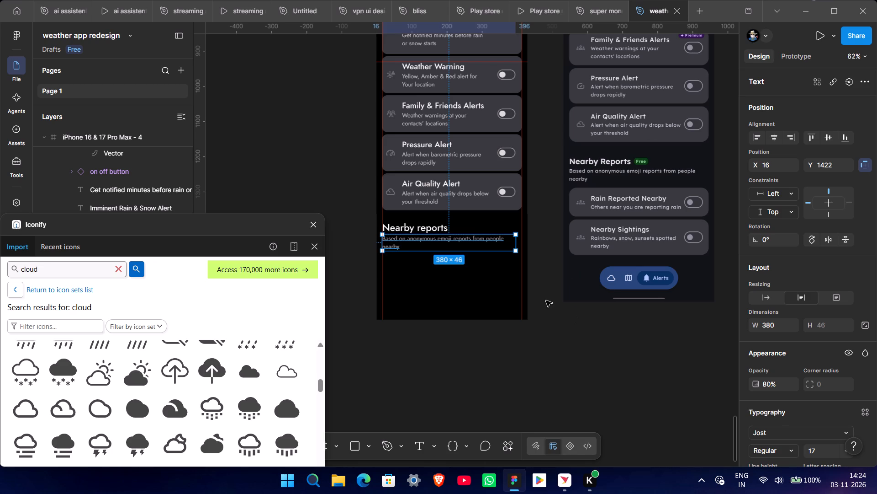
Set the Nearby reports description text to 90% opacity.
{"action": "key", "text": "9"}
{"action": "left_click", "coordinate": [543, 313]}
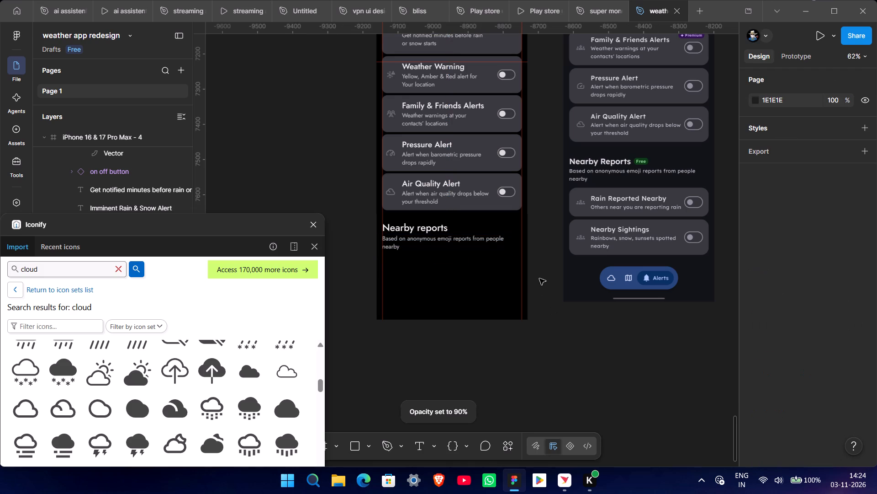
Set the line height of the Nearby reports description text to 100%.
{"action": "scroll", "coordinate": [413, 277], "scroll_direction": "up", "scroll_amount": 4, "text": "ctrl"}
{"action": "left_click", "coordinate": [413, 221]}
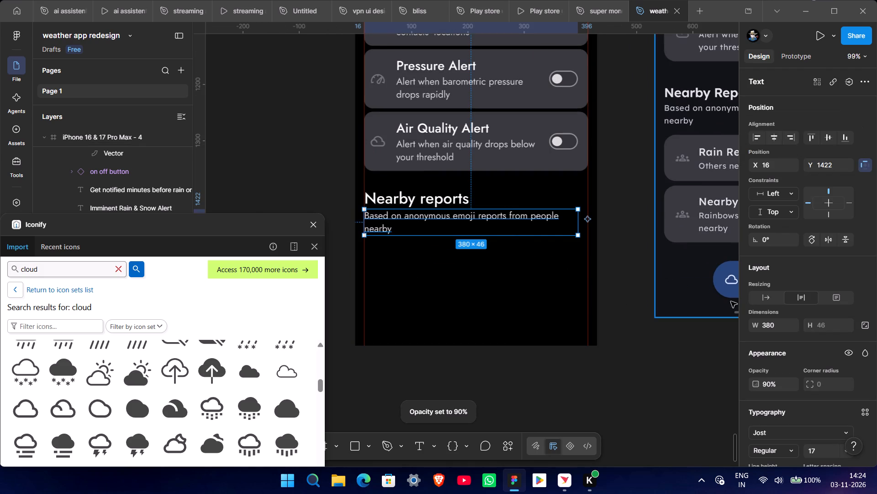
{"action": "scroll", "coordinate": [781, 400], "scroll_direction": "down", "scroll_amount": 3}
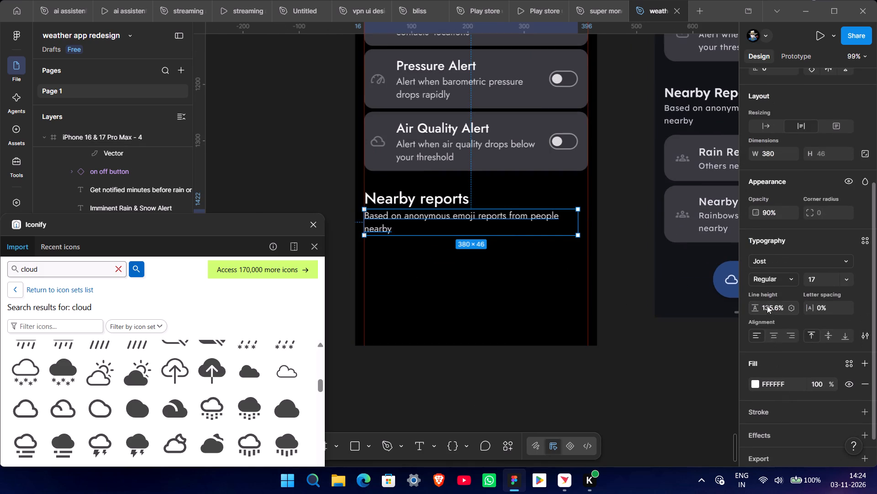
{"action": "middle_click_drag", "start_coordinate": [767, 306], "coordinate": [379, 243]}
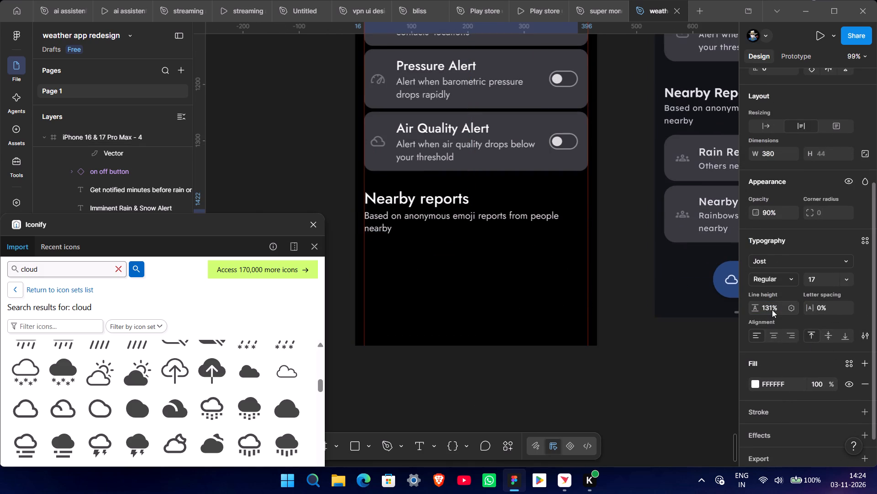
{"action": "left_click", "coordinate": [772, 310]}
{"action": "type", "text": "100"}
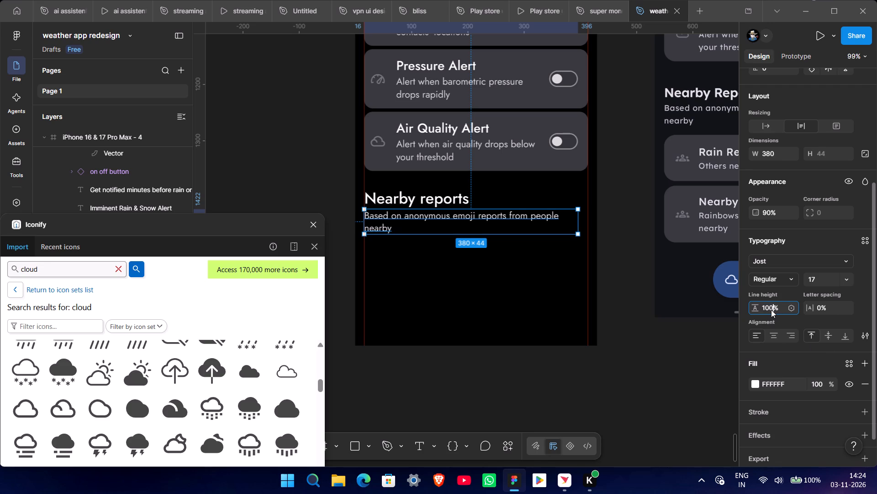
{"action": "key", "text": "Return"}
{"action": "left_click", "coordinate": [624, 314]}
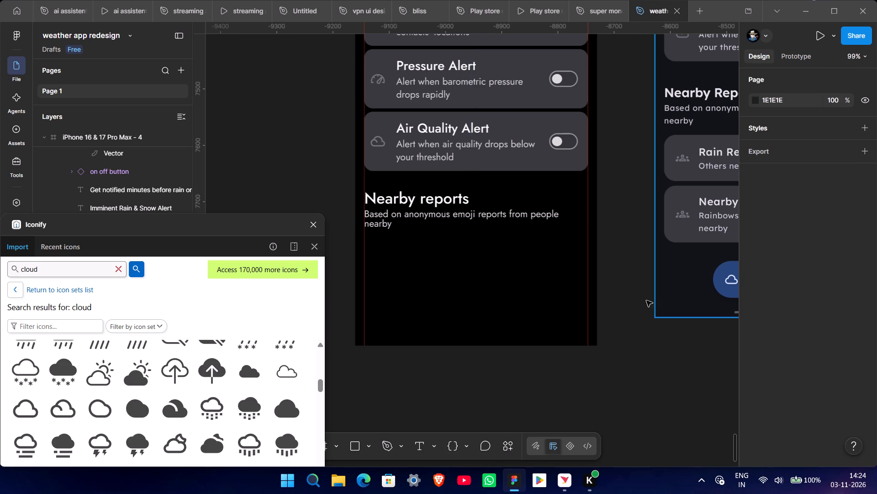
Extend the bottom edge of the iPhone 16 & 17 Pro Max - 4 frame downward to make room for the nearby report cards.
{"action": "scroll", "coordinate": [516, 298], "scroll_direction": "down", "scroll_amount": 4, "text": "ctrl"}
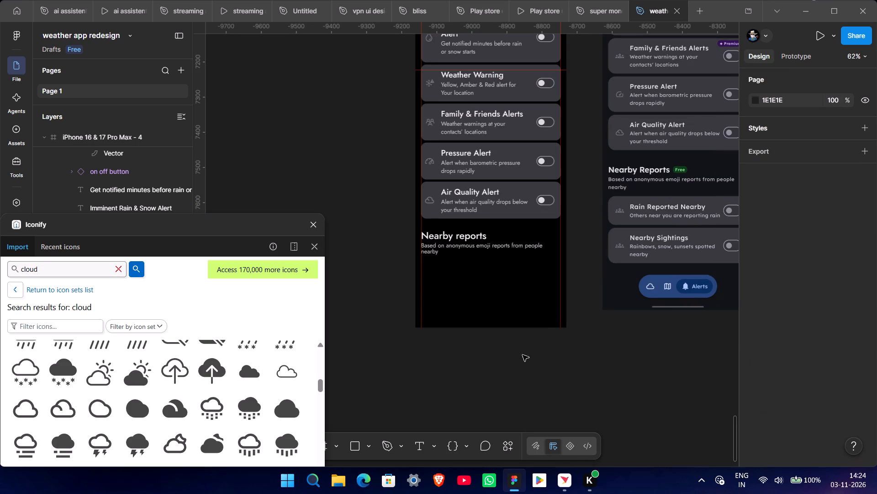
{"action": "scroll", "coordinate": [629, 375], "scroll_direction": "down", "scroll_amount": 1}
{"action": "scroll", "coordinate": [629, 375], "scroll_direction": "down", "scroll_amount": 1, "text": "ctrl"}
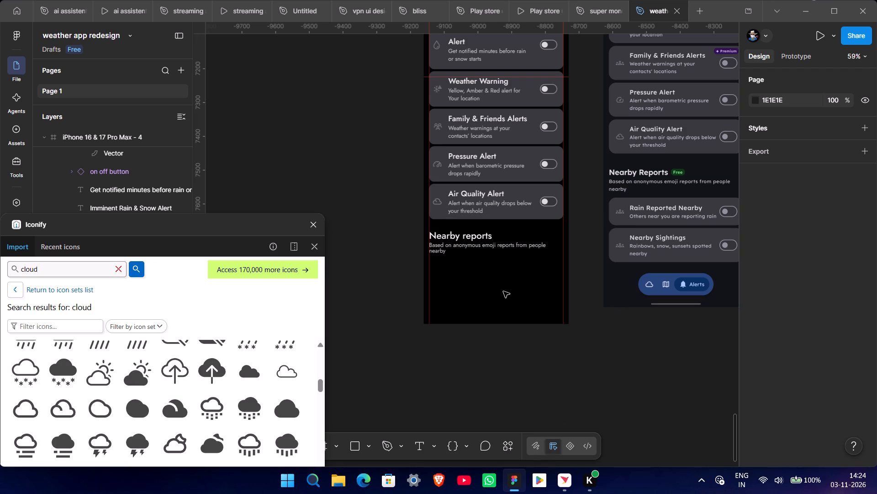
{"action": "middle_click_drag", "start_coordinate": [429, 251], "coordinate": [382, 208]}
{"action": "scroll", "coordinate": [382, 207], "scroll_direction": "down", "scroll_amount": 2}
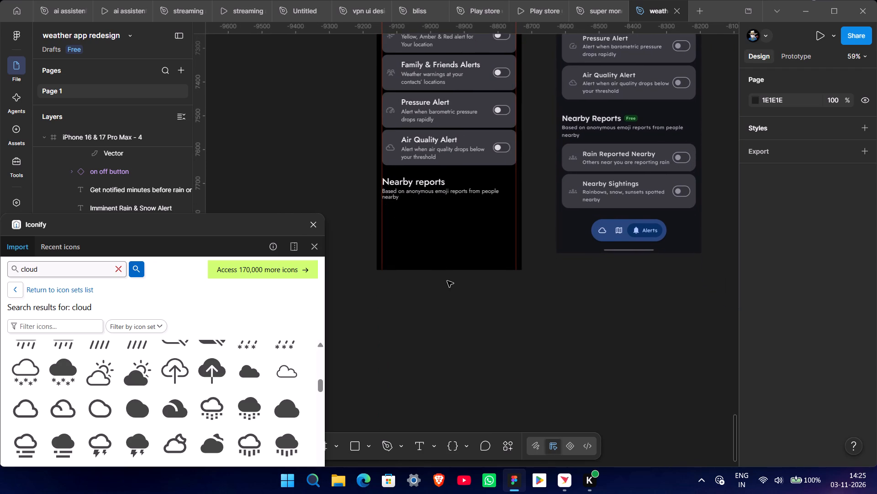
{"action": "left_click", "coordinate": [424, 150]}
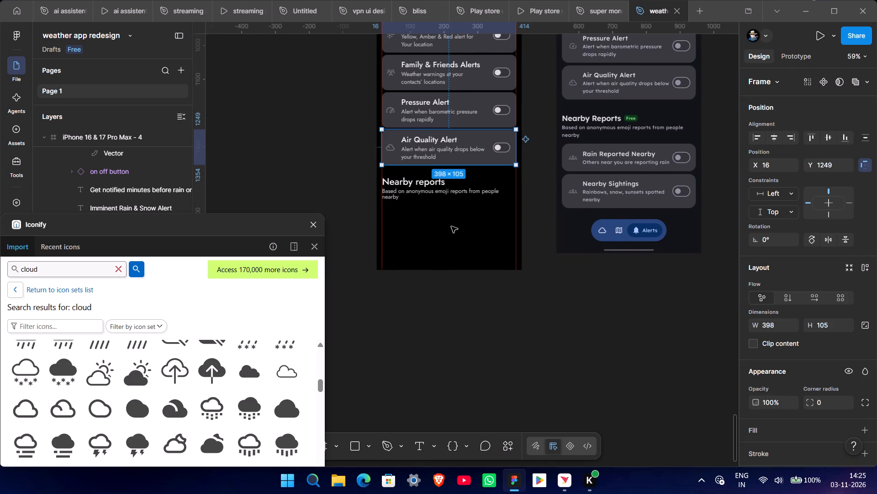
{"action": "scroll", "coordinate": [453, 249], "scroll_direction": "up", "scroll_amount": 5, "text": "ctrl"}
{"action": "scroll", "coordinate": [453, 249], "scroll_direction": "down", "scroll_amount": 13, "text": "ctrl"}
{"action": "scroll", "coordinate": [453, 248], "scroll_direction": "up", "scroll_amount": 5}
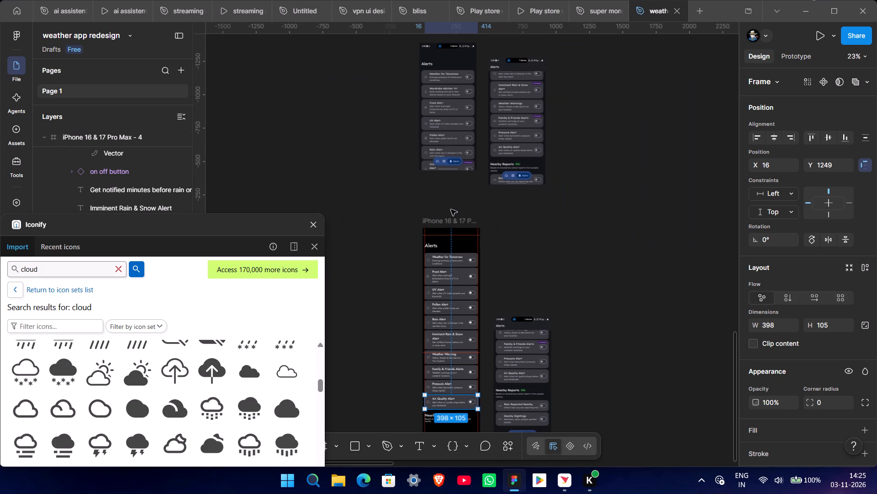
{"action": "left_click", "coordinate": [448, 226]}
{"action": "left_click", "coordinate": [449, 221]}
{"action": "scroll", "coordinate": [449, 221], "scroll_direction": "down", "scroll_amount": 5}
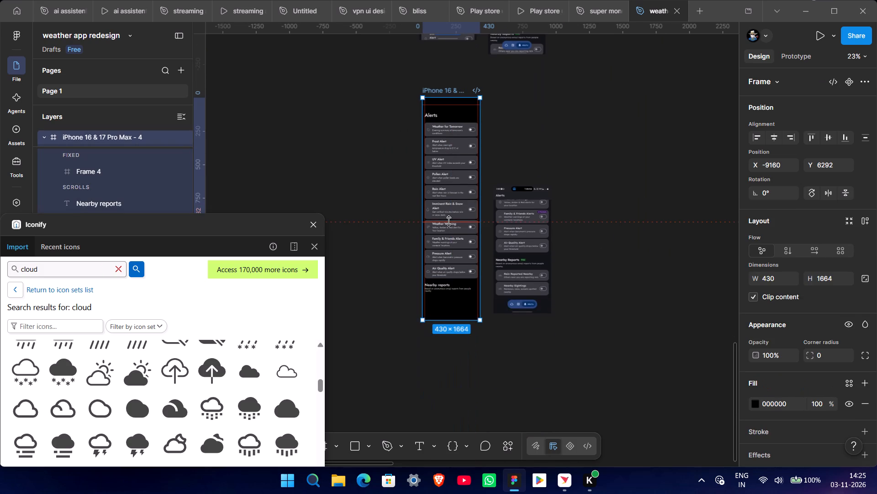
{"action": "scroll", "coordinate": [449, 222], "scroll_direction": "down", "scroll_amount": 5}
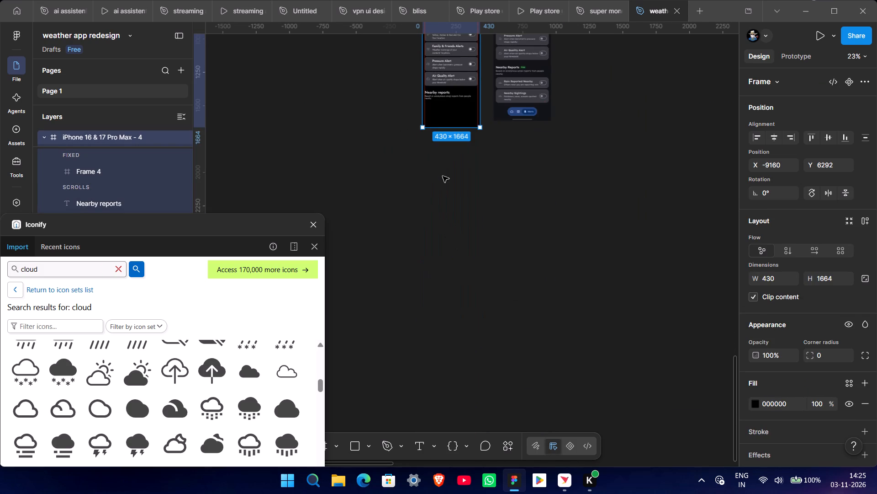
{"action": "scroll", "coordinate": [444, 176], "scroll_direction": "up", "scroll_amount": 8, "text": "ctrl"}
{"action": "left_click_drag", "start_coordinate": [449, 225], "coordinate": [447, 239]}
{"action": "left_click", "coordinate": [522, 237]}
Duplicate the Air Quality Alert card and place the copy below the Nearby reports description at X 16, Y 1474.
{"action": "scroll", "coordinate": [463, 222], "scroll_direction": "up", "scroll_amount": 6, "text": "ctrl"}
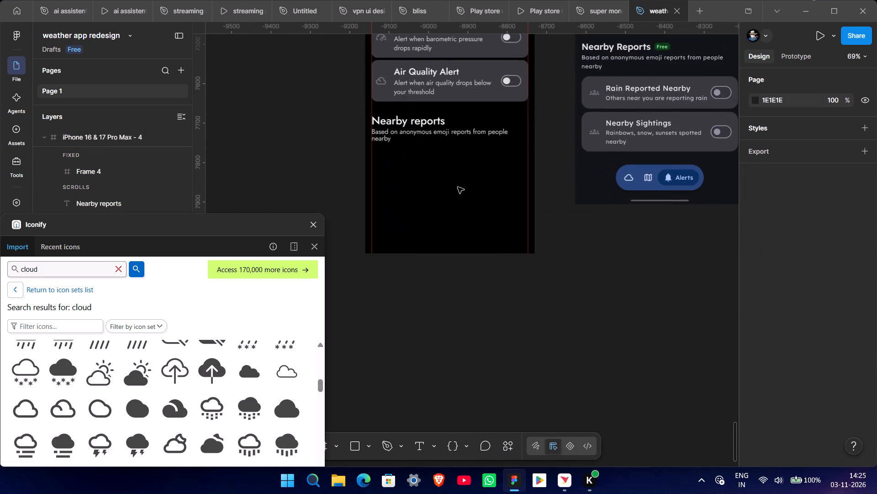
{"action": "middle_click_drag", "start_coordinate": [458, 187], "coordinate": [440, 275]}
{"action": "scroll", "coordinate": [440, 275], "scroll_direction": "down", "scroll_amount": 1, "text": "ctrl"}
{"action": "left_click", "coordinate": [407, 183]}
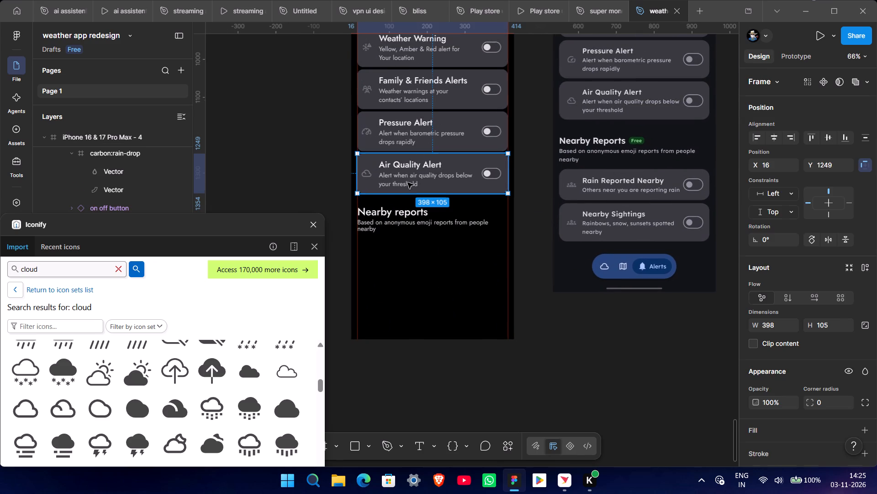
{"action": "left_click_drag", "start_coordinate": [407, 177], "coordinate": [403, 260], "text": "alt"}
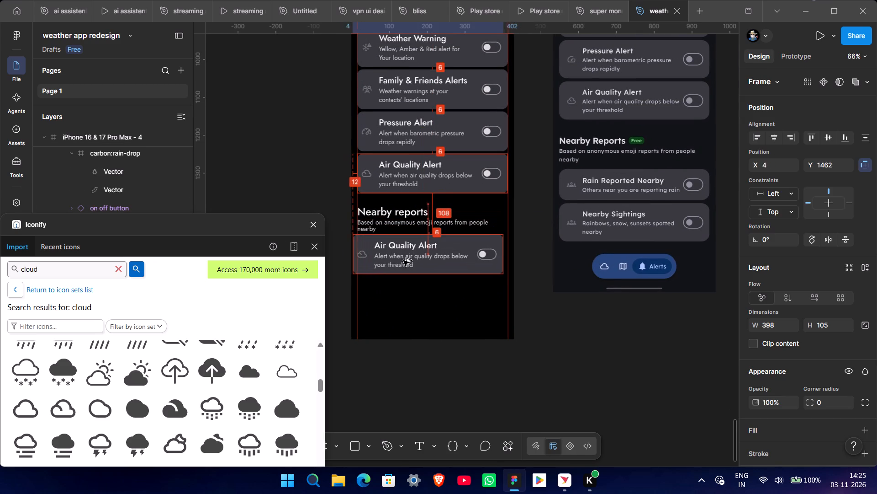
{"action": "left_click_drag", "start_coordinate": [403, 260], "coordinate": [407, 261], "text": "alt"}
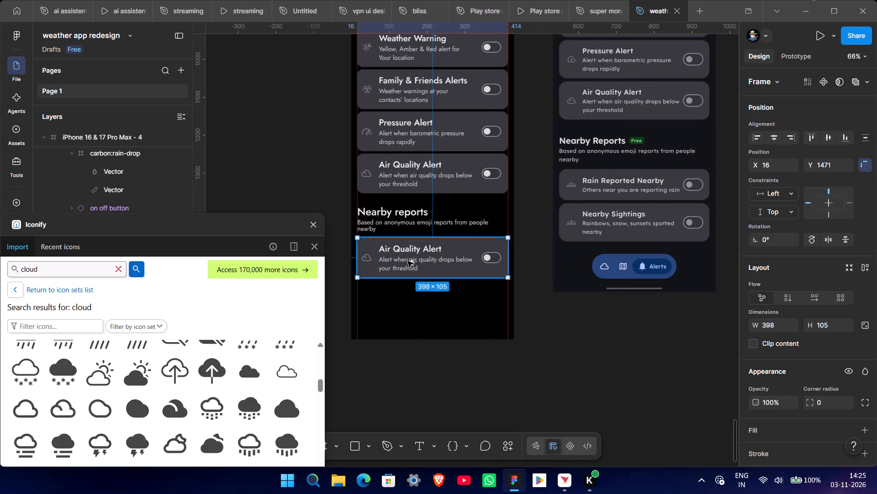
{"action": "left_click", "coordinate": [384, 259]}
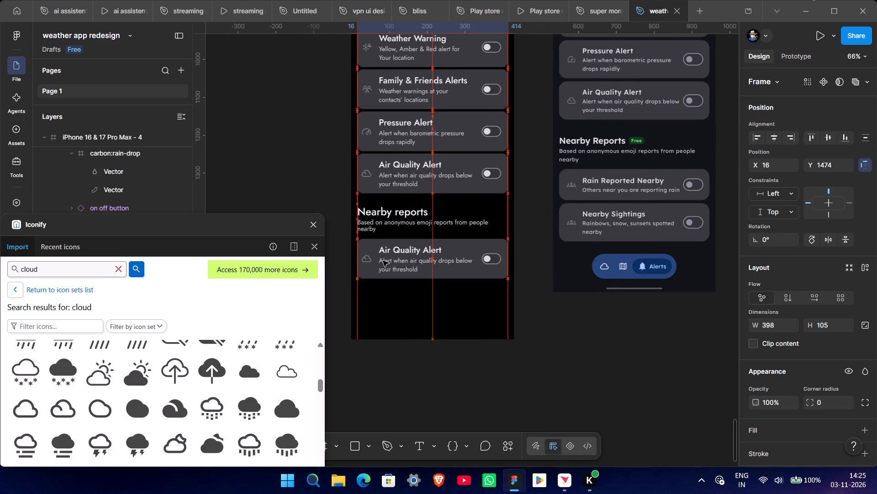
{"action": "left_click", "coordinate": [530, 311]}
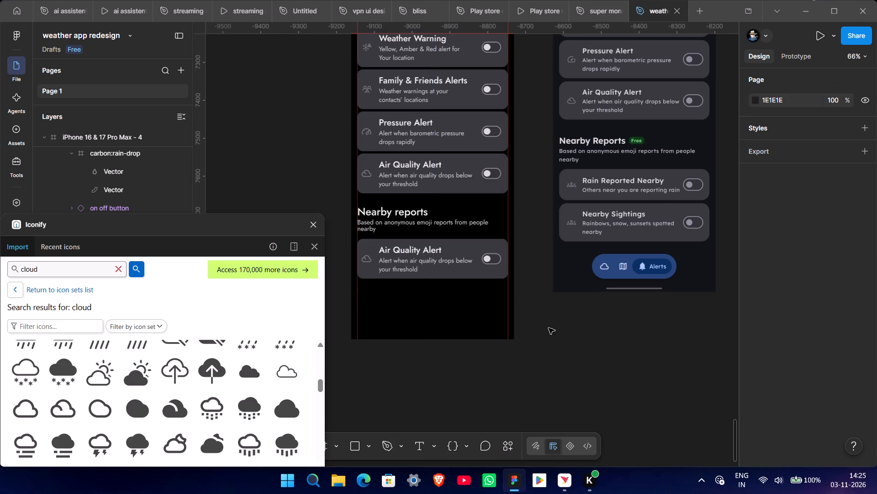
Change the title of the copied card under Nearby reports to "Rain Reported Nearby".
{"action": "middle_click_drag", "start_coordinate": [549, 328], "coordinate": [668, 324]}
{"action": "middle_click_drag", "start_coordinate": [670, 329], "coordinate": [598, 305]}
{"action": "double_click", "coordinate": [449, 223]}
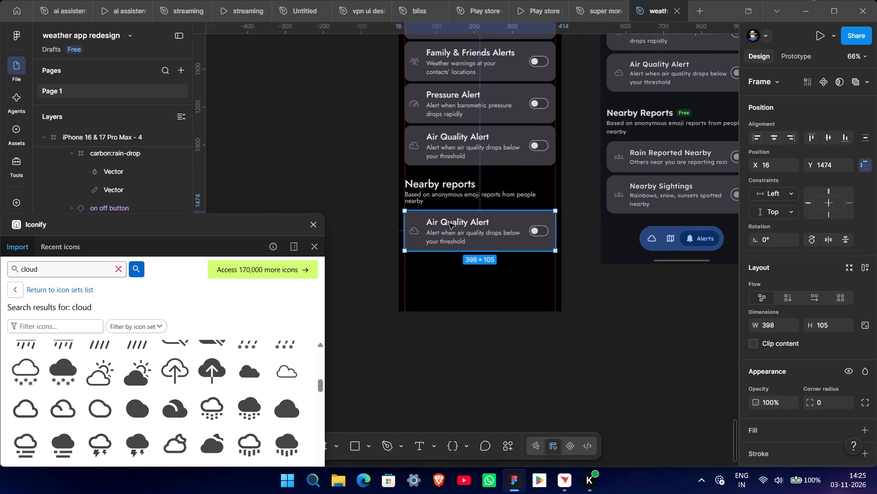
{"action": "double_click", "coordinate": [449, 223]}
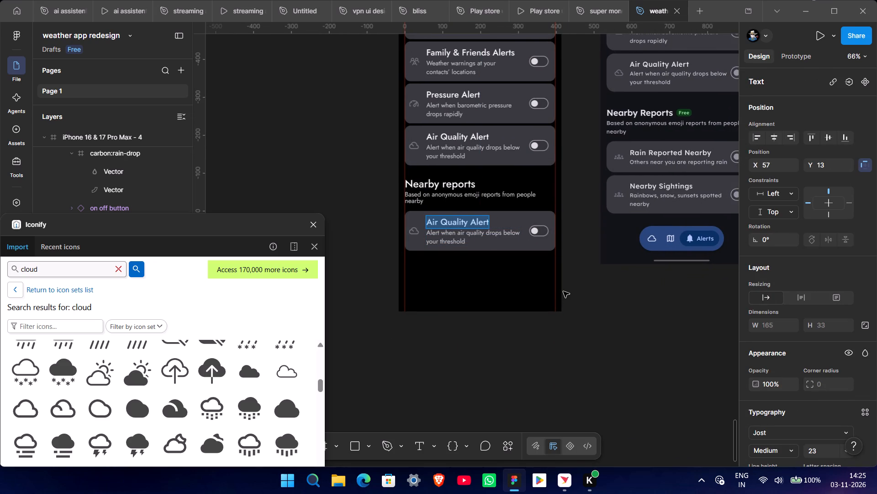
{"action": "type", "text": "Ra"}
{"action": "type", "text": "in"}
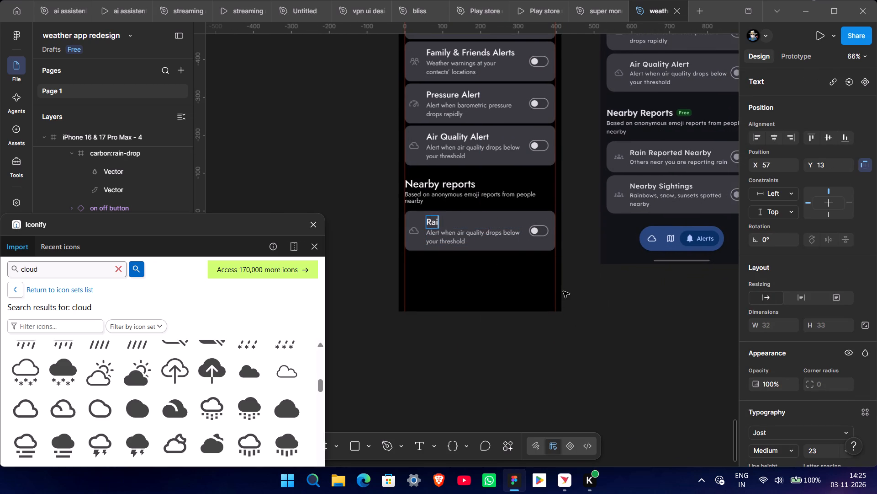
{"action": "key", "text": "space"}
{"action": "type", "text": "Re"}
{"action": "type", "text": "ported"}
{"action": "key", "text": "space"}
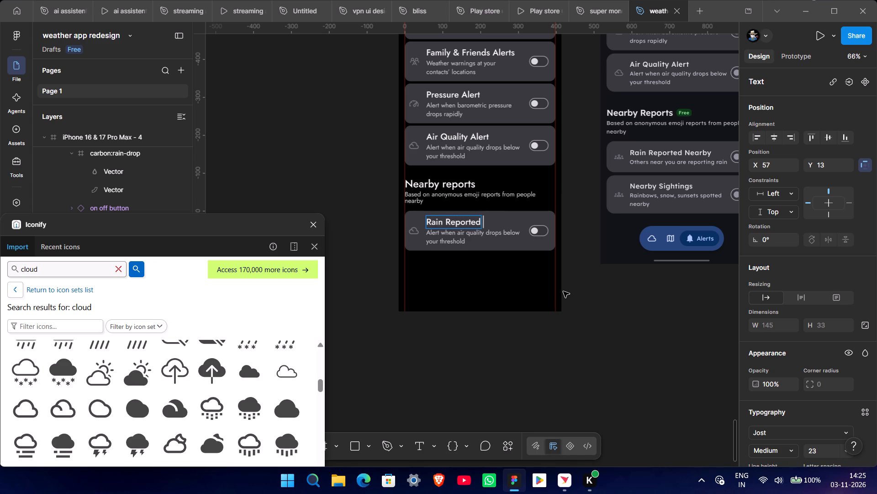
{"action": "type", "text": "ner"}
{"action": "key", "text": "BackSpace"}
{"action": "key", "text": "BackSpace"}
{"action": "key", "text": "BackSpace"}
{"action": "type", "text": "Near"}
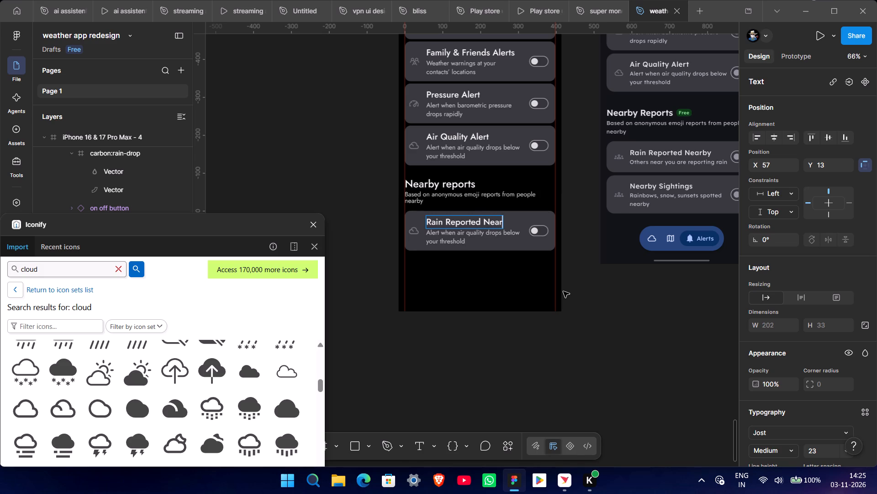
{"action": "type", "text": "by"}
{"action": "left_click", "coordinate": [580, 289]}
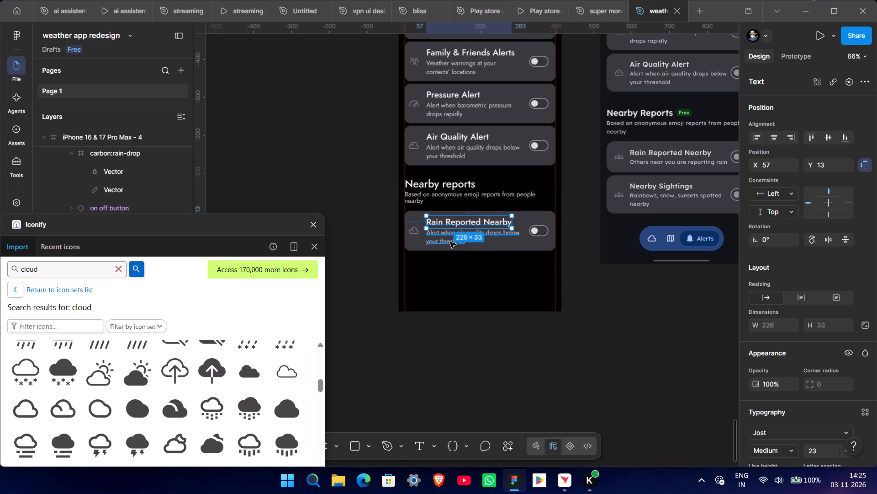
Replace the Rain Reported Nearby card's description with "Other near you are reporting rain".
{"action": "double_click", "coordinate": [450, 242]}
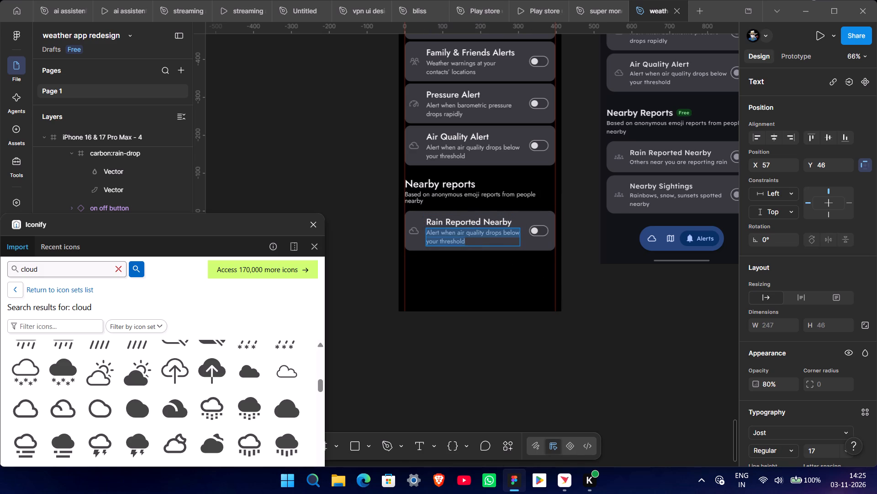
{"action": "type", "text": "Othr"}
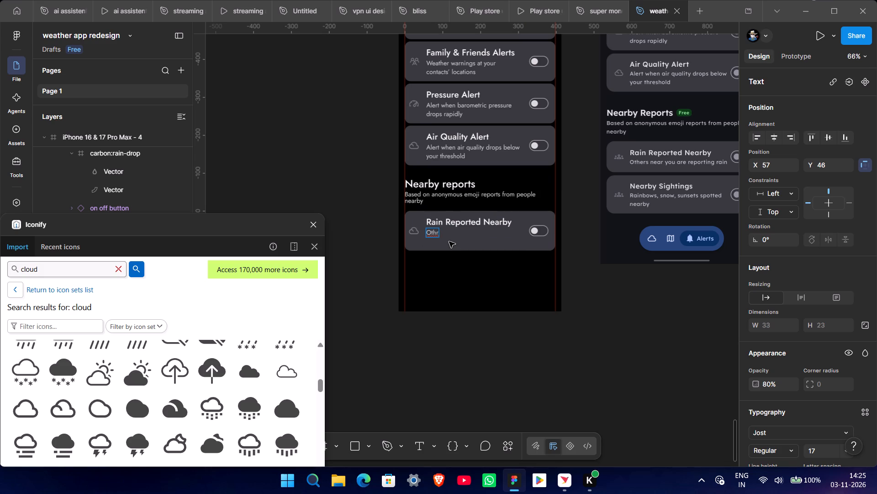
{"action": "key", "text": "BackSpace"}
{"action": "type", "text": "er"}
{"action": "key", "text": "space"}
{"action": "type", "text": "nea"}
{"action": "key", "text": "equal"}
{"action": "key", "text": "BackSpace"}
{"action": "key", "text": "BackSpace"}
{"action": "type", "text": "ar"}
{"action": "key", "text": "space"}
{"action": "key", "text": "y"}
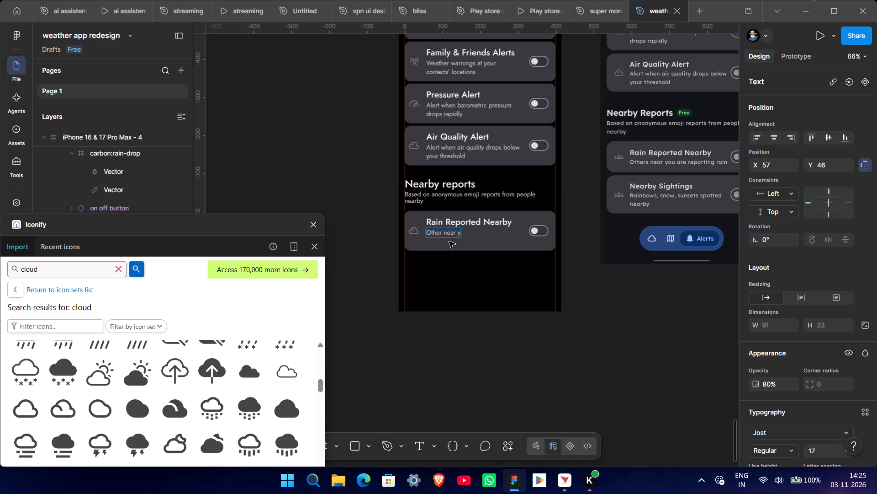
{"action": "type", "text": "o"}
{"action": "key", "text": "space"}
{"action": "key", "text": "BackSpace"}
{"action": "type", "text": "u"}
{"action": "key", "text": "space"}
{"action": "type", "text": "are"}
{"action": "key", "text": "space"}
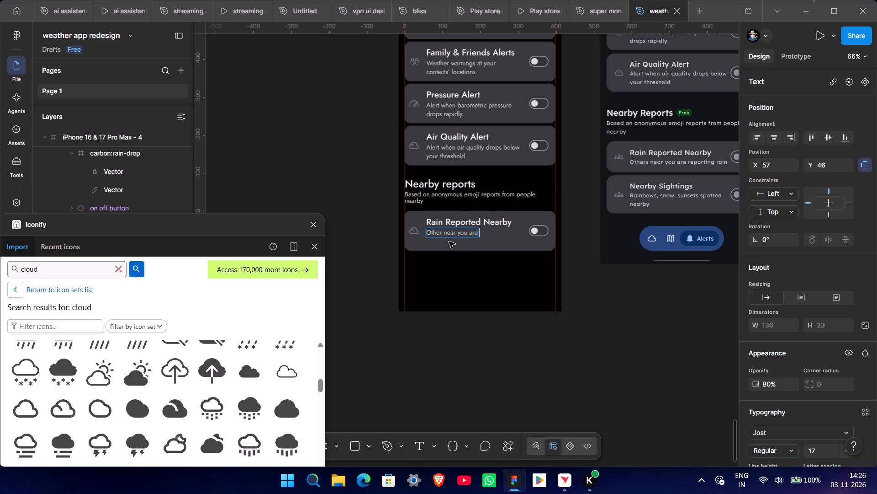
{"action": "type", "text": "re"}
{"action": "type", "text": "porting"}
{"action": "key", "text": "space"}
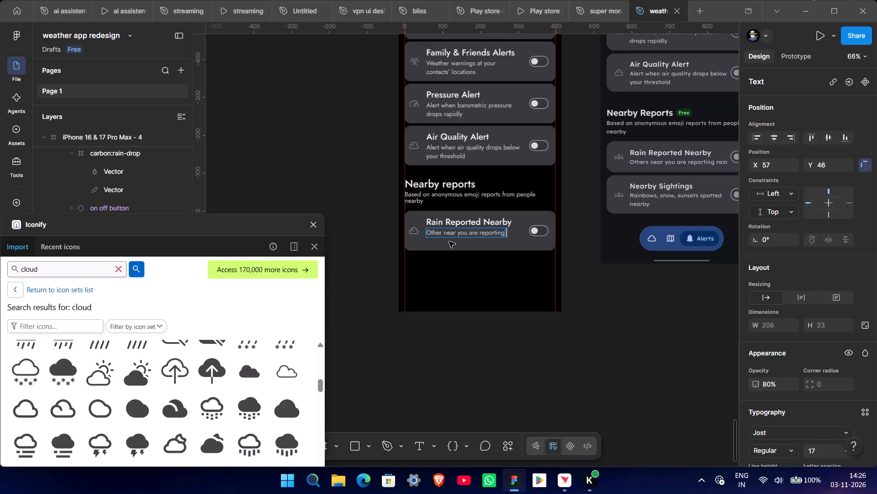
{"action": "type", "text": "rain"}
{"action": "left_click", "coordinate": [610, 310]}
{"action": "left_click", "coordinate": [613, 310]}
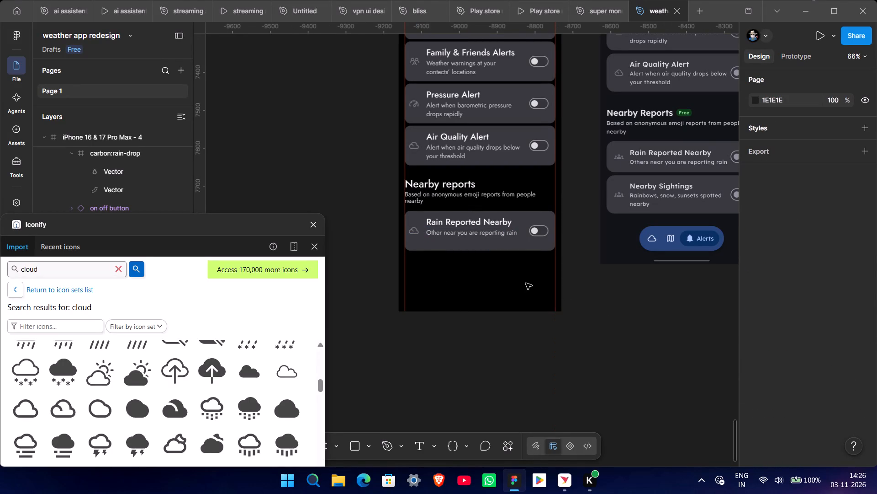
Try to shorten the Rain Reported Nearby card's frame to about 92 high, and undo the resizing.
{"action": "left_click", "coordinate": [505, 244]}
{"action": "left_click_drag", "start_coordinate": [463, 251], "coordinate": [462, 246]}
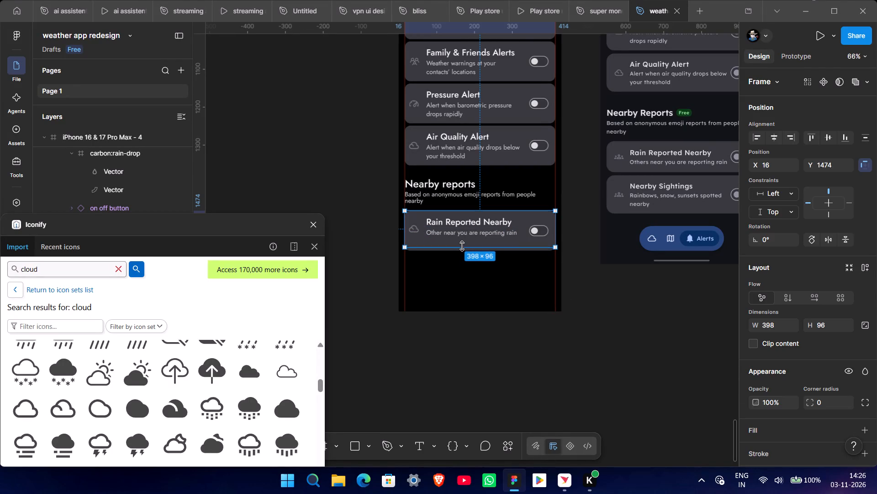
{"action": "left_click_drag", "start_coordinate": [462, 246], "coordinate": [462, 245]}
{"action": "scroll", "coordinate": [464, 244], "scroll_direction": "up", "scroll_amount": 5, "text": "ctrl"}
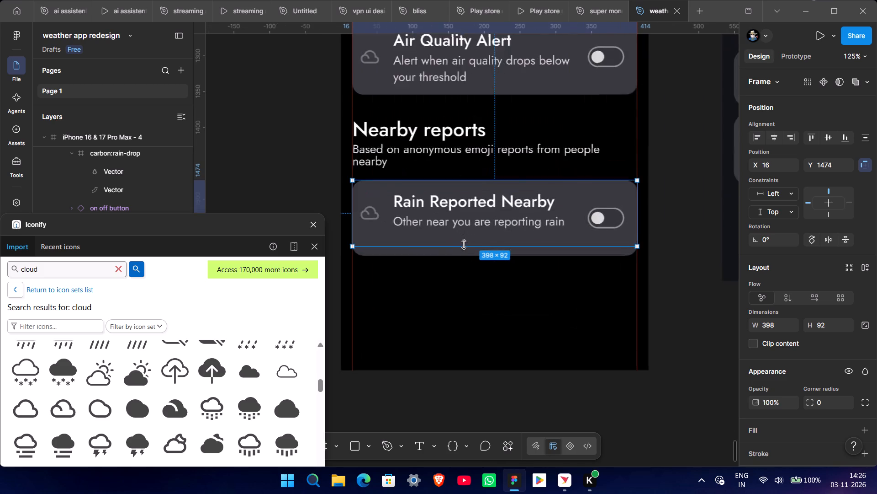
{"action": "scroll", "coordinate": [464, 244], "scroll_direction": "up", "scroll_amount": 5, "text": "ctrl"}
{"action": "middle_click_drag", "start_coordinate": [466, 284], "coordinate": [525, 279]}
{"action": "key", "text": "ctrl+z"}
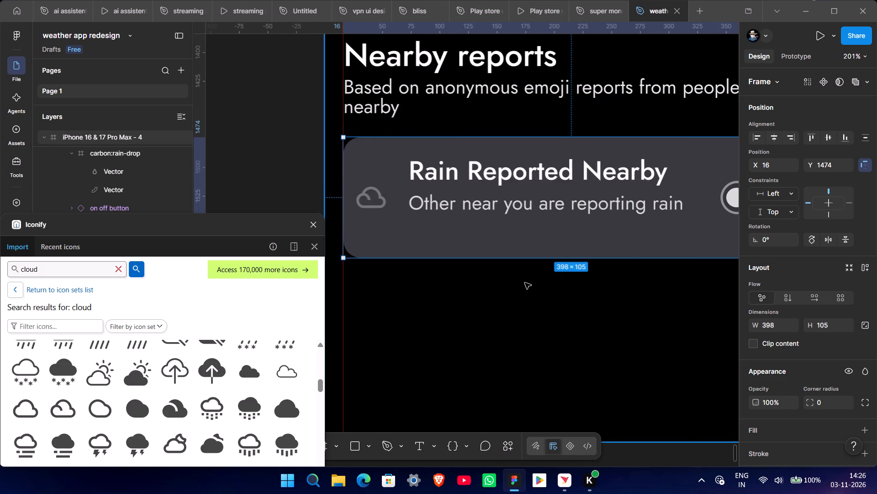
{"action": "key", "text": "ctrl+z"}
Move the cloud icon out of the Rain Reported Nearby card onto the empty canvas beside the phone frame.
{"action": "left_click", "coordinate": [375, 208]}
{"action": "middle_click_drag", "start_coordinate": [387, 234], "coordinate": [471, 239]}
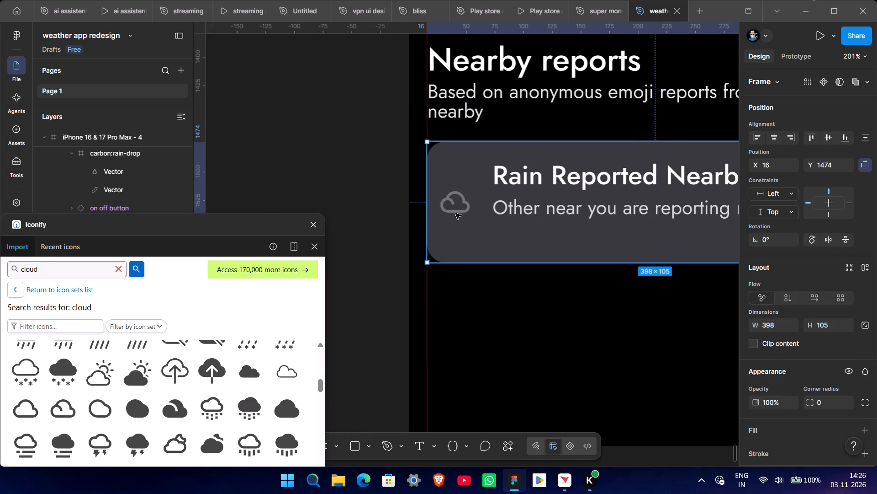
{"action": "double_click", "coordinate": [455, 213]}
{"action": "left_click_drag", "start_coordinate": [457, 205], "coordinate": [329, 177]}
{"action": "scroll", "coordinate": [484, 267], "scroll_direction": "down", "scroll_amount": 4, "text": "ctrl"}
{"action": "middle_click_drag", "start_coordinate": [576, 303], "coordinate": [488, 280]}
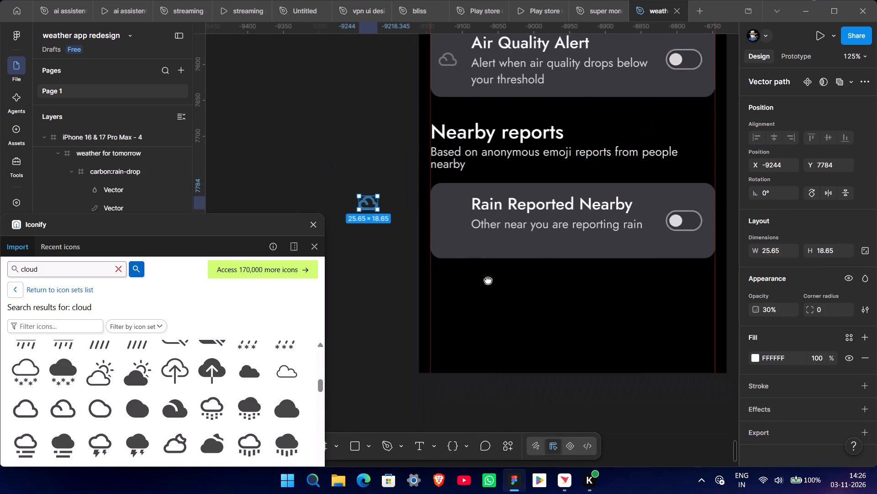
{"action": "middle_click_drag", "start_coordinate": [488, 280], "coordinate": [486, 280]}
Shorten the Rain Reported Nearby card's frame and its background rectangle to about 88 high to suit the one-line description.
{"action": "left_click", "coordinate": [485, 232]}
{"action": "left_click_drag", "start_coordinate": [483, 241], "coordinate": [483, 228]}
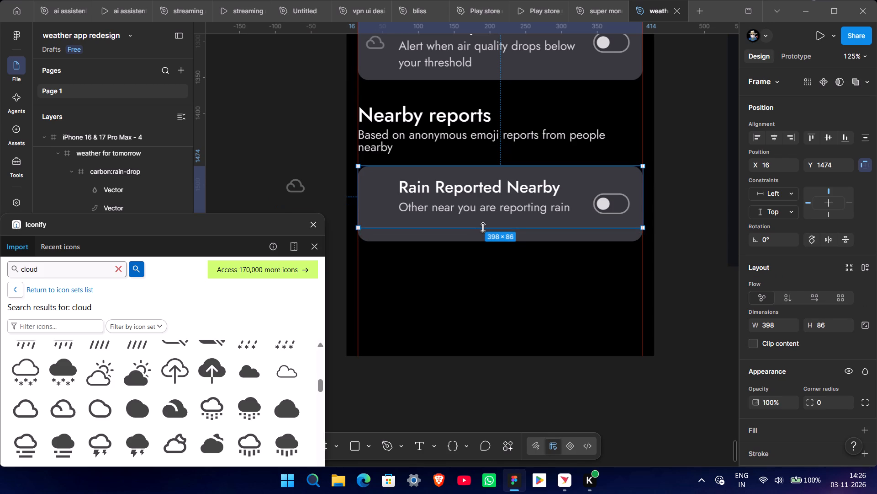
{"action": "left_click_drag", "start_coordinate": [483, 228], "coordinate": [483, 230]}
{"action": "left_click", "coordinate": [476, 238]}
{"action": "left_click_drag", "start_coordinate": [475, 240], "coordinate": [475, 235]}
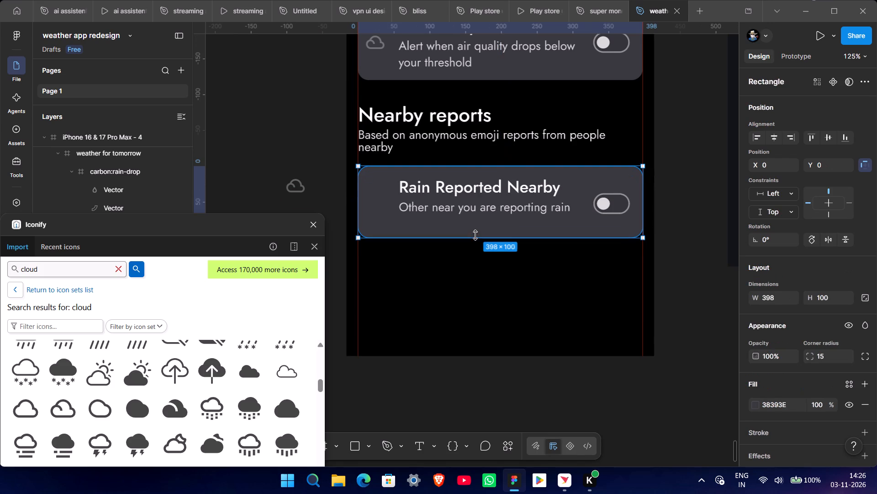
{"action": "left_click_drag", "start_coordinate": [475, 235], "coordinate": [475, 232]}
{"action": "left_click", "coordinate": [692, 261]}
{"action": "scroll", "coordinate": [693, 261], "scroll_direction": "down", "scroll_amount": 4, "text": "ctrl"}
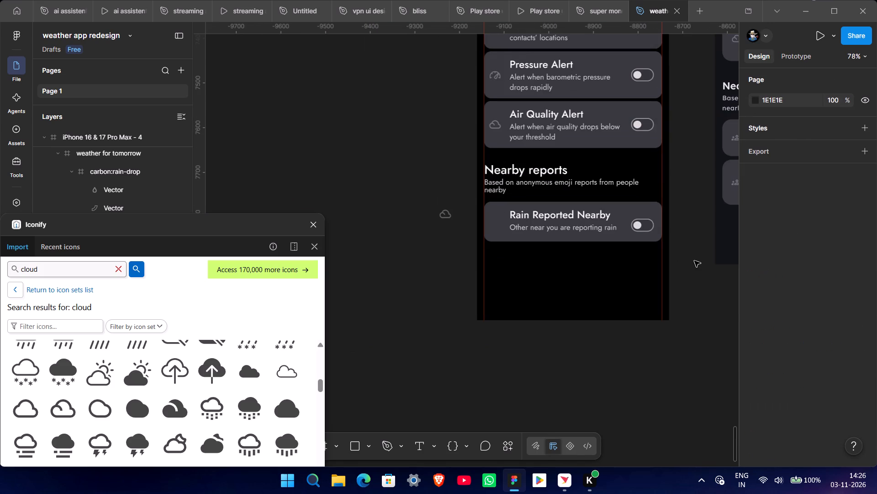
{"action": "middle_click_drag", "start_coordinate": [689, 262], "coordinate": [551, 281]}
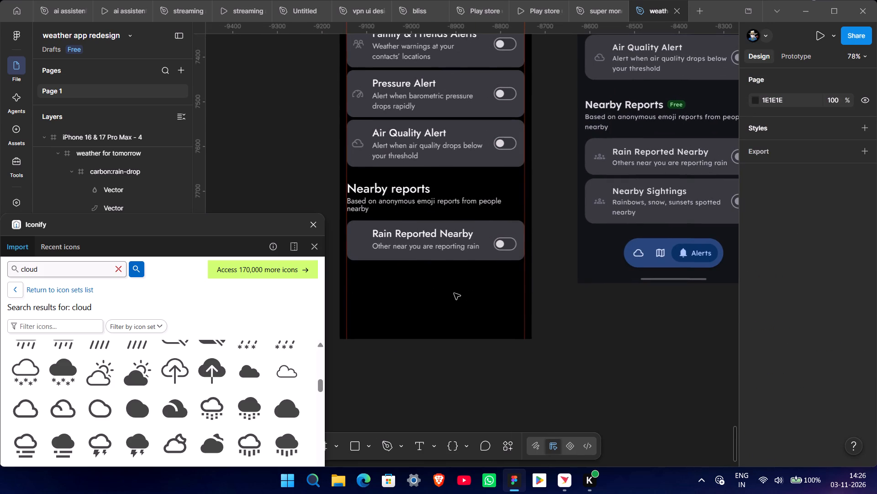
Set the font size of the "Rain Reported Nearby" title to 21.
{"action": "left_click", "coordinate": [419, 236], "text": "ctrl"}
{"action": "scroll", "coordinate": [810, 390], "scroll_direction": "down", "scroll_amount": 1}
{"action": "middle_click_drag", "start_coordinate": [819, 396], "coordinate": [437, 244]}
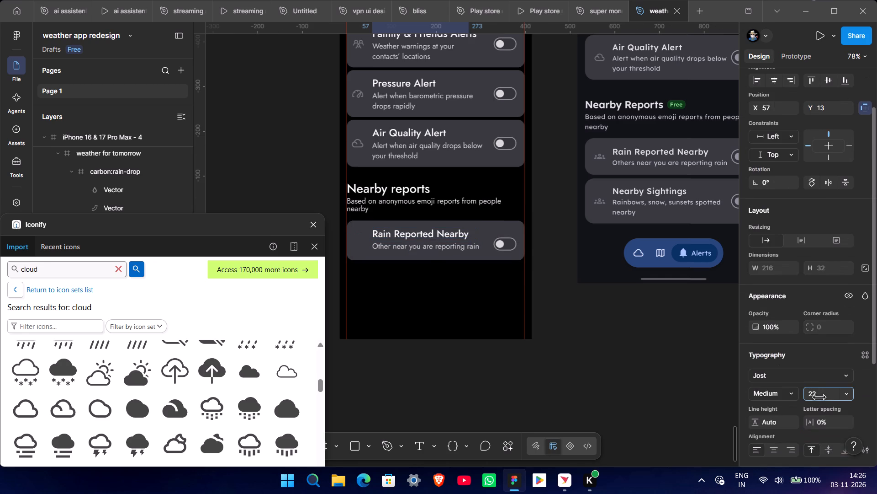
{"action": "middle_click_drag", "start_coordinate": [437, 244], "coordinate": [437, 244]}
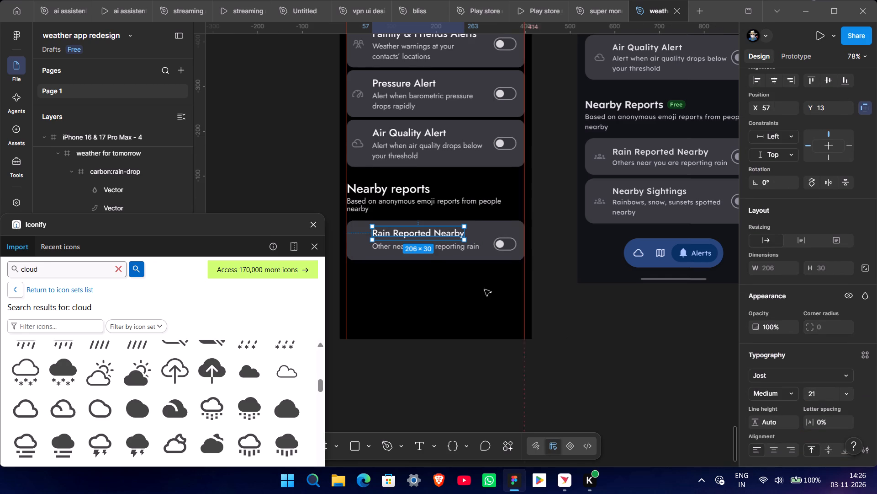
Set the Rain Reported Nearby card's description to font size 16 and place it at Y 42, closer to the title.
{"action": "scroll", "coordinate": [384, 245], "scroll_direction": "up", "scroll_amount": 4, "text": "ctrl"}
{"action": "middle_click_drag", "start_coordinate": [393, 277], "coordinate": [532, 309]}
{"action": "scroll", "coordinate": [414, 285], "scroll_direction": "up", "scroll_amount": 1}
{"action": "left_click", "coordinate": [529, 281]}
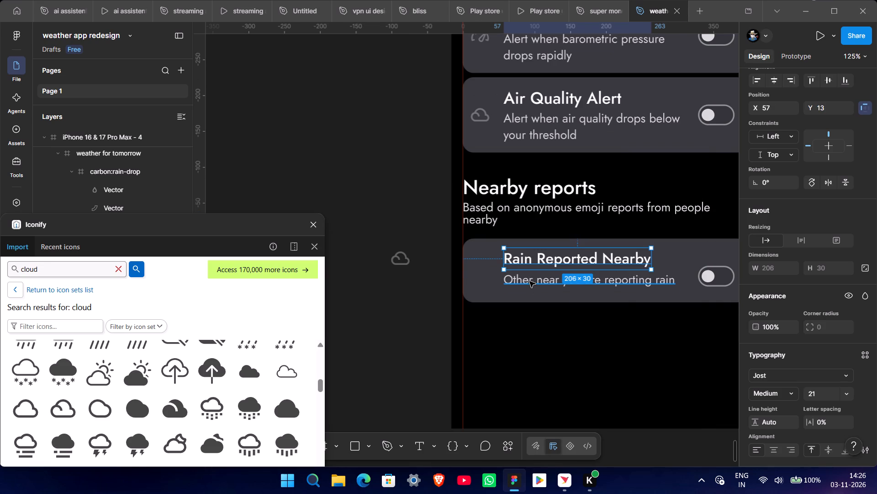
{"action": "middle_click_drag", "start_coordinate": [824, 395], "coordinate": [438, 243]}
{"action": "left_click", "coordinate": [554, 279]}
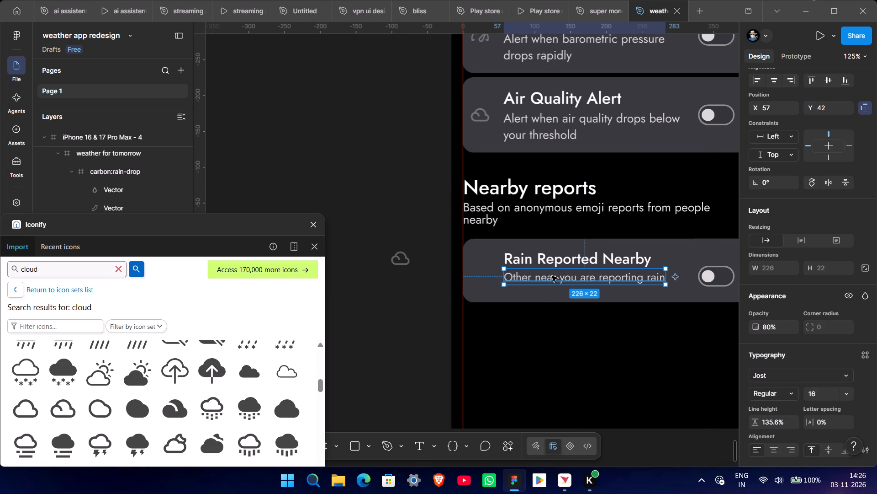
Move the Rain Reported Nearby title and description down together so they sit midway in the card's height.
{"action": "left_click", "coordinate": [549, 263], "text": "shift"}
{"action": "left_click_drag", "start_coordinate": [540, 270], "coordinate": [540, 275]}
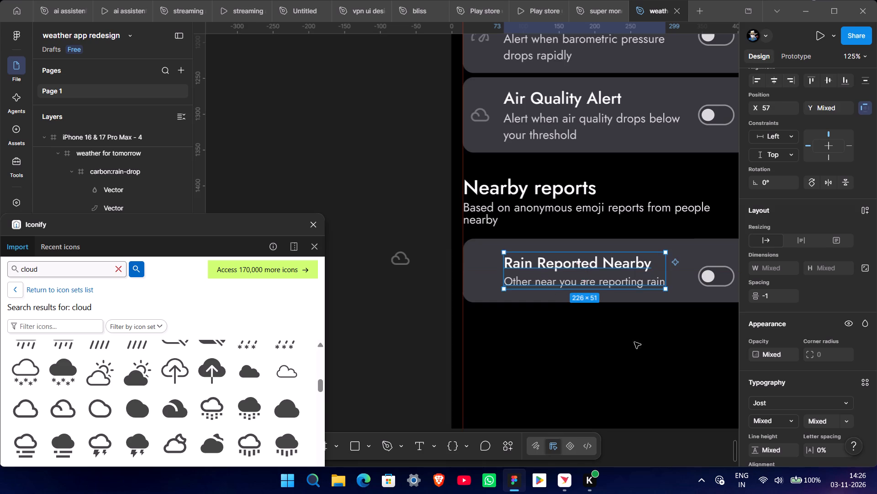
Centre the toggle switch vertically within the Rain Reported Nearby card.
{"action": "middle_click_drag", "start_coordinate": [633, 343], "coordinate": [503, 316]}
{"action": "scroll", "coordinate": [502, 315], "scroll_direction": "down", "scroll_amount": 4, "text": "ctrl"}
{"action": "left_click", "coordinate": [544, 275]}
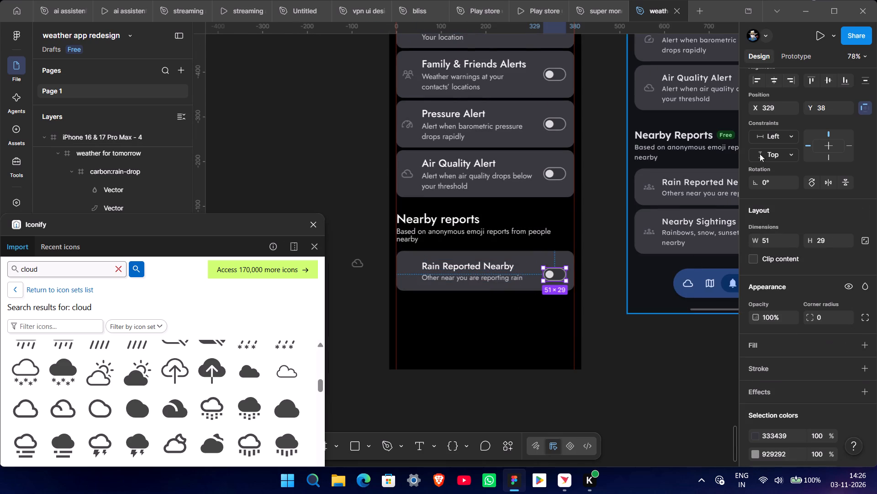
{"action": "left_click", "coordinate": [824, 82]}
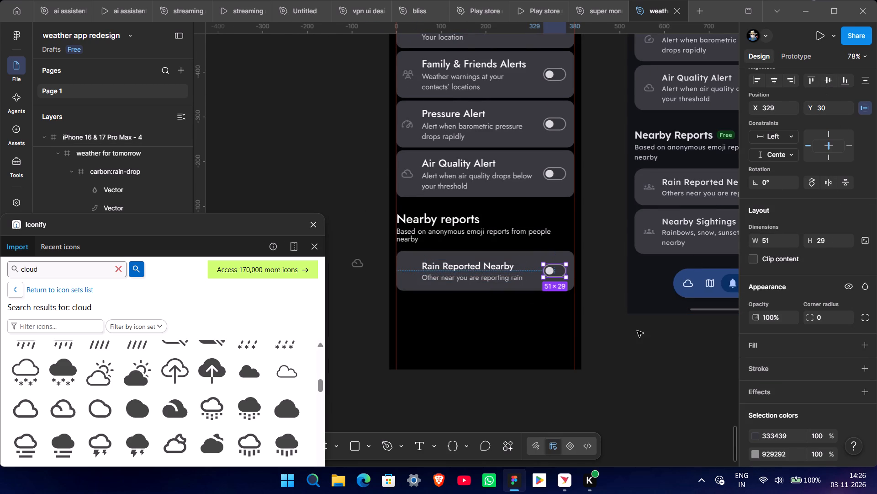
{"action": "left_click", "coordinate": [597, 338]}
Move the cloud icon back into the Rain Reported Nearby card at X 12, before the title, and centre it vertically.
{"action": "middle_click_drag", "start_coordinate": [594, 338], "coordinate": [626, 347]}
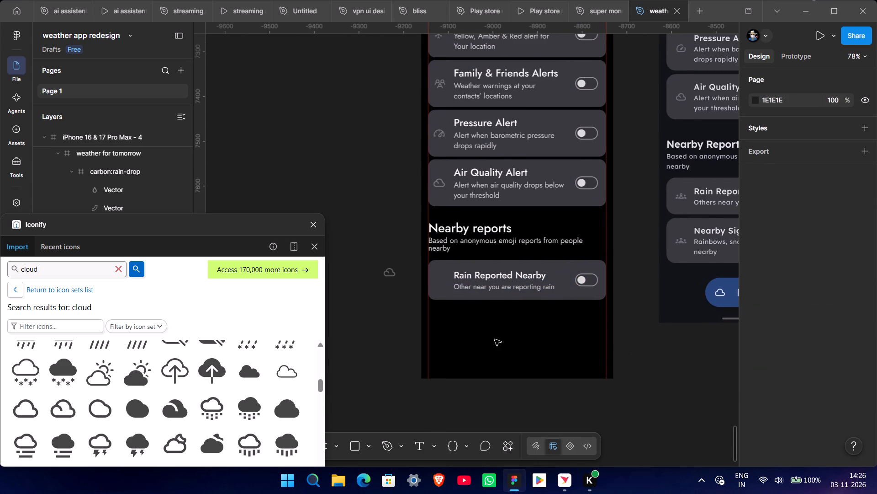
{"action": "scroll", "coordinate": [493, 337], "scroll_direction": "down", "scroll_amount": 3, "text": "ctrl"}
{"action": "middle_click_drag", "start_coordinate": [426, 313], "coordinate": [412, 306]}
{"action": "scroll", "coordinate": [412, 306], "scroll_direction": "up", "scroll_amount": 5, "text": "ctrl"}
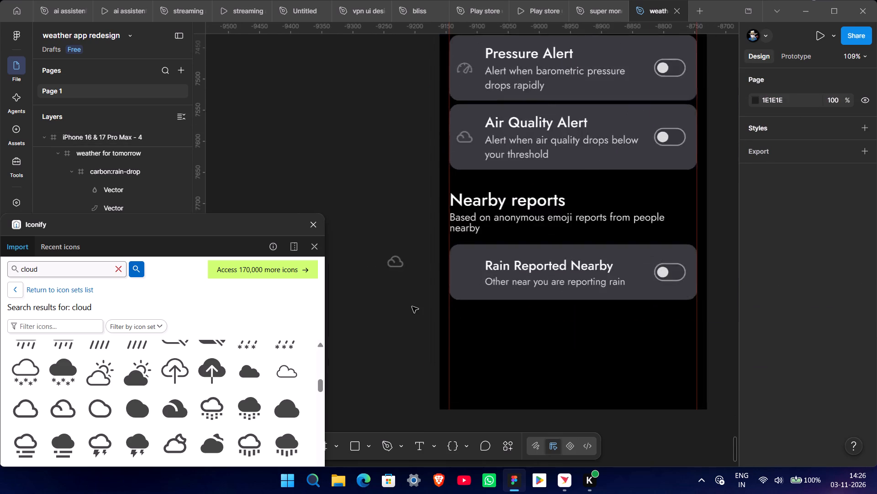
{"action": "scroll", "coordinate": [412, 306], "scroll_direction": "up", "scroll_amount": 3, "text": "ctrl"}
{"action": "left_click", "coordinate": [389, 243]}
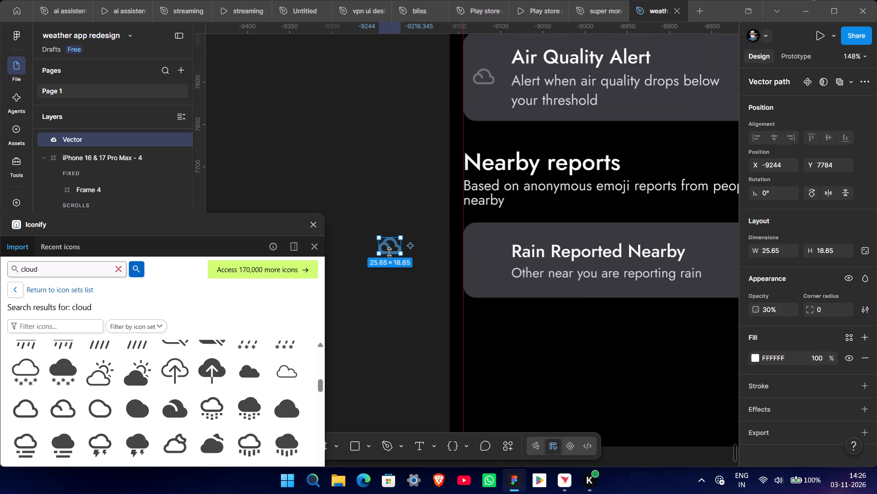
{"action": "left_click_drag", "start_coordinate": [386, 248], "coordinate": [481, 258]}
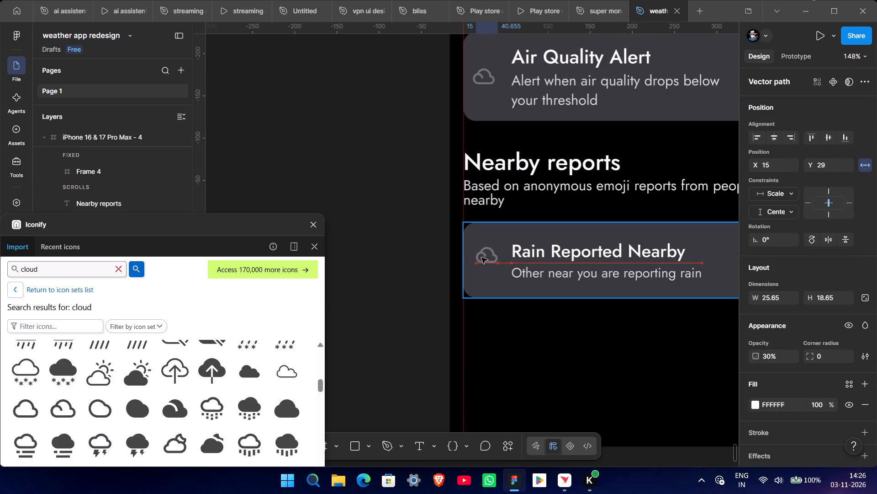
{"action": "left_click_drag", "start_coordinate": [481, 258], "coordinate": [480, 261]}
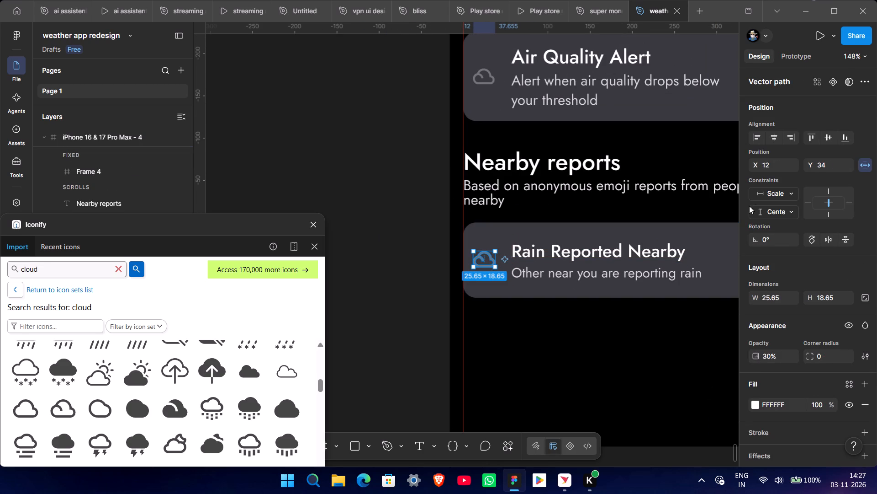
{"action": "left_click", "coordinate": [829, 134]}
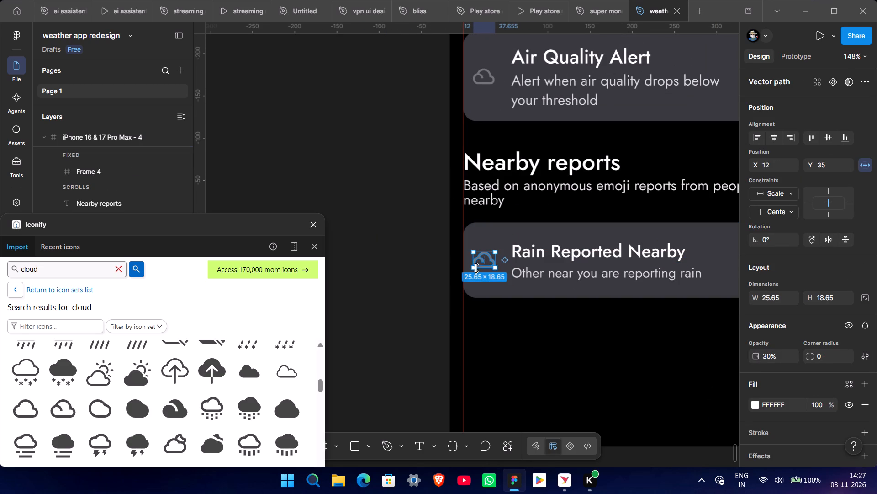
{"action": "left_click", "coordinate": [404, 279]}
{"action": "scroll", "coordinate": [412, 282], "scroll_direction": "down", "scroll_amount": 8, "text": "ctrl"}
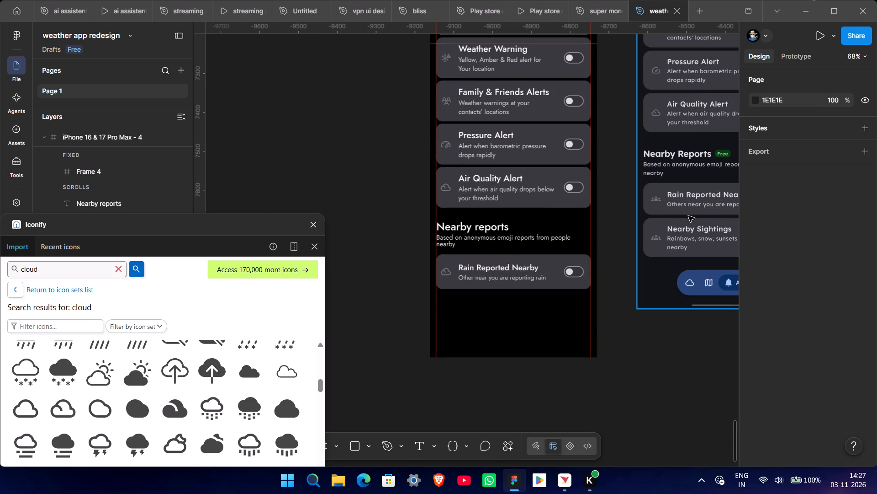
Compare the Nearby Reports section with the reference Alerts screen, checking its Rain Reported Nearby and Nearby Sightings cards.
{"action": "middle_click_drag", "start_coordinate": [688, 216], "coordinate": [566, 256]}
{"action": "scroll", "coordinate": [565, 256], "scroll_direction": "up", "scroll_amount": 7, "text": "ctrl"}
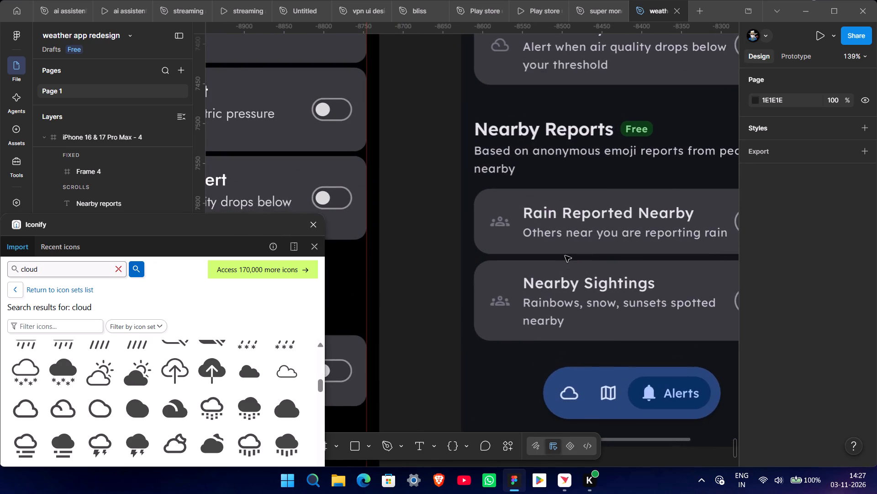
{"action": "scroll", "coordinate": [565, 256], "scroll_direction": "down", "scroll_amount": 7, "text": "ctrl"}
{"action": "middle_click_drag", "start_coordinate": [503, 285], "coordinate": [502, 285]}
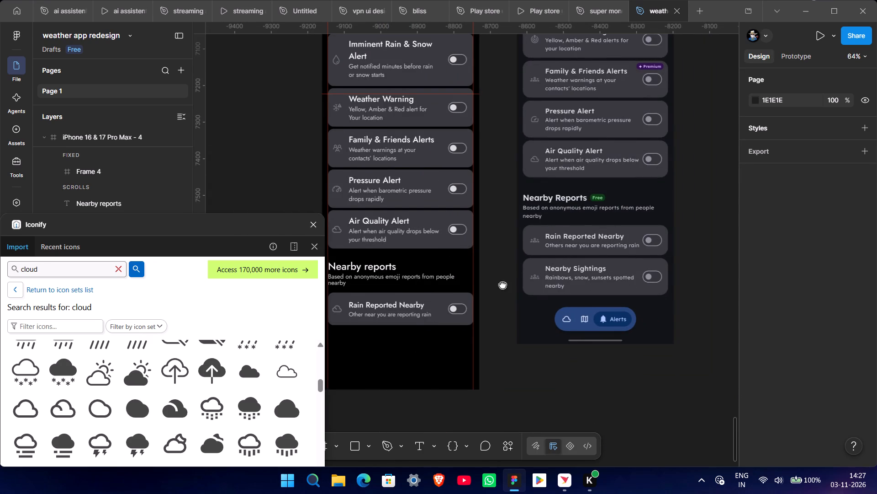
{"action": "middle_click_drag", "start_coordinate": [502, 285], "coordinate": [656, 222]}
{"action": "scroll", "coordinate": [478, 239], "scroll_direction": "up", "scroll_amount": 4}
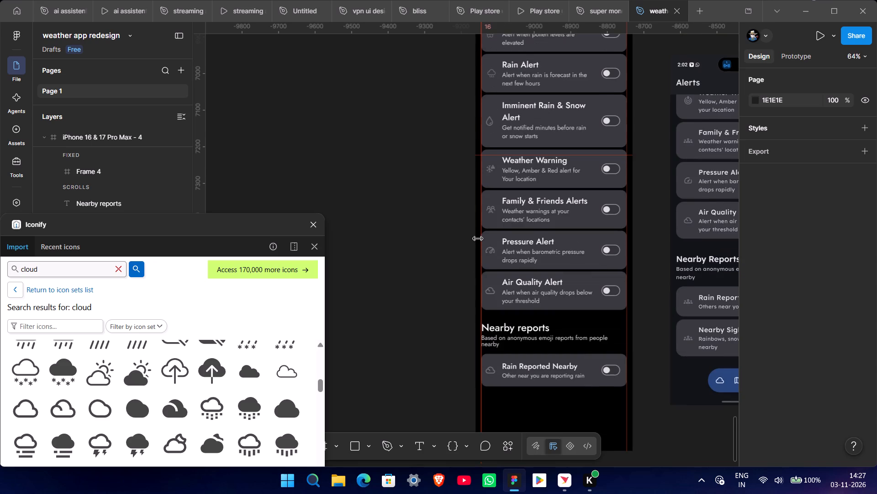
{"action": "scroll", "coordinate": [478, 239], "scroll_direction": "down", "scroll_amount": 4}
Browse the cloud icon results and place the cloud-moon-drizzle icon on the empty canvas beside the Alerts frame.
{"action": "left_click_drag", "start_coordinate": [177, 234], "coordinate": [220, 157]}
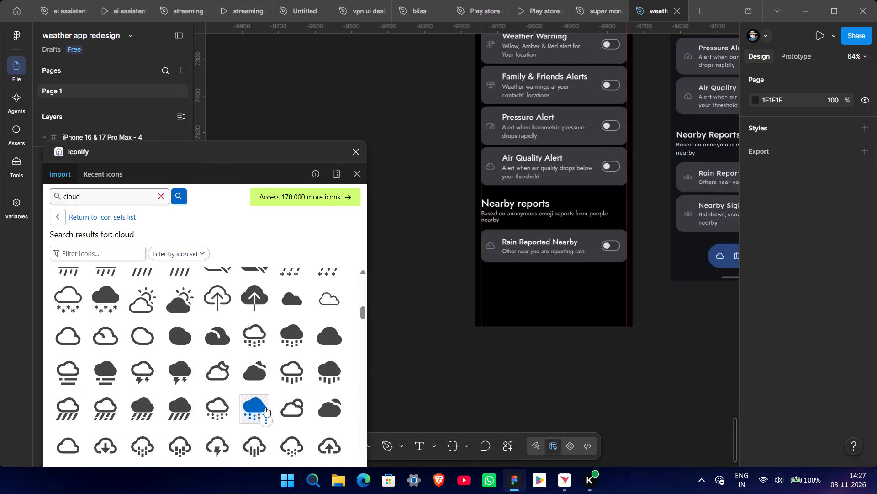
{"action": "scroll", "coordinate": [265, 407], "scroll_direction": "down", "scroll_amount": 3}
{"action": "scroll", "coordinate": [265, 407], "scroll_direction": "up", "scroll_amount": 7}
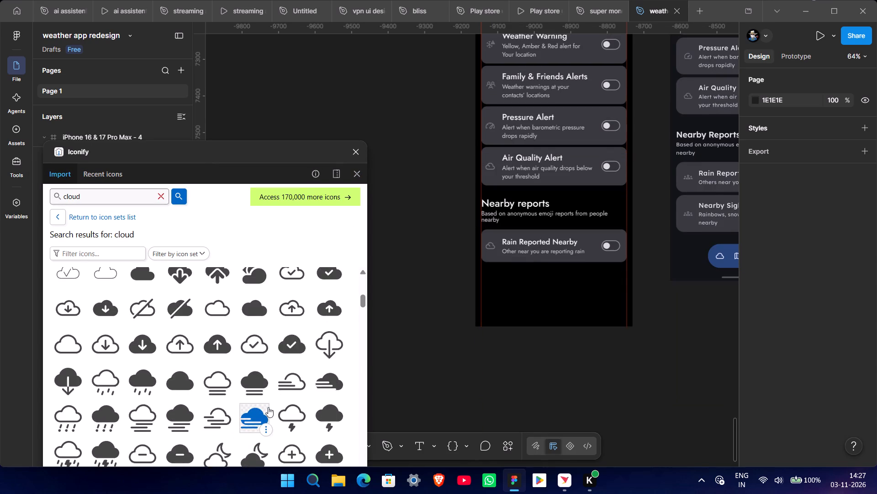
{"action": "scroll", "coordinate": [268, 407], "scroll_direction": "down", "scroll_amount": 3}
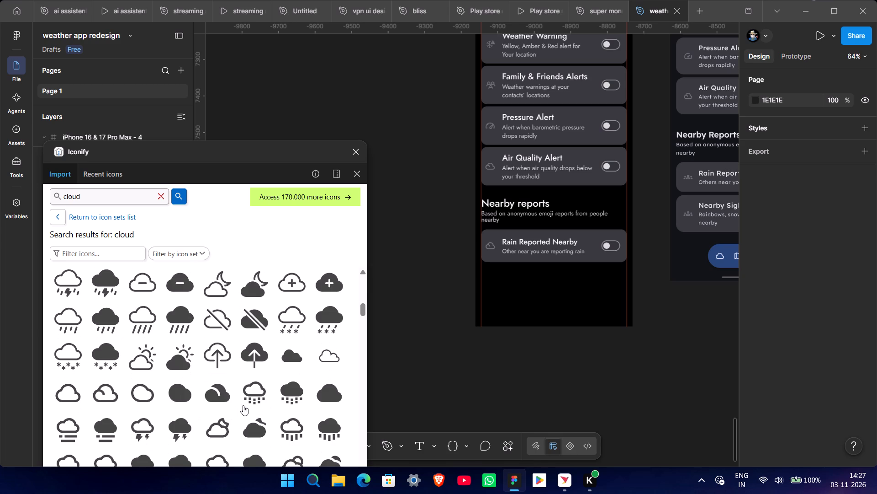
{"action": "scroll", "coordinate": [258, 397], "scroll_direction": "up", "scroll_amount": 7}
{"action": "scroll", "coordinate": [259, 397], "scroll_direction": "down", "scroll_amount": 2}
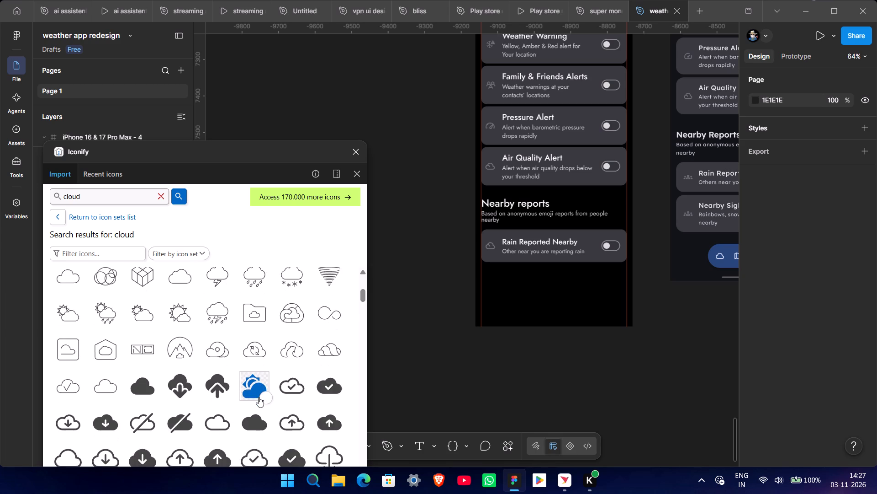
{"action": "scroll", "coordinate": [153, 412], "scroll_direction": "up", "scroll_amount": 7}
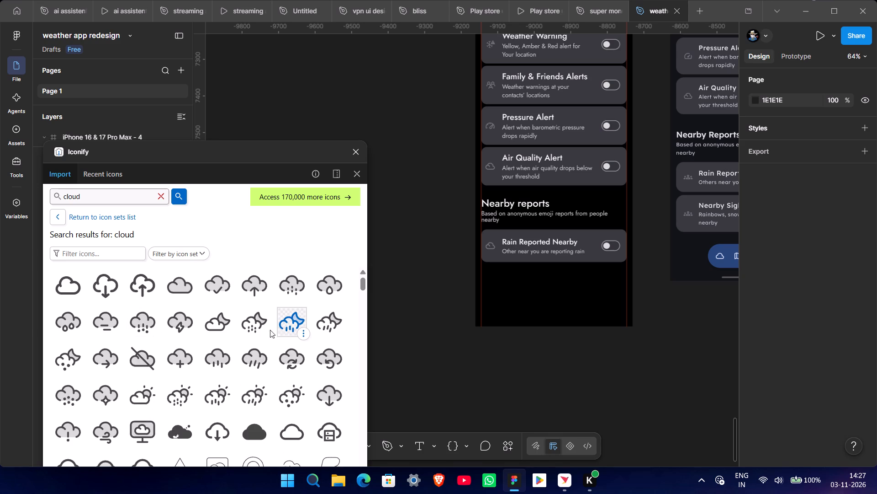
{"action": "left_click_drag", "start_coordinate": [251, 322], "coordinate": [396, 288]}
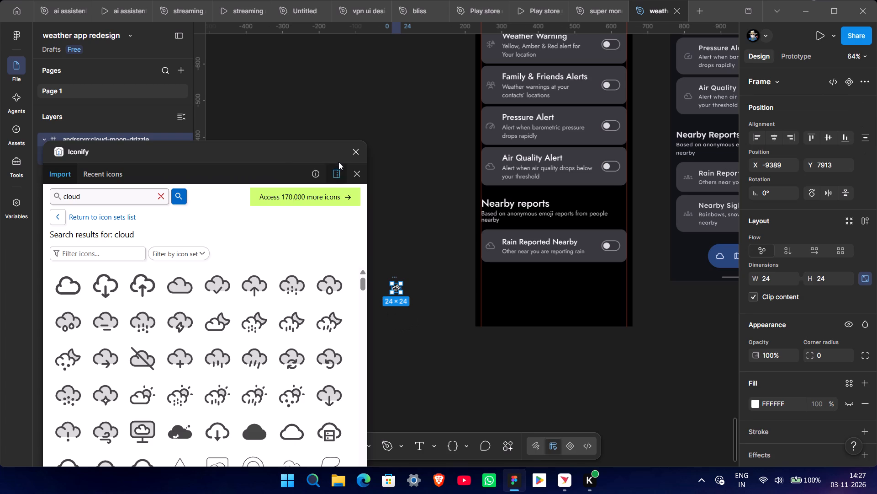
Pull the cloud-moon-drizzle icon group out of its imported frame onto the empty canvas.
{"action": "left_click_drag", "start_coordinate": [338, 160], "coordinate": [244, 245]}
{"action": "left_click", "coordinate": [412, 301]}
{"action": "scroll", "coordinate": [412, 302], "scroll_direction": "up", "scroll_amount": 6, "text": "ctrl"}
{"action": "middle_click_drag", "start_coordinate": [414, 302], "coordinate": [465, 314]}
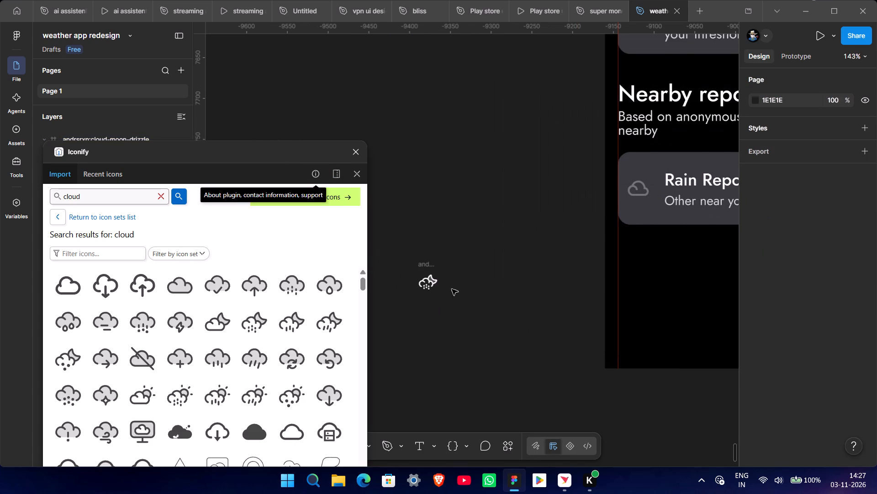
{"action": "left_click_drag", "start_coordinate": [432, 280], "coordinate": [494, 224]}
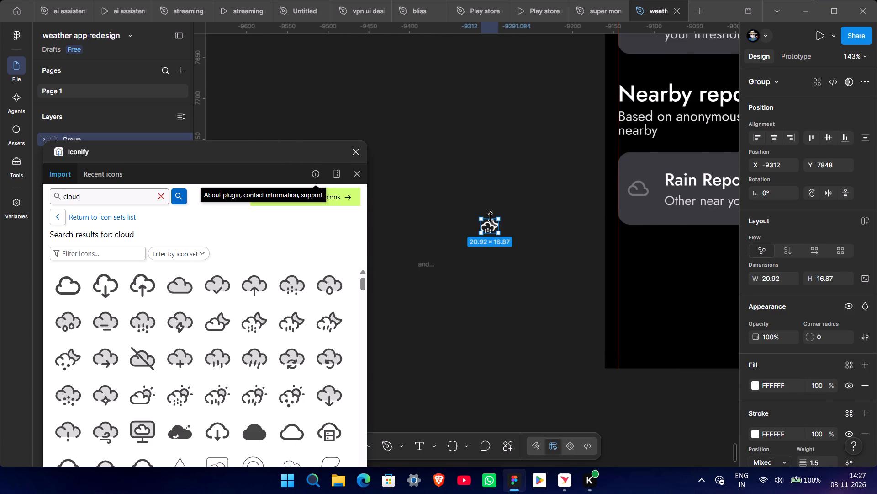
Enlarge the cloud-moon-drizzle icon group proportionally to about 25.88 × 20.87, nearer the Rain Reported Nearby card.
{"action": "left_click", "coordinate": [491, 217], "text": "shift"}
{"action": "left_click", "coordinate": [490, 213], "text": "shift"}
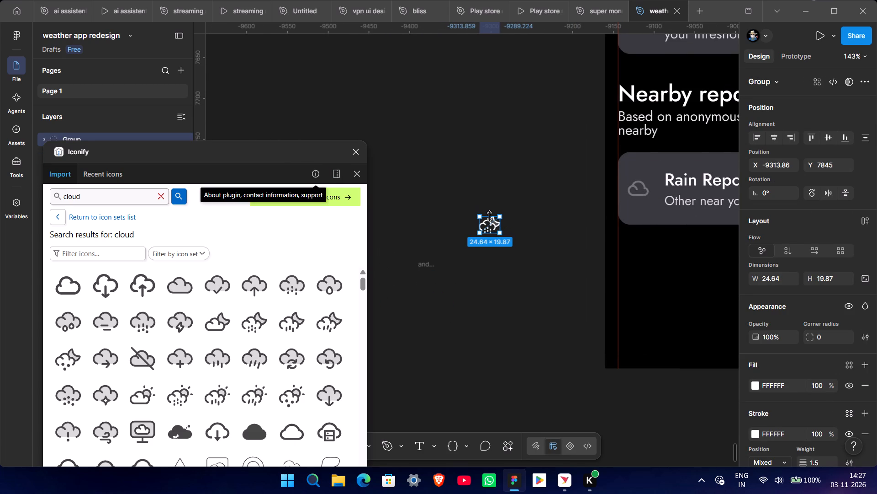
{"action": "left_click_drag", "start_coordinate": [490, 229], "coordinate": [537, 211]}
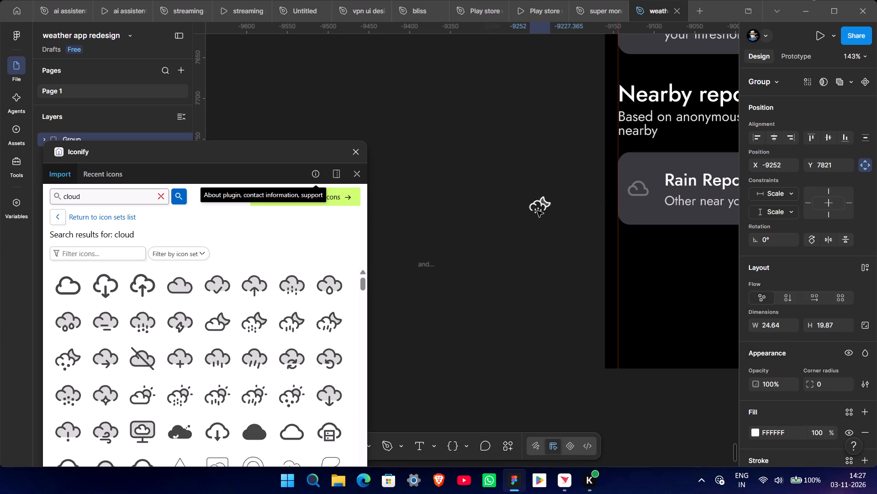
{"action": "left_click_drag", "start_coordinate": [537, 211], "coordinate": [535, 212]}
{"action": "left_click", "coordinate": [771, 286]}
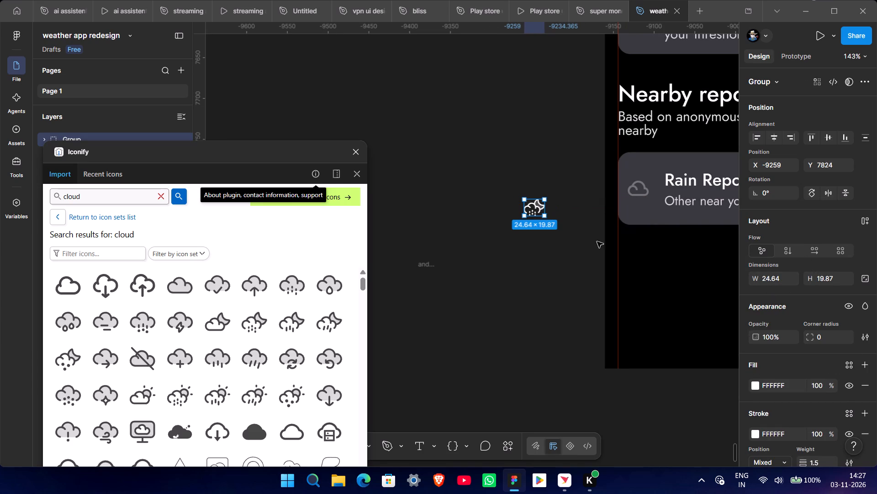
{"action": "left_click_drag", "start_coordinate": [538, 198], "coordinate": [537, 196], "text": "shift"}
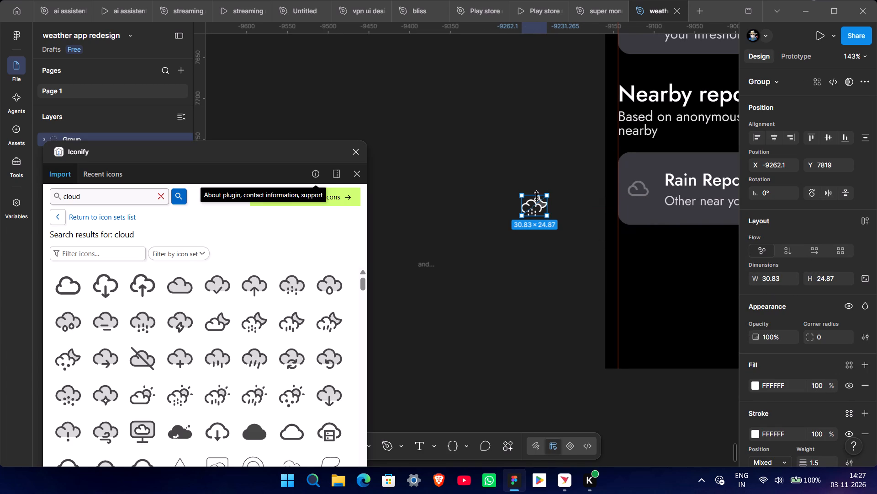
{"action": "left_click_drag", "start_coordinate": [537, 196], "coordinate": [535, 194], "text": "shift"}
{"action": "key", "text": "ctrl+z"}
{"action": "scroll", "coordinate": [541, 196], "scroll_direction": "up", "scroll_amount": 11, "text": "ctrl"}
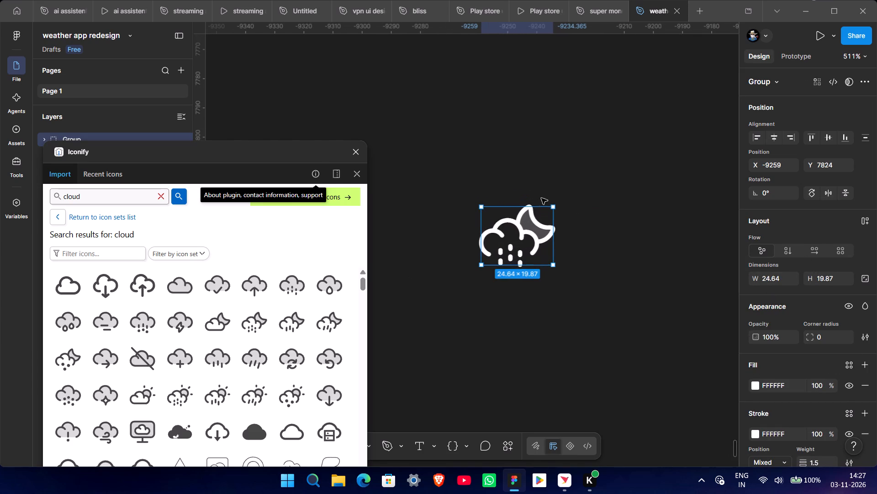
{"action": "left_click", "coordinate": [529, 206], "text": "shift"}
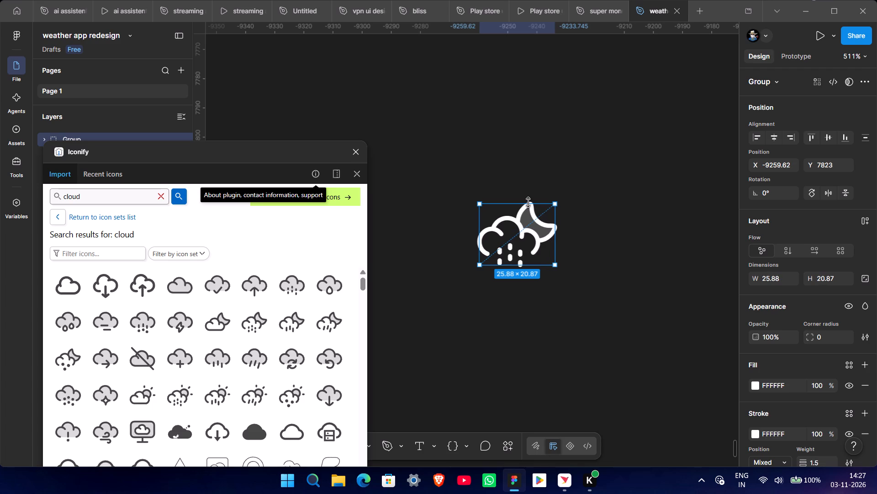
Set the cloud-moon-drizzle icon's opacity to 30%.
{"action": "scroll", "coordinate": [662, 231], "scroll_direction": "down", "scroll_amount": 14, "text": "ctrl"}
{"action": "middle_click_drag", "start_coordinate": [641, 264], "coordinate": [575, 267]}
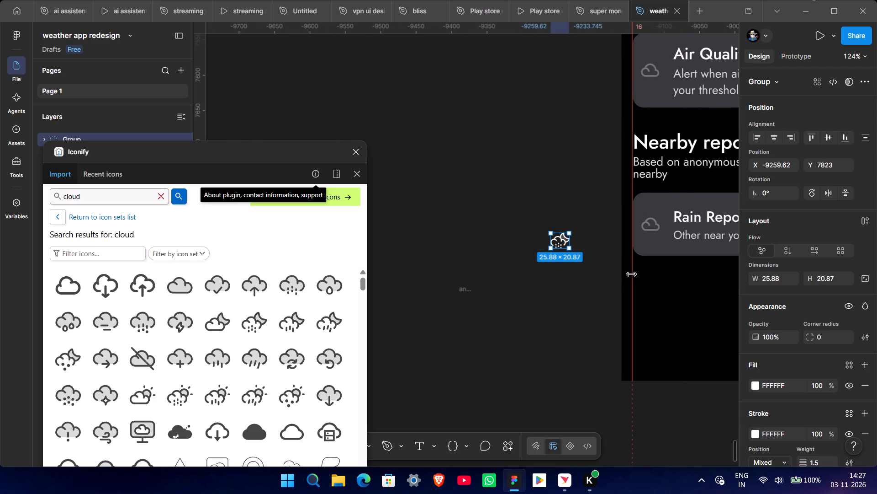
{"action": "key", "text": "3"}
{"action": "left_click", "coordinate": [552, 291]}
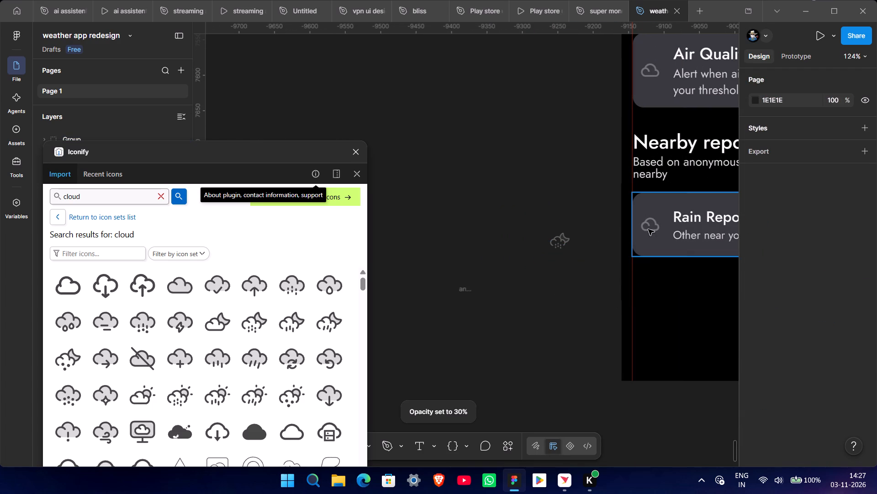
Copy the cloud-moon-drizzle icon and paste it to replace the plain cloud icon in the Rain Reported Nearby card.
{"action": "left_click", "coordinate": [650, 229], "text": "ctrl"}
{"action": "left_click", "coordinate": [560, 240]}
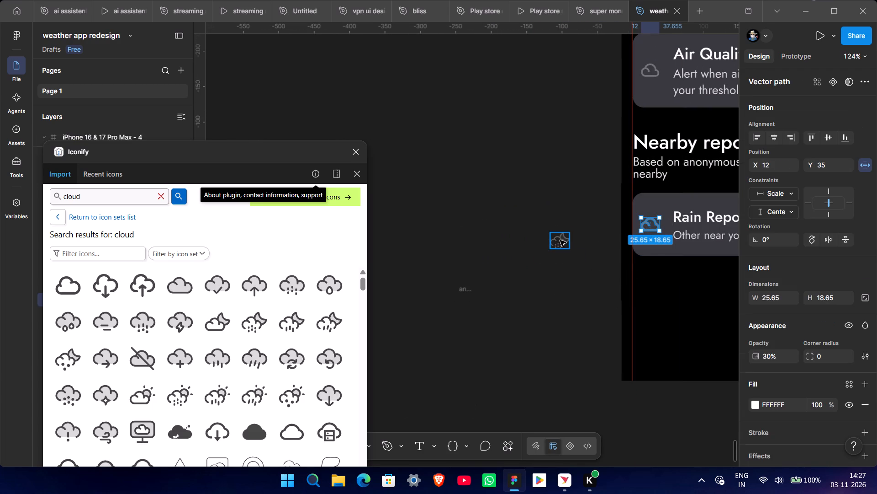
{"action": "right_click", "coordinate": [560, 240]}
{"action": "left_click", "coordinate": [572, 74]}
{"action": "left_click", "coordinate": [652, 227], "text": "ctrl"}
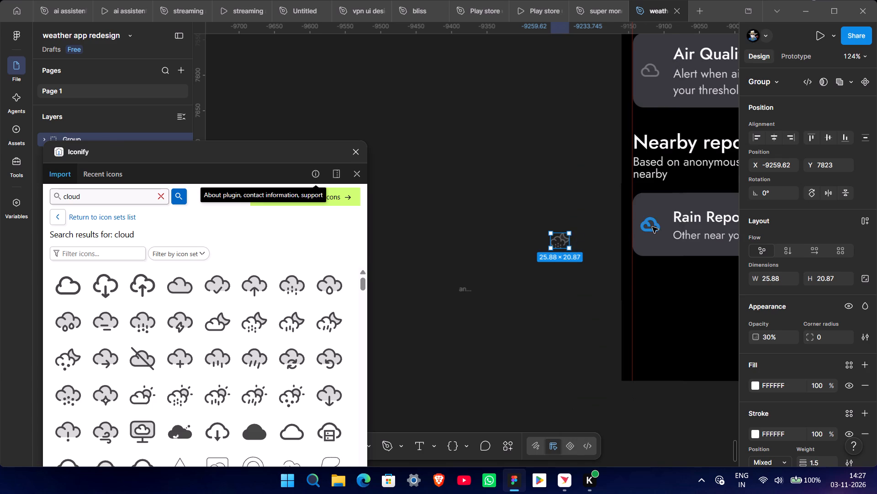
{"action": "right_click", "coordinate": [652, 227]}
{"action": "left_click", "coordinate": [672, 110]}
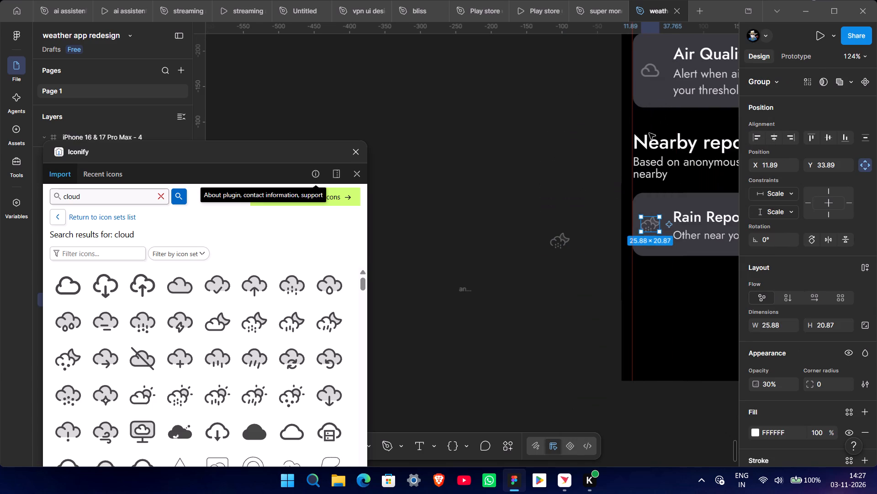
Delete the original cloud-moon-drizzle icon group left on the canvas outside the card.
{"action": "left_click", "coordinate": [563, 247]}
{"action": "key", "text": "BackSpace"}
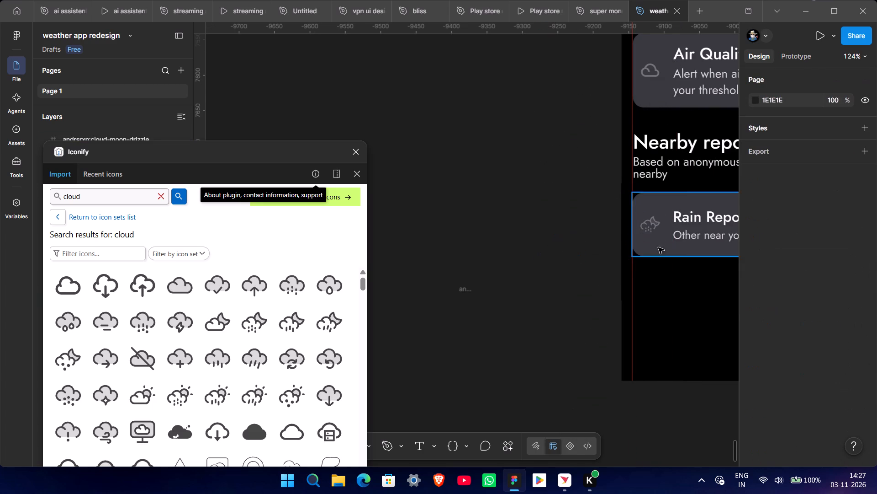
Centre the cloud-moon-drizzle icon vertically within the Rain Reported Nearby card.
{"action": "scroll", "coordinate": [650, 242], "scroll_direction": "up", "scroll_amount": 6, "text": "ctrl"}
{"action": "middle_click_drag", "start_coordinate": [658, 249], "coordinate": [487, 247]}
{"action": "double_click", "coordinate": [481, 210]}
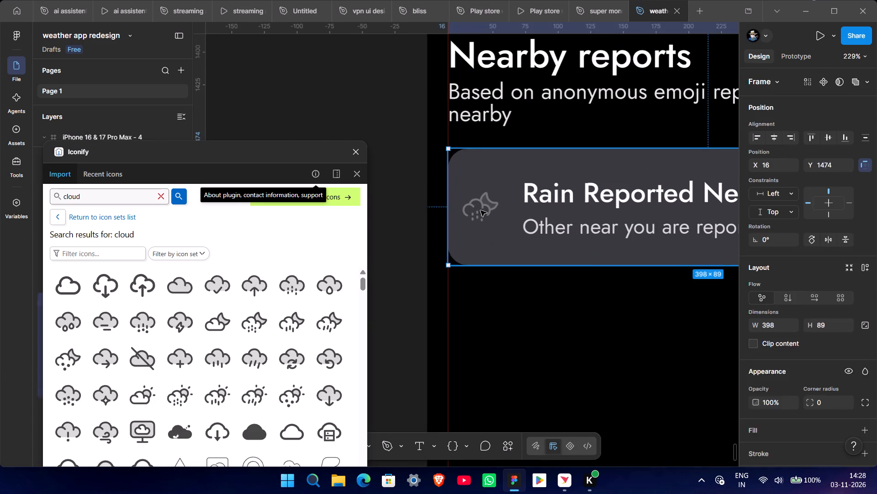
{"action": "double_click", "coordinate": [481, 210]}
{"action": "double_click", "coordinate": [481, 210]}
{"action": "left_click", "coordinate": [484, 210]}
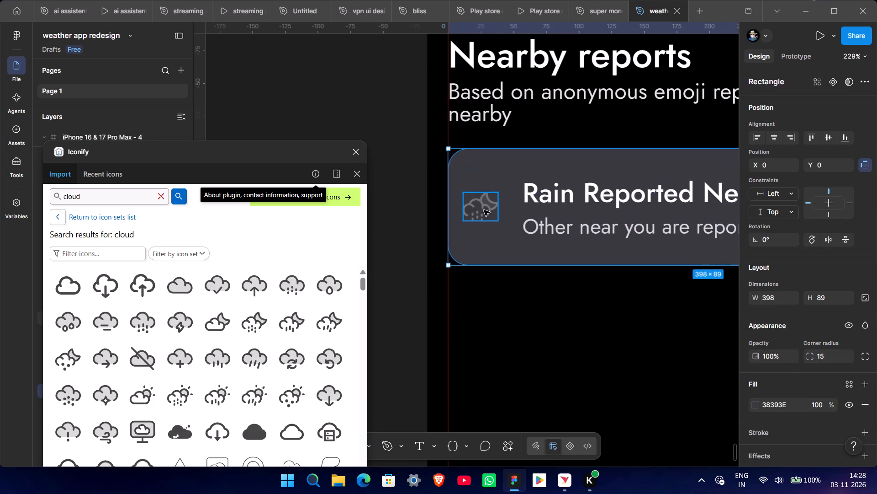
{"action": "left_click", "coordinate": [827, 135]}
Delete the empty 24 × 24 cloud-moon-drizzle frame left on the canvas.
{"action": "scroll", "coordinate": [638, 309], "scroll_direction": "down", "scroll_amount": 6, "text": "ctrl"}
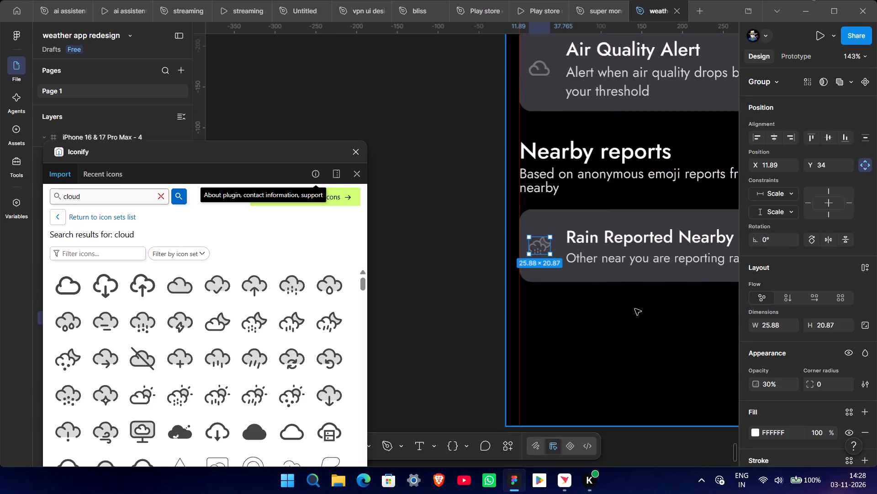
{"action": "middle_click_drag", "start_coordinate": [429, 309], "coordinate": [582, 202]}
{"action": "scroll", "coordinate": [578, 203], "scroll_direction": "down", "scroll_amount": 4, "text": "ctrl"}
{"action": "left_click_drag", "start_coordinate": [475, 187], "coordinate": [524, 241]}
{"action": "key", "text": "BackSpace"}
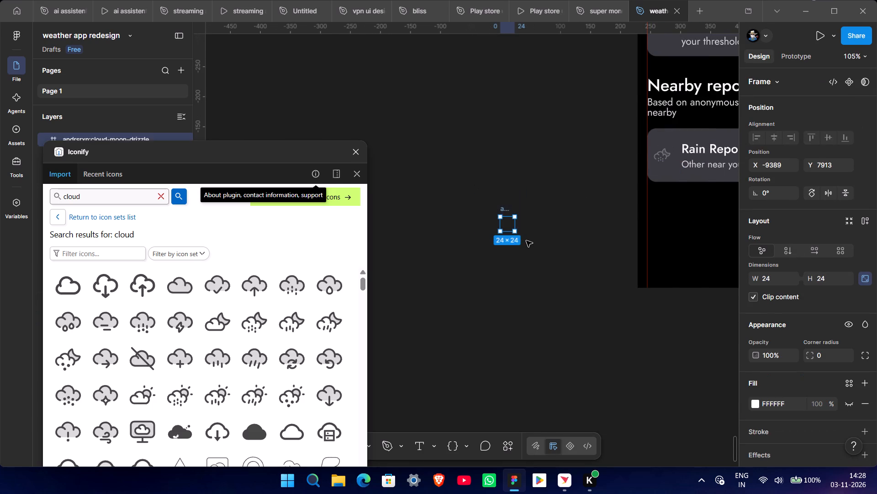
Duplicate the Rain Reported Nearby card directly below the original in the Nearby reports section.
{"action": "middle_click_drag", "start_coordinate": [579, 275], "coordinate": [498, 246]}
{"action": "scroll", "coordinate": [497, 246], "scroll_direction": "down", "scroll_amount": 5, "text": "ctrl"}
{"action": "middle_click_drag", "start_coordinate": [644, 340], "coordinate": [516, 346]}
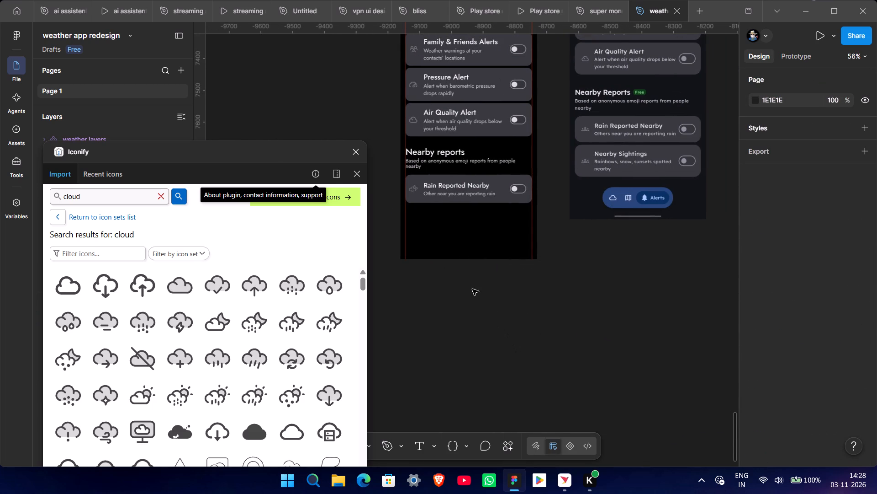
{"action": "scroll", "coordinate": [456, 223], "scroll_direction": "up", "scroll_amount": 3}
{"action": "middle_click_drag", "start_coordinate": [499, 274], "coordinate": [521, 283]}
{"action": "scroll", "coordinate": [521, 283], "scroll_direction": "up", "scroll_amount": 4, "text": "ctrl"}
{"action": "middle_click_drag", "start_coordinate": [476, 285], "coordinate": [545, 284]}
{"action": "left_click", "coordinate": [517, 241]}
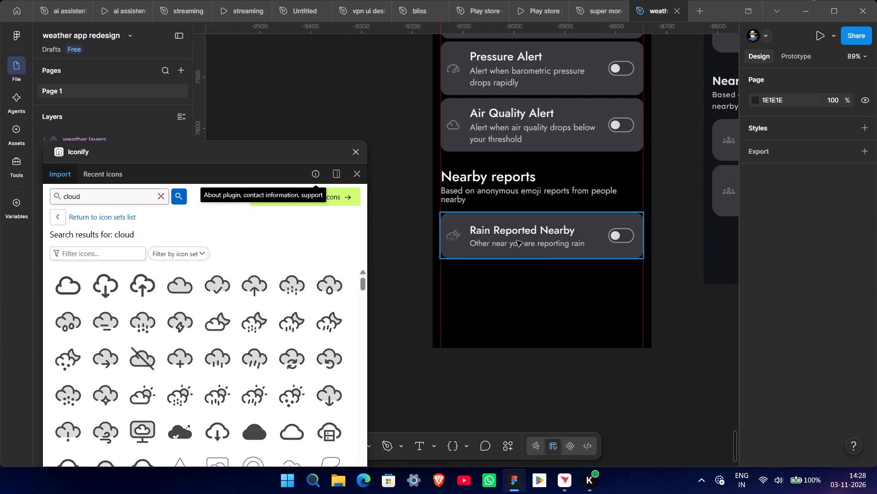
{"action": "middle_click_drag", "start_coordinate": [566, 281], "coordinate": [527, 265], "text": "alt"}
{"action": "scroll", "coordinate": [527, 265], "scroll_direction": "down", "scroll_amount": 2, "text": "ctrl"}
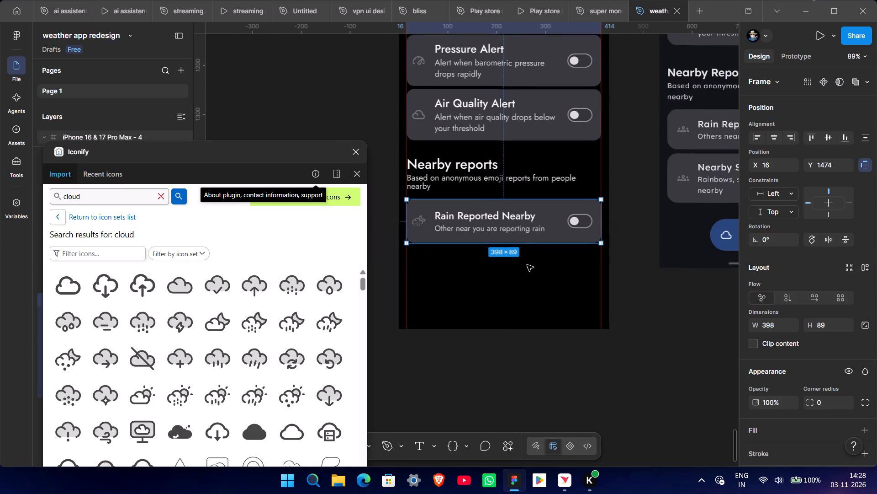
{"action": "left_click_drag", "start_coordinate": [491, 225], "coordinate": [490, 268], "text": "alt"}
{"action": "left_click", "coordinate": [696, 299]}
Change the title of the duplicated lower card in the Nearby reports section to "Nearby Sightings".
{"action": "middle_click_drag", "start_coordinate": [692, 316], "coordinate": [597, 322]}
{"action": "middle_click_drag", "start_coordinate": [552, 323], "coordinate": [610, 326], "text": "ctrl"}
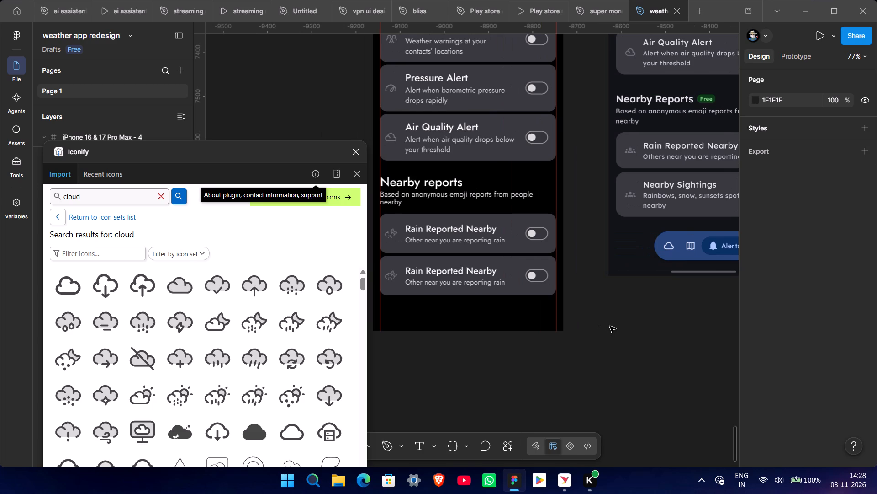
{"action": "scroll", "coordinate": [610, 326], "scroll_direction": "down", "scroll_amount": 2, "text": "ctrl"}
{"action": "middle_click_drag", "start_coordinate": [608, 330], "coordinate": [571, 325]}
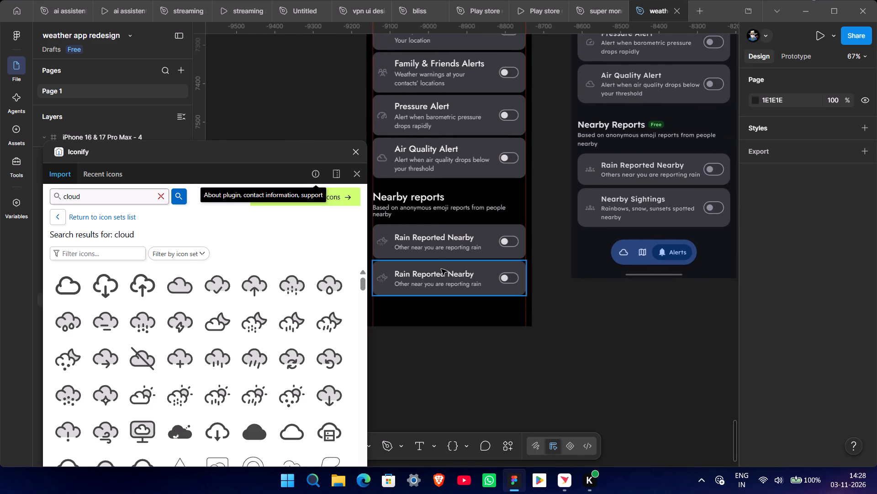
{"action": "triple_click", "coordinate": [442, 276]}
{"action": "double_click", "coordinate": [442, 276]}
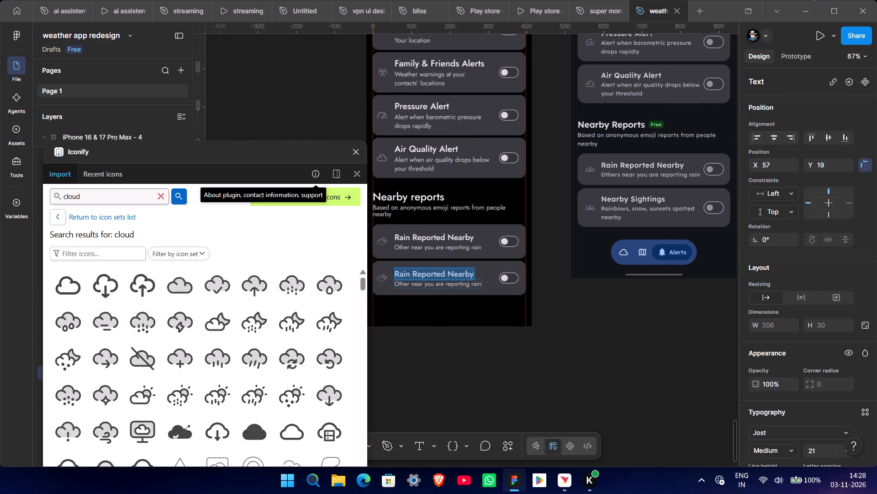
{"action": "type", "text": "Nearby"}
{"action": "key", "text": "space"}
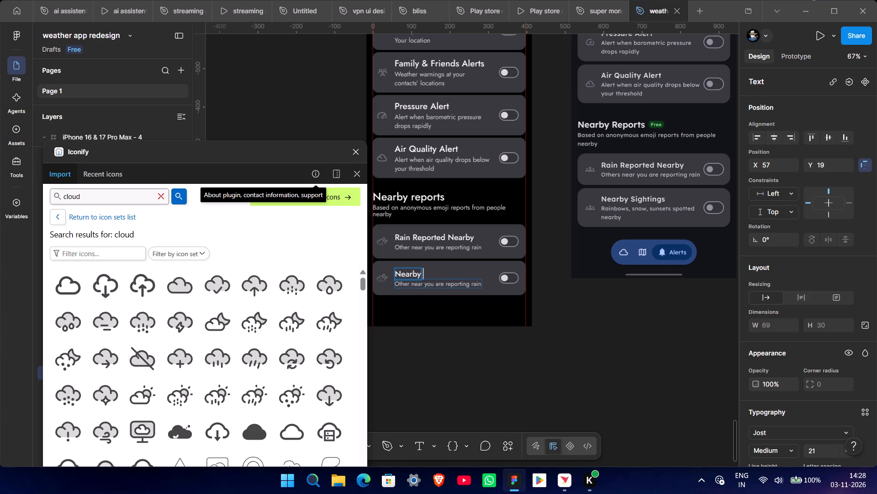
{"action": "type", "text": "Sight"}
{"action": "type", "text": "ind"}
{"action": "key", "text": "BackSpace"}
{"action": "type", "text": "gs"}
{"action": "left_click", "coordinate": [449, 340]}
{"action": "middle_click_drag", "start_coordinate": [532, 338], "coordinate": [554, 332]}
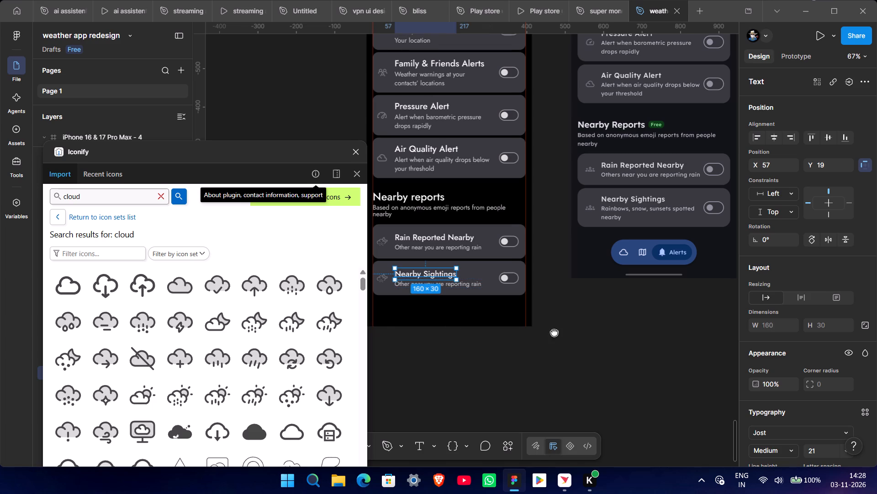
{"action": "middle_click_drag", "start_coordinate": [554, 332], "coordinate": [555, 331]}
{"action": "left_click", "coordinate": [548, 338]}
Replace the Nearby Sightings card's copied description with the opening text "Rain".
{"action": "double_click", "coordinate": [475, 276], "text": "ctrl"}
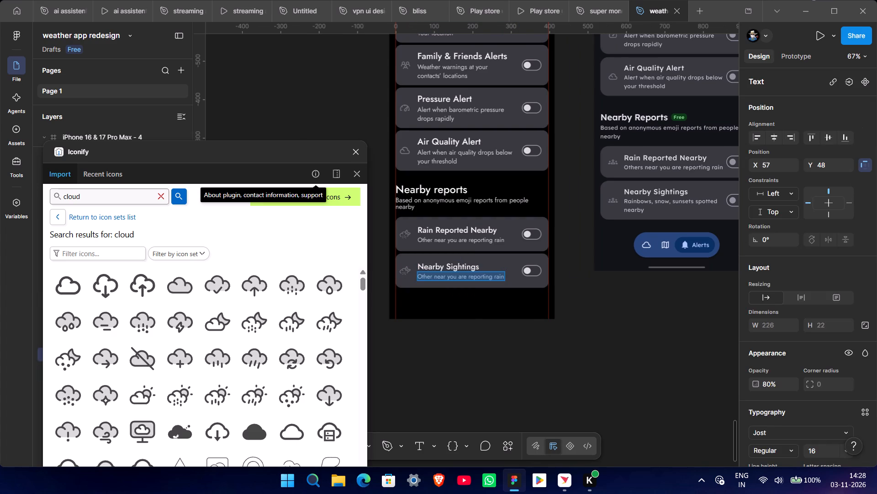
{"action": "key", "text": "shift+r"}
{"action": "type", "text": "ain"}
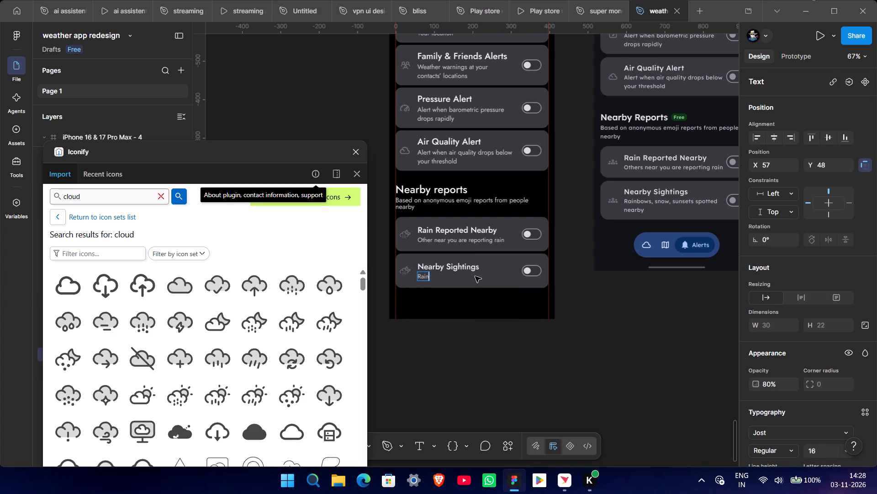
{"action": "key", "text": "space"}
{"action": "key", "text": "BackSpace"}
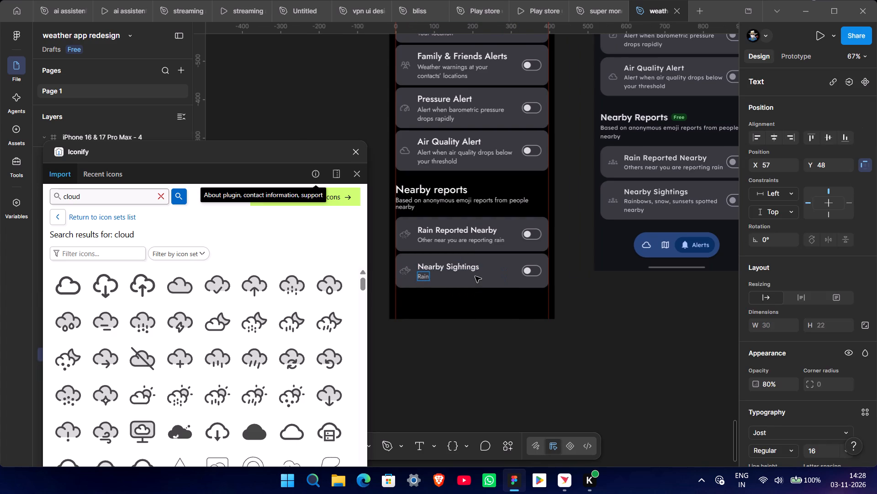
{"action": "left_click", "coordinate": [475, 276]}
{"action": "key", "text": "b"}
{"action": "key", "text": "o"}
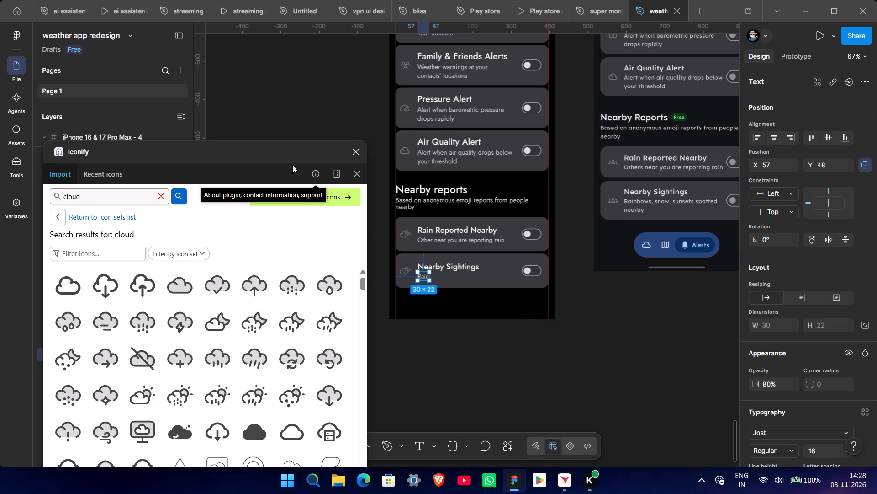
Move the Iconify plugin window aside to clear the canvas, and return to the Move tool.
{"action": "left_click_drag", "start_coordinate": [288, 147], "coordinate": [76, 295]}
{"action": "left_click_drag", "start_coordinate": [246, 293], "coordinate": [73, 293]}
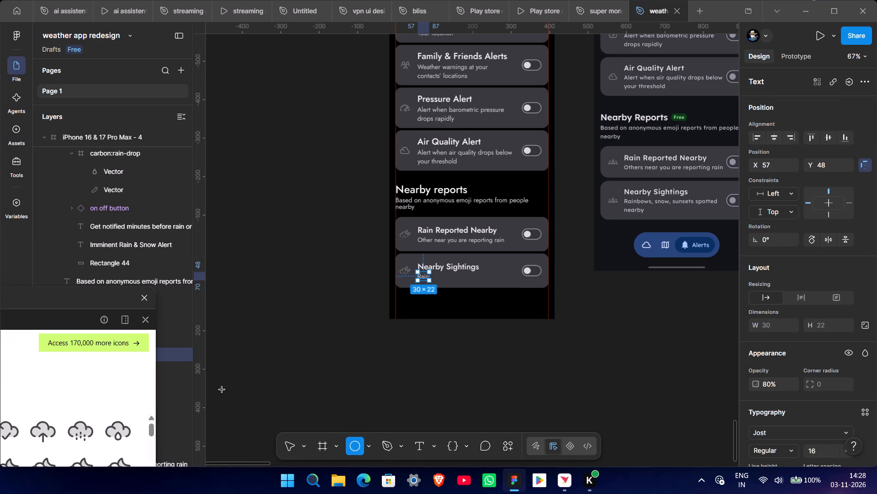
{"action": "left_click", "coordinate": [285, 445]}
Continue the Nearby Sightings card's description so it reads "Rainbows, snow, sunsets".
{"action": "scroll", "coordinate": [394, 308], "scroll_direction": "up", "scroll_amount": 6, "text": "ctrl"}
{"action": "middle_click_drag", "start_coordinate": [446, 306], "coordinate": [227, 352]}
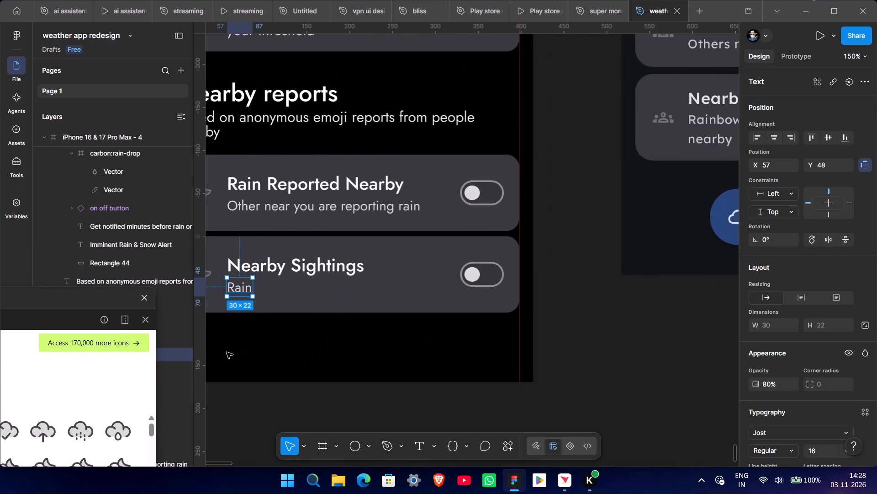
{"action": "scroll", "coordinate": [227, 352], "scroll_direction": "down", "scroll_amount": 3, "text": "ctrl"}
{"action": "left_click", "coordinate": [243, 295]}
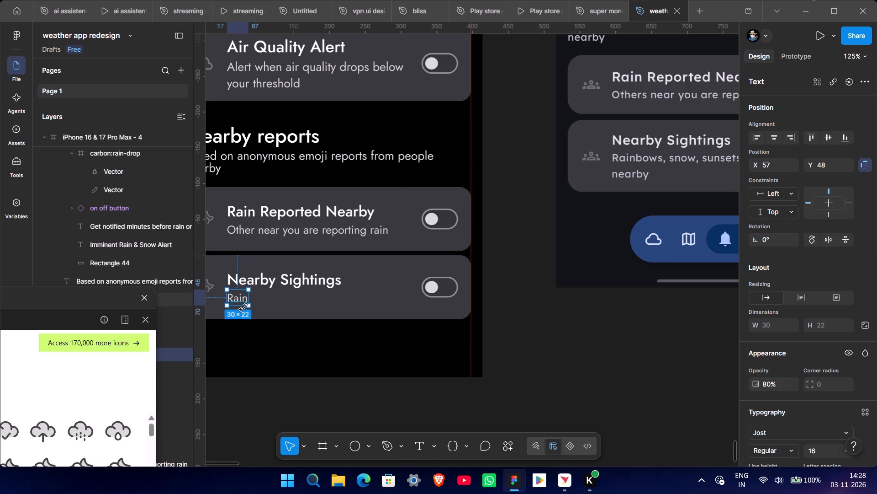
{"action": "double_click", "coordinate": [238, 295]}
{"action": "left_click", "coordinate": [244, 300]}
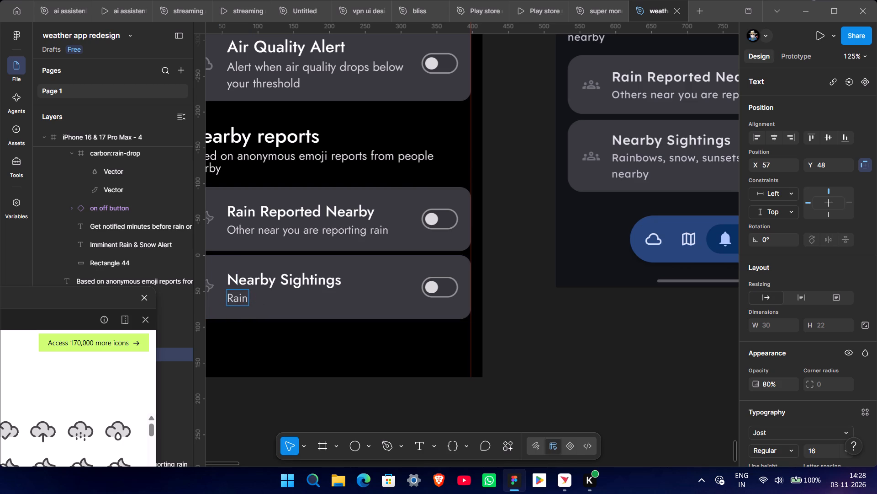
{"action": "left_click", "coordinate": [246, 297]}
{"action": "key", "text": "space"}
{"action": "key", "text": "space"}
{"action": "key", "text": "space"}
{"action": "type", "text": "ccc"}
{"action": "key", "text": "BackSpace"}
{"action": "key", "text": "BackSpace"}
{"action": "key", "text": "BackSpace"}
{"action": "key", "text": "BackSpace"}
{"action": "key", "text": "BackSpace"}
{"action": "key", "text": "BackSpace"}
{"action": "key", "text": "BackSpace"}
{"action": "key", "text": "BackSpace"}
{"action": "type", "text": "inbows"}
{"action": "key", "text": "space"}
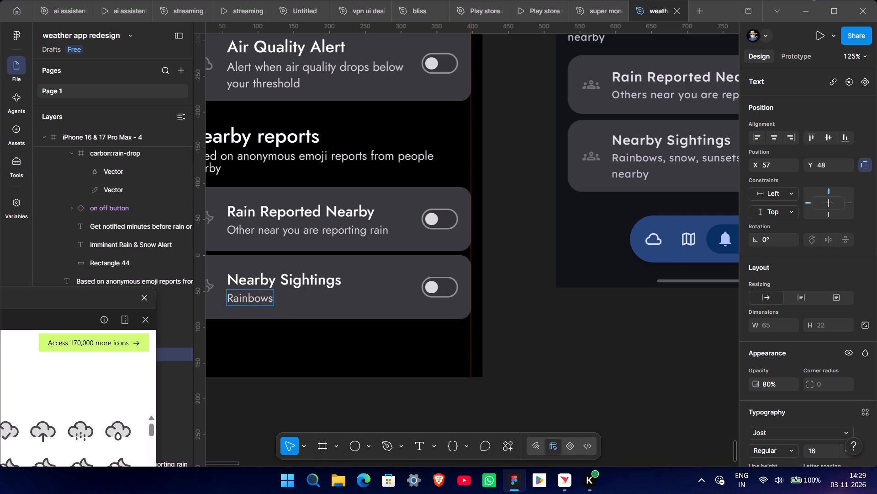
{"action": "key", "text": "BackSpace"}
{"action": "type", "text": ","}
{"action": "key", "text": "space"}
{"action": "type", "text": "snow,"}
{"action": "key", "text": "space"}
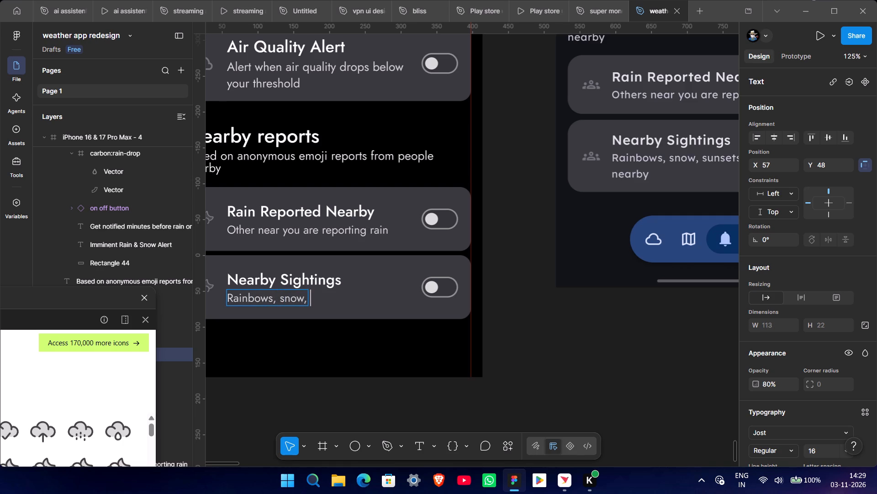
{"action": "type", "text": "sunse"}
{"action": "type", "text": "ts"}
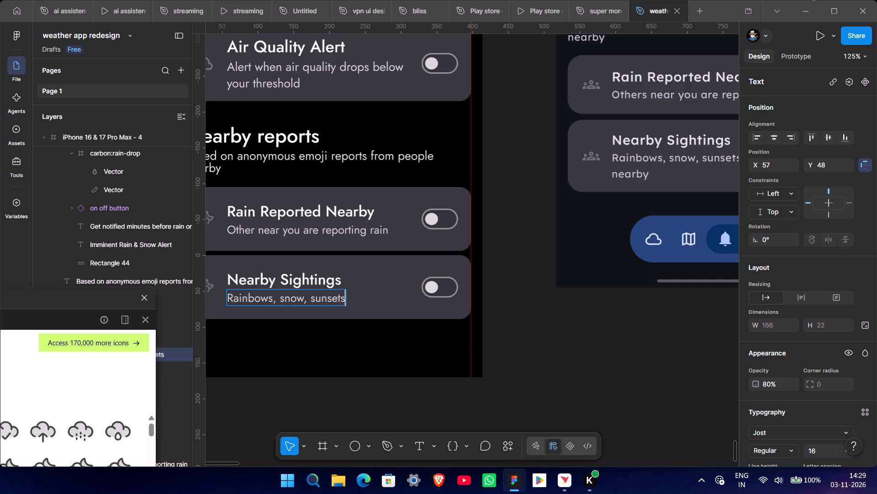
Add "spotted" to the end of the Nearby Sightings description and "nearby" on a second line, matching the reference screen.
{"action": "scroll", "coordinate": [586, 257], "scroll_direction": "down", "scroll_amount": 2, "text": "ctrl"}
{"action": "middle_click_drag", "start_coordinate": [594, 279], "coordinate": [442, 265]}
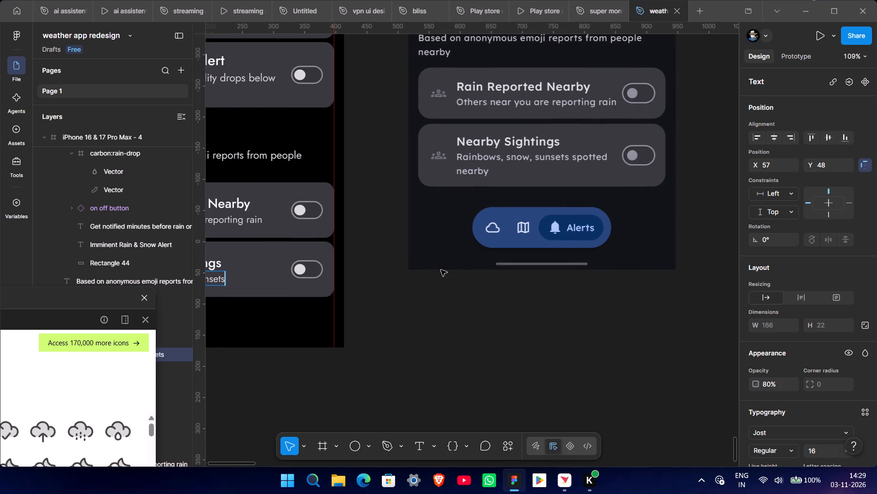
{"action": "middle_click_drag", "start_coordinate": [440, 288], "coordinate": [530, 292]}
{"action": "scroll", "coordinate": [528, 292], "scroll_direction": "down", "scroll_amount": 1}
{"action": "key", "text": "space"}
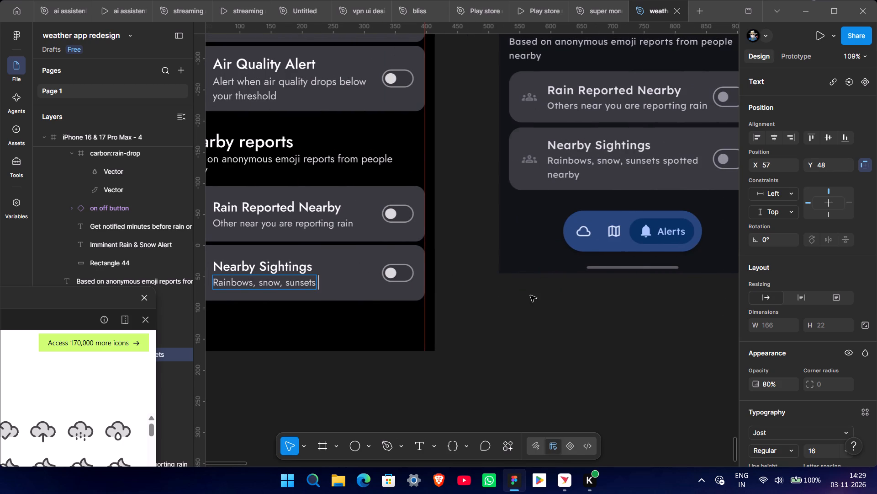
{"action": "type", "text": "spott"}
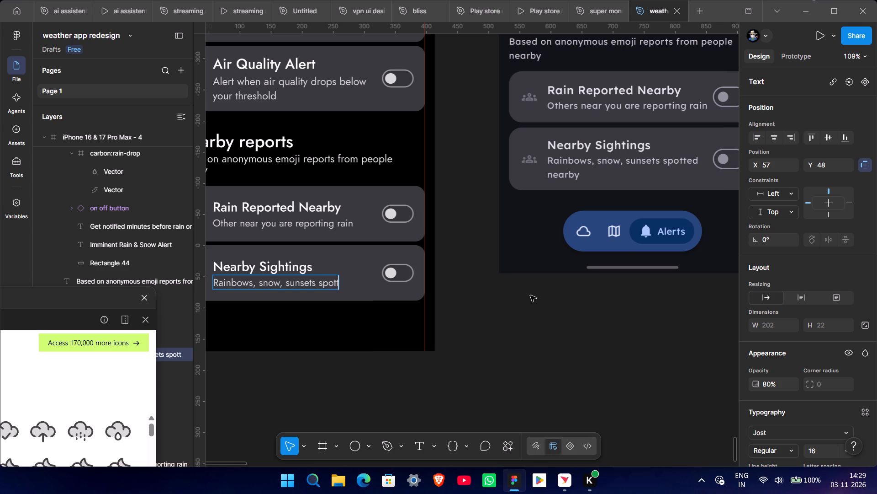
{"action": "type", "text": "ed"}
{"action": "key", "text": "space"}
{"action": "key", "text": "BackSpace"}
{"action": "key", "text": "Return"}
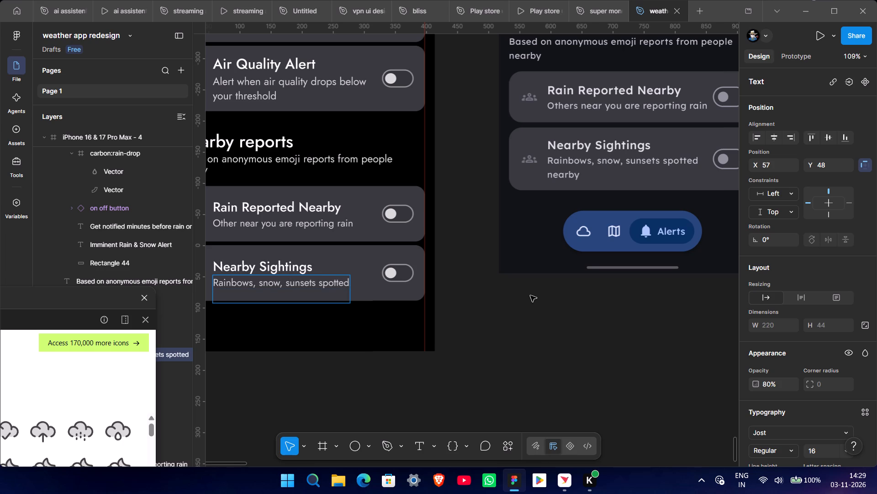
{"action": "type", "text": "nea"}
{"action": "type", "text": "rby"}
{"action": "left_click", "coordinate": [505, 340], "text": "ctrl"}
{"action": "middle_click_drag", "start_coordinate": [497, 361], "coordinate": [549, 340]}
{"action": "left_click", "coordinate": [550, 338]}
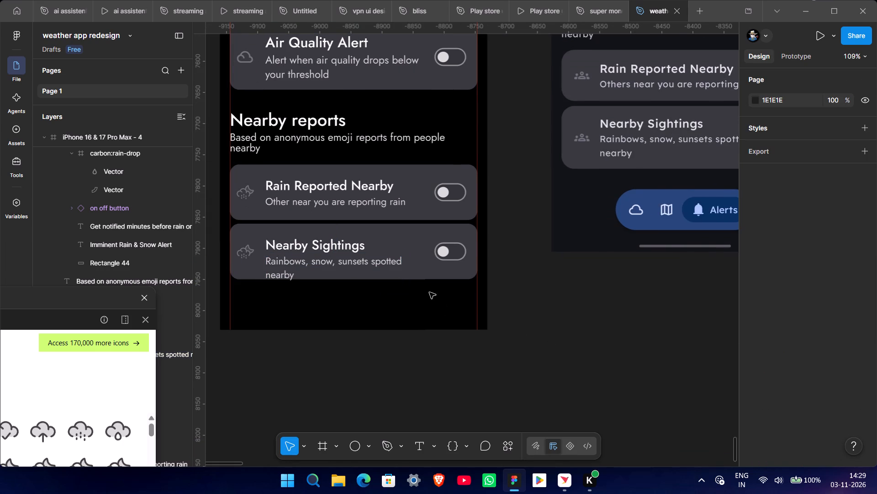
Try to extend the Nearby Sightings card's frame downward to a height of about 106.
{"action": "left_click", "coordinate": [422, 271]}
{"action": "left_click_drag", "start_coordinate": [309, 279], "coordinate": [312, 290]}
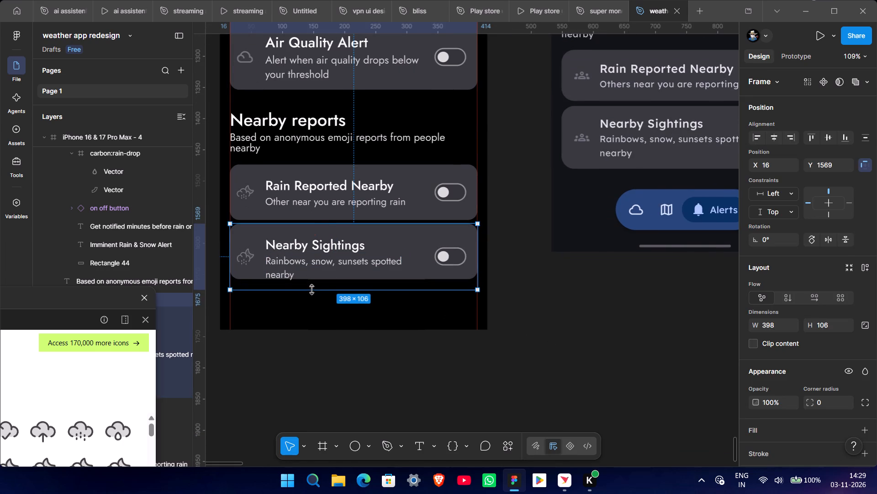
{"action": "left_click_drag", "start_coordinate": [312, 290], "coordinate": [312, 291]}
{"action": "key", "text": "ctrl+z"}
Move the cloud-moon-drizzle icon out of the Nearby Sightings card onto the empty canvas beside the phone frame.
{"action": "middle_click_drag", "start_coordinate": [323, 353], "coordinate": [456, 355]}
{"action": "left_click", "coordinate": [451, 368]}
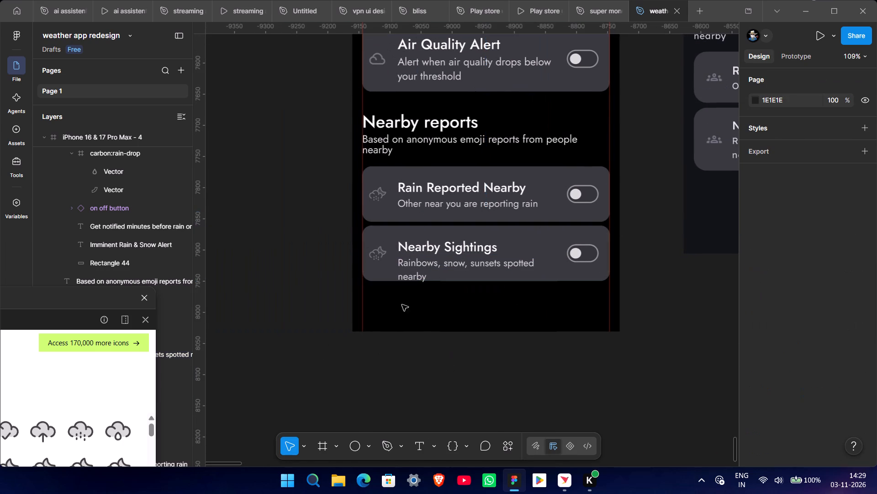
{"action": "triple_click", "coordinate": [379, 255]}
{"action": "double_click", "coordinate": [343, 269]}
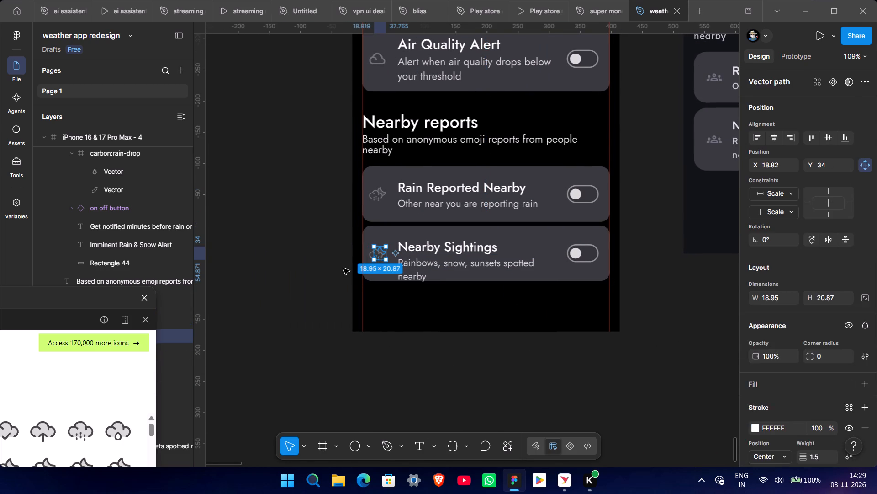
{"action": "double_click", "coordinate": [377, 253]}
{"action": "left_click_drag", "start_coordinate": [377, 253], "coordinate": [306, 248]}
Extend the Nearby Sightings card's frame to about 101 high and stretch its background rectangle to match.
{"action": "left_click", "coordinate": [381, 261]}
{"action": "left_click_drag", "start_coordinate": [449, 280], "coordinate": [449, 289]}
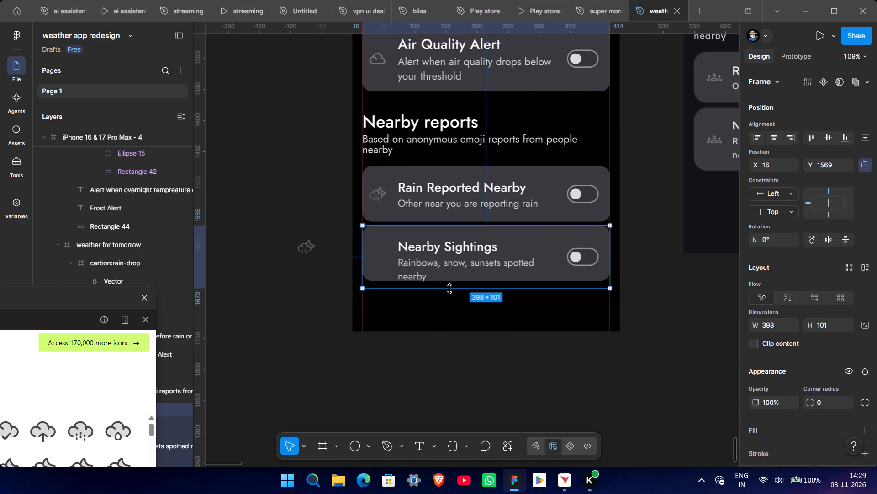
{"action": "left_click_drag", "start_coordinate": [449, 289], "coordinate": [449, 289]}
{"action": "double_click", "coordinate": [456, 277]}
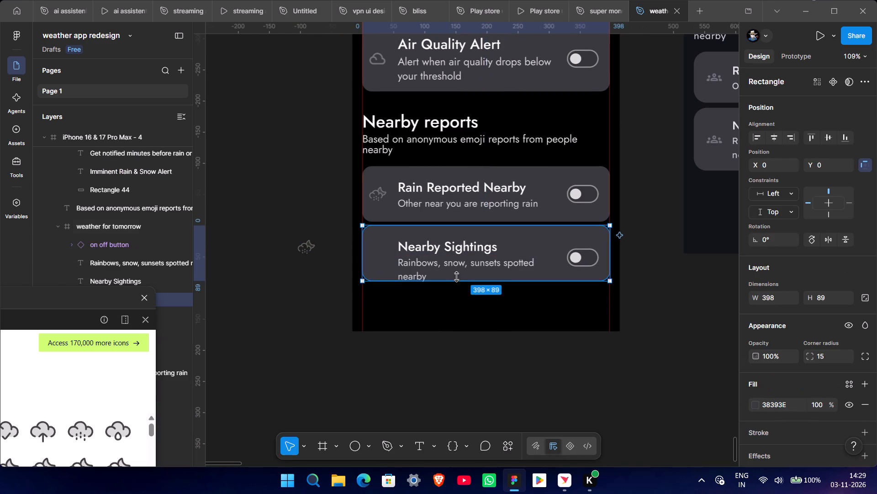
{"action": "left_click_drag", "start_coordinate": [455, 281], "coordinate": [457, 288]}
{"action": "left_click", "coordinate": [679, 289]}
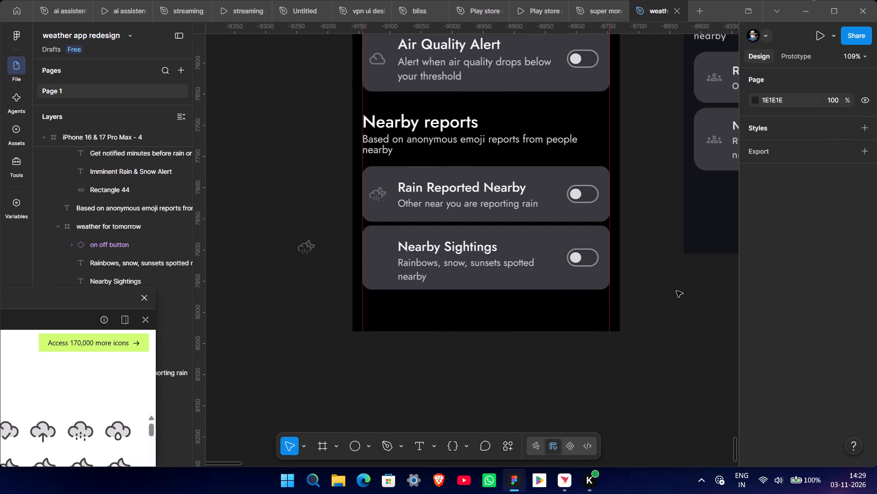
Compare the toggle positions in the Nearby Sightings and Rain Reported Nearby cards.
{"action": "scroll", "coordinate": [635, 289], "scroll_direction": "up", "scroll_amount": 9, "text": "ctrl"}
{"action": "middle_click_drag", "start_coordinate": [613, 279], "coordinate": [659, 296]}
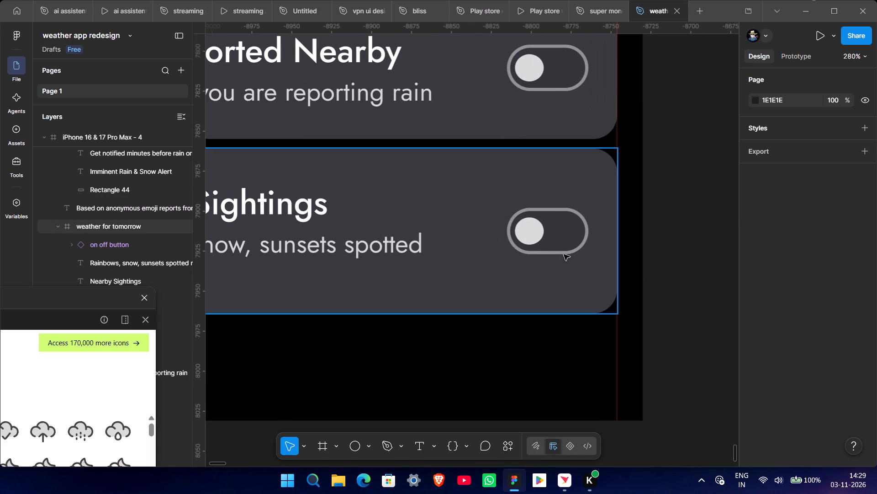
{"action": "double_click", "coordinate": [542, 234]}
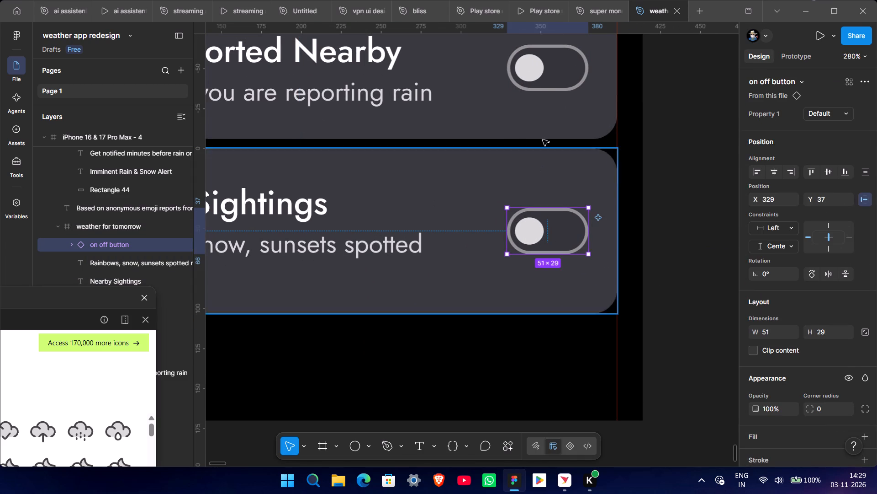
{"action": "double_click", "coordinate": [526, 72]}
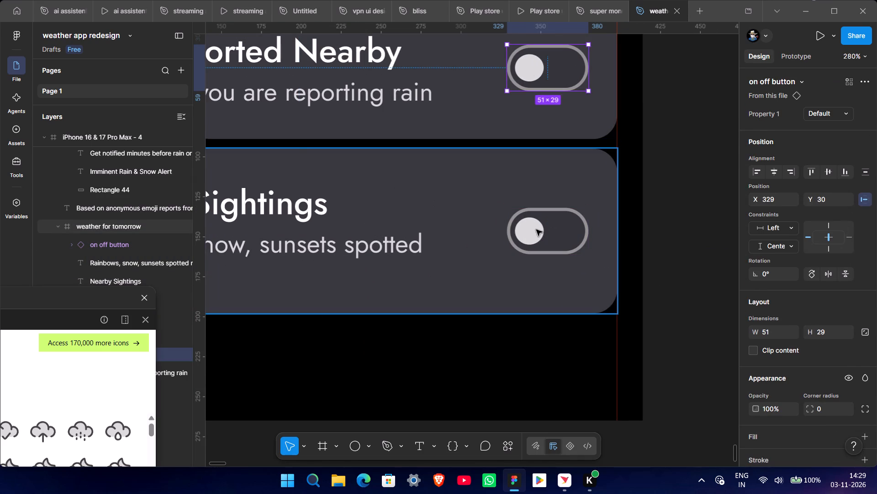
{"action": "double_click", "coordinate": [536, 230]}
{"action": "scroll", "coordinate": [579, 268], "scroll_direction": "down", "scroll_amount": 8, "text": "ctrl"}
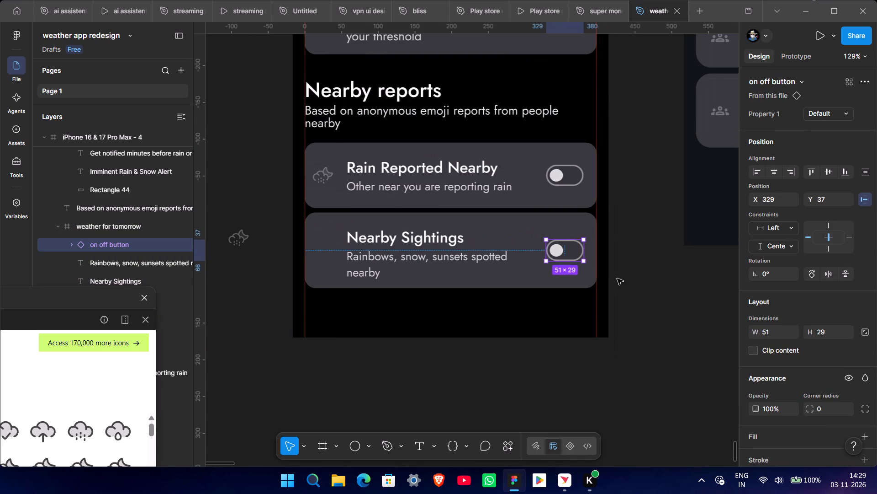
{"action": "left_click", "coordinate": [617, 279]}
{"action": "scroll", "coordinate": [617, 278], "scroll_direction": "down", "scroll_amount": 4, "text": "ctrl"}
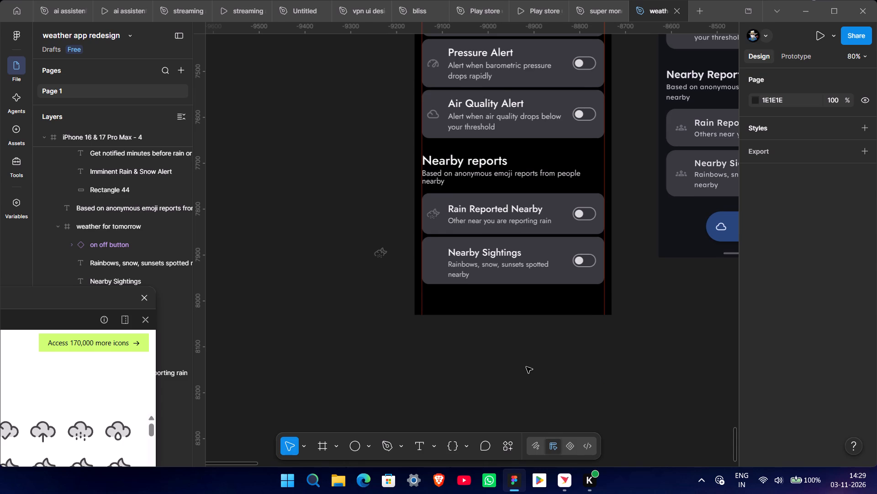
{"action": "scroll", "coordinate": [526, 367], "scroll_direction": "down", "scroll_amount": 2, "text": "ctrl"}
{"action": "middle_click_drag", "start_coordinate": [529, 374], "coordinate": [449, 358]}
Shift the title and description in the Nearby Sightings card up together by about 2 px.
{"action": "scroll", "coordinate": [416, 336], "scroll_direction": "up", "scroll_amount": 2, "text": "ctrl"}
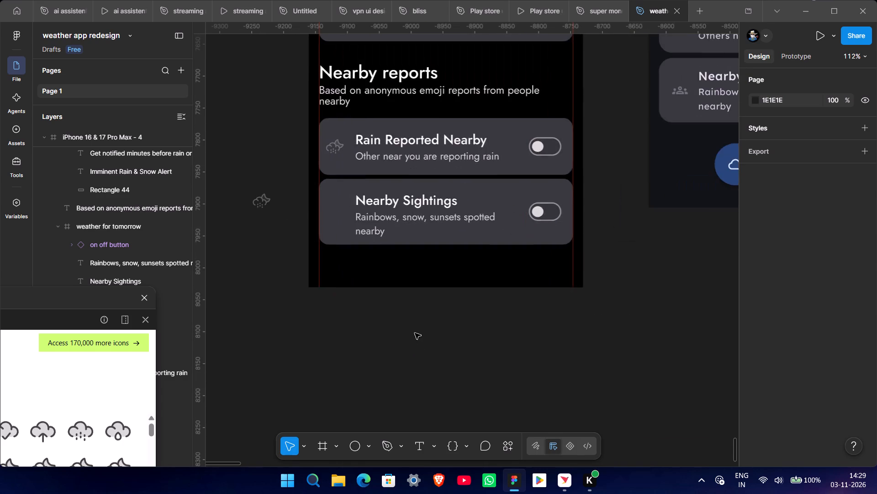
{"action": "scroll", "coordinate": [415, 333], "scroll_direction": "up", "scroll_amount": 3, "text": "ctrl"}
{"action": "middle_click_drag", "start_coordinate": [402, 332], "coordinate": [479, 401]}
{"action": "scroll", "coordinate": [480, 376], "scroll_direction": "up", "scroll_amount": 4, "text": "ctrl"}
{"action": "double_click", "coordinate": [445, 242]}
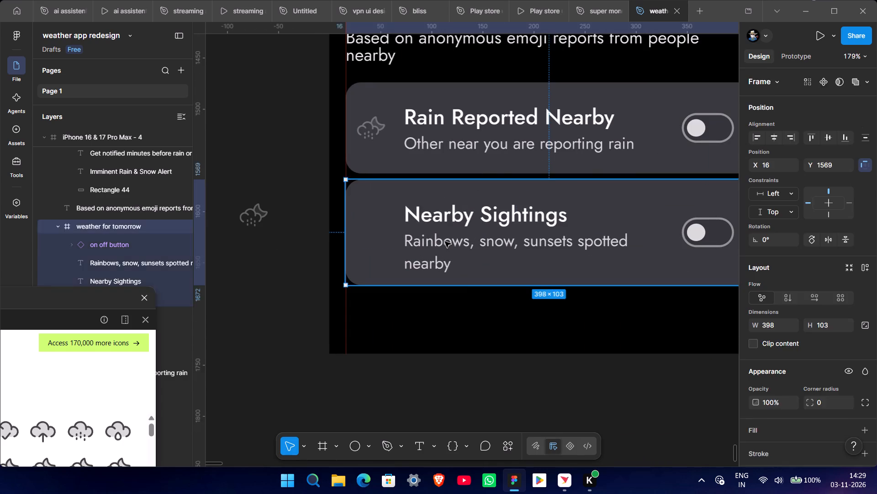
{"action": "left_click", "coordinate": [445, 216], "text": "shift"}
{"action": "left_click_drag", "start_coordinate": [451, 244], "coordinate": [451, 240]}
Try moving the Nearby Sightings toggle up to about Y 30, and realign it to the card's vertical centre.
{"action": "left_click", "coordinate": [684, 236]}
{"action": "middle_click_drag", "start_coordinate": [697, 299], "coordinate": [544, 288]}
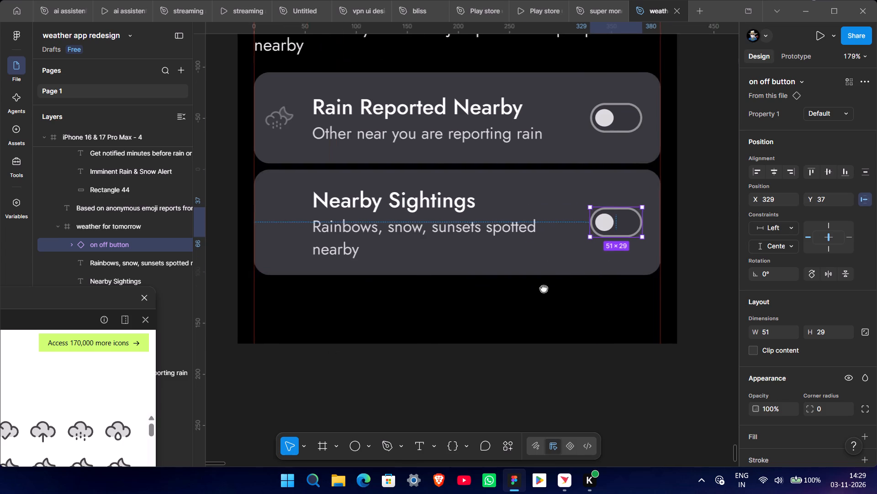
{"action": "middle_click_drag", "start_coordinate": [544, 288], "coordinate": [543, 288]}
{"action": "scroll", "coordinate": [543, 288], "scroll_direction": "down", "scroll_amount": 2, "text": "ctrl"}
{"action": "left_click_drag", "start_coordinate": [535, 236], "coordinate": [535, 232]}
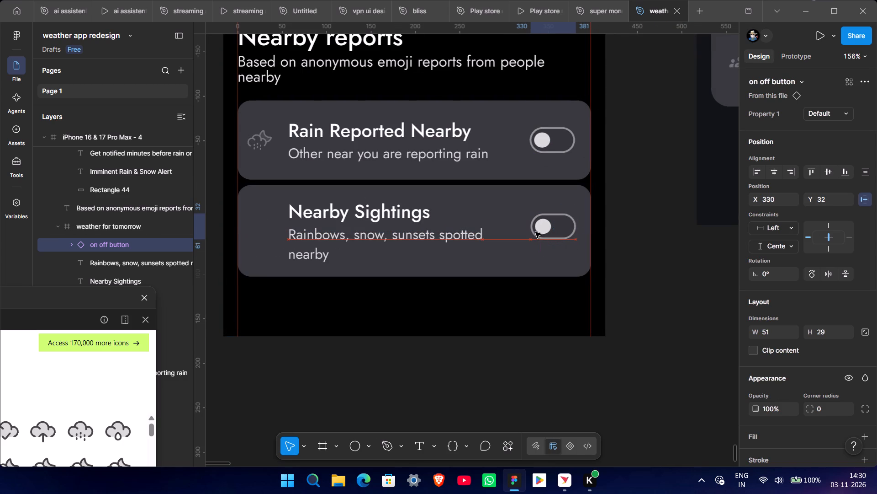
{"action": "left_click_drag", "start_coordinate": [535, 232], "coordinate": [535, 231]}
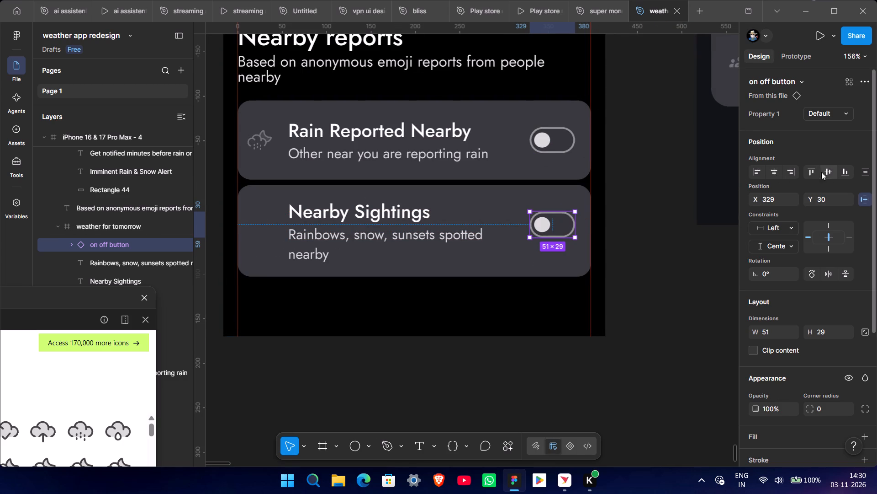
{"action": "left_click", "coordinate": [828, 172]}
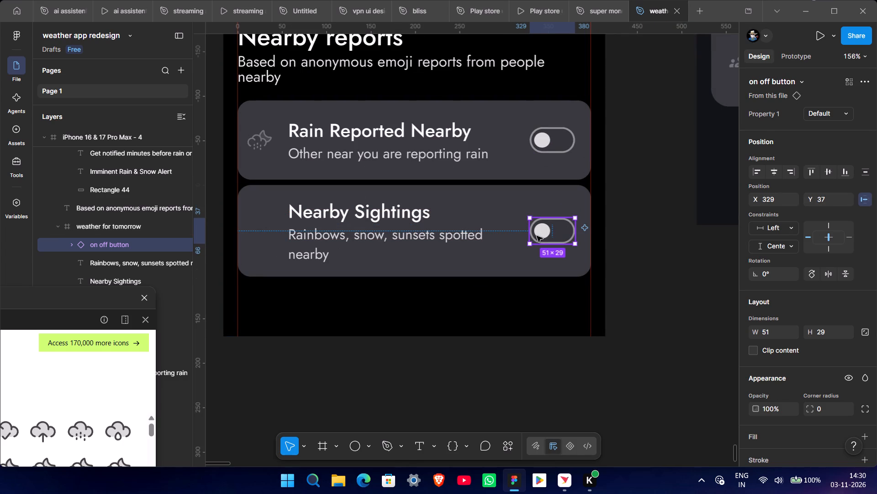
Delete the leftover cloud-moon-drizzle icon from the empty canvas beside the phone frame.
{"action": "scroll", "coordinate": [461, 334], "scroll_direction": "down", "scroll_amount": 3, "text": "ctrl"}
{"action": "middle_click_drag", "start_coordinate": [442, 377], "coordinate": [553, 363]}
{"action": "left_click", "coordinate": [546, 364]}
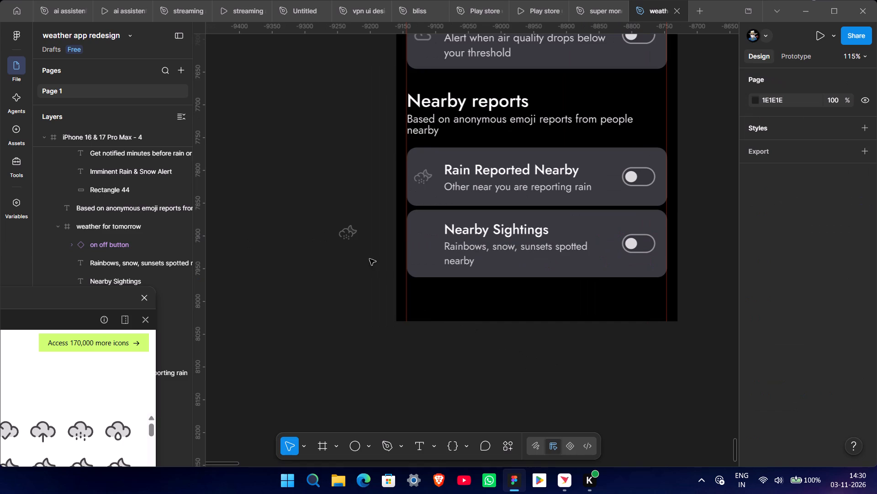
{"action": "left_click", "coordinate": [339, 223]}
{"action": "left_click", "coordinate": [346, 227]}
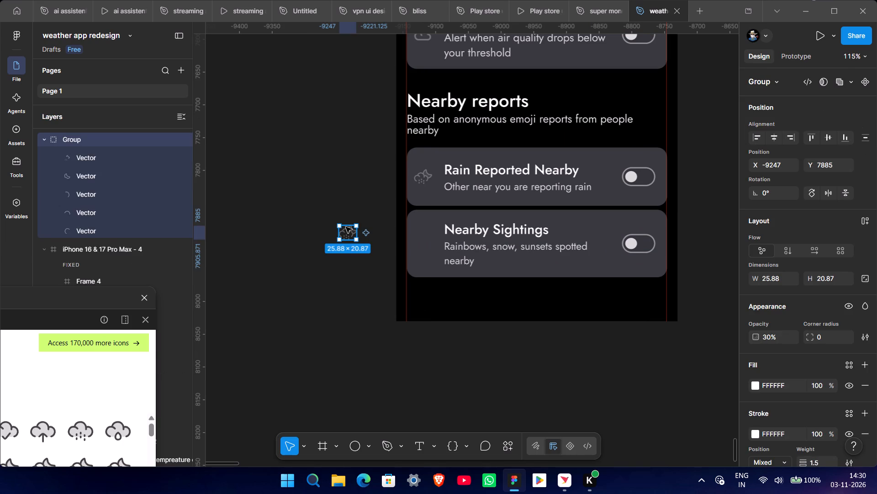
{"action": "key", "text": "BackSpace"}
Search the Iconify plugin for "rainbow" icons.
{"action": "middle_click_drag", "start_coordinate": [623, 353], "coordinate": [434, 338], "text": "ctrl"}
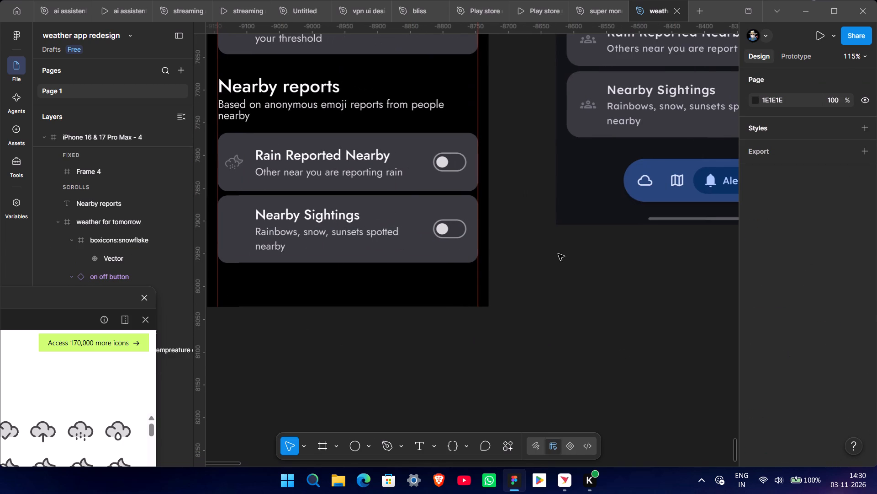
{"action": "scroll", "coordinate": [545, 223], "scroll_direction": "down", "scroll_amount": 1, "text": "ctrl"}
{"action": "left_click_drag", "start_coordinate": [87, 300], "coordinate": [178, 127]}
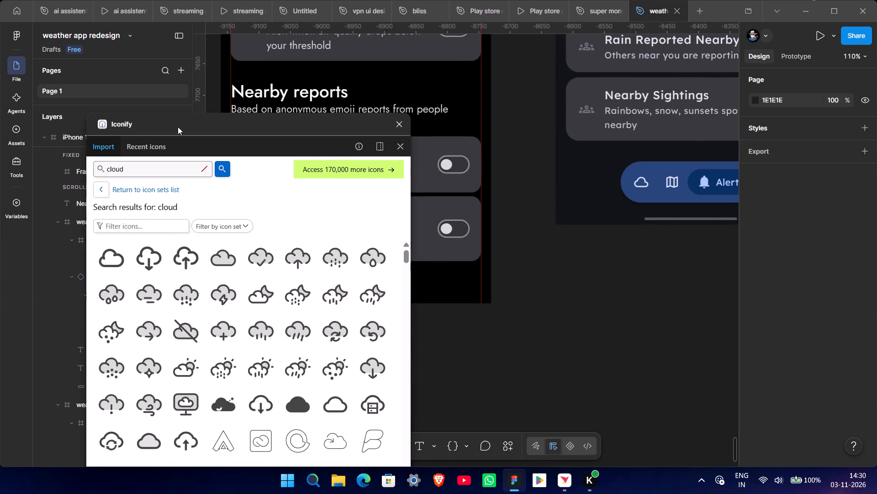
{"action": "middle_click_drag", "start_coordinate": [524, 317], "coordinate": [763, 329]}
{"action": "middle_click_drag", "start_coordinate": [552, 349], "coordinate": [534, 346]}
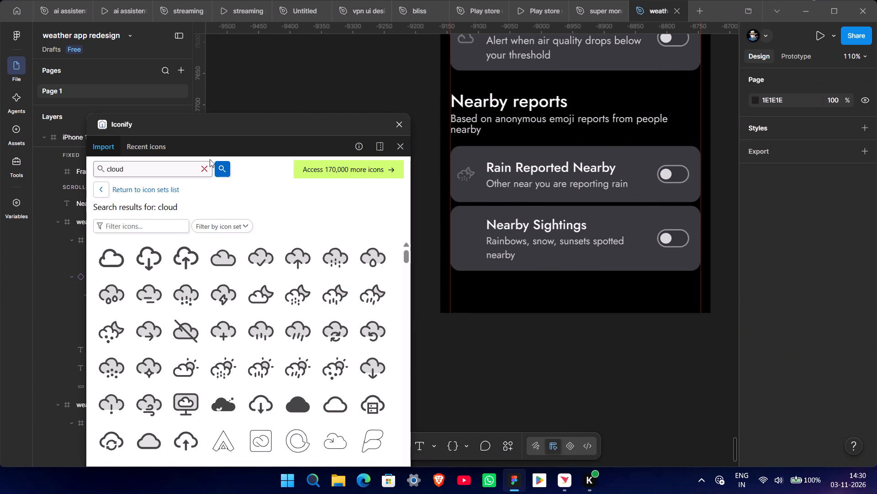
{"action": "left_click", "coordinate": [204, 166]}
{"action": "type", "text": "ra"}
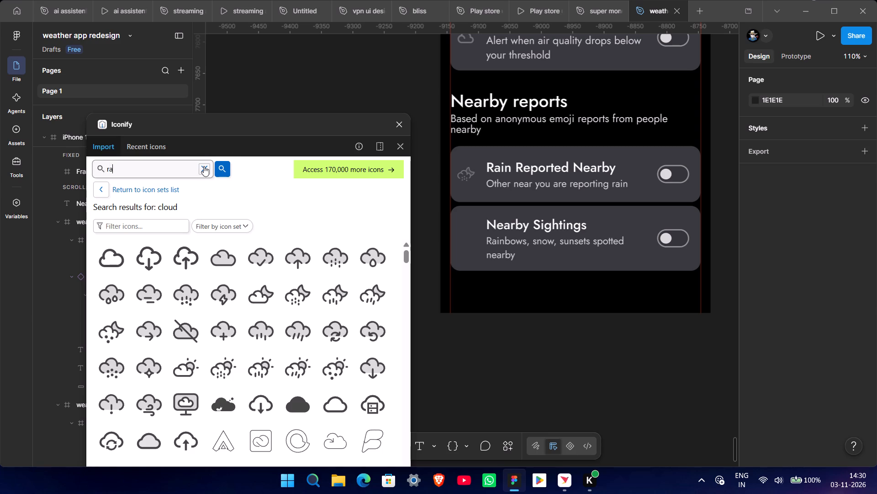
{"action": "type", "text": "inbp"}
{"action": "key", "text": "BackSpace"}
{"action": "type", "text": "ow"}
{"action": "key", "text": "Return"}
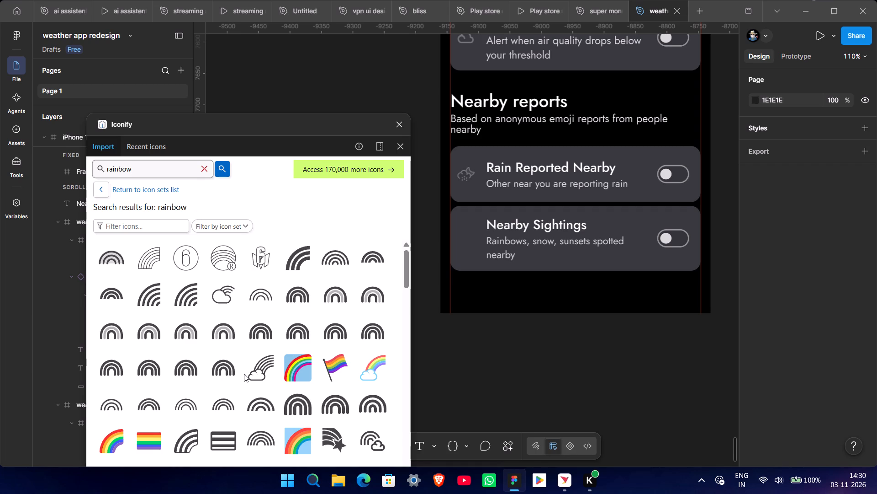
Import the boxicons:rainbow-half icon onto the empty canvas just below the phone frame.
{"action": "scroll", "coordinate": [244, 374], "scroll_direction": "down", "scroll_amount": 2}
{"action": "scroll", "coordinate": [245, 370], "scroll_direction": "up", "scroll_amount": 2}
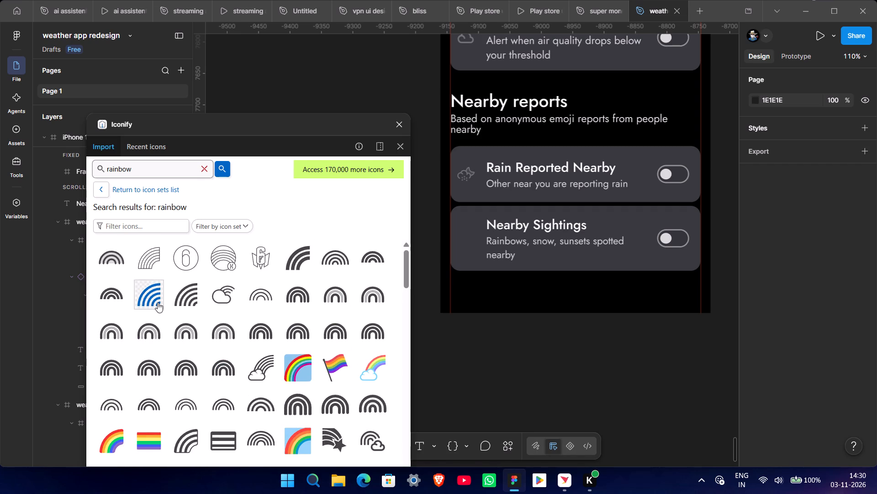
{"action": "left_click_drag", "start_coordinate": [156, 301], "coordinate": [564, 384]}
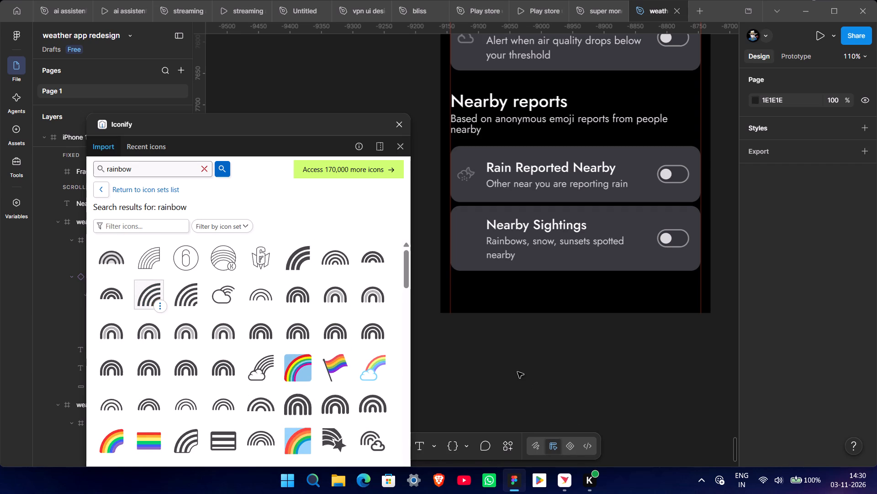
{"action": "left_click_drag", "start_coordinate": [151, 289], "coordinate": [477, 345]}
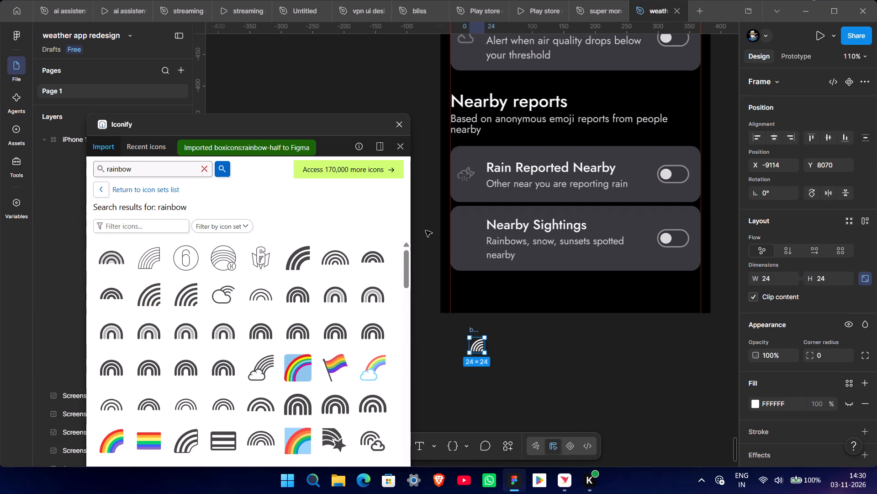
{"action": "left_click_drag", "start_coordinate": [368, 127], "coordinate": [121, 319]}
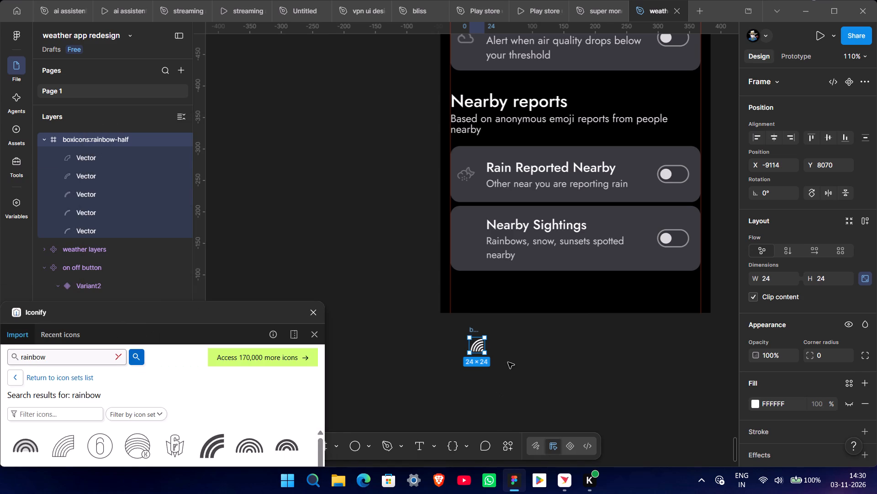
Scale the rainbow-half icon proportionally to 26 × 26.
{"action": "scroll", "coordinate": [508, 362], "scroll_direction": "up", "scroll_amount": 3, "text": "ctrl"}
{"action": "left_click", "coordinate": [346, 311]}
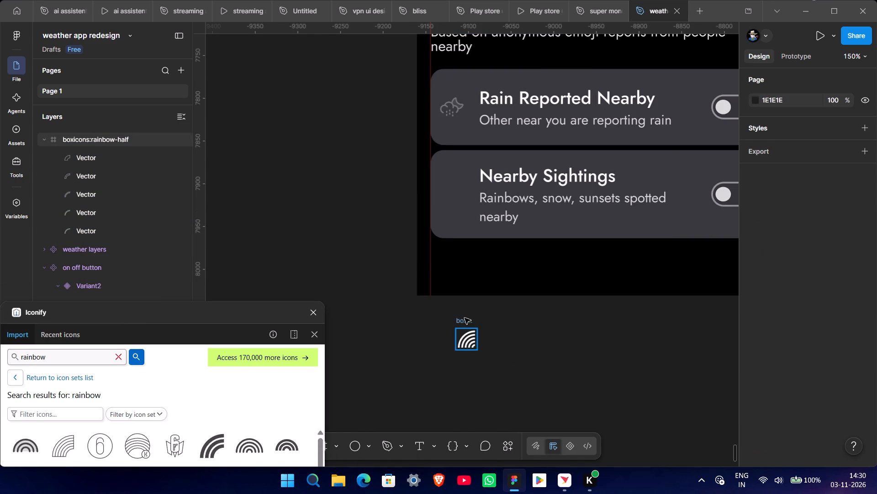
{"action": "left_click", "coordinate": [465, 318]}
{"action": "left_click", "coordinate": [463, 327], "text": "shift"}
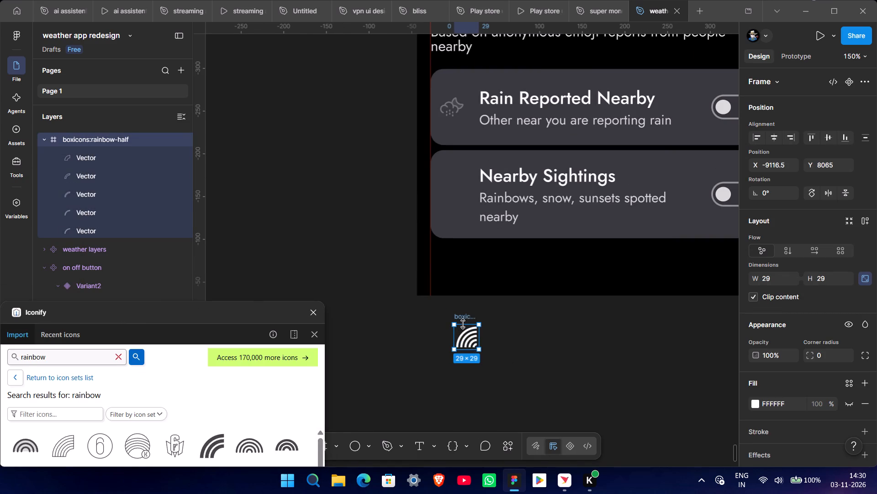
{"action": "left_click", "coordinate": [467, 322]}
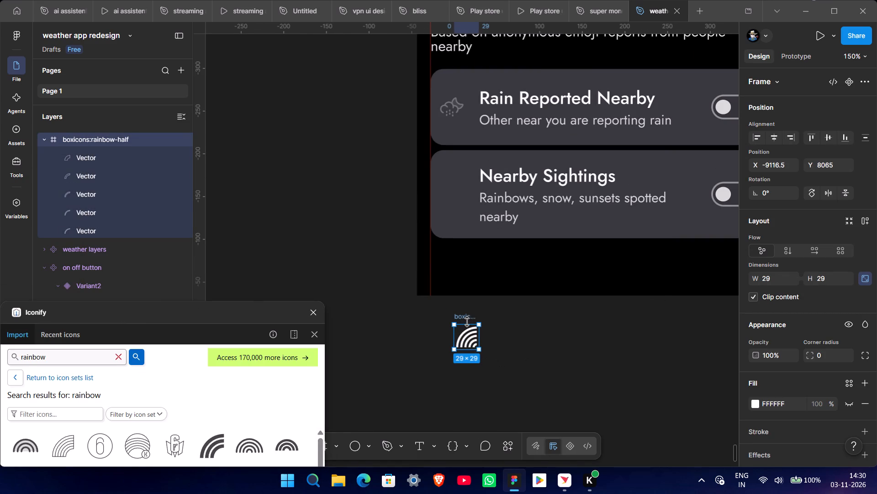
{"action": "left_click", "coordinate": [468, 326]}
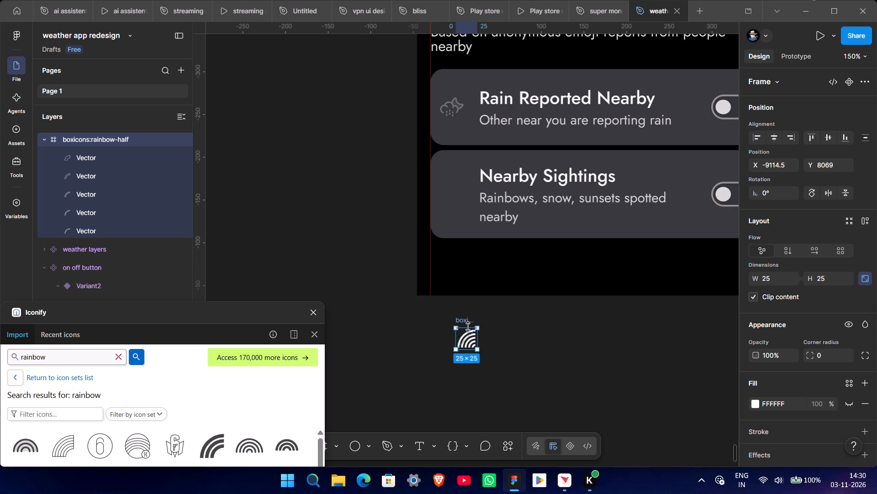
{"action": "scroll", "coordinate": [471, 350], "scroll_direction": "up", "scroll_amount": 16, "text": "ctrl"}
{"action": "left_click", "coordinate": [432, 351]}
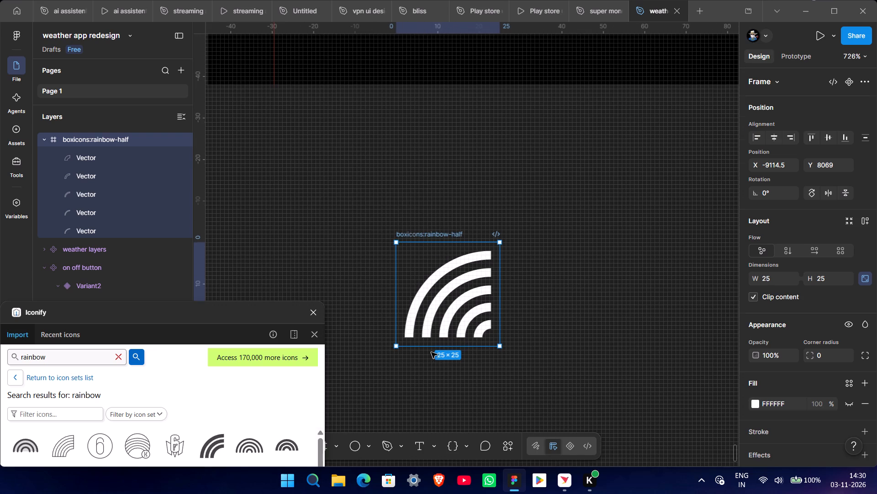
{"action": "left_click", "coordinate": [431, 338]}
{"action": "left_click", "coordinate": [415, 237]}
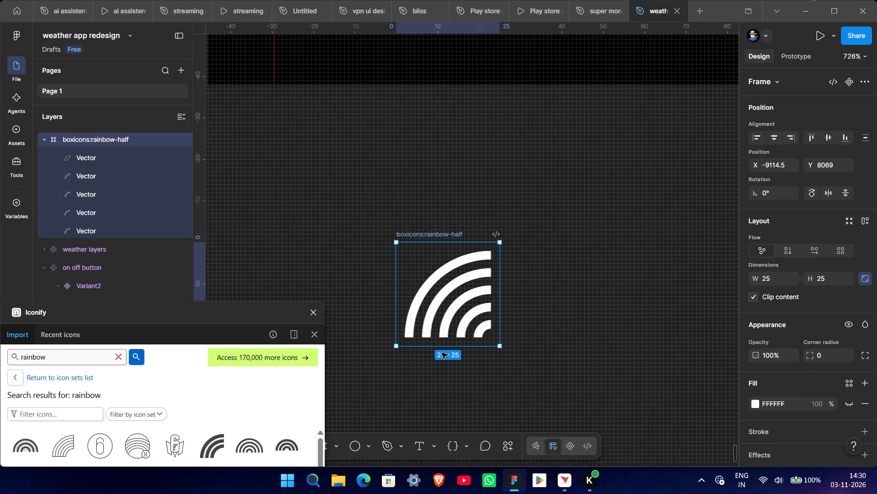
{"action": "left_click", "coordinate": [439, 346]}
{"action": "scroll", "coordinate": [532, 346], "scroll_direction": "down", "scroll_amount": 5, "text": "ctrl"}
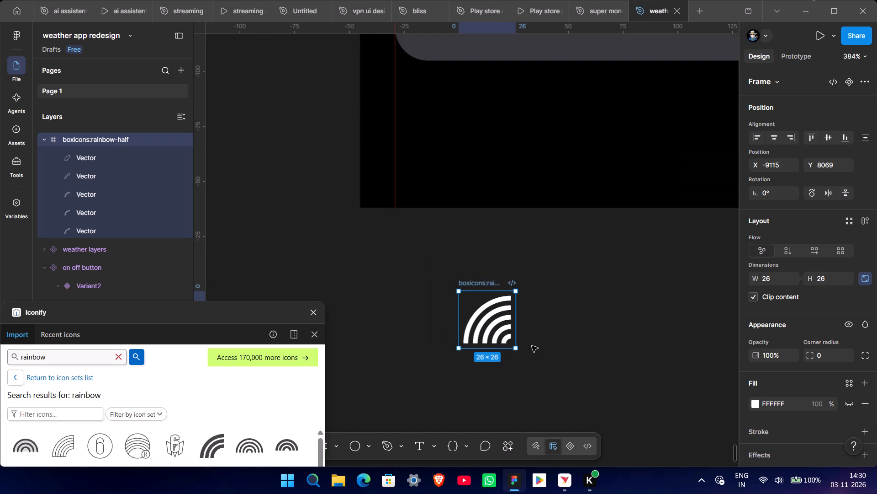
Set the rainbow-half icon's opacity to 30%.
{"action": "key", "text": "3"}
{"action": "scroll", "coordinate": [545, 355], "scroll_direction": "down", "scroll_amount": 4, "text": "ctrl"}
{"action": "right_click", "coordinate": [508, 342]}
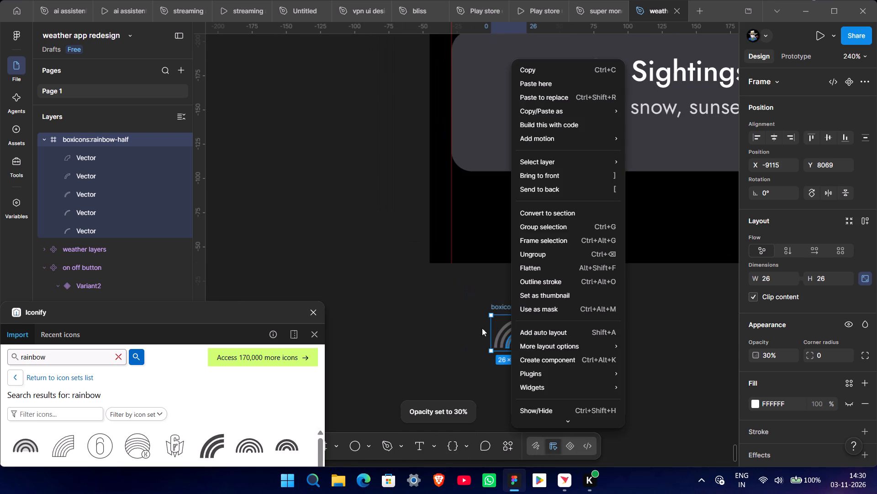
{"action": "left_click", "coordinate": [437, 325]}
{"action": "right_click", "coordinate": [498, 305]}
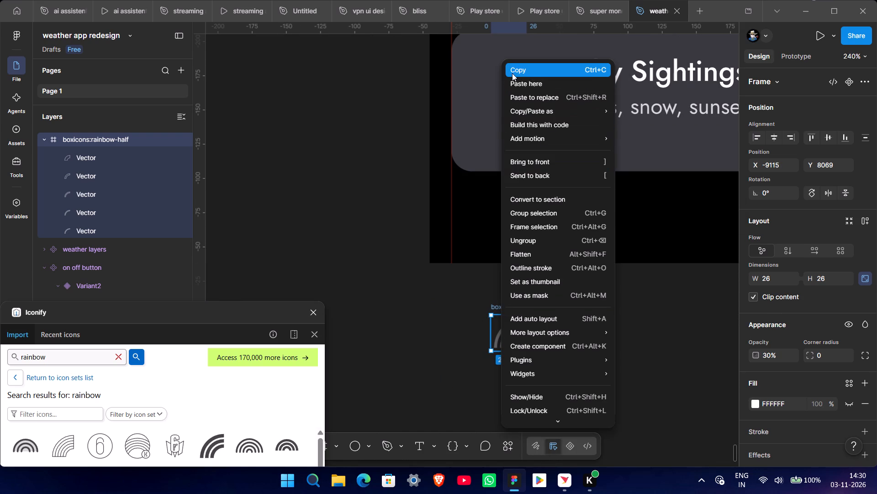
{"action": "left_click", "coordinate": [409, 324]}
Place the rainbow icon inside the Nearby Sightings card before its text at X 13, centred vertically in the card.
{"action": "middle_click_drag", "start_coordinate": [419, 337], "coordinate": [428, 389]}
{"action": "scroll", "coordinate": [428, 389], "scroll_direction": "down", "scroll_amount": 3, "text": "ctrl"}
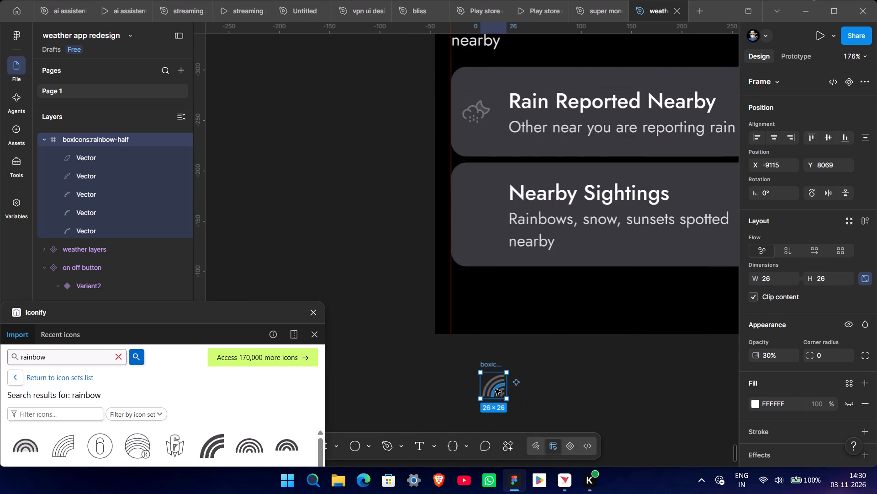
{"action": "left_click_drag", "start_coordinate": [496, 389], "coordinate": [480, 215]}
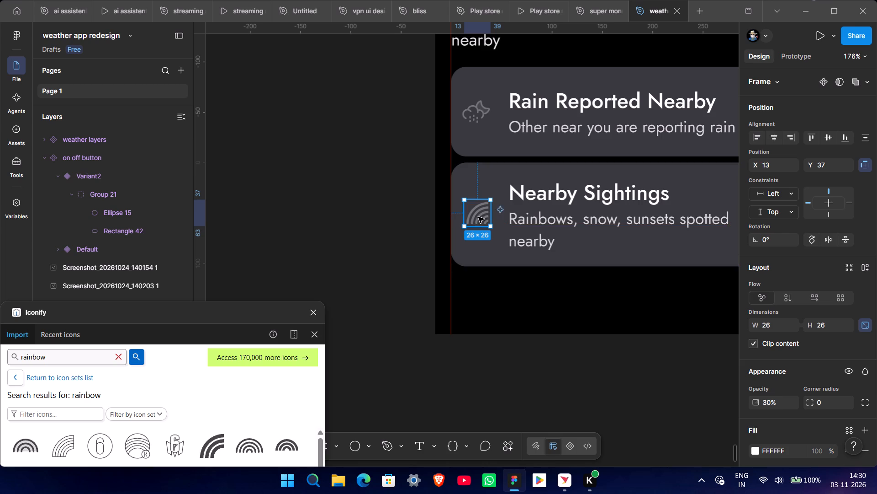
{"action": "left_click", "coordinate": [823, 138]}
{"action": "middle_click_drag", "start_coordinate": [623, 400], "coordinate": [571, 408]}
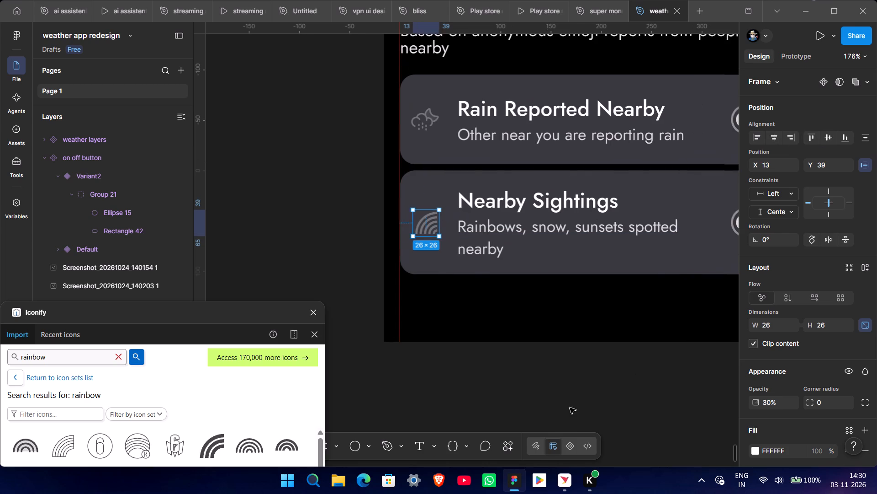
Deselect the rainbow icon and close the Iconify plugin.
{"action": "scroll", "coordinate": [569, 407], "scroll_direction": "down", "scroll_amount": 8, "text": "ctrl"}
{"action": "left_click", "coordinate": [568, 399]}
{"action": "middle_click_drag", "start_coordinate": [633, 399], "coordinate": [627, 401]}
{"action": "scroll", "coordinate": [627, 401], "scroll_direction": "down", "scroll_amount": 2, "text": "ctrl"}
{"action": "middle_click_drag", "start_coordinate": [621, 414], "coordinate": [568, 413]}
{"action": "scroll", "coordinate": [568, 413], "scroll_direction": "down", "scroll_amount": 2, "text": "ctrl"}
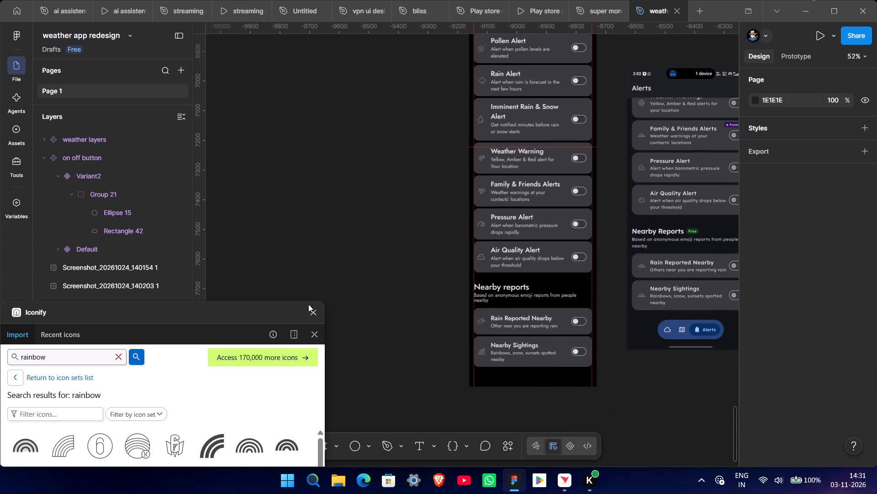
{"action": "left_click", "coordinate": [310, 308]}
Compare the whole extended Alerts frame with its reference screenshot, including the Nearby Reports cards.
{"action": "scroll", "coordinate": [481, 392], "scroll_direction": "down", "scroll_amount": 8, "text": "ctrl"}
{"action": "left_click", "coordinate": [491, 181]}
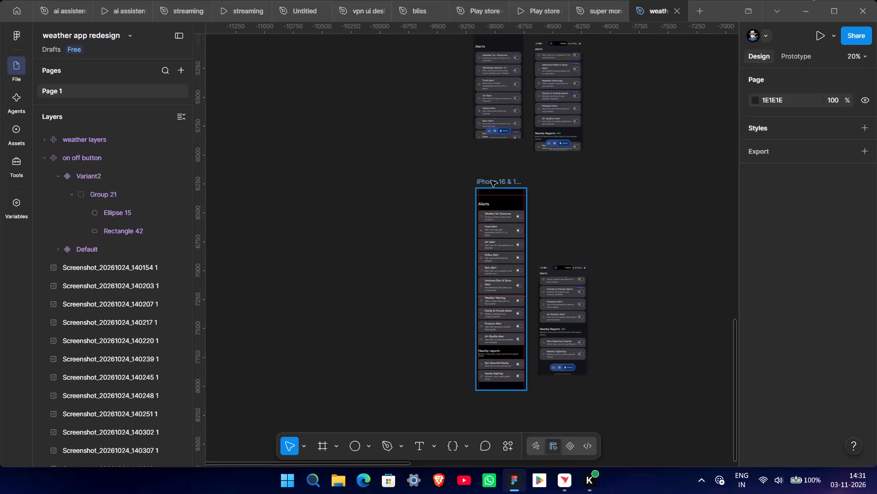
{"action": "scroll", "coordinate": [512, 315], "scroll_direction": "down", "scroll_amount": 4}
{"action": "left_click_drag", "start_coordinate": [497, 263], "coordinate": [497, 275]}
{"action": "left_click", "coordinate": [572, 275]}
{"action": "scroll", "coordinate": [556, 282], "scroll_direction": "up", "scroll_amount": 10, "text": "ctrl"}
{"action": "middle_click_drag", "start_coordinate": [584, 254], "coordinate": [591, 302]}
{"action": "scroll", "coordinate": [600, 298], "scroll_direction": "up", "scroll_amount": 1}
{"action": "scroll", "coordinate": [419, 312], "scroll_direction": "down", "scroll_amount": 2, "text": "ctrl"}
{"action": "scroll", "coordinate": [464, 310], "scroll_direction": "up", "scroll_amount": 4}
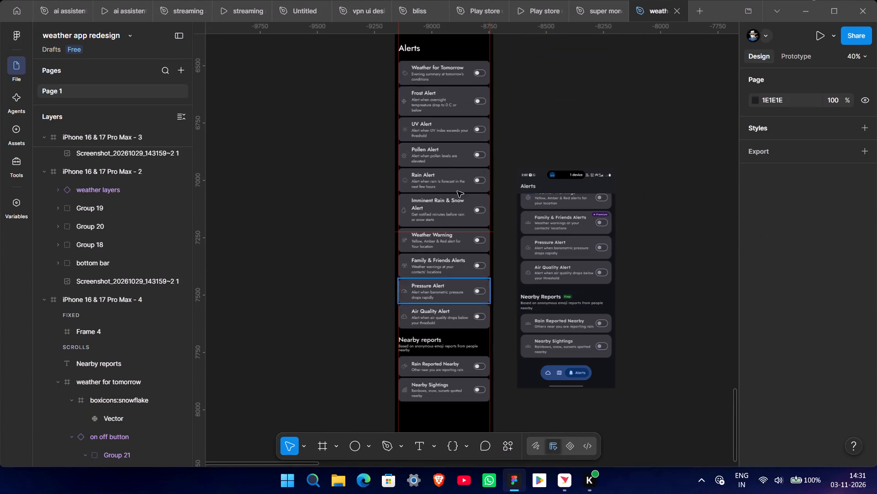
Find the footer elements in the iPhone 16 & 17 Pro Max - 1 home screen, expanding its ALL and content with footer layers.
{"action": "scroll", "coordinate": [600, 306], "scroll_direction": "down", "scroll_amount": 5, "text": "ctrl"}
{"action": "middle_click_drag", "start_coordinate": [697, 336], "coordinate": [407, 410]}
{"action": "scroll", "coordinate": [472, 366], "scroll_direction": "down", "scroll_amount": 5, "text": "ctrl"}
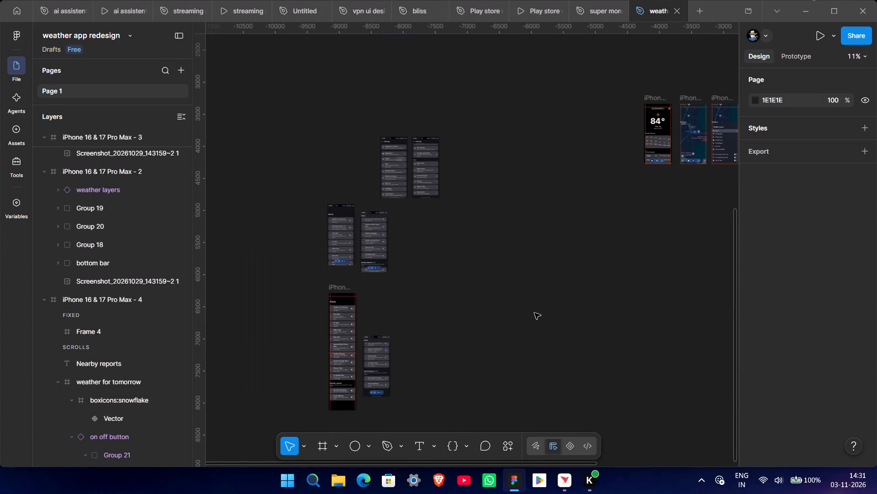
{"action": "middle_click_drag", "start_coordinate": [416, 311], "coordinate": [314, 329]}
{"action": "scroll", "coordinate": [530, 210], "scroll_direction": "up", "scroll_amount": 5, "text": "ctrl"}
{"action": "middle_click_drag", "start_coordinate": [455, 218], "coordinate": [310, 308]}
{"action": "left_click", "coordinate": [441, 124]}
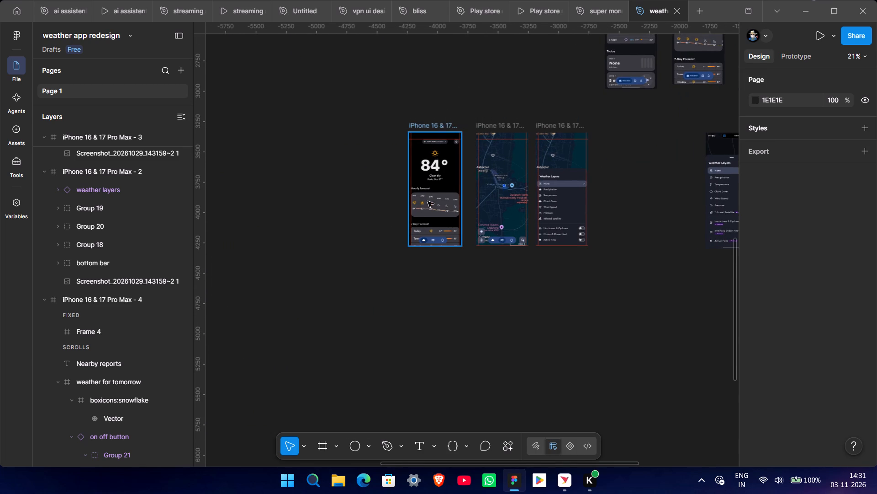
{"action": "scroll", "coordinate": [424, 257], "scroll_direction": "down", "scroll_amount": 3}
{"action": "scroll", "coordinate": [424, 181], "scroll_direction": "down", "scroll_amount": 4}
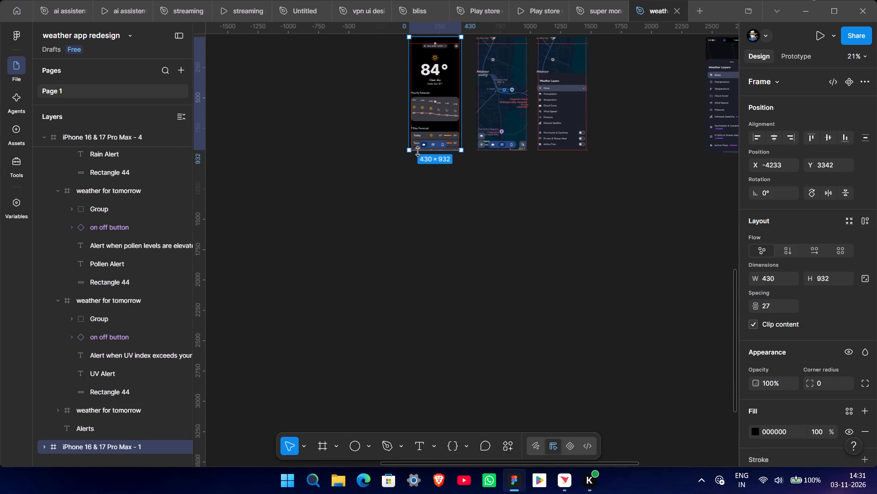
{"action": "scroll", "coordinate": [100, 395], "scroll_direction": "down", "scroll_amount": 5}
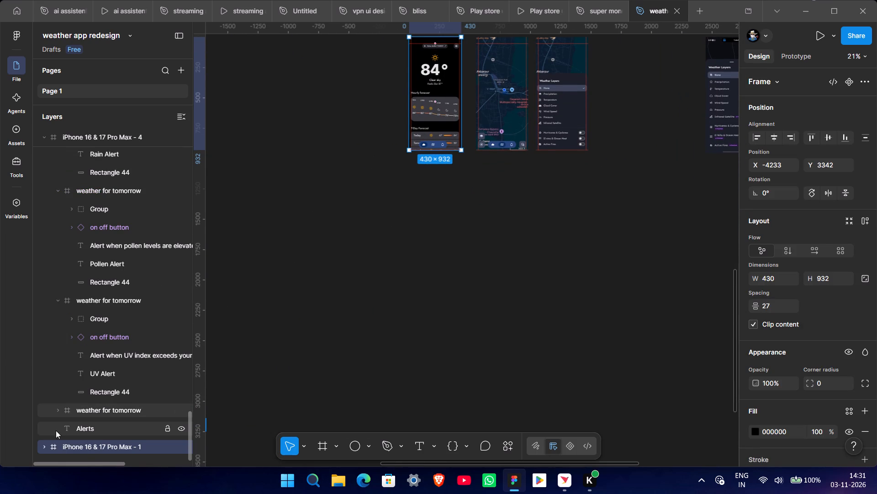
{"action": "left_click", "coordinate": [42, 447]}
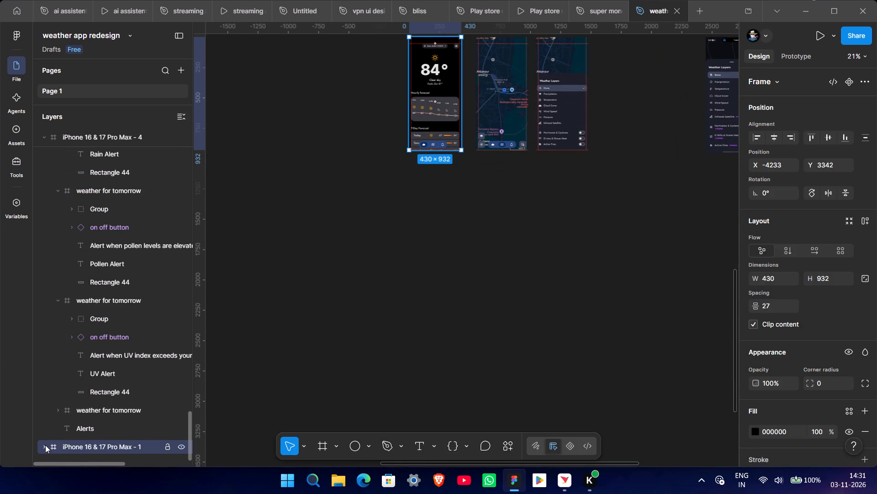
{"action": "left_click", "coordinate": [45, 445]}
{"action": "scroll", "coordinate": [58, 441], "scroll_direction": "down", "scroll_amount": 6}
{"action": "scroll", "coordinate": [91, 421], "scroll_direction": "down", "scroll_amount": 4}
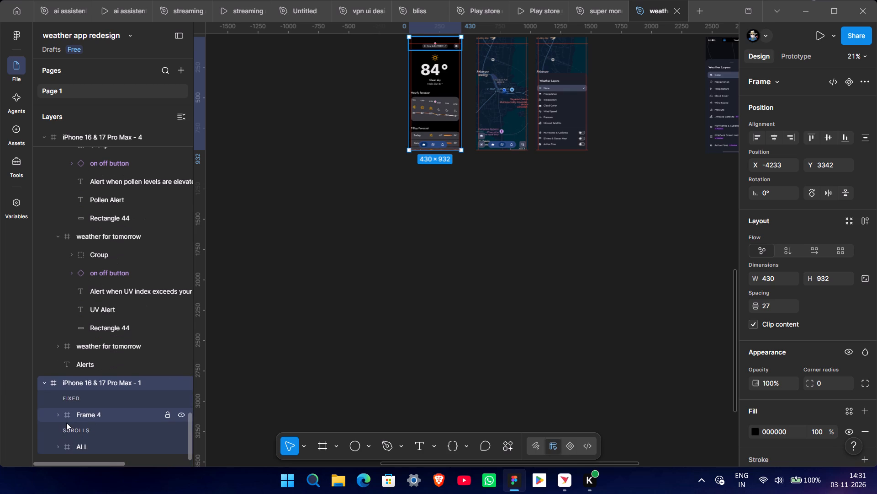
{"action": "left_click", "coordinate": [77, 414]}
{"action": "left_click", "coordinate": [75, 449]}
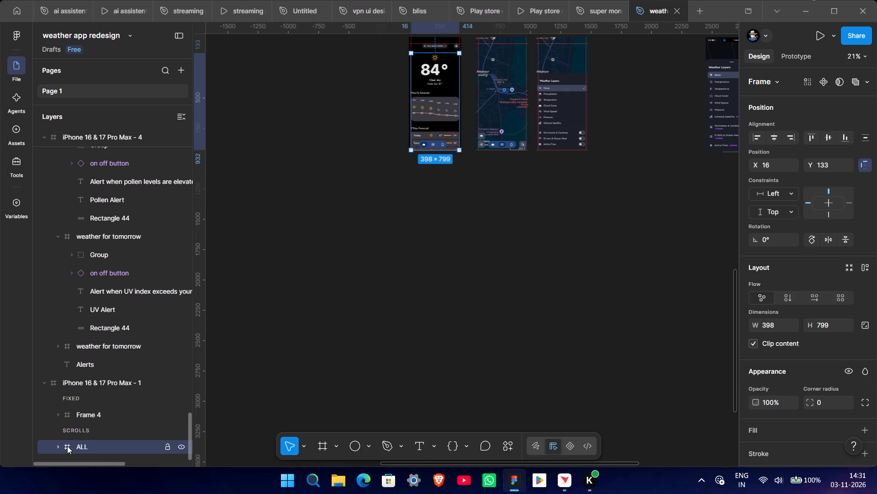
{"action": "left_click", "coordinate": [52, 445]}
{"action": "scroll", "coordinate": [118, 433], "scroll_direction": "down", "scroll_amount": 11}
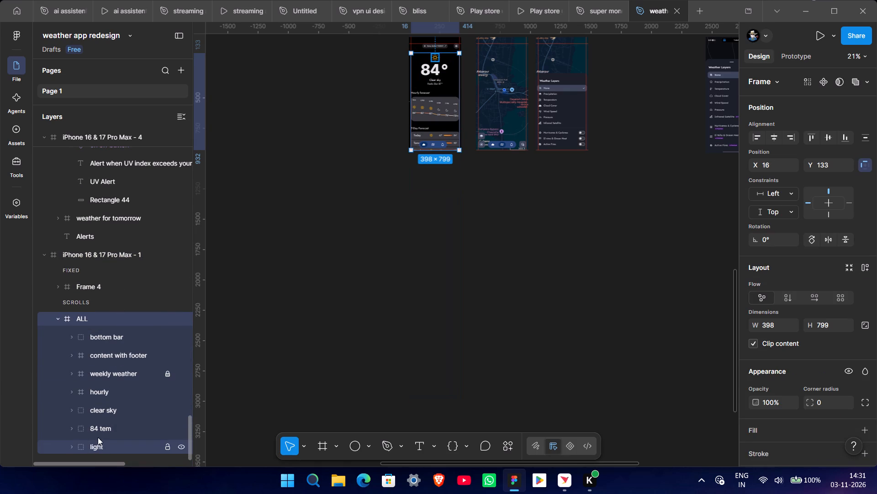
{"action": "left_click", "coordinate": [105, 355]}
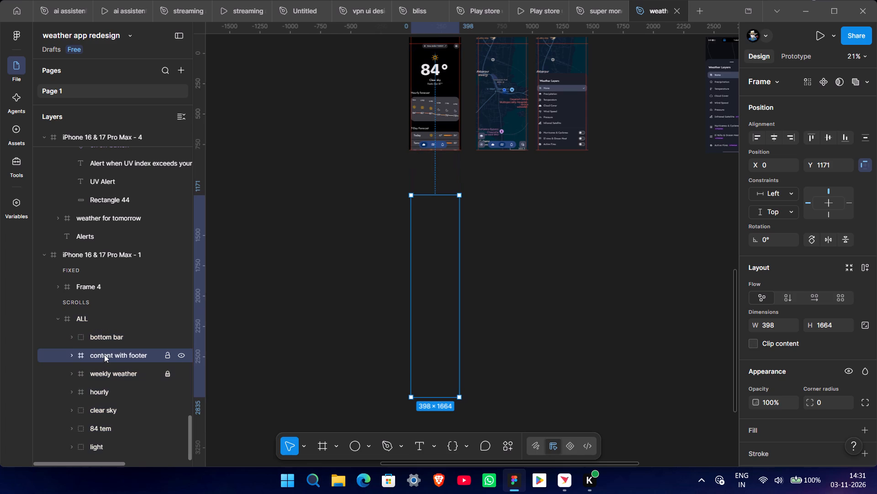
{"action": "left_click", "coordinate": [69, 351]}
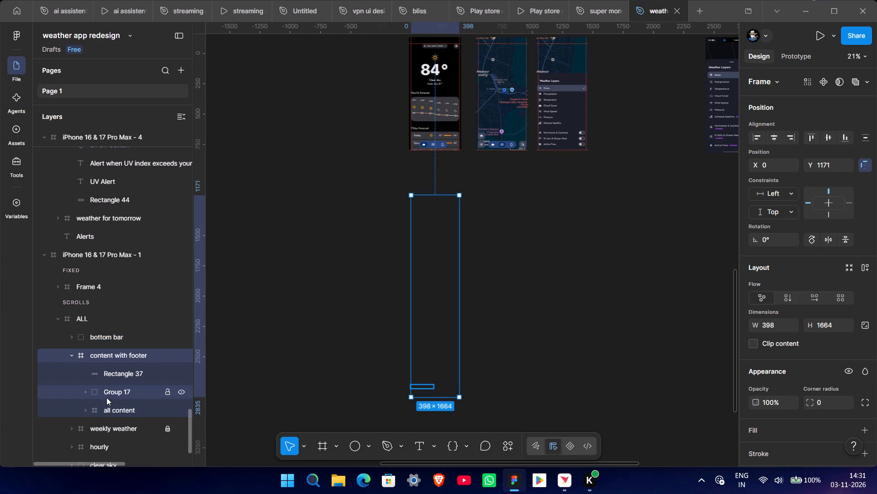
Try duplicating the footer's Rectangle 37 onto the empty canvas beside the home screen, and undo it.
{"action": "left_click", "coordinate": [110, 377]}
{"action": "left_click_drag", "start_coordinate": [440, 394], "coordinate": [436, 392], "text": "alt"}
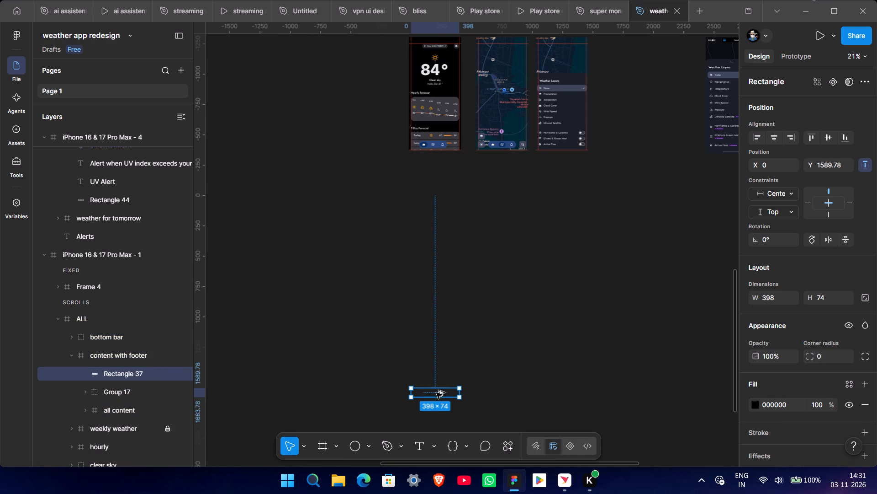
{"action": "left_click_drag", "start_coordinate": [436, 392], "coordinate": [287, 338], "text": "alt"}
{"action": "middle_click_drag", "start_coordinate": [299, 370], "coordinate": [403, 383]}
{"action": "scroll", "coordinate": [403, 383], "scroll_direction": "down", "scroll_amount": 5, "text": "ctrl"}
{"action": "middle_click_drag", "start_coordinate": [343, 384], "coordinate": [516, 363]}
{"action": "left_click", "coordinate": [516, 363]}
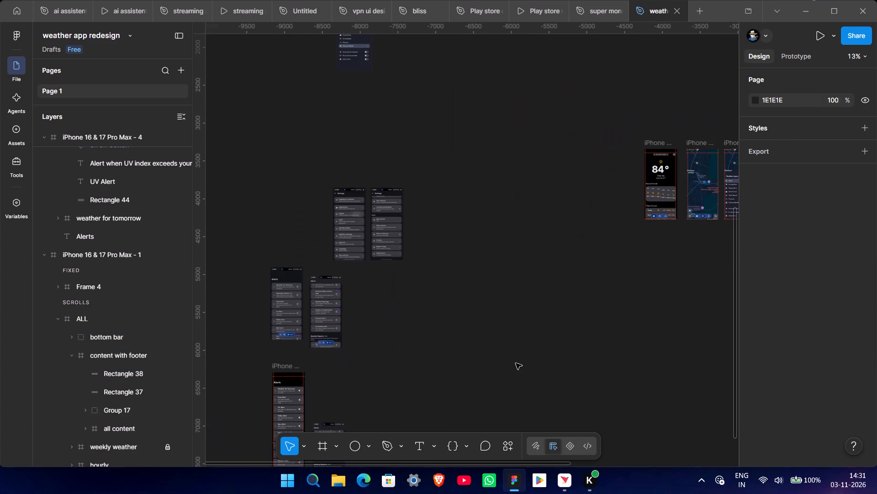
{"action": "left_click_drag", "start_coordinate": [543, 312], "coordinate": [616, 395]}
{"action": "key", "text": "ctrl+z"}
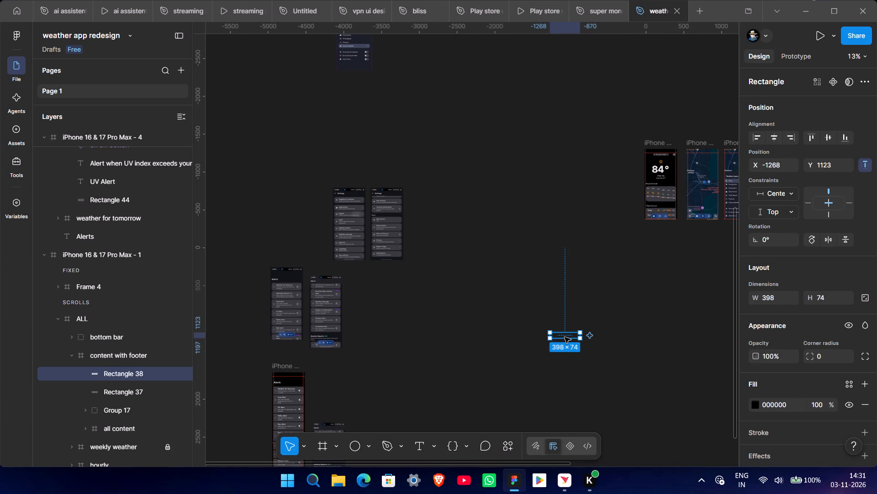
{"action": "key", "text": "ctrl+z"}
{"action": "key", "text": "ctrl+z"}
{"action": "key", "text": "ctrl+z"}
Locate Rectangle 37 of the content with footer frame on the canvas relative to the home screen.
{"action": "left_click", "coordinate": [127, 375]}
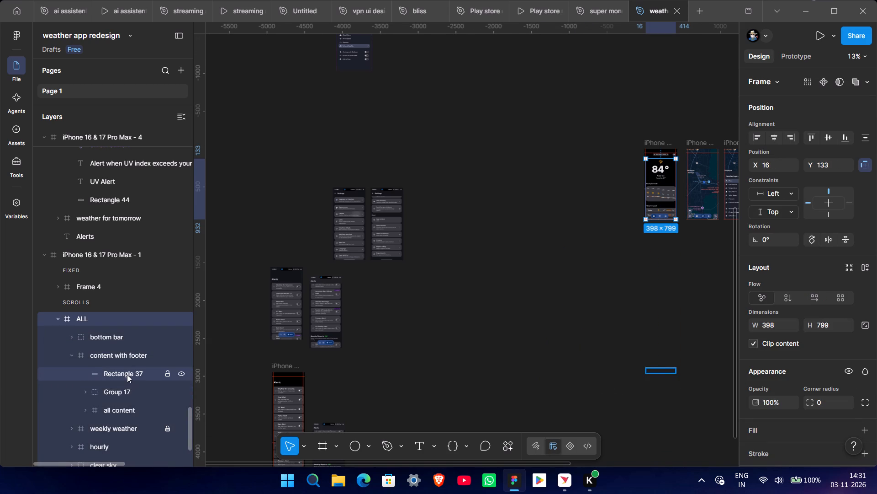
{"action": "left_click", "coordinate": [115, 353]}
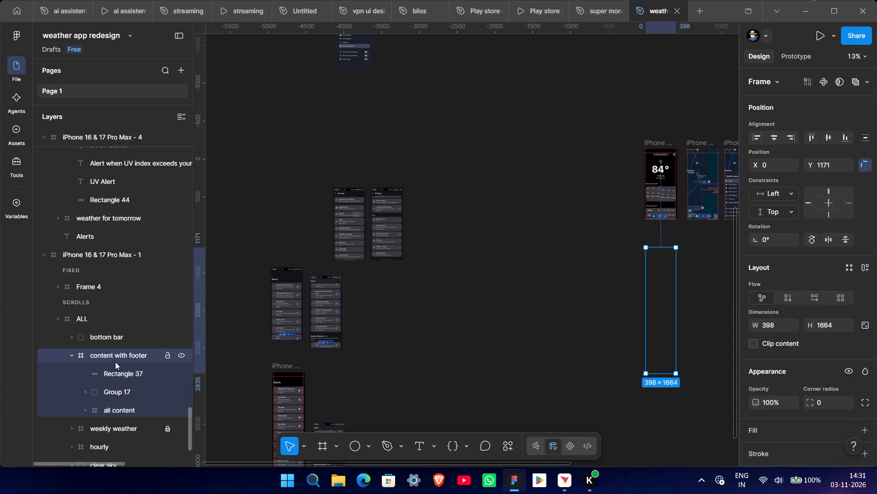
{"action": "left_click", "coordinate": [116, 371]}
{"action": "middle_click_drag", "start_coordinate": [598, 415], "coordinate": [339, 377]}
{"action": "scroll", "coordinate": [597, 350], "scroll_direction": "up", "scroll_amount": 5, "text": "ctrl"}
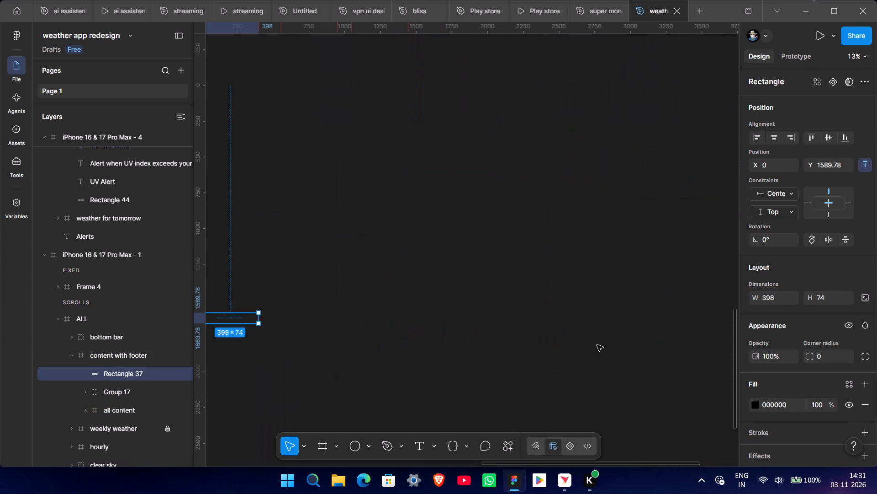
{"action": "middle_click_drag", "start_coordinate": [488, 306], "coordinate": [646, 351]}
{"action": "scroll", "coordinate": [488, 258], "scroll_direction": "up", "scroll_amount": 4}
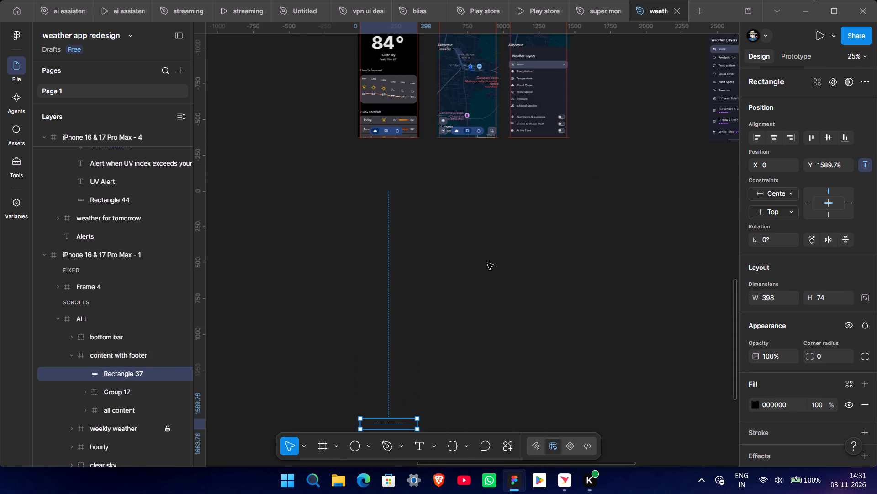
{"action": "scroll", "coordinate": [487, 266], "scroll_direction": "down", "scroll_amount": 4, "text": "ctrl"}
Turn off content clipping for the iPhone 16 & 17 Pro Max - 1 home screen frame.
{"action": "left_click", "coordinate": [423, 95]}
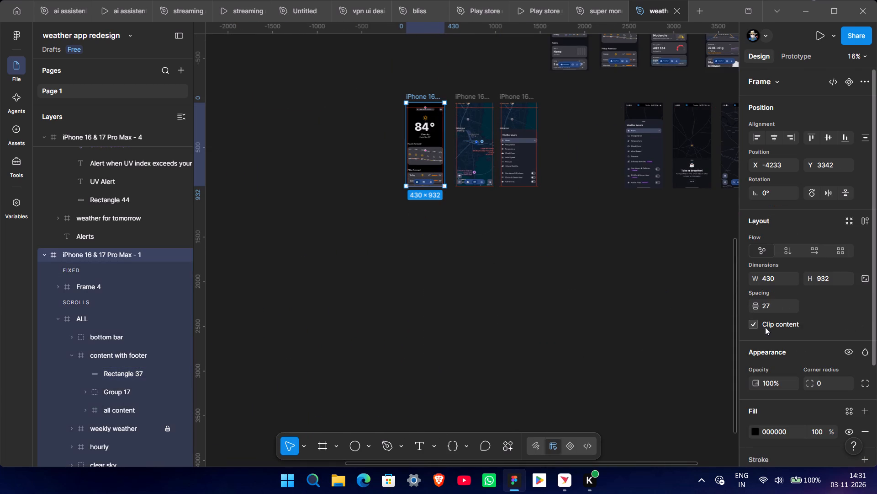
{"action": "left_click", "coordinate": [748, 321]}
{"action": "left_click", "coordinate": [753, 320]}
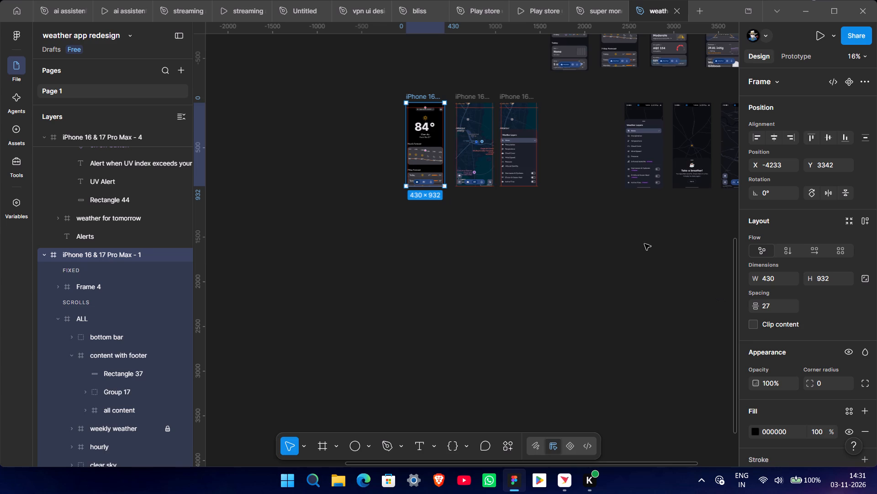
Turn off content clipping for the ALL scroll frame inside the home screen.
{"action": "double_click", "coordinate": [427, 172]}
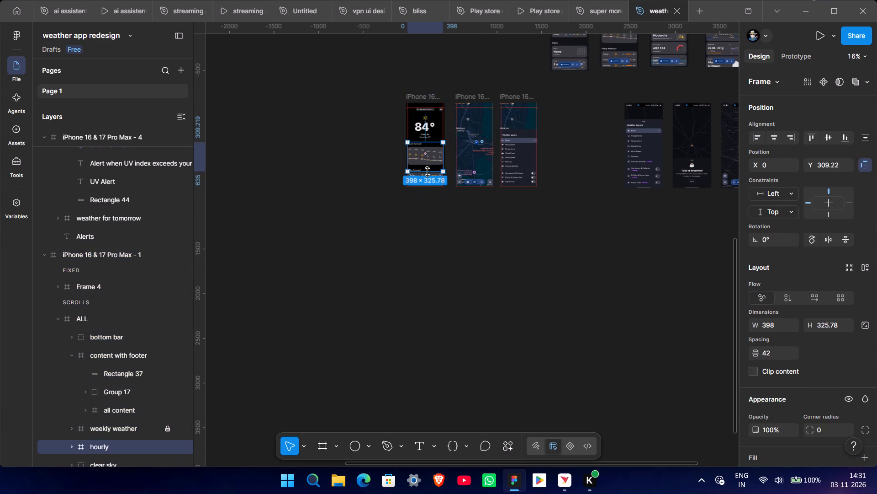
{"action": "left_click", "coordinate": [436, 222], "text": "ctrl"}
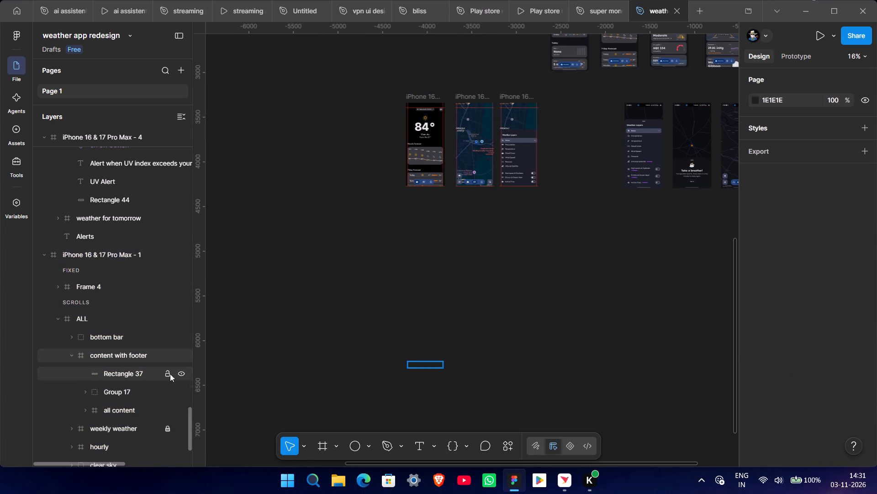
{"action": "scroll", "coordinate": [140, 424], "scroll_direction": "down", "scroll_amount": 2}
{"action": "left_click", "coordinate": [130, 356]}
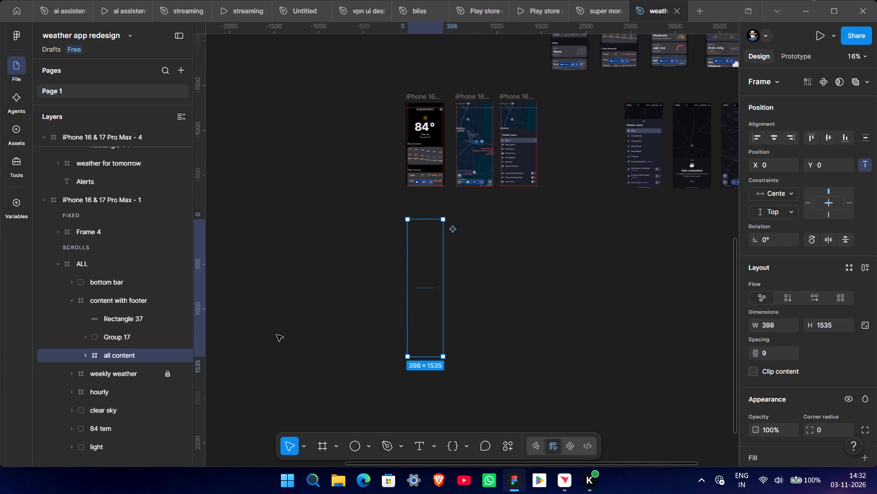
{"action": "left_click", "coordinate": [84, 297]}
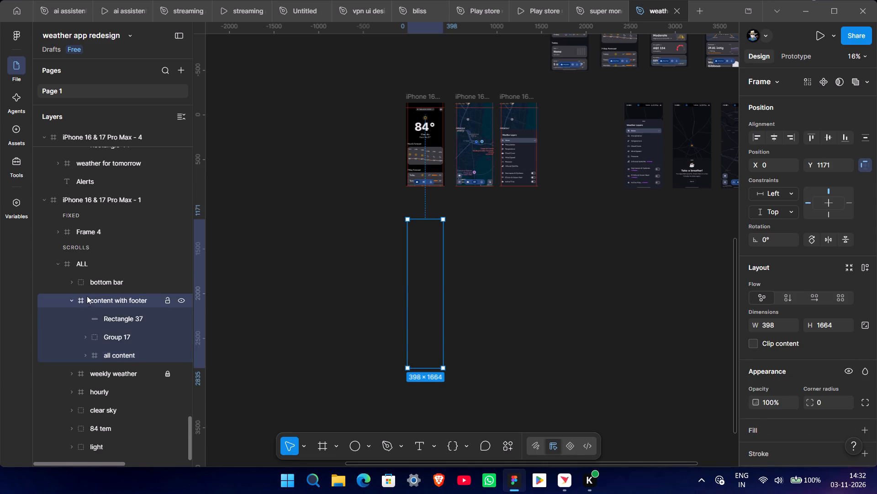
{"action": "left_click", "coordinate": [91, 284]}
{"action": "left_click", "coordinate": [88, 270]}
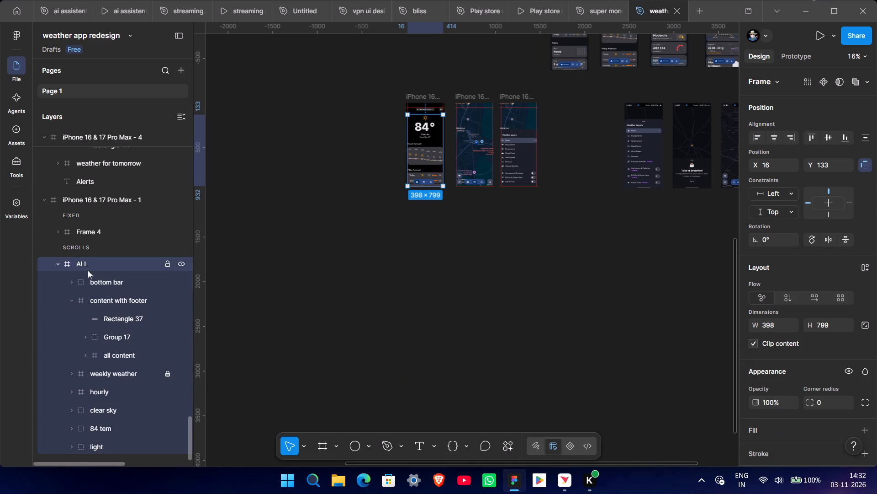
{"action": "left_click", "coordinate": [756, 338]}
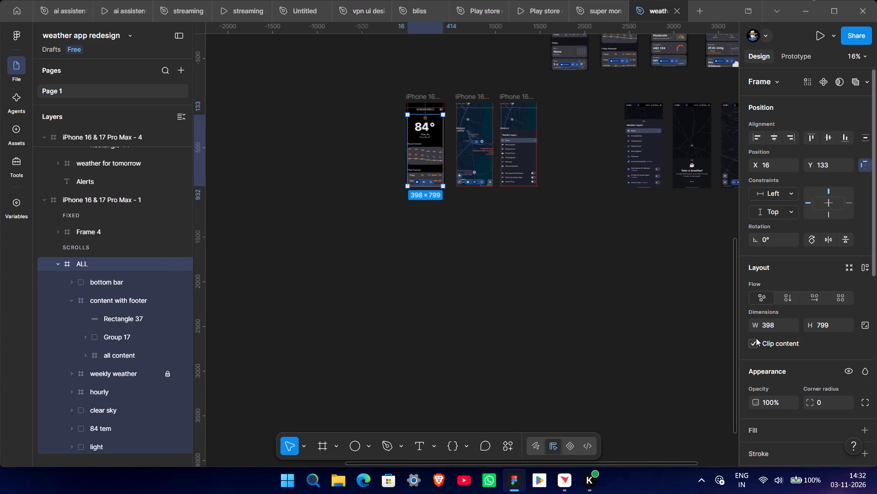
{"action": "left_click", "coordinate": [753, 341]}
Duplicate the black rectangle beneath Customize widgets onto the empty canvas beside the home screen, at about X -5144, Y 6224.
{"action": "scroll", "coordinate": [470, 292], "scroll_direction": "up", "scroll_amount": 4, "text": "ctrl"}
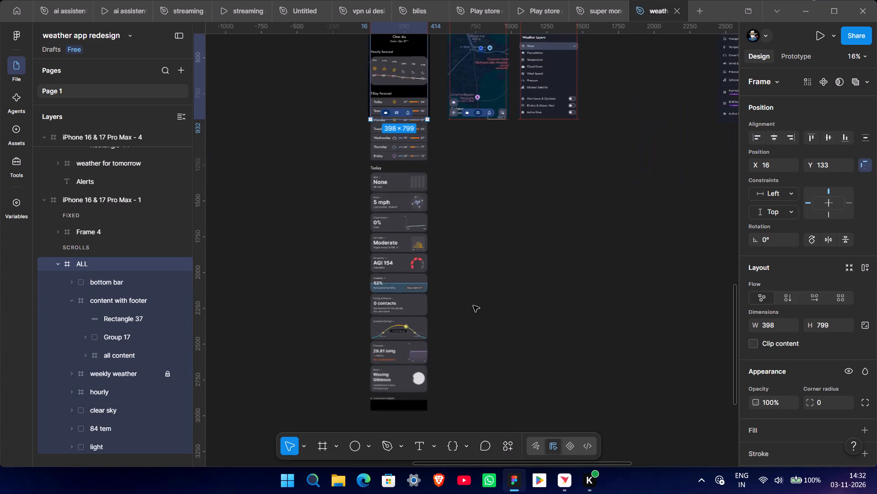
{"action": "middle_click_drag", "start_coordinate": [445, 381], "coordinate": [555, 273]}
{"action": "scroll", "coordinate": [501, 353], "scroll_direction": "up", "scroll_amount": 10, "text": "ctrl"}
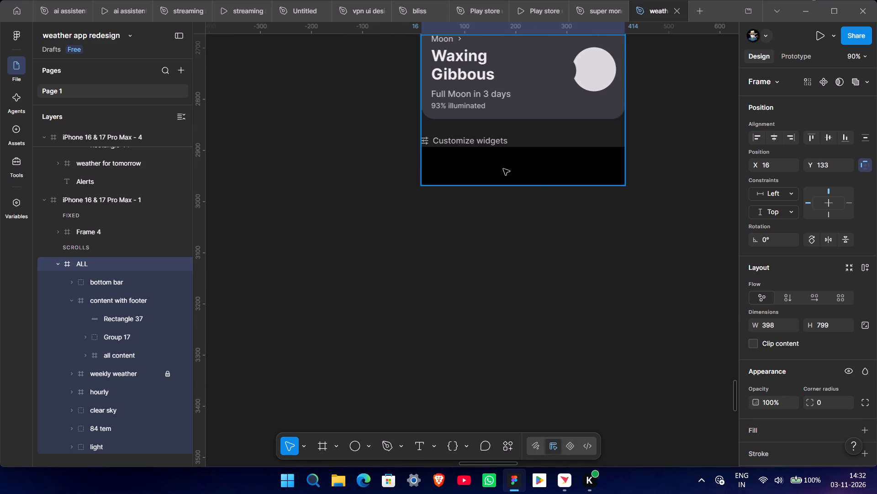
{"action": "double_click", "coordinate": [506, 170]}
{"action": "scroll", "coordinate": [542, 271], "scroll_direction": "down", "scroll_amount": 4, "text": "ctrl"}
{"action": "middle_click_drag", "start_coordinate": [498, 297], "coordinate": [627, 302]}
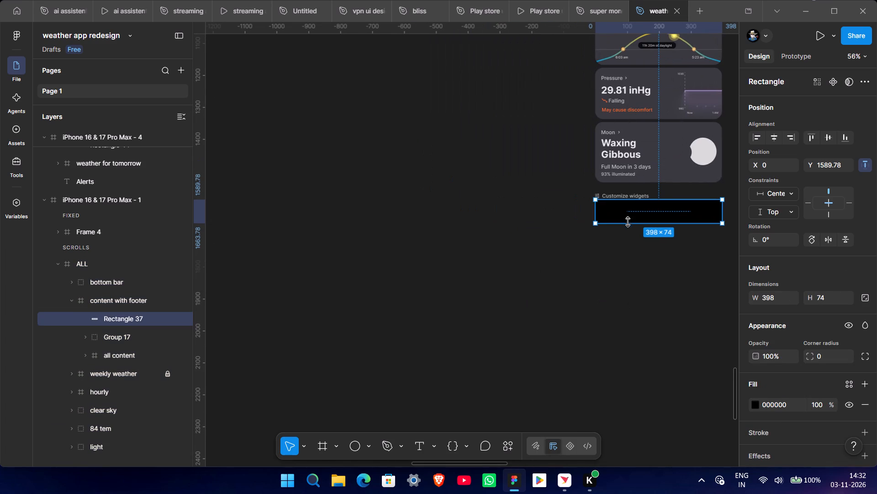
{"action": "left_click_drag", "start_coordinate": [626, 213], "coordinate": [330, 209], "text": "alt"}
Turn content clipping back on for the ALL scroll frame inside the home screen.
{"action": "scroll", "coordinate": [439, 307], "scroll_direction": "down", "scroll_amount": 13, "text": "ctrl"}
{"action": "middle_click_drag", "start_coordinate": [607, 315], "coordinate": [543, 343]}
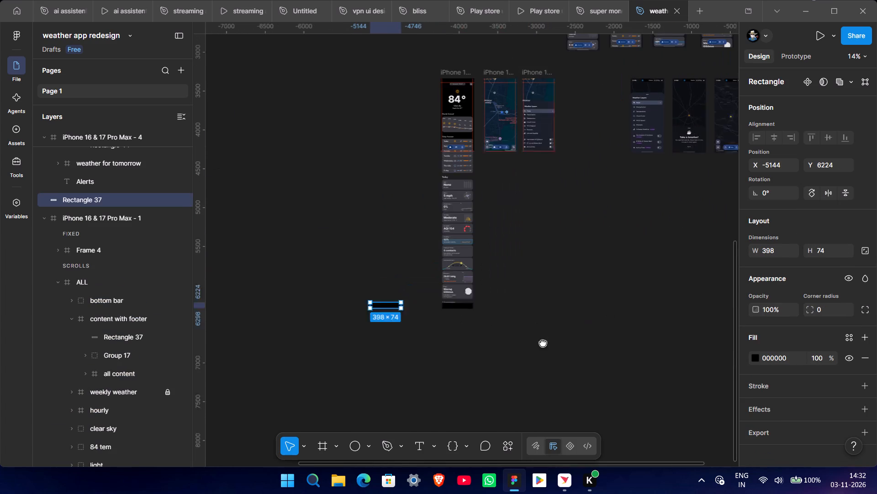
{"action": "middle_click_drag", "start_coordinate": [543, 343], "coordinate": [541, 344]}
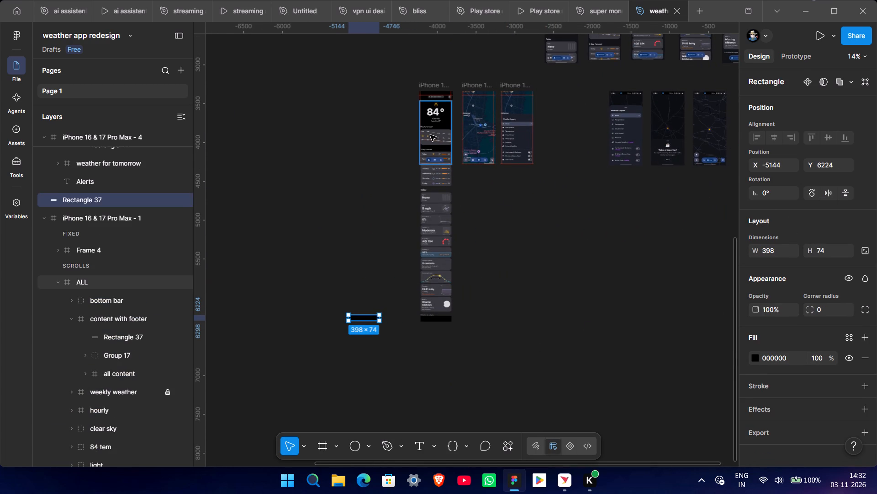
{"action": "left_click", "coordinate": [430, 135]}
{"action": "double_click", "coordinate": [434, 185]}
{"action": "left_click", "coordinate": [436, 145]}
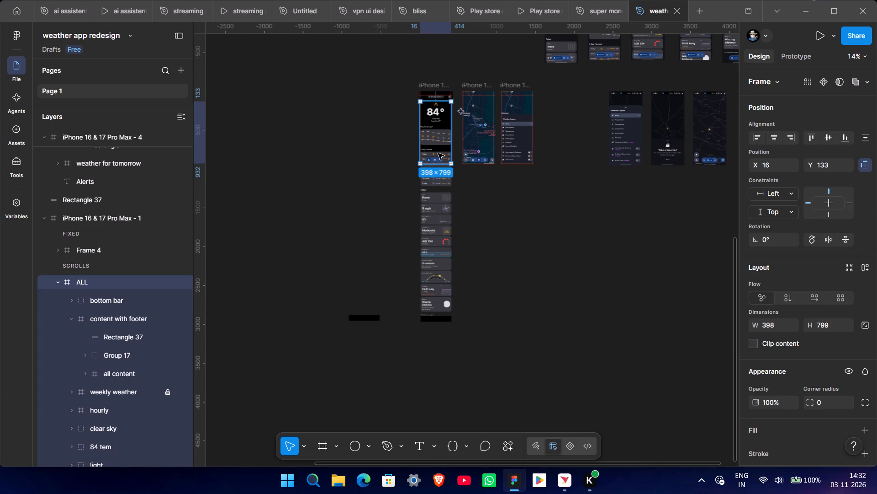
{"action": "scroll", "coordinate": [594, 280], "scroll_direction": "up", "scroll_amount": 6, "text": "ctrl"}
{"action": "left_click", "coordinate": [753, 342]}
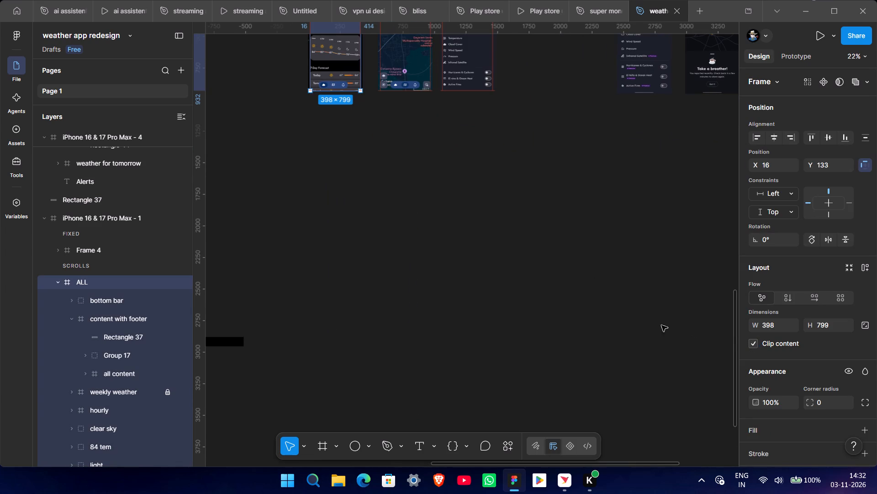
Check the clipping settings of the ALL frame and the content with footer frame in the home screen.
{"action": "middle_click_drag", "start_coordinate": [469, 256], "coordinate": [574, 327]}
{"action": "left_click", "coordinate": [477, 278]}
{"action": "scroll", "coordinate": [474, 326], "scroll_direction": "down", "scroll_amount": 3, "text": "ctrl"}
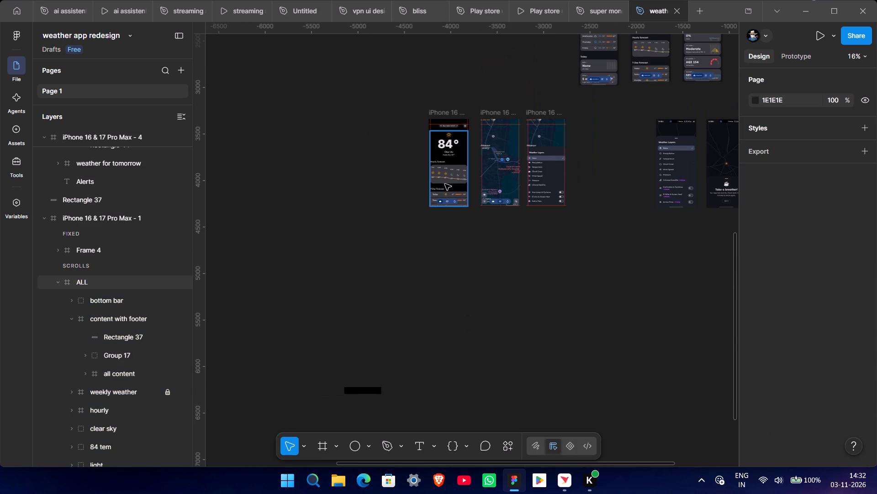
{"action": "double_click", "coordinate": [445, 184]}
{"action": "left_click", "coordinate": [315, 225]}
{"action": "left_click", "coordinate": [87, 294]}
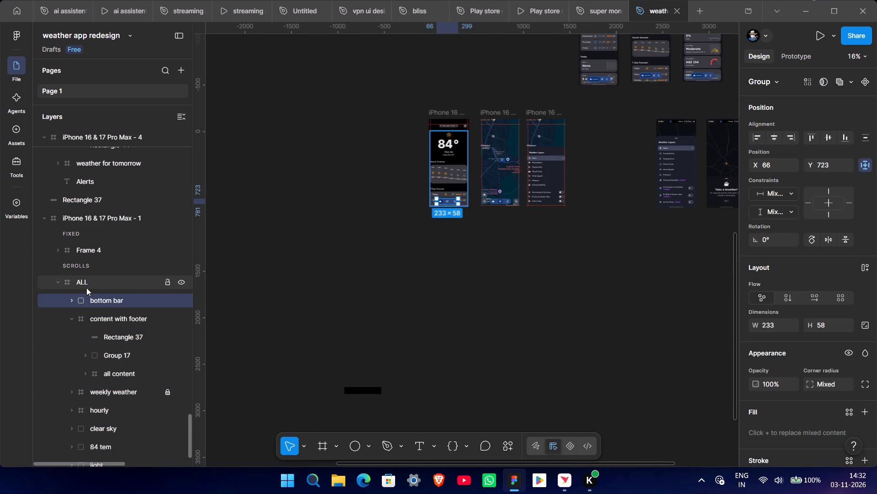
{"action": "left_click", "coordinate": [86, 286]}
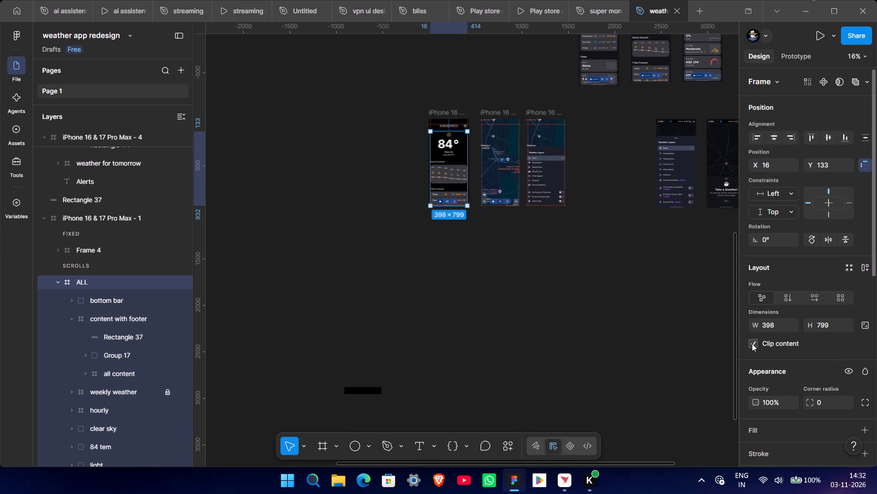
{"action": "scroll", "coordinate": [168, 292], "scroll_direction": "down", "scroll_amount": 2}
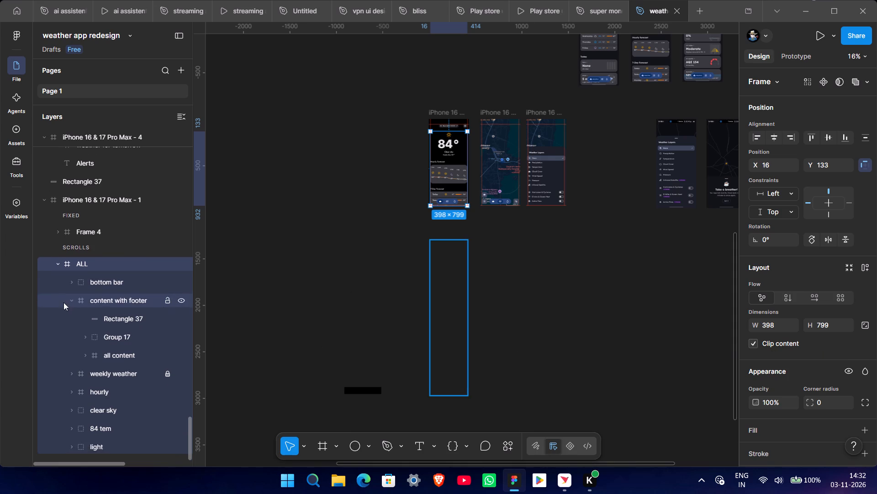
{"action": "left_click", "coordinate": [93, 300]}
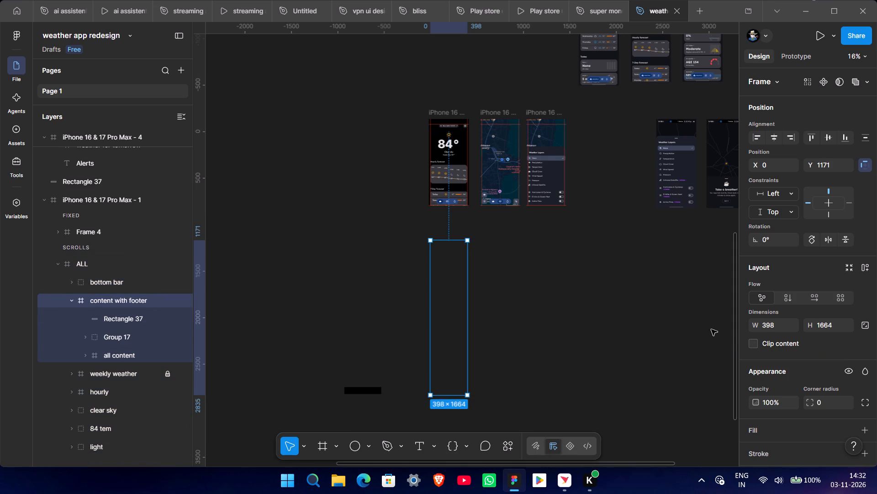
{"action": "double_click", "coordinate": [753, 341]}
{"action": "left_click", "coordinate": [115, 279]}
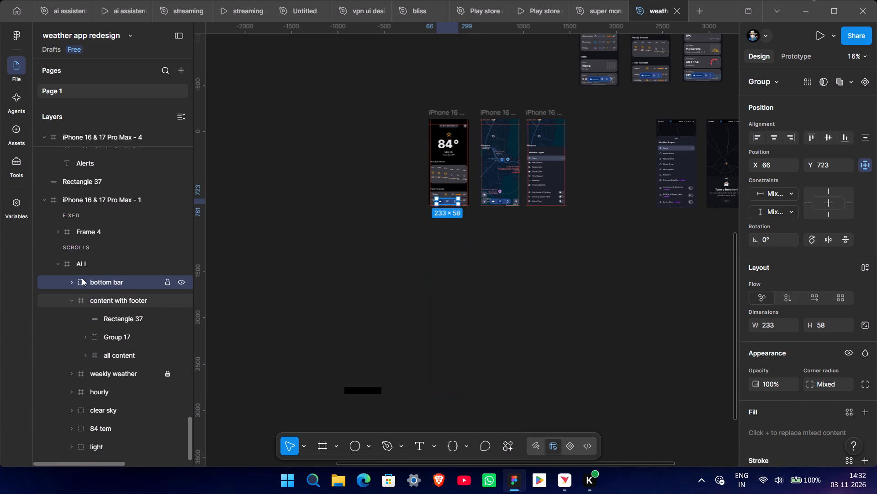
{"action": "left_click", "coordinate": [88, 266]}
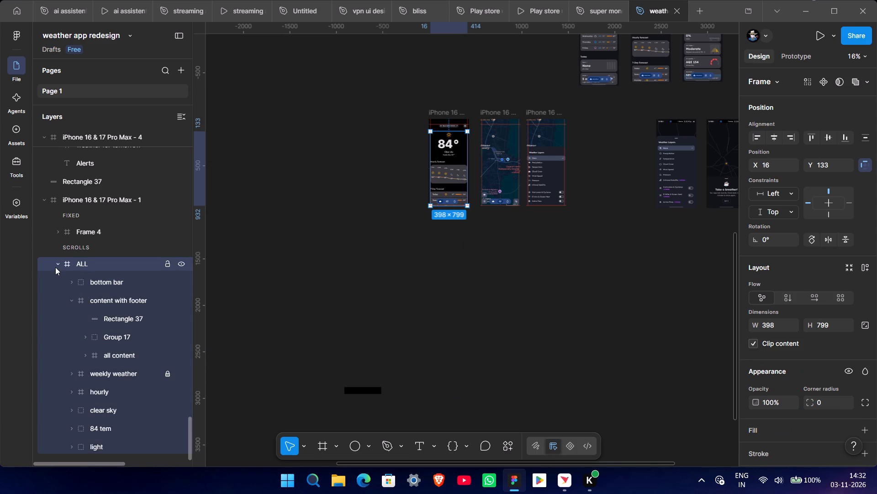
Collapse the ALL layer and turn content clipping back on for the iPhone 16 & 17 Pro Max - 1 frame.
{"action": "left_click", "coordinate": [55, 267]}
{"action": "left_click", "coordinate": [436, 113]}
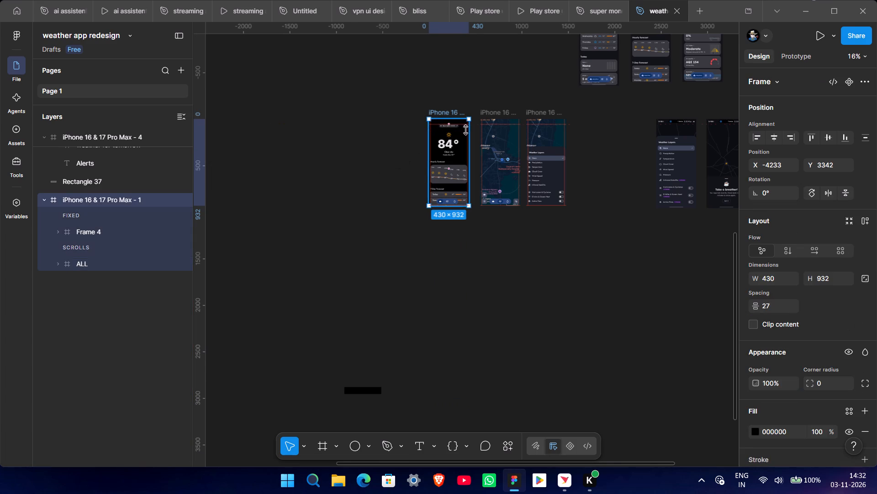
{"action": "left_click", "coordinate": [755, 322]}
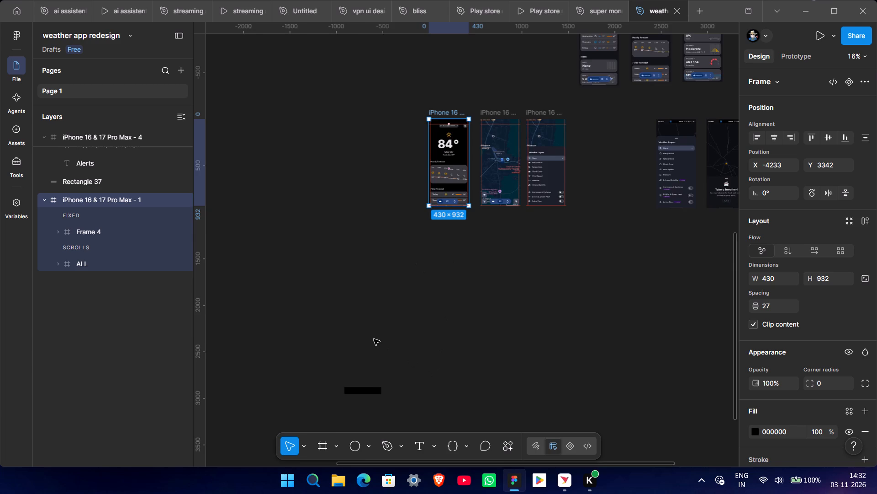
Move the loose black rectangle into the Alerts frame directly beneath the Nearby Sightings card, at X 16, Y 1678.
{"action": "middle_click_drag", "start_coordinate": [374, 338], "coordinate": [681, 276]}
{"action": "scroll", "coordinate": [665, 283], "scroll_direction": "down", "scroll_amount": 2, "text": "ctrl"}
{"action": "left_click_drag", "start_coordinate": [572, 356], "coordinate": [574, 259]}
{"action": "middle_click_drag", "start_coordinate": [596, 327], "coordinate": [568, 199]}
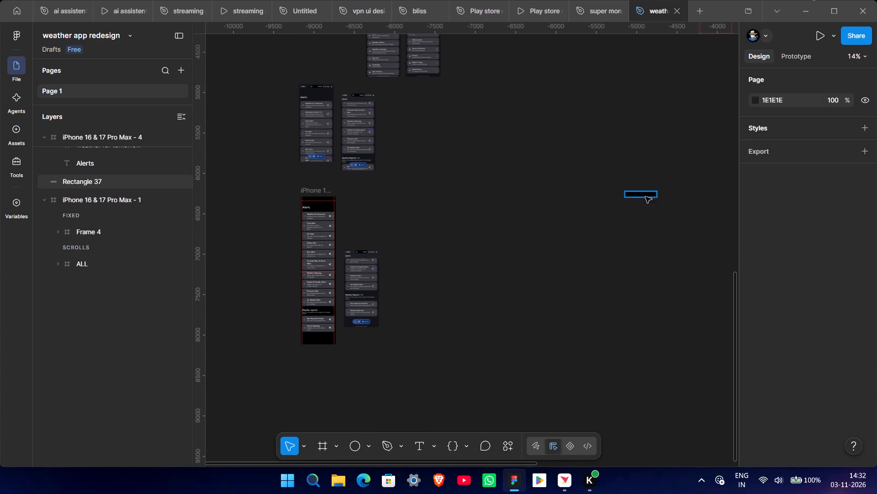
{"action": "left_click_drag", "start_coordinate": [644, 193], "coordinate": [312, 360]}
{"action": "scroll", "coordinate": [322, 354], "scroll_direction": "up", "scroll_amount": 5, "text": "ctrl"}
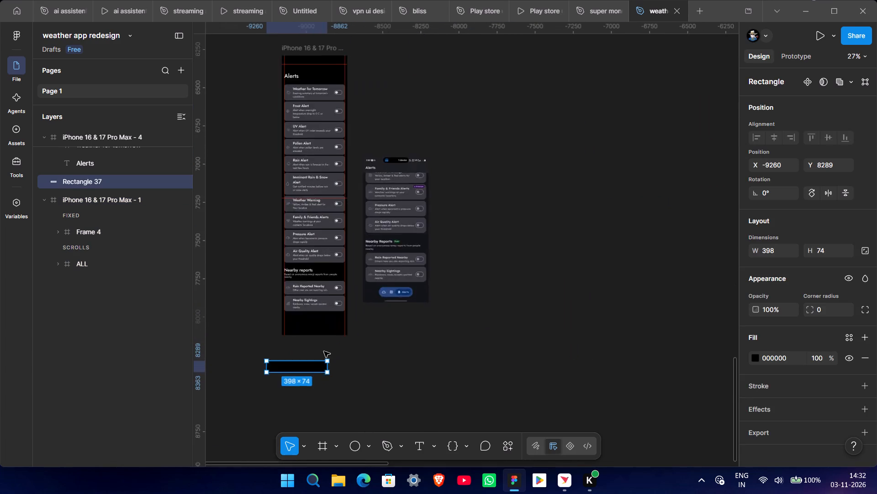
{"action": "scroll", "coordinate": [324, 351], "scroll_direction": "up", "scroll_amount": 6, "text": "ctrl"}
{"action": "middle_click_drag", "start_coordinate": [332, 346], "coordinate": [476, 287]}
{"action": "scroll", "coordinate": [438, 319], "scroll_direction": "up", "scroll_amount": 3, "text": "ctrl"}
{"action": "left_click_drag", "start_coordinate": [365, 322], "coordinate": [415, 207]}
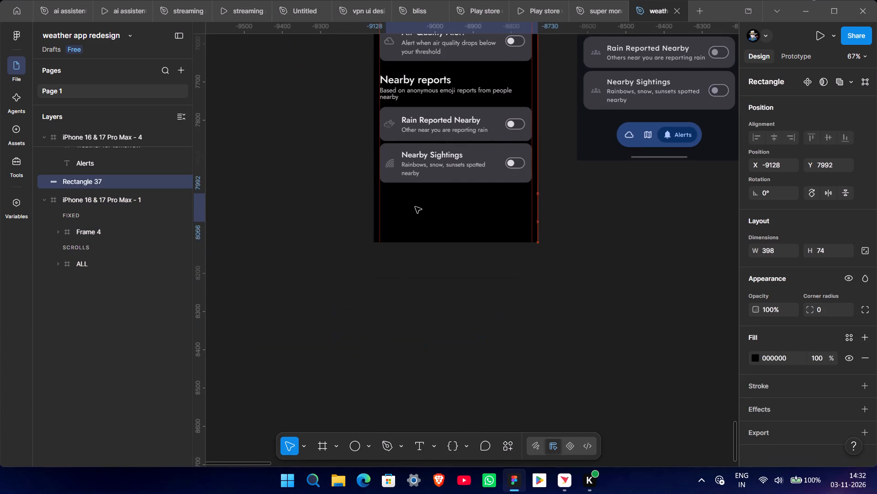
{"action": "left_click_drag", "start_coordinate": [415, 207], "coordinate": [410, 202]}
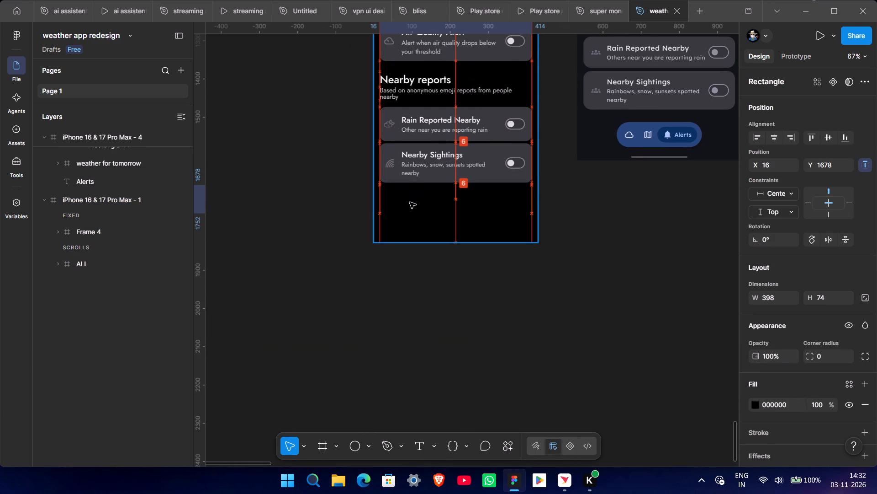
{"action": "left_click_drag", "start_coordinate": [410, 202], "coordinate": [407, 203]}
{"action": "left_click", "coordinate": [420, 274]}
Examine the bottom area and cards of the Alerts screen and find the Weather for Tomorrow card's layer.
{"action": "scroll", "coordinate": [433, 277], "scroll_direction": "up", "scroll_amount": 5, "text": "ctrl"}
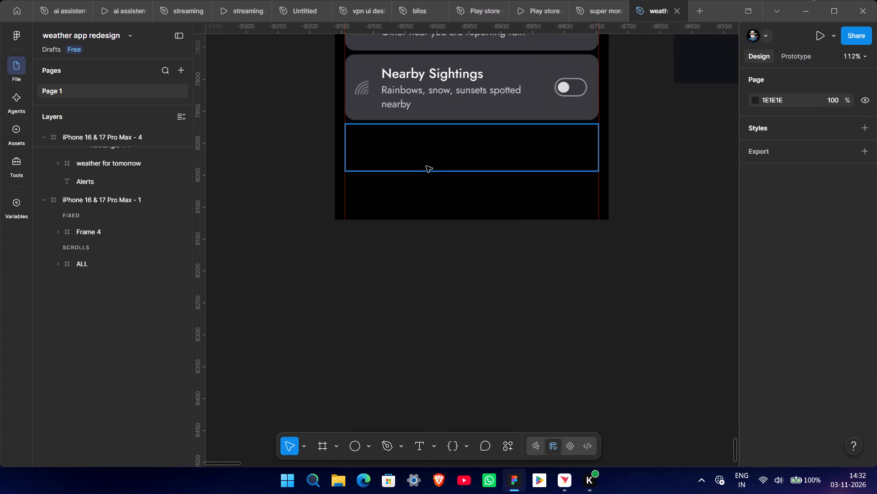
{"action": "scroll", "coordinate": [480, 307], "scroll_direction": "up", "scroll_amount": 4}
{"action": "scroll", "coordinate": [488, 314], "scroll_direction": "down", "scroll_amount": 7, "text": "ctrl"}
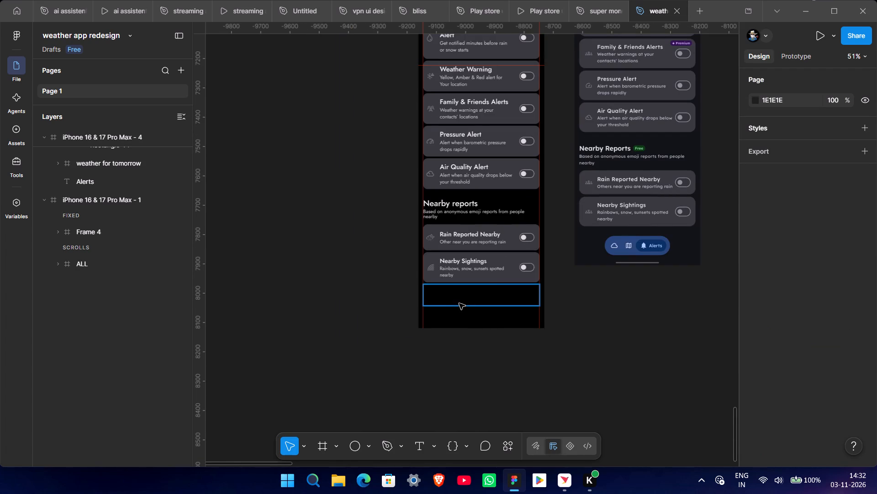
{"action": "scroll", "coordinate": [495, 283], "scroll_direction": "up", "scroll_amount": 3, "text": "ctrl"}
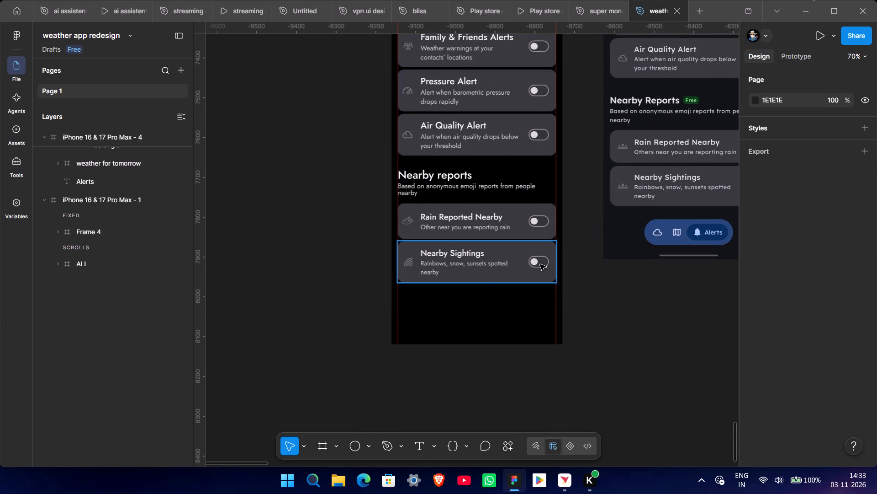
{"action": "scroll", "coordinate": [597, 288], "scroll_direction": "up", "scroll_amount": 4}
{"action": "scroll", "coordinate": [628, 338], "scroll_direction": "down", "scroll_amount": 5, "text": "ctrl"}
{"action": "scroll", "coordinate": [631, 325], "scroll_direction": "down", "scroll_amount": 4}
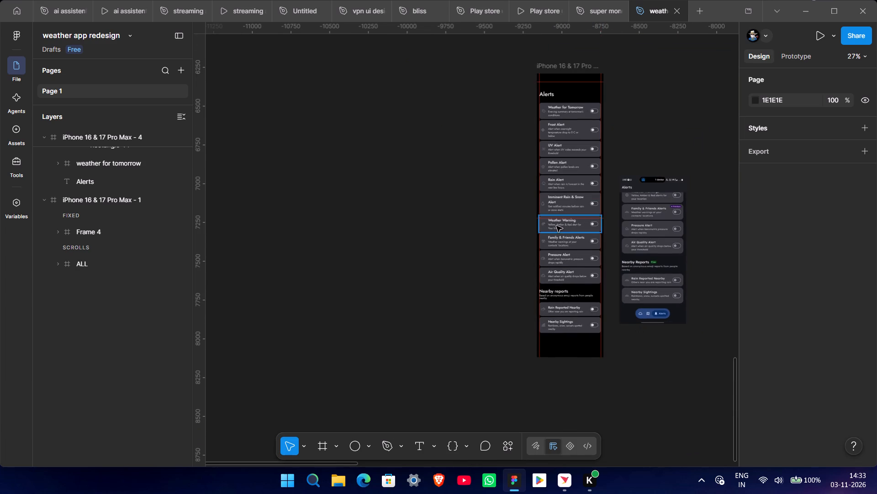
{"action": "left_click", "coordinate": [562, 107]}
{"action": "scroll", "coordinate": [144, 235], "scroll_direction": "up", "scroll_amount": 2}
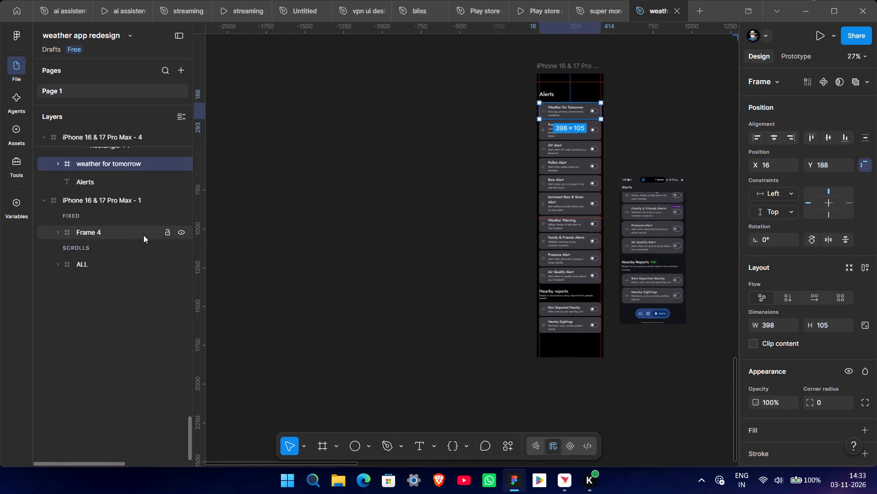
{"action": "scroll", "coordinate": [143, 235], "scroll_direction": "up", "scroll_amount": 1}
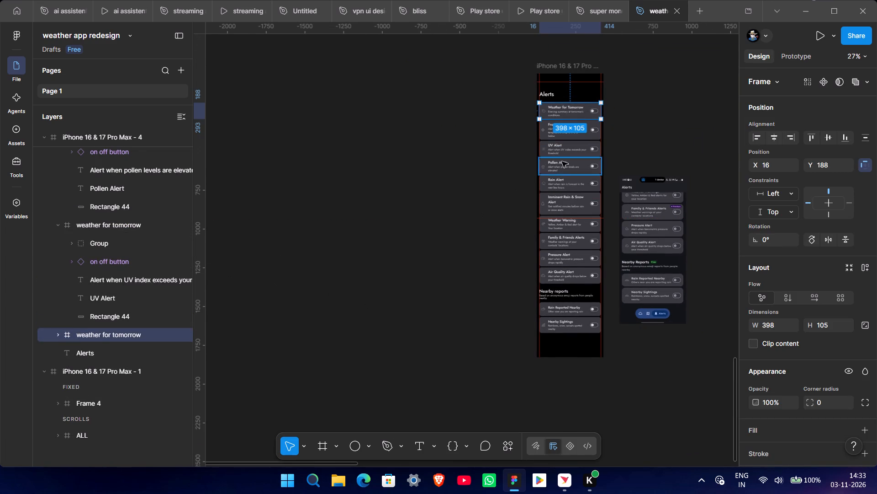
Collapse the Frost Alert card's layer and rename it as frost.
{"action": "left_click", "coordinate": [554, 132]}
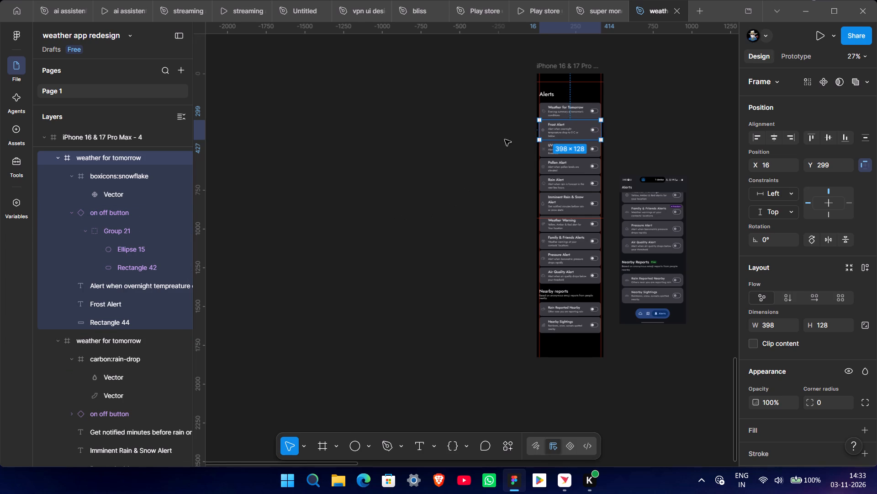
{"action": "scroll", "coordinate": [507, 136], "scroll_direction": "up", "scroll_amount": 9, "text": "ctrl"}
{"action": "middle_click_drag", "start_coordinate": [549, 147], "coordinate": [402, 221]}
{"action": "scroll", "coordinate": [400, 219], "scroll_direction": "up", "scroll_amount": 4, "text": "ctrl"}
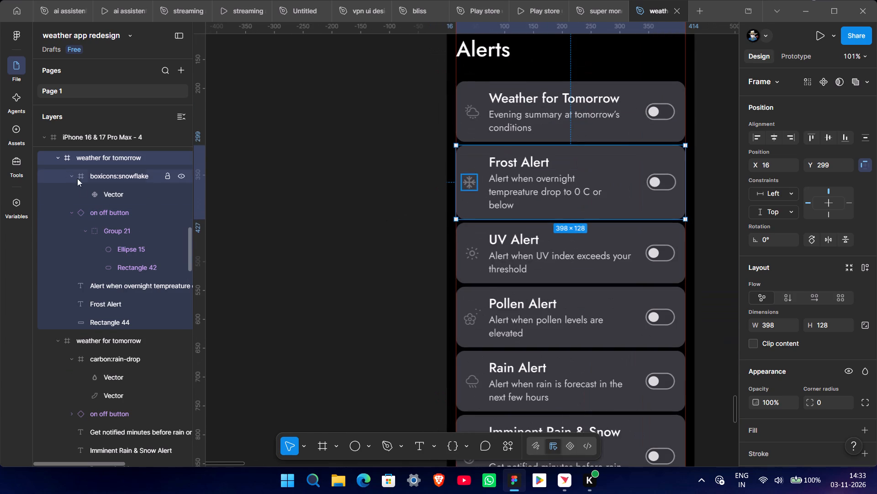
{"action": "left_click", "coordinate": [59, 159]}
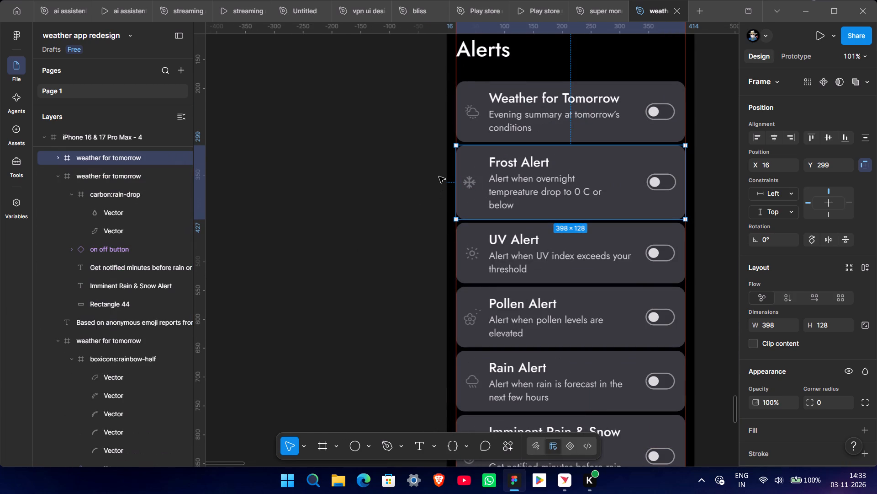
{"action": "left_click", "coordinate": [554, 124]}
{"action": "left_click", "coordinate": [552, 170]}
{"action": "double_click", "coordinate": [130, 157]}
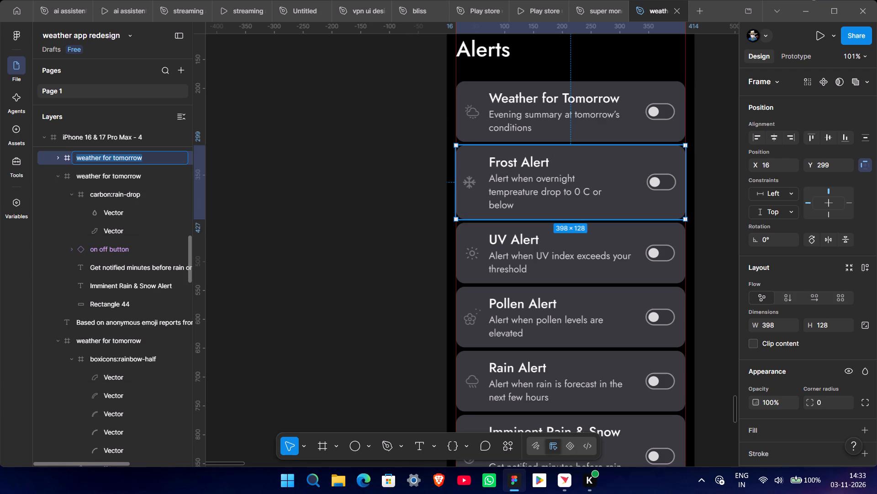
{"action": "type", "text": "frost"}
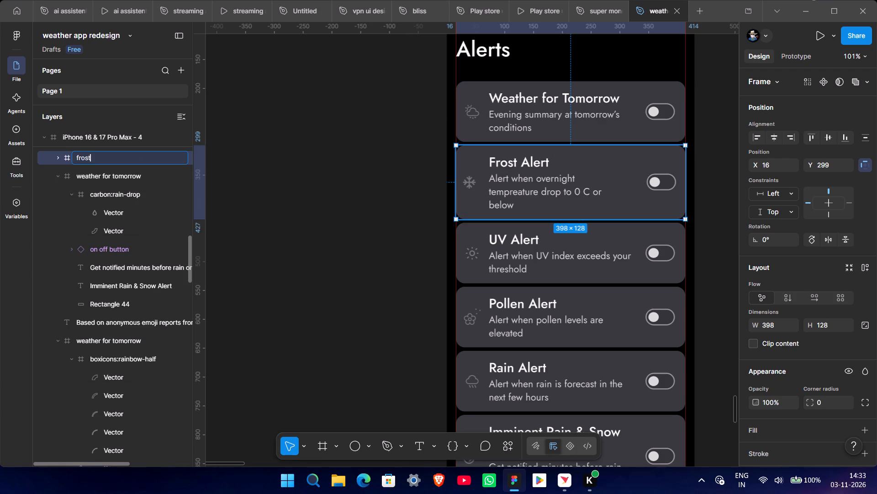
Rename the UV Alert card's layer as uv.
{"action": "left_click", "coordinate": [512, 273]}
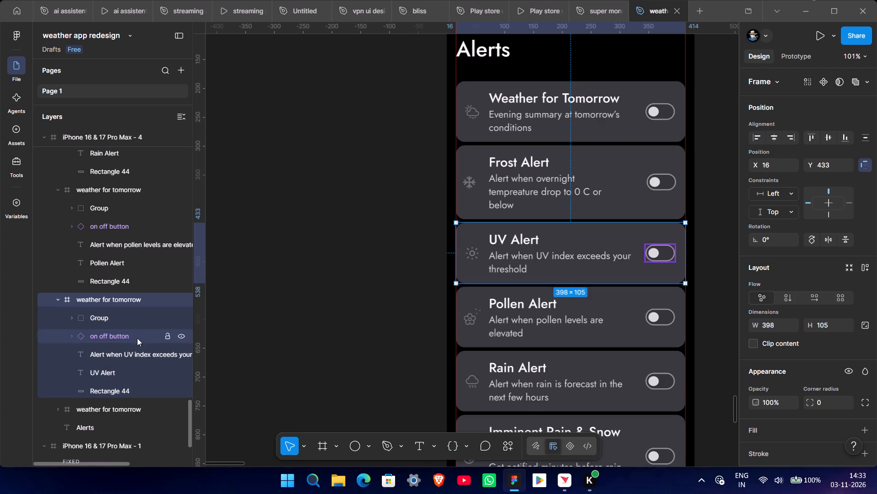
{"action": "double_click", "coordinate": [102, 298]}
{"action": "left_click", "coordinate": [103, 293]}
{"action": "key", "text": "i"}
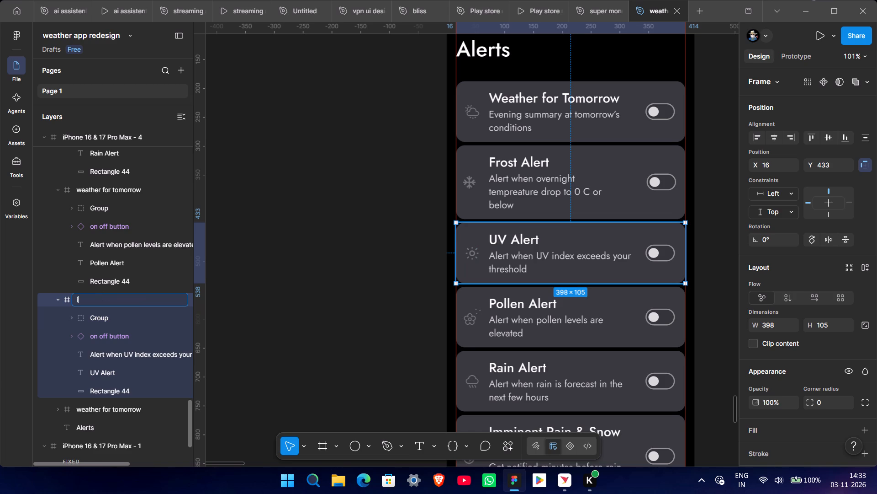
{"action": "key", "text": "BackSpace"}
{"action": "type", "text": "uv"}
Rename the Pollen Alert card's layer as pollen.
{"action": "left_click", "coordinate": [528, 326]}
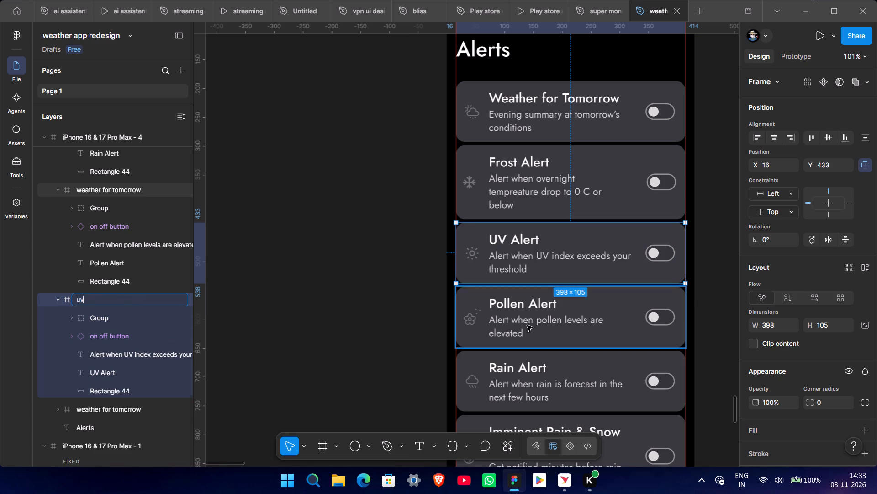
{"action": "double_click", "coordinate": [112, 182]}
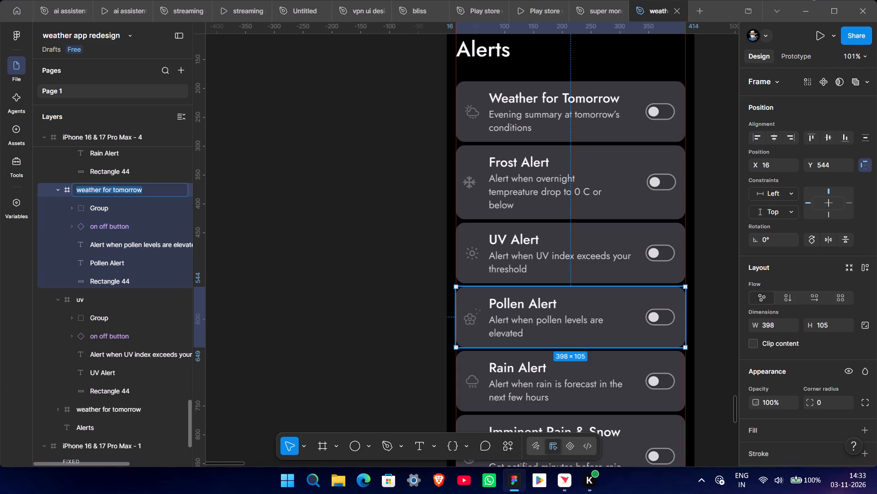
{"action": "type", "text": "pollem"}
{"action": "key", "text": "BackSpace"}
{"action": "key", "text": "n"}
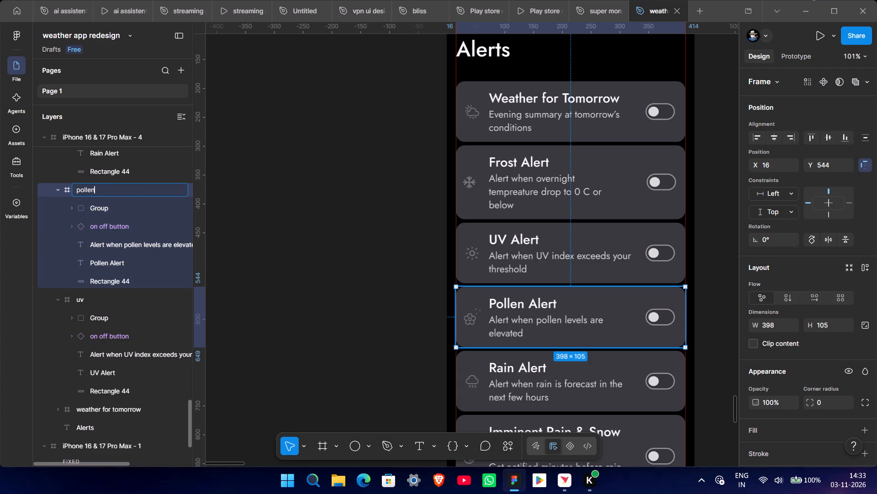
Rename the Rain Alert card's layer as rain.
{"action": "scroll", "coordinate": [301, 255], "scroll_direction": "down", "scroll_amount": 4}
{"action": "left_click", "coordinate": [520, 259]}
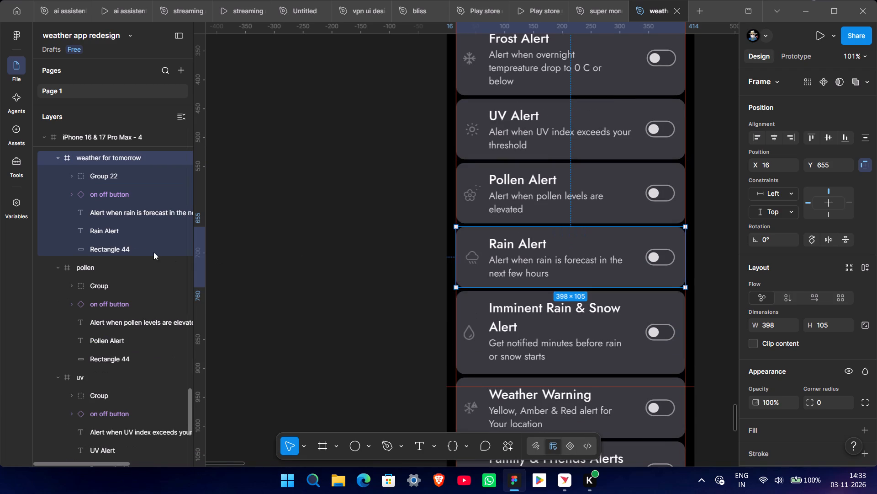
{"action": "double_click", "coordinate": [109, 158]}
{"action": "type", "text": "rai"}
{"action": "key", "text": "n"}
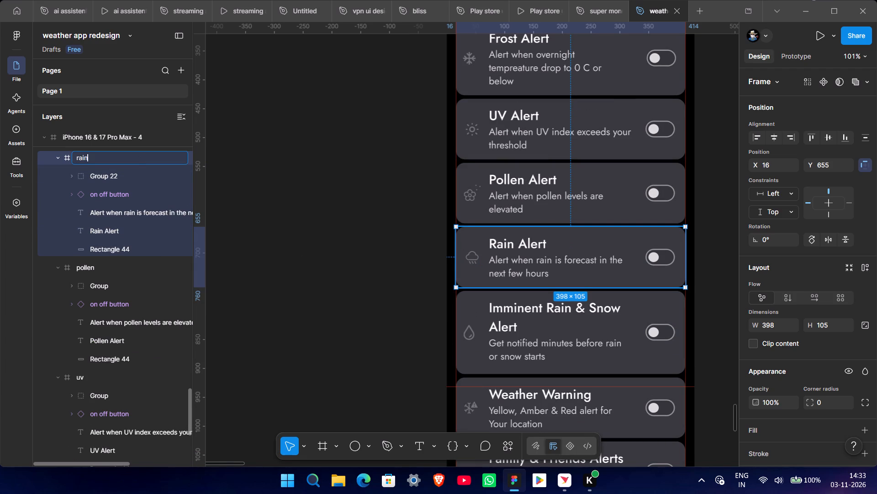
Rename the Imminent Rain & Snow Alert card's layer as imminent.
{"action": "left_click", "coordinate": [533, 349]}
{"action": "scroll", "coordinate": [526, 362], "scroll_direction": "down", "scroll_amount": 4}
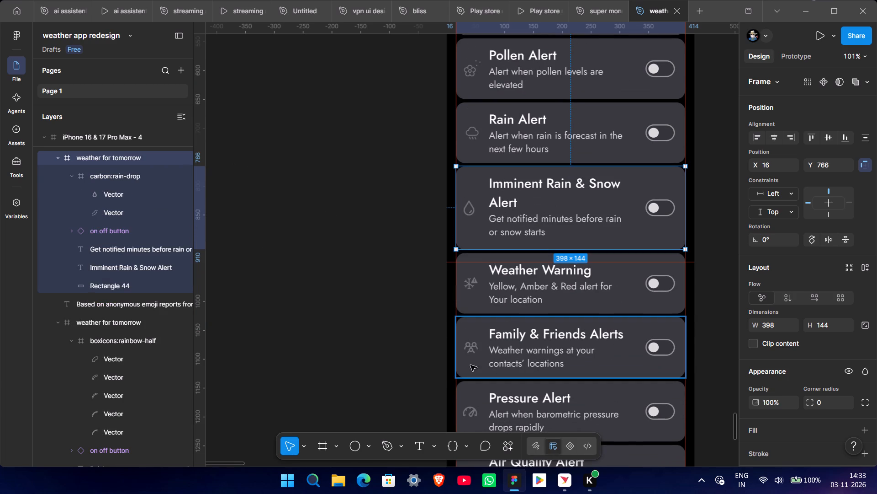
{"action": "double_click", "coordinate": [125, 157]}
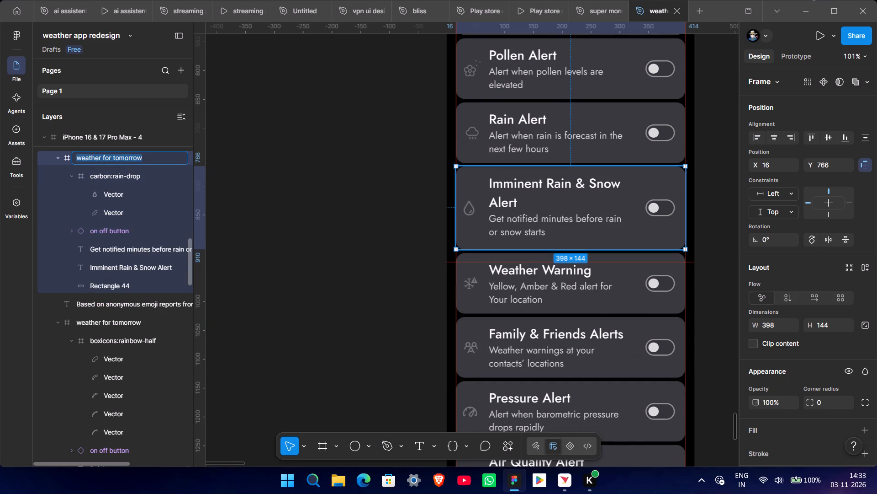
{"action": "key", "text": "o"}
{"action": "key", "text": "BackSpace"}
{"action": "type", "text": "imm"}
{"action": "type", "text": "inent"}
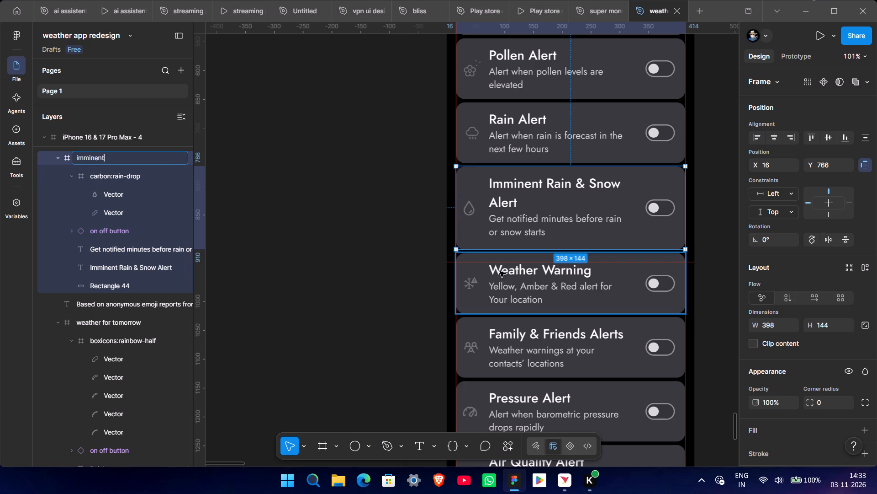
Rename the Weather Warning card's layer as warning.
{"action": "left_click", "coordinate": [500, 271]}
{"action": "double_click", "coordinate": [132, 301]}
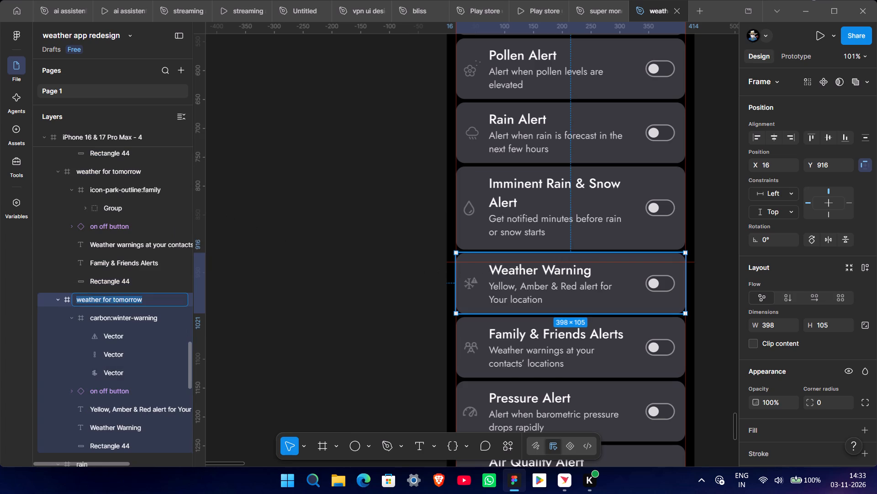
{"action": "type", "text": "warning"}
Rename the Family & Friends Alerts card's layer as family.
{"action": "left_click", "coordinate": [482, 352]}
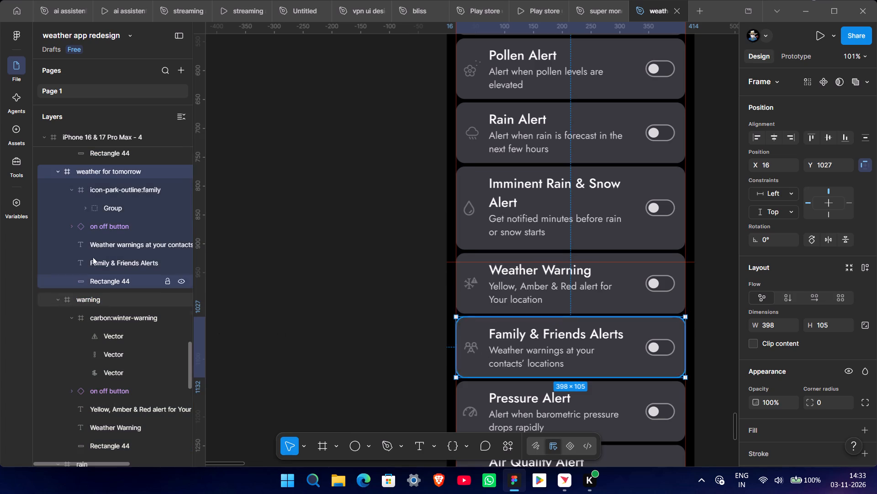
{"action": "double_click", "coordinate": [106, 168]}
{"action": "double_click", "coordinate": [106, 168]}
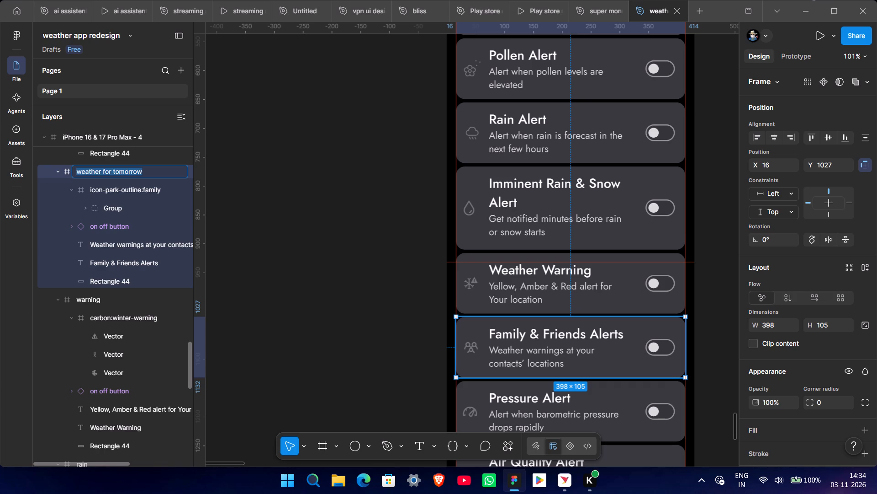
{"action": "key", "text": "d"}
{"action": "key", "text": "BackSpace"}
{"action": "type", "text": "family"}
{"action": "key", "text": "space"}
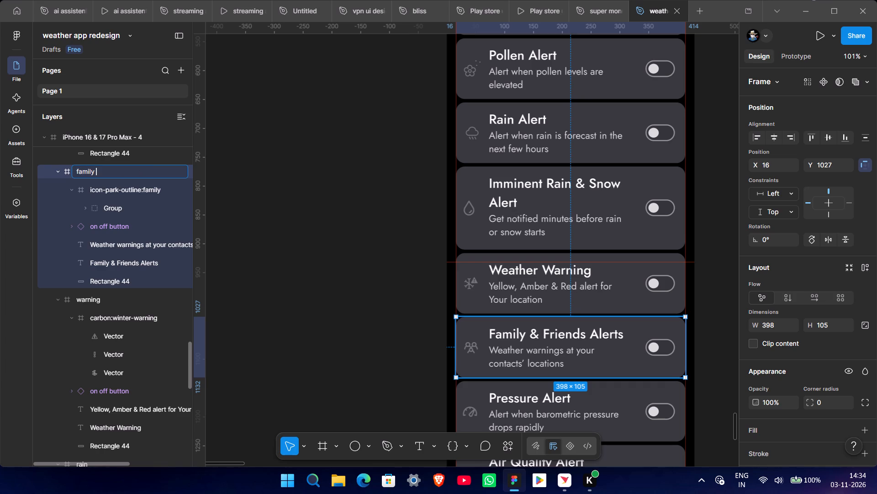
Rename the Pressure Alert card's layer as pressure.
{"action": "scroll", "coordinate": [194, 187], "scroll_direction": "down", "scroll_amount": 5}
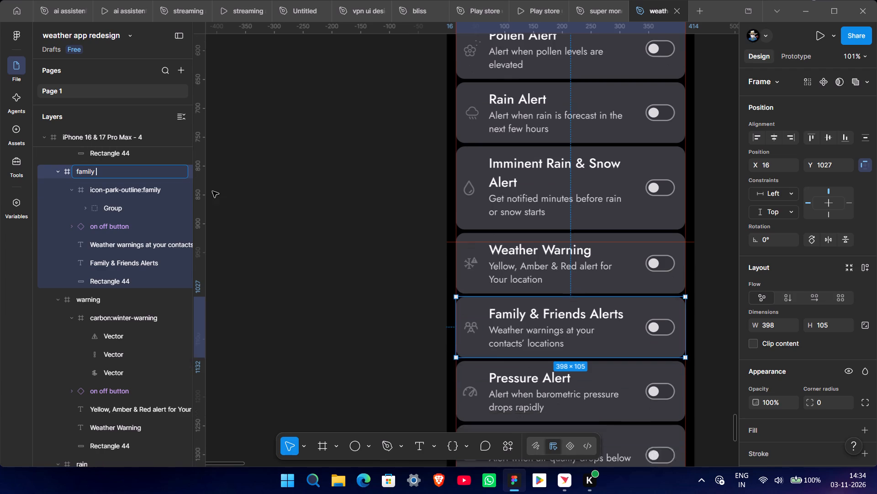
{"action": "left_click", "coordinate": [526, 319]}
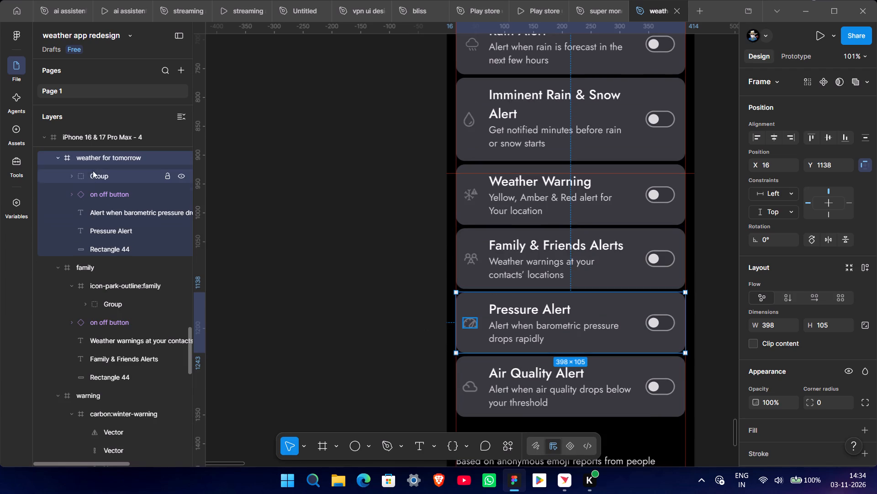
{"action": "double_click", "coordinate": [91, 157]}
{"action": "type", "text": "pressure"}
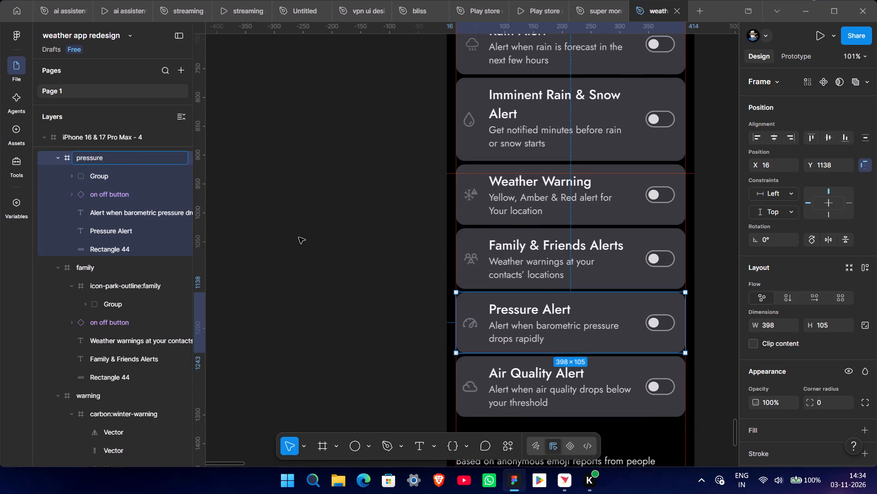
Rename the Air Quality Alert card's layer as aqi.
{"action": "scroll", "coordinate": [299, 237], "scroll_direction": "down", "scroll_amount": 4}
{"action": "left_click", "coordinate": [527, 252]}
{"action": "double_click", "coordinate": [98, 153]}
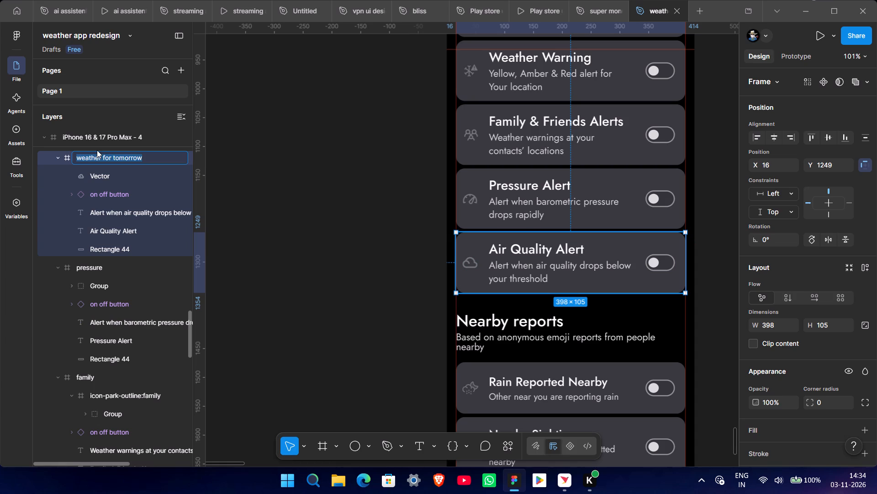
{"action": "type", "text": "aqi"}
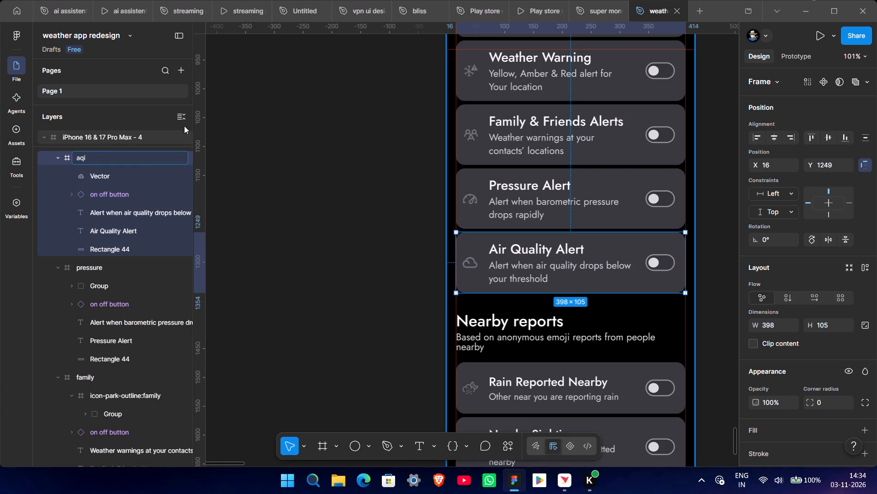
Rename the Rain Reported Nearby card's layer as rain reported.
{"action": "scroll", "coordinate": [401, 312], "scroll_direction": "down", "scroll_amount": 5}
{"action": "left_click", "coordinate": [488, 199]}
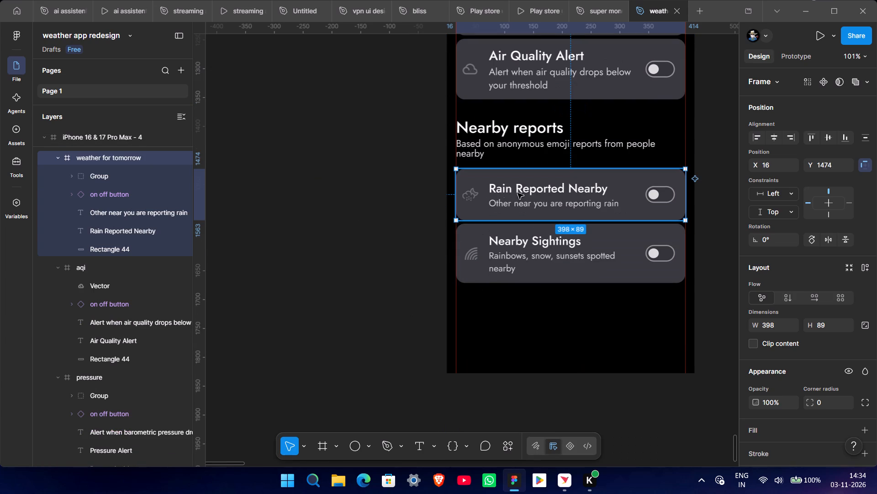
{"action": "double_click", "coordinate": [100, 159]}
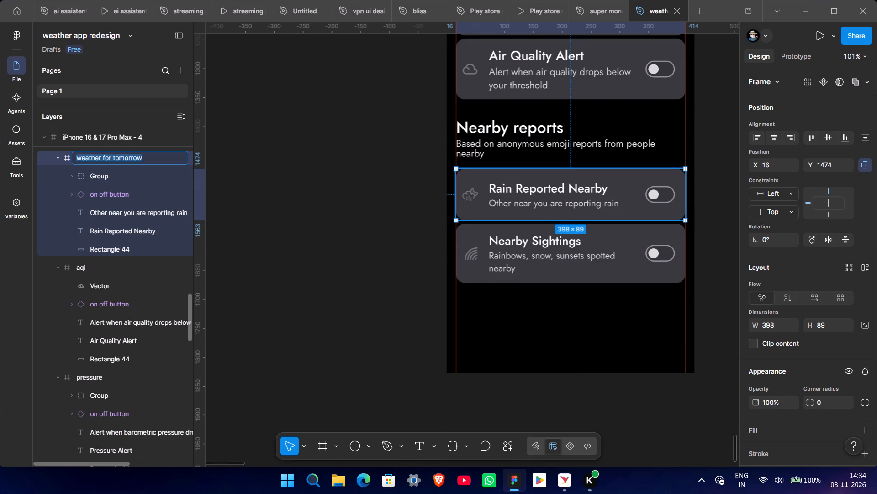
{"action": "type", "text": "rain"}
{"action": "key", "text": "space"}
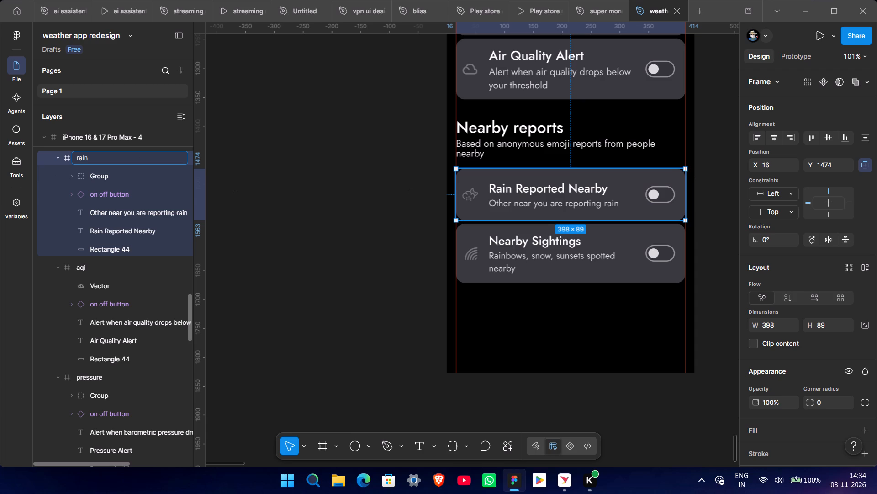
{"action": "type", "text": "reported"}
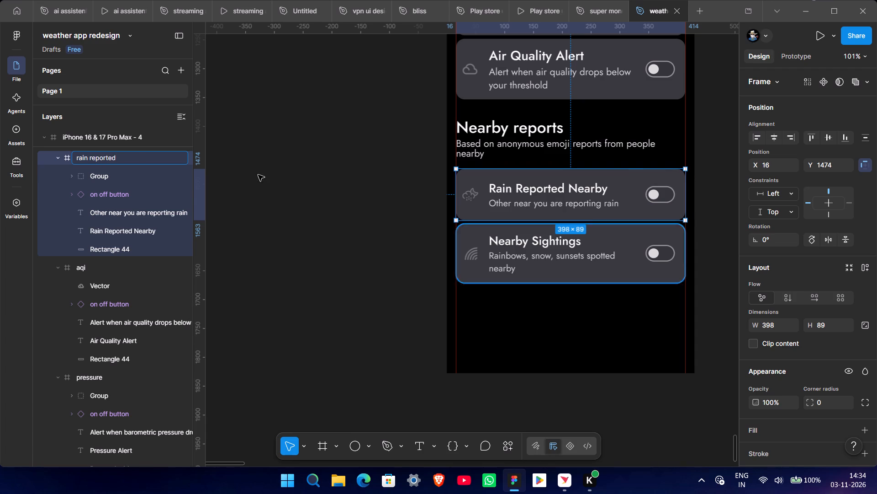
{"action": "left_click", "coordinate": [403, 274]}
Rename the Nearby Sightings card's layer as nearby sight.
{"action": "left_click", "coordinate": [508, 254]}
{"action": "double_click", "coordinate": [101, 157]}
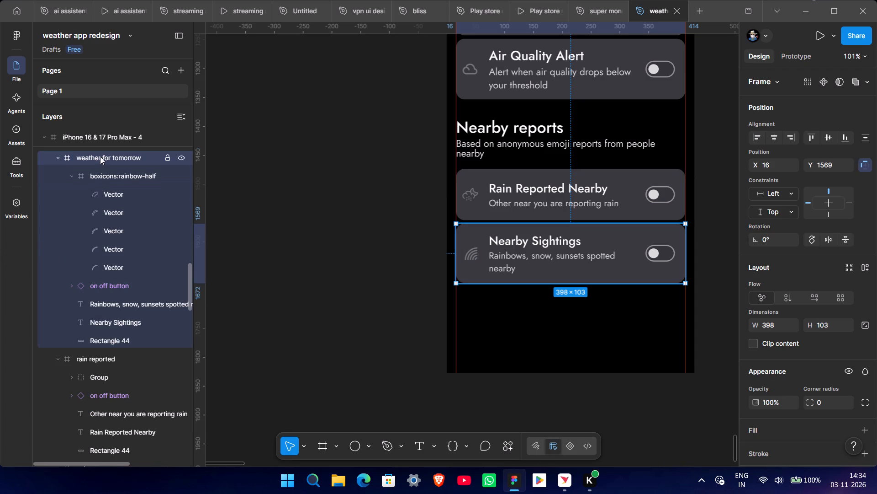
{"action": "type", "text": "nearby"}
{"action": "key", "text": "space"}
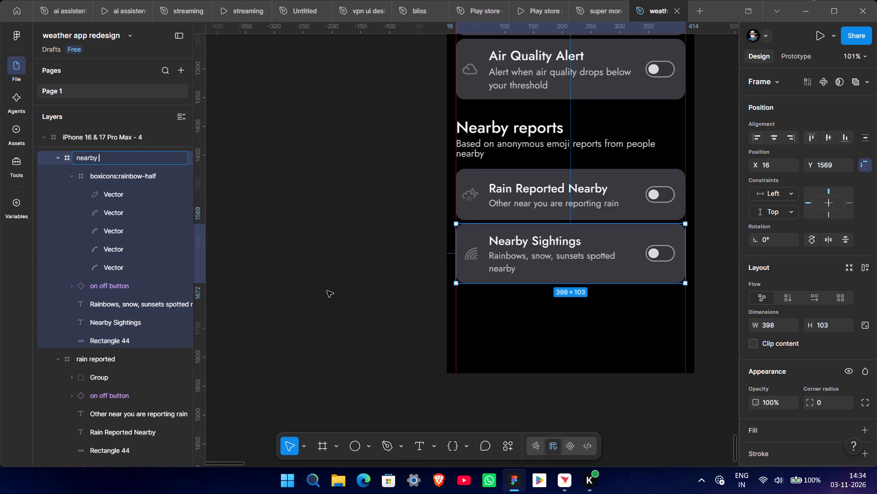
{"action": "key", "text": "s"}
{"action": "key", "text": "i"}
{"action": "type", "text": "ght"}
{"action": "double_click", "coordinate": [279, 278]}
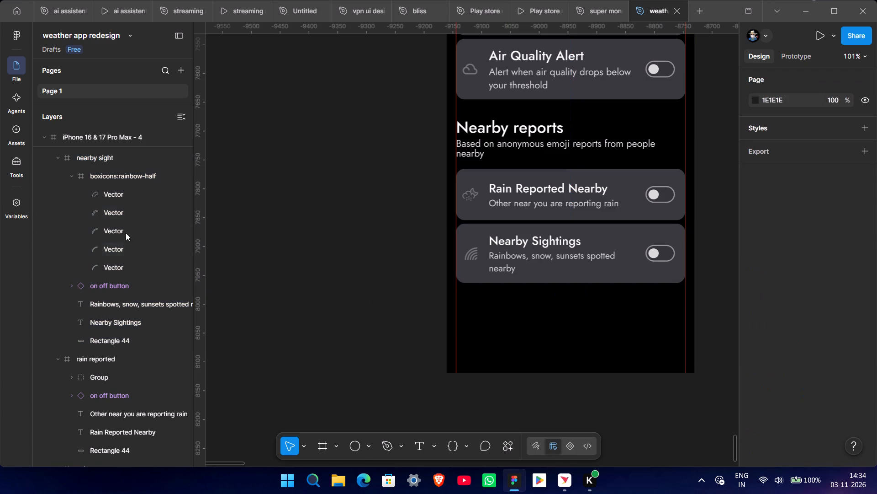
Collapse the renamed card layers from nearby sight through uv, and the imminent layer.
{"action": "left_click", "coordinate": [58, 164]}
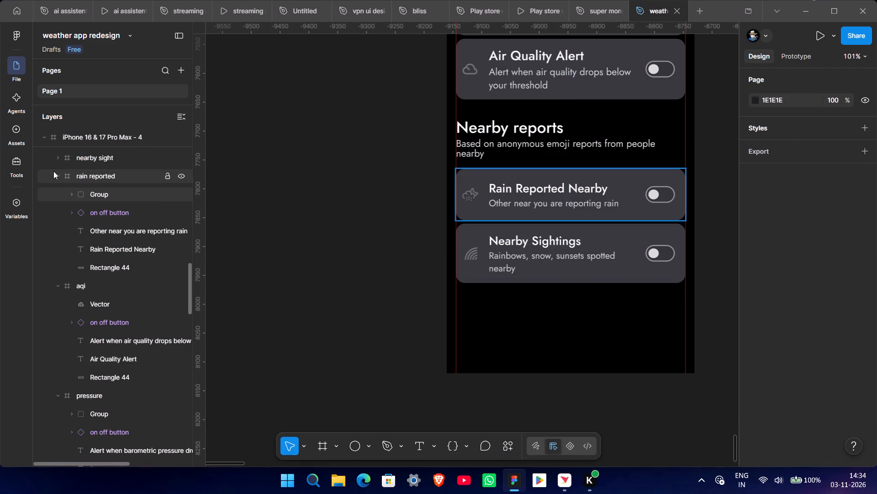
{"action": "left_click", "coordinate": [53, 171]}
{"action": "left_click", "coordinate": [54, 192]}
{"action": "left_click", "coordinate": [54, 211]}
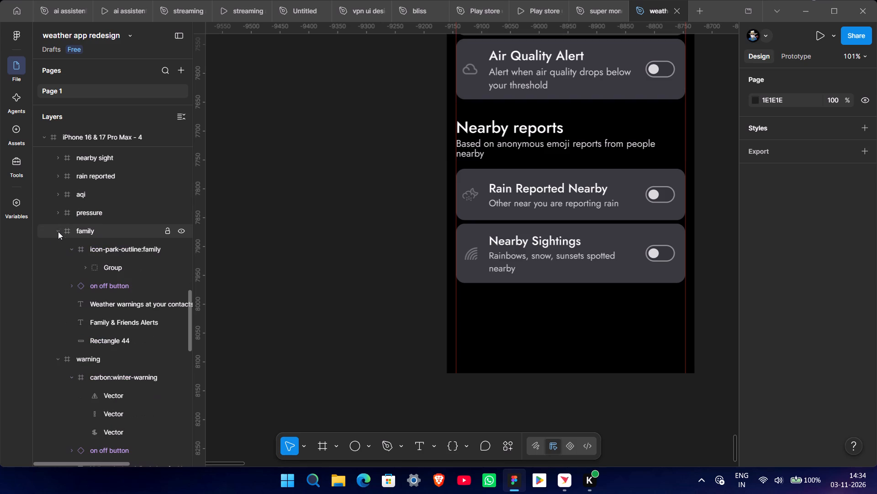
{"action": "left_click", "coordinate": [58, 231]}
{"action": "left_click", "coordinate": [58, 252]}
{"action": "left_click", "coordinate": [61, 269]}
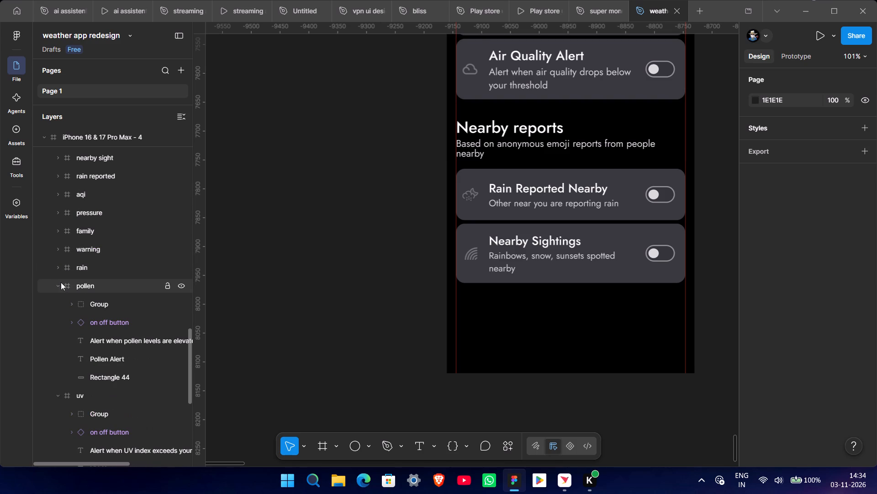
{"action": "left_click", "coordinate": [59, 289]}
{"action": "left_click", "coordinate": [59, 305]}
{"action": "scroll", "coordinate": [124, 336], "scroll_direction": "up", "scroll_amount": 4}
{"action": "left_click", "coordinate": [60, 221]}
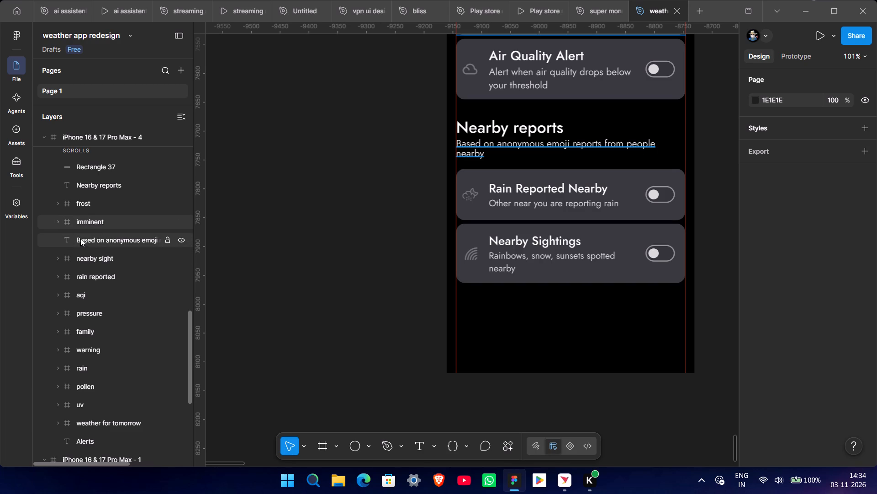
Examine the whole Alerts screen, including its first two cards and the Alerts heading up close.
{"action": "scroll", "coordinate": [362, 289], "scroll_direction": "up", "scroll_amount": 1}
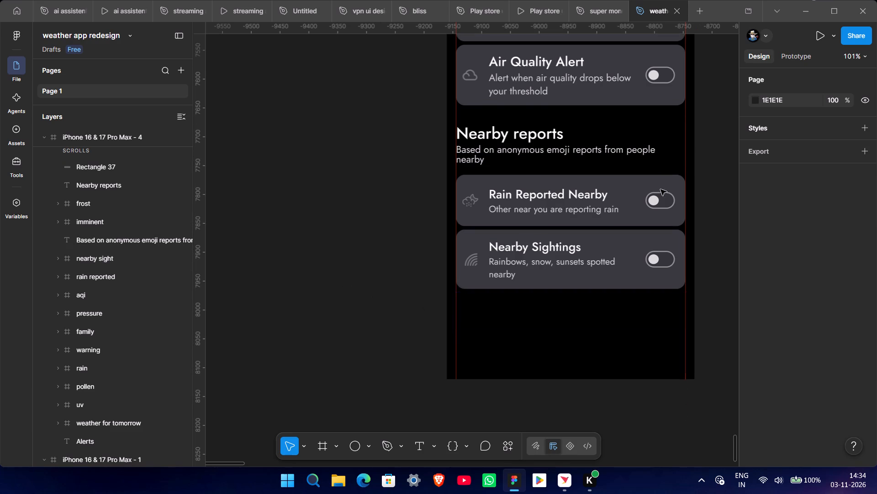
{"action": "scroll", "coordinate": [543, 284], "scroll_direction": "down", "scroll_amount": 5, "text": "ctrl"}
{"action": "middle_click_drag", "start_coordinate": [475, 256], "coordinate": [415, 349]}
{"action": "scroll", "coordinate": [419, 337], "scroll_direction": "down", "scroll_amount": 4, "text": "ctrl"}
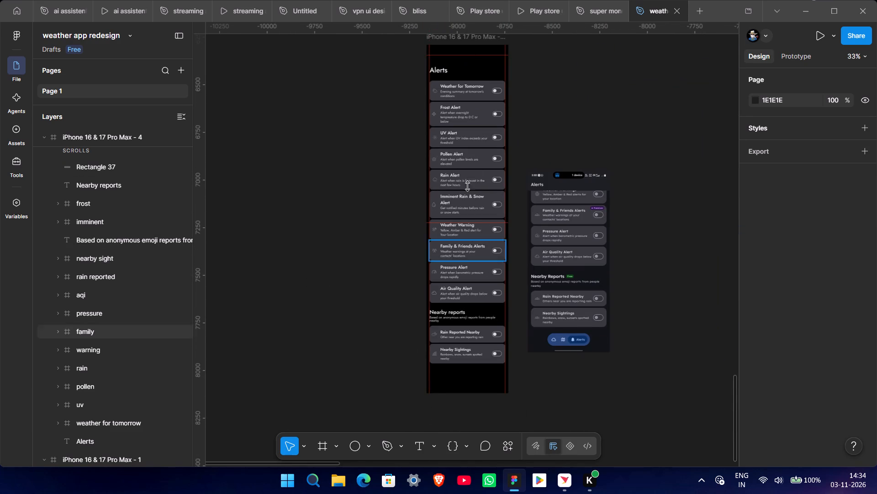
{"action": "scroll", "coordinate": [468, 265], "scroll_direction": "up", "scroll_amount": 4}
{"action": "scroll", "coordinate": [474, 269], "scroll_direction": "down", "scroll_amount": 2}
{"action": "scroll", "coordinate": [449, 139], "scroll_direction": "up", "scroll_amount": 3, "text": "ctrl"}
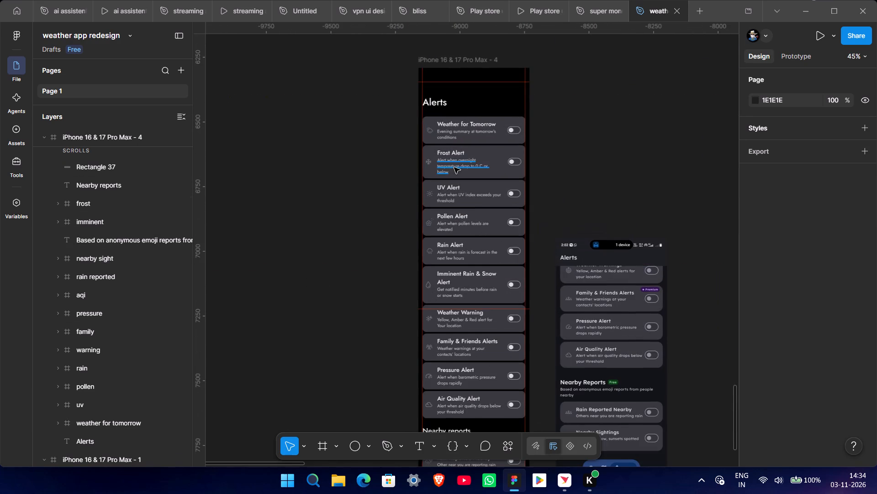
{"action": "middle_click_drag", "start_coordinate": [456, 166], "coordinate": [469, 133]}
{"action": "left_click", "coordinate": [469, 104]}
{"action": "left_click", "coordinate": [475, 124], "text": "shift"}
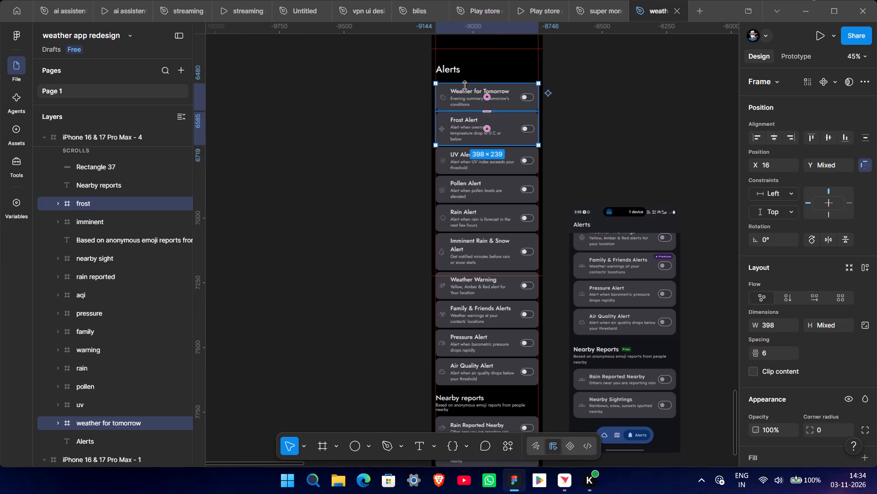
{"action": "left_click", "coordinate": [457, 75]}
{"action": "scroll", "coordinate": [397, 128], "scroll_direction": "up", "scroll_amount": 14}
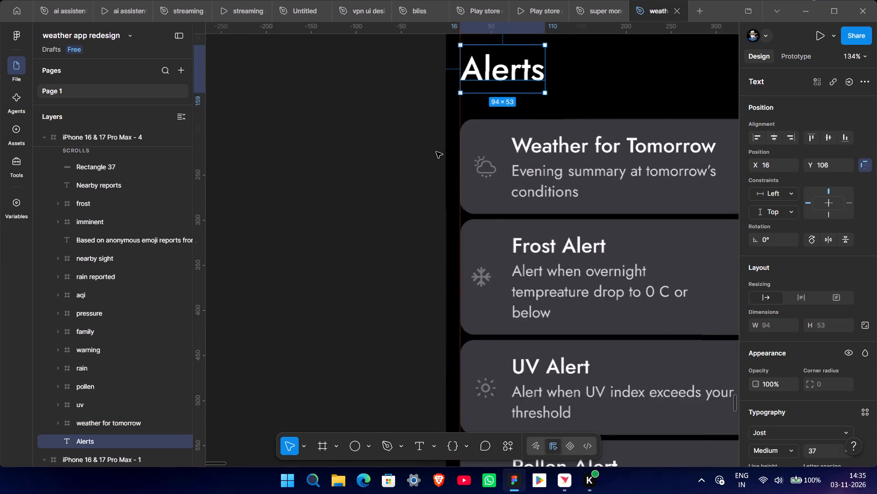
{"action": "middle_click_drag", "start_coordinate": [435, 156], "coordinate": [363, 160]}
{"action": "scroll", "coordinate": [363, 160], "scroll_direction": "down", "scroll_amount": 8, "text": "ctrl"}
{"action": "middle_click_drag", "start_coordinate": [331, 252], "coordinate": [331, 184]}
{"action": "scroll", "coordinate": [331, 184], "scroll_direction": "down", "scroll_amount": 5, "text": "ctrl"}
{"action": "middle_click_drag", "start_coordinate": [294, 213], "coordinate": [337, 179]}
Select the ten alert cards from Weather for Tomorrow through Air Quality Alert together.
{"action": "left_click", "coordinate": [436, 111]}
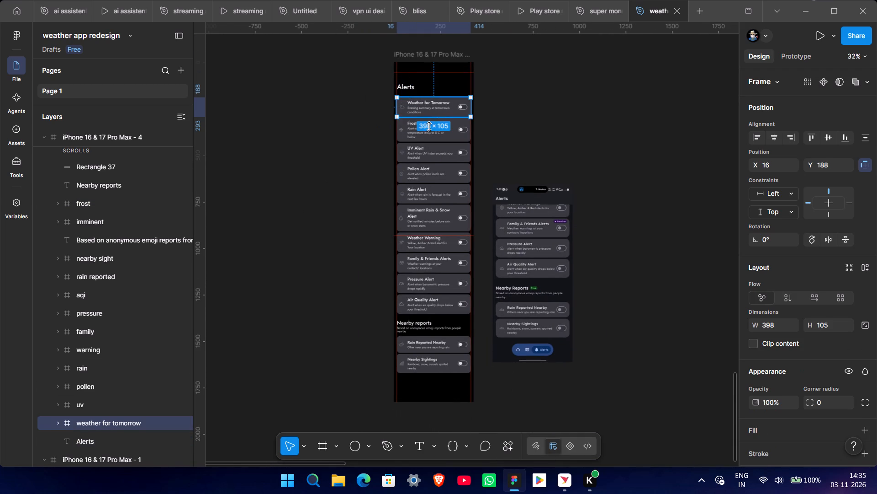
{"action": "left_click", "coordinate": [427, 139], "text": "shift"}
{"action": "left_click", "coordinate": [425, 157], "text": "shift"}
{"action": "left_click", "coordinate": [427, 175], "text": "shift"}
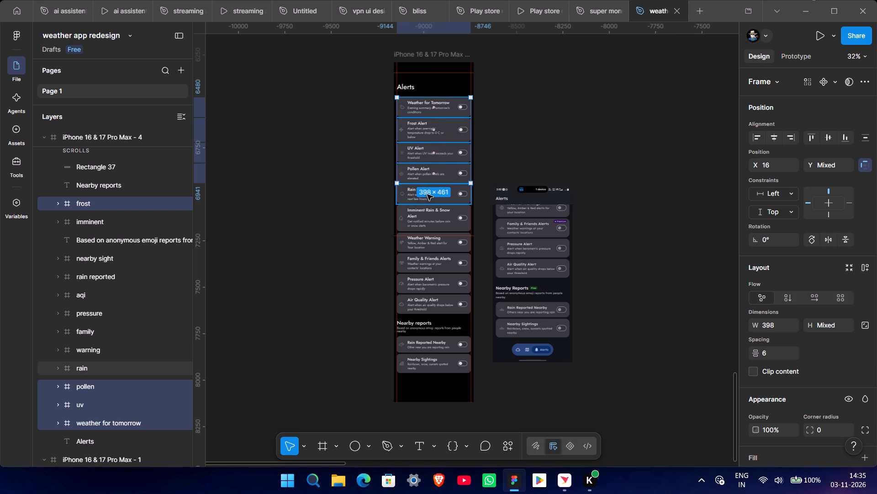
{"action": "left_click", "coordinate": [427, 197], "text": "shift"}
{"action": "left_click", "coordinate": [424, 215], "text": "shift"}
{"action": "left_click", "coordinate": [423, 237], "text": "shift"}
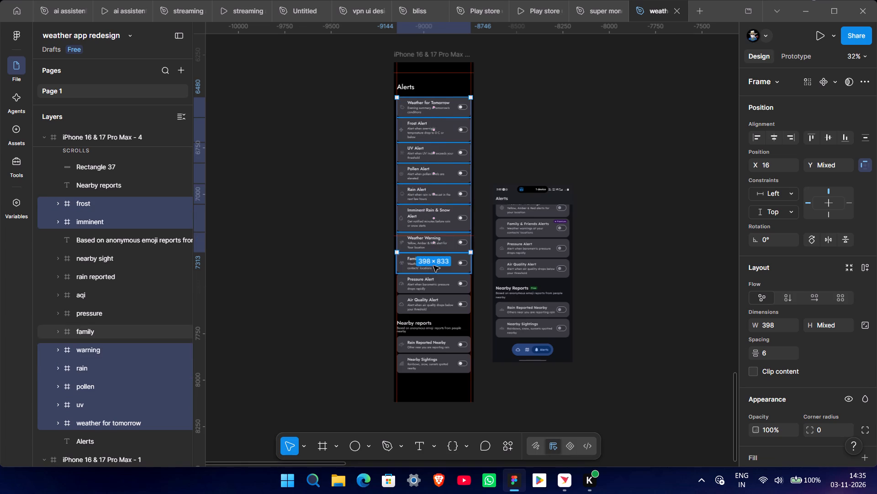
{"action": "left_click", "coordinate": [433, 266], "text": "shift"}
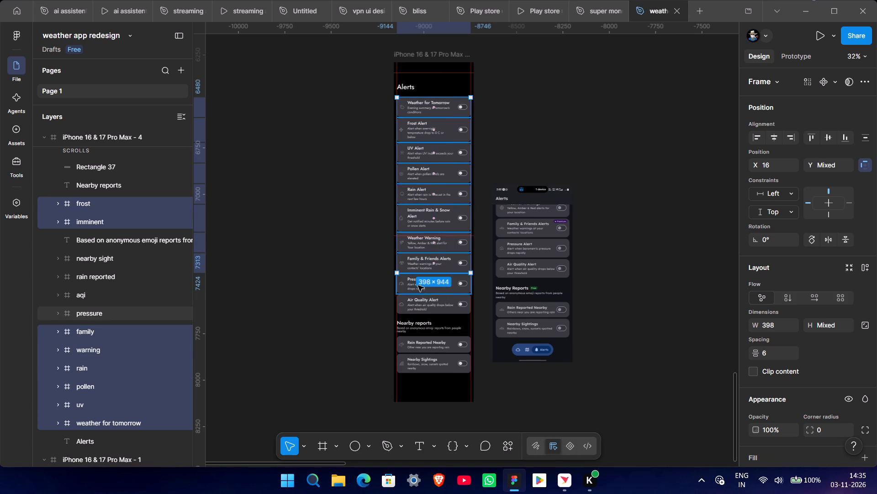
{"action": "left_click", "coordinate": [418, 285], "text": "shift"}
{"action": "left_click", "coordinate": [420, 301], "text": "shift"}
Add the Nearby reports heading, its description, and the Rain Reported Nearby and Nearby Sightings cards to the selection.
{"action": "scroll", "coordinate": [429, 350], "scroll_direction": "up", "scroll_amount": 1, "text": "ctrl"}
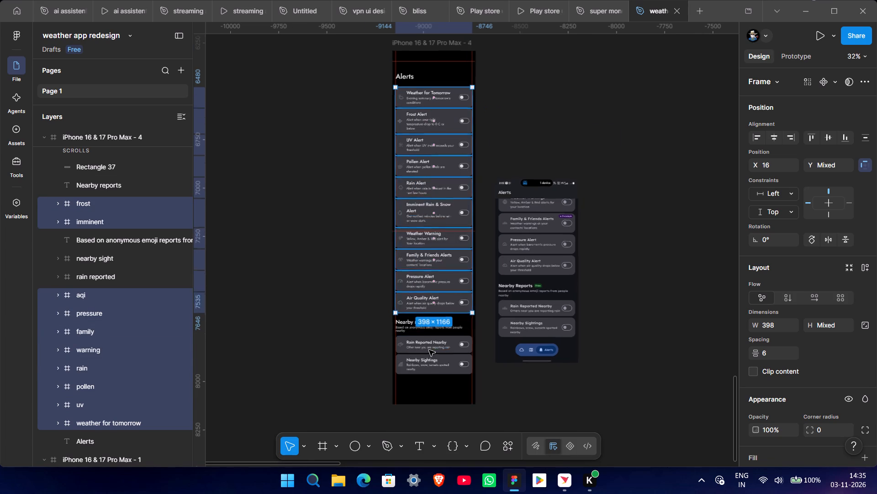
{"action": "scroll", "coordinate": [429, 350], "scroll_direction": "up", "scroll_amount": 6, "text": "ctrl"}
{"action": "middle_click_drag", "start_coordinate": [426, 349], "coordinate": [413, 278]}
{"action": "left_click", "coordinate": [390, 231], "text": "shift"}
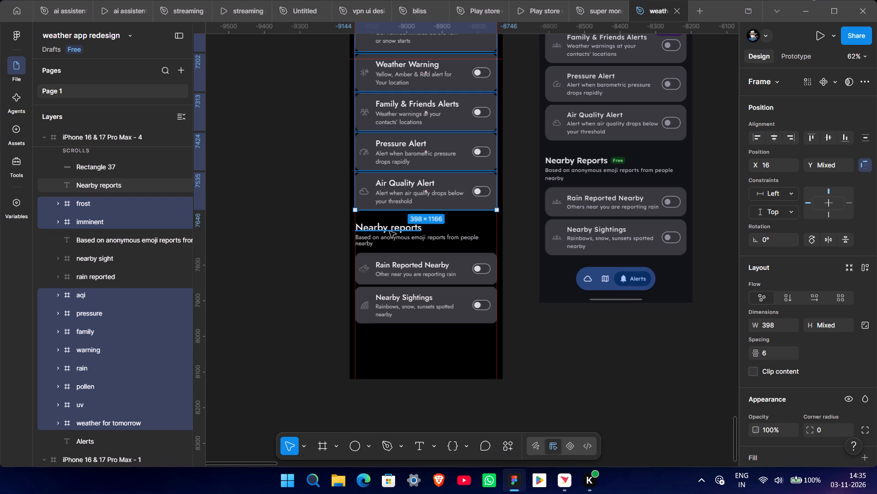
{"action": "left_click", "coordinate": [370, 242], "text": "shift"}
{"action": "left_click", "coordinate": [376, 270], "text": "shift"}
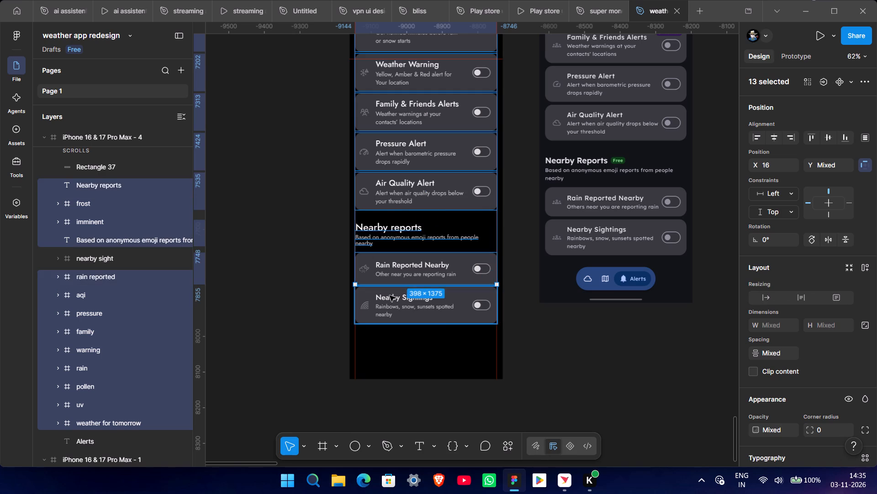
{"action": "left_click", "coordinate": [394, 305], "text": "shift"}
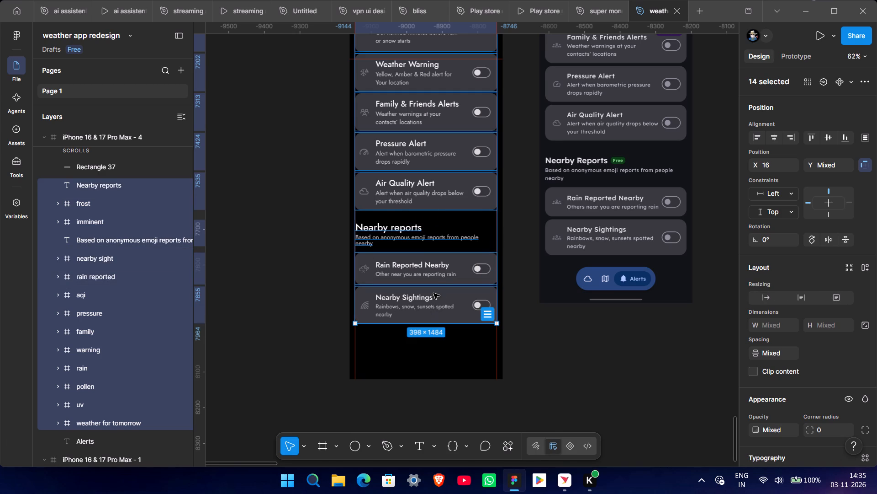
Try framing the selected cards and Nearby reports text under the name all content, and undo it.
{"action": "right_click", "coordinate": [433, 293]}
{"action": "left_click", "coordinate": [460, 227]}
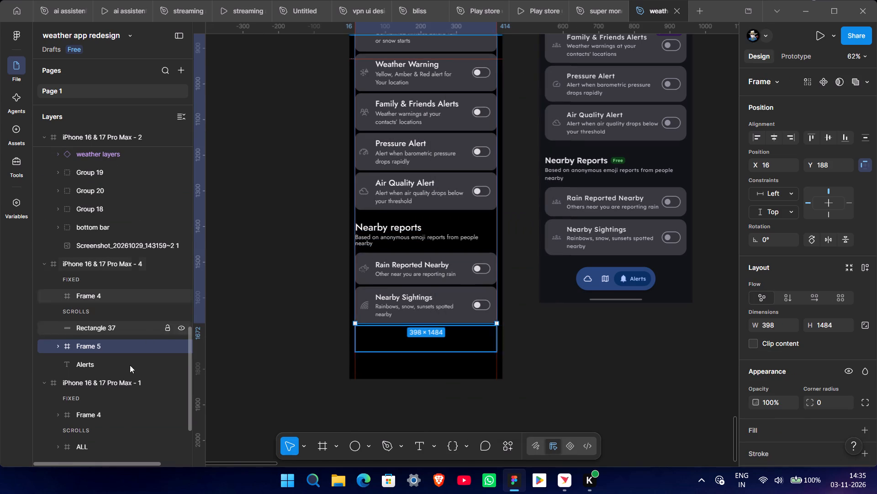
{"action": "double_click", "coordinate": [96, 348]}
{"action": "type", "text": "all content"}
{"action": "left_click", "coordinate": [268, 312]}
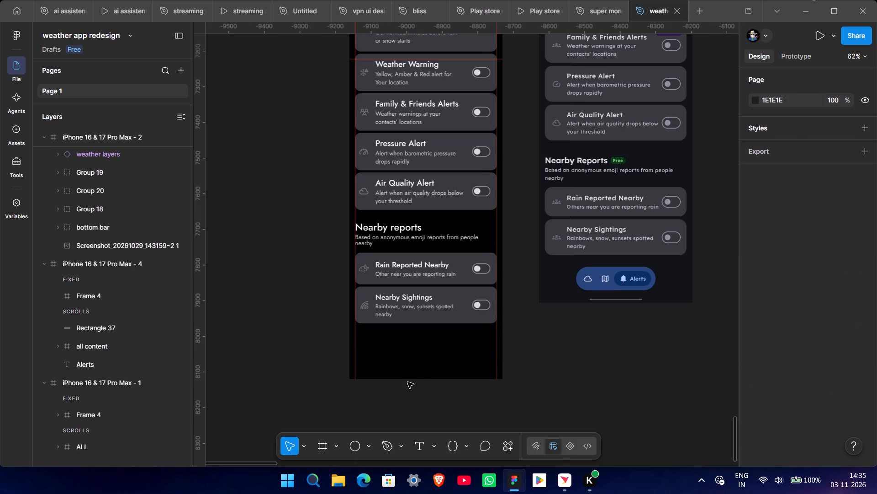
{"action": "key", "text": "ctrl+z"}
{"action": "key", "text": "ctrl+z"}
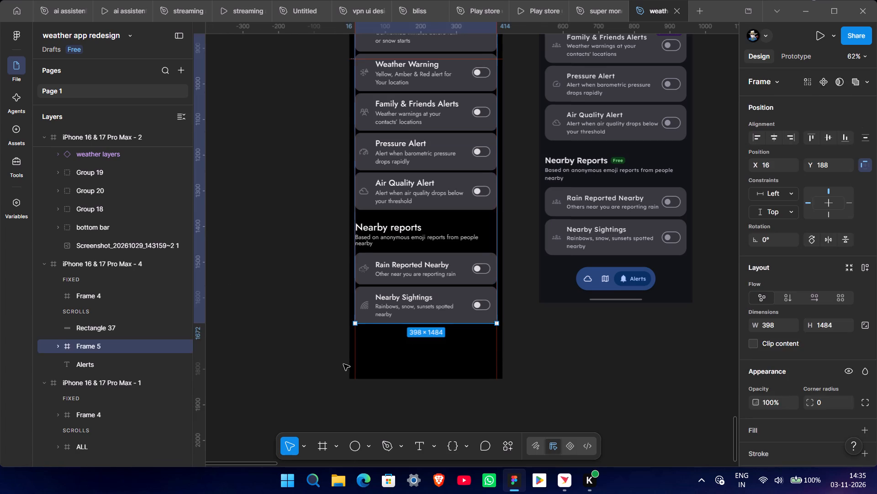
Frame the selected cards and text together with the rectangle below Nearby Sightings, and name the frame all content.
{"action": "left_click", "coordinate": [419, 349], "text": "shift"}
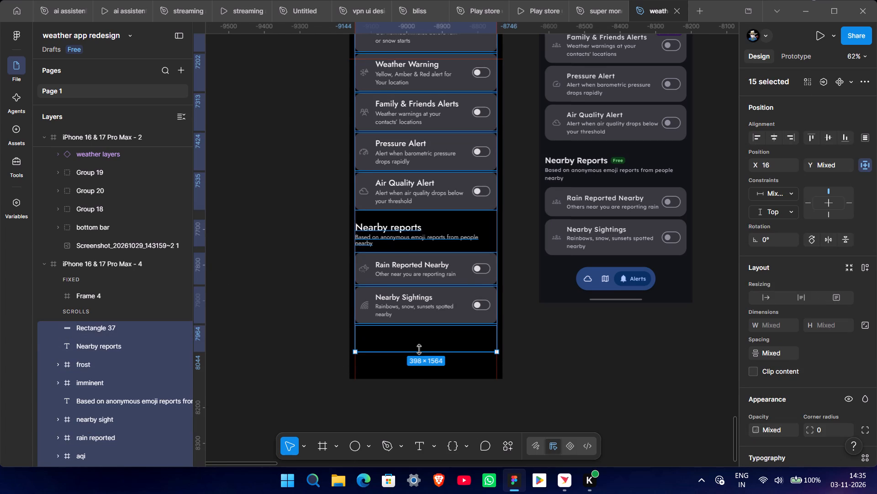
{"action": "right_click", "coordinate": [410, 333]}
{"action": "left_click", "coordinate": [446, 227]}
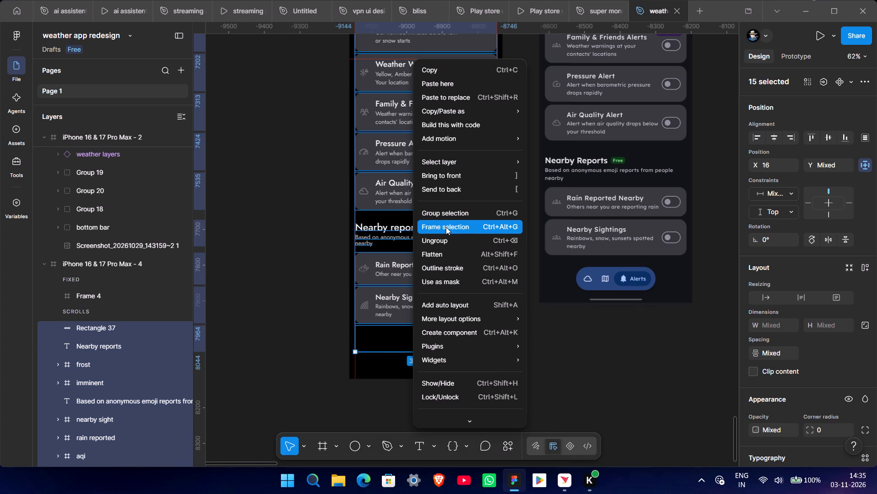
{"action": "double_click", "coordinate": [87, 349]}
{"action": "type", "text": "ak"}
{"action": "key", "text": "BackSpace"}
{"action": "type", "text": "ll content"}
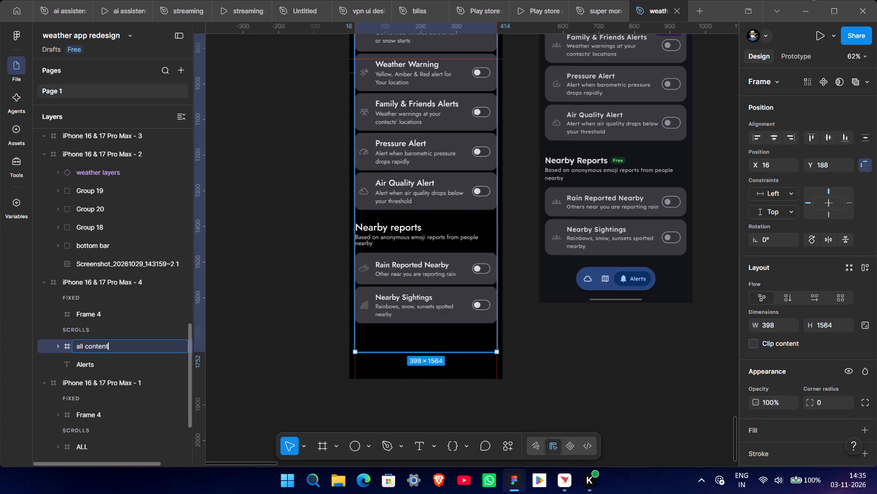
{"action": "left_click", "coordinate": [318, 301]}
Turn on content clipping for the all content frame and shorten it to about 744 high, just below the Imminent card.
{"action": "scroll", "coordinate": [348, 327], "scroll_direction": "up", "scroll_amount": 4}
{"action": "scroll", "coordinate": [397, 349], "scroll_direction": "down", "scroll_amount": 5, "text": "ctrl"}
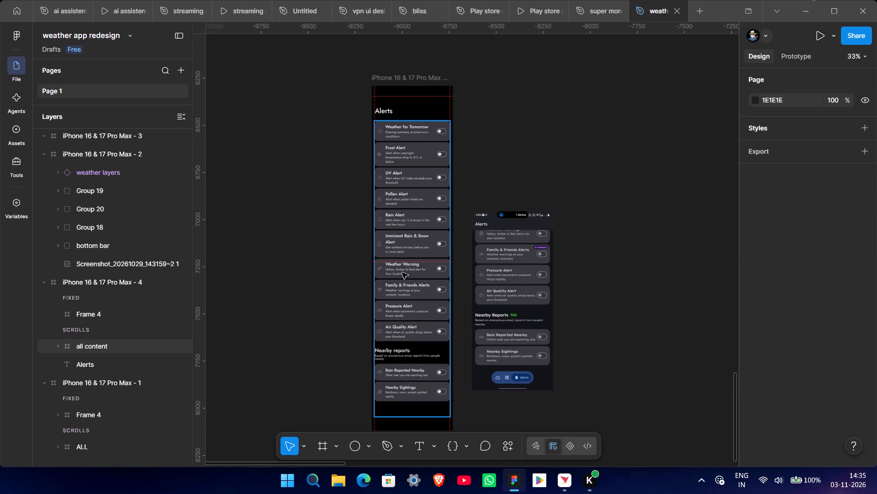
{"action": "left_click", "coordinate": [402, 273]}
{"action": "scroll", "coordinate": [478, 418], "scroll_direction": "down", "scroll_amount": 3}
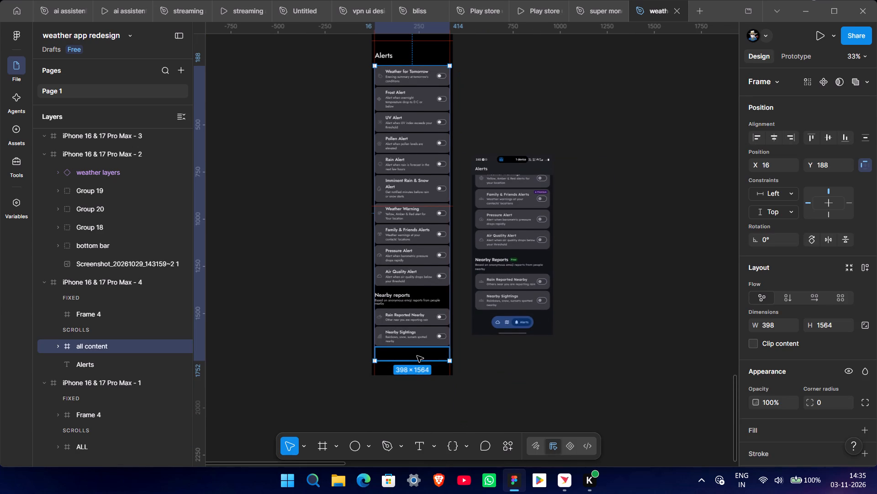
{"action": "scroll", "coordinate": [417, 356], "scroll_direction": "up", "scroll_amount": 4, "text": "ctrl"}
{"action": "middle_click_drag", "start_coordinate": [422, 303], "coordinate": [439, 360]}
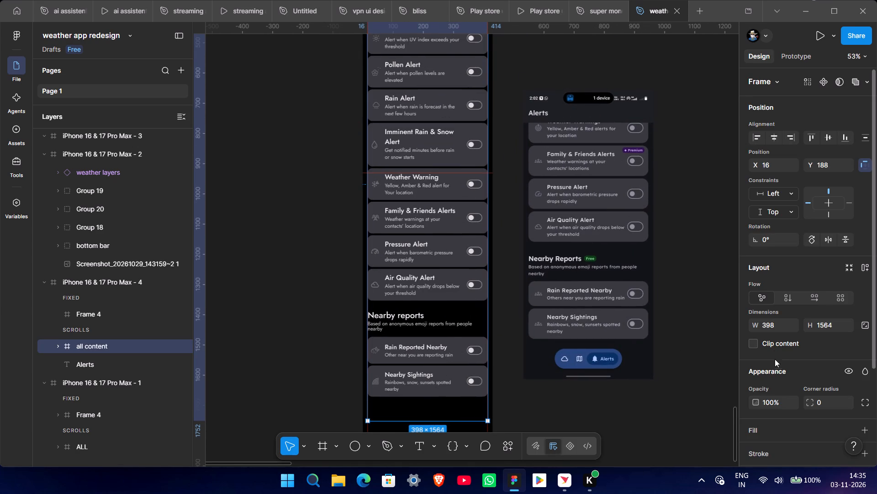
{"action": "left_click_drag", "start_coordinate": [752, 342], "coordinate": [746, 343]}
{"action": "left_click", "coordinate": [759, 343]}
{"action": "left_click_drag", "start_coordinate": [445, 420], "coordinate": [434, 140]}
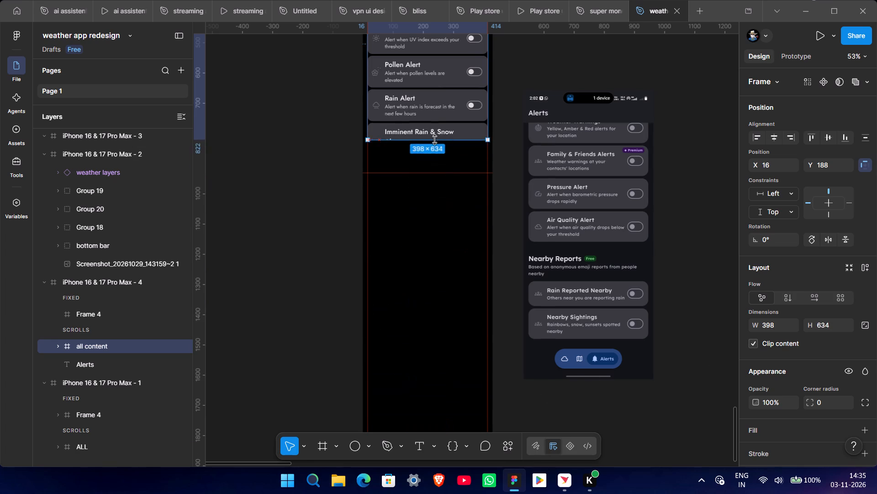
{"action": "left_click_drag", "start_coordinate": [434, 140], "coordinate": [434, 174]}
Shorten the Alerts screen's iPhone 16 & 17 Pro Max - 4 frame to a height of 932.
{"action": "scroll", "coordinate": [511, 256], "scroll_direction": "down", "scroll_amount": 2, "text": "ctrl"}
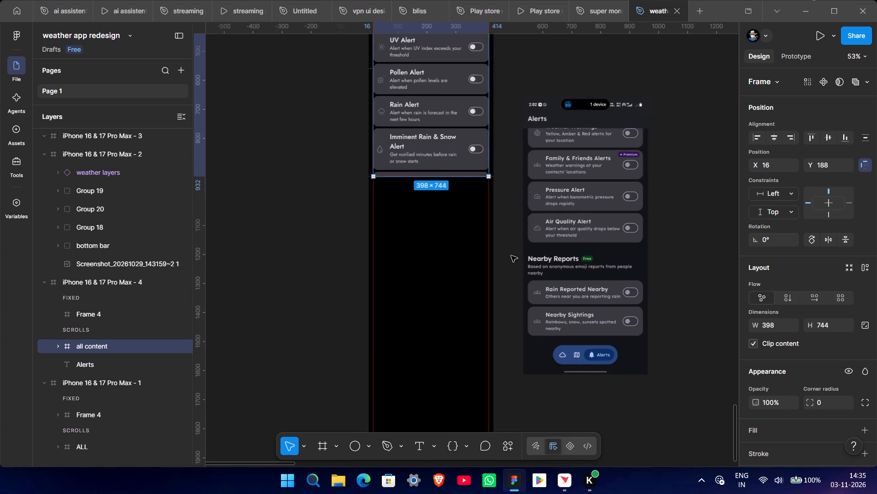
{"action": "scroll", "coordinate": [511, 256], "scroll_direction": "down", "scroll_amount": 2, "text": "ctrl"}
{"action": "scroll", "coordinate": [499, 209], "scroll_direction": "up", "scroll_amount": 3}
{"action": "left_click", "coordinate": [432, 78]}
{"action": "scroll", "coordinate": [514, 333], "scroll_direction": "down", "scroll_amount": 2}
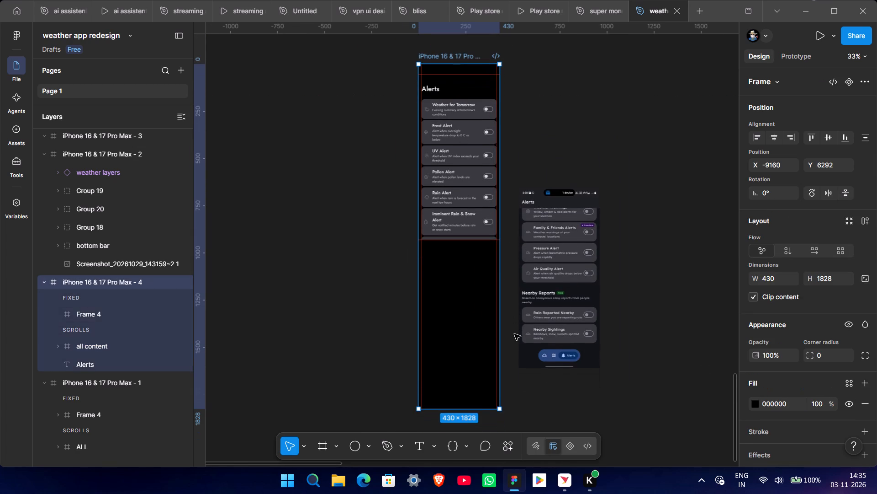
{"action": "left_click_drag", "start_coordinate": [474, 408], "coordinate": [471, 239]}
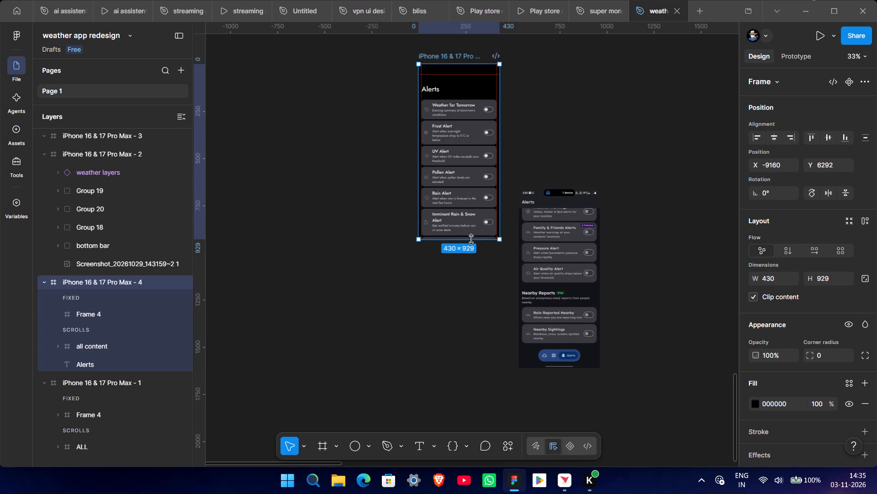
{"action": "scroll", "coordinate": [473, 242], "scroll_direction": "up", "scroll_amount": 15, "text": "ctrl"}
{"action": "left_click", "coordinate": [450, 251]}
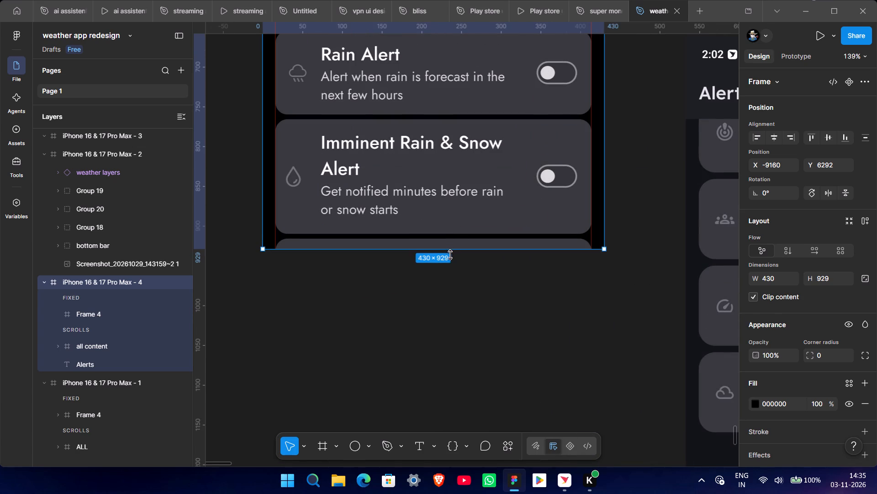
{"action": "scroll", "coordinate": [493, 296], "scroll_direction": "down", "scroll_amount": 8, "text": "ctrl"}
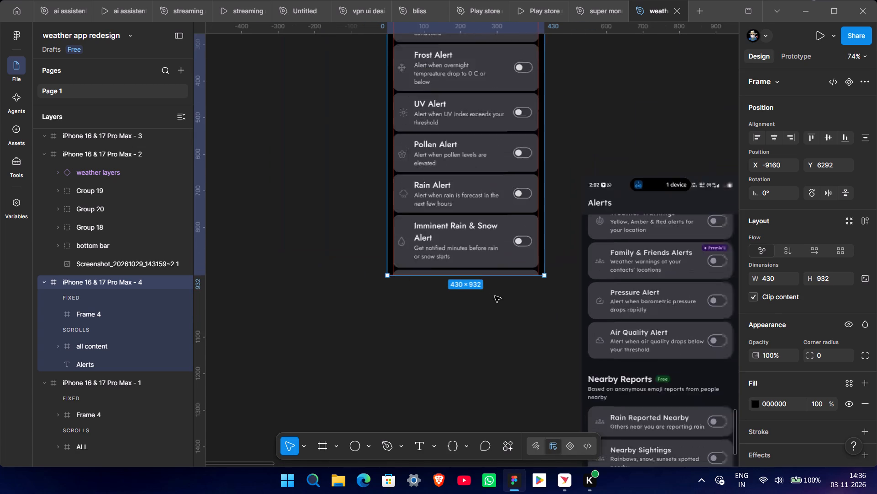
{"action": "scroll", "coordinate": [495, 296], "scroll_direction": "down", "scroll_amount": 1, "text": "ctrl"}
{"action": "left_click", "coordinate": [507, 325]}
Place a copy of the map screen's bottom bar on the empty canvas below the 84° weather screen.
{"action": "middle_click_drag", "start_coordinate": [516, 329], "coordinate": [423, 333]}
{"action": "scroll", "coordinate": [423, 329], "scroll_direction": "down", "scroll_amount": 3, "text": "ctrl"}
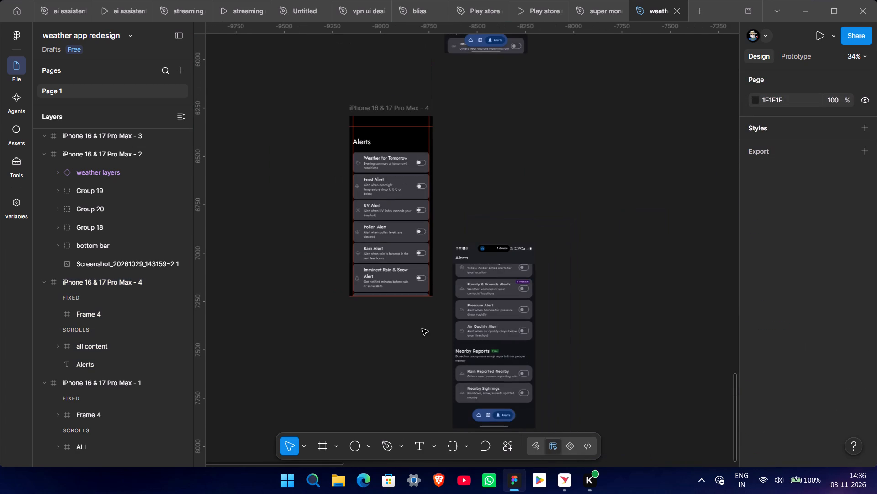
{"action": "scroll", "coordinate": [411, 346], "scroll_direction": "up", "scroll_amount": 9, "text": "ctrl"}
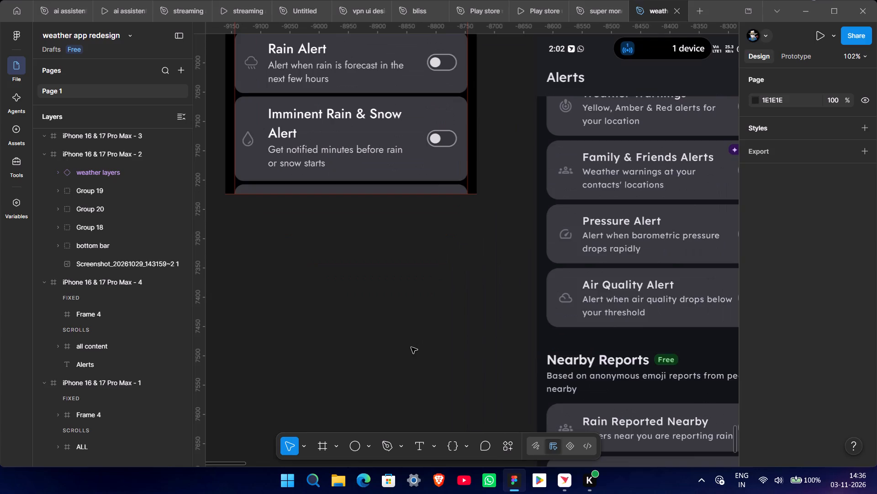
{"action": "scroll", "coordinate": [411, 347], "scroll_direction": "down", "scroll_amount": 5}
{"action": "scroll", "coordinate": [437, 354], "scroll_direction": "down", "scroll_amount": 10, "text": "ctrl"}
{"action": "middle_click_drag", "start_coordinate": [619, 310], "coordinate": [372, 327]}
{"action": "scroll", "coordinate": [377, 323], "scroll_direction": "down", "scroll_amount": 5, "text": "ctrl"}
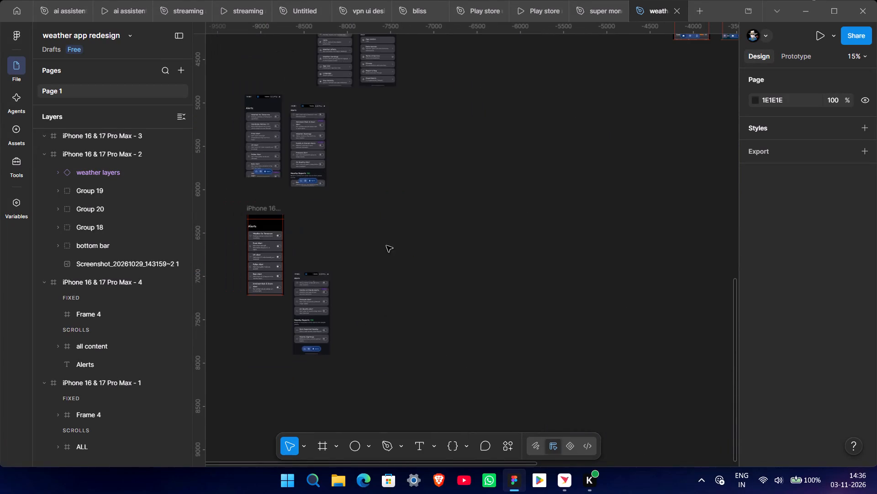
{"action": "middle_click_drag", "start_coordinate": [394, 229], "coordinate": [546, 361]}
{"action": "scroll", "coordinate": [463, 339], "scroll_direction": "up", "scroll_amount": 10, "text": "ctrl"}
{"action": "scroll", "coordinate": [501, 326], "scroll_direction": "down", "scroll_amount": 4, "text": "ctrl"}
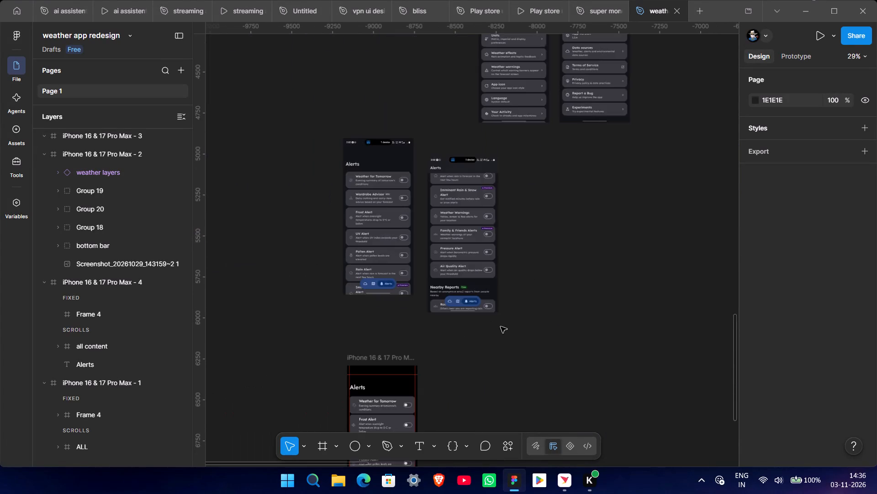
{"action": "scroll", "coordinate": [501, 327], "scroll_direction": "down", "scroll_amount": 5, "text": "ctrl"}
{"action": "middle_click_drag", "start_coordinate": [643, 342], "coordinate": [368, 249]}
{"action": "scroll", "coordinate": [382, 249], "scroll_direction": "down", "scroll_amount": 5, "text": "ctrl"}
{"action": "middle_click_drag", "start_coordinate": [588, 177], "coordinate": [535, 298]}
{"action": "scroll", "coordinate": [509, 288], "scroll_direction": "up", "scroll_amount": 7, "text": "ctrl"}
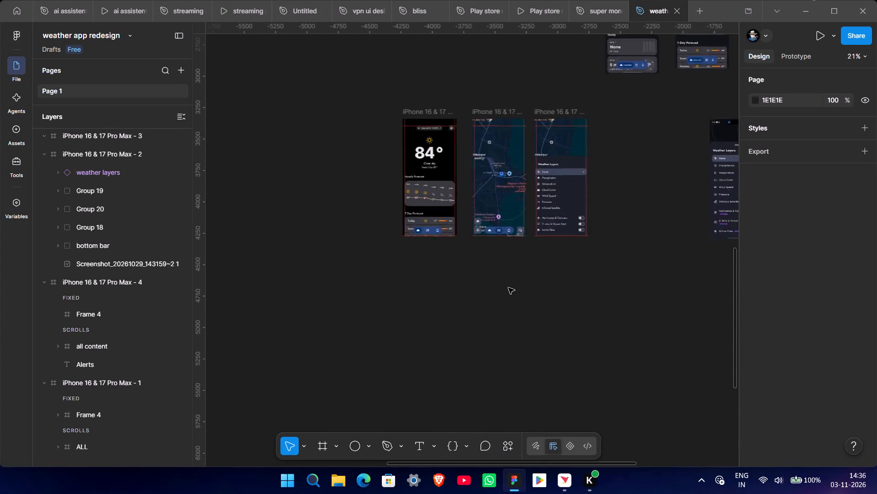
{"action": "scroll", "coordinate": [508, 288], "scroll_direction": "up", "scroll_amount": 6, "text": "ctrl"}
{"action": "middle_click_drag", "start_coordinate": [517, 237], "coordinate": [499, 345]}
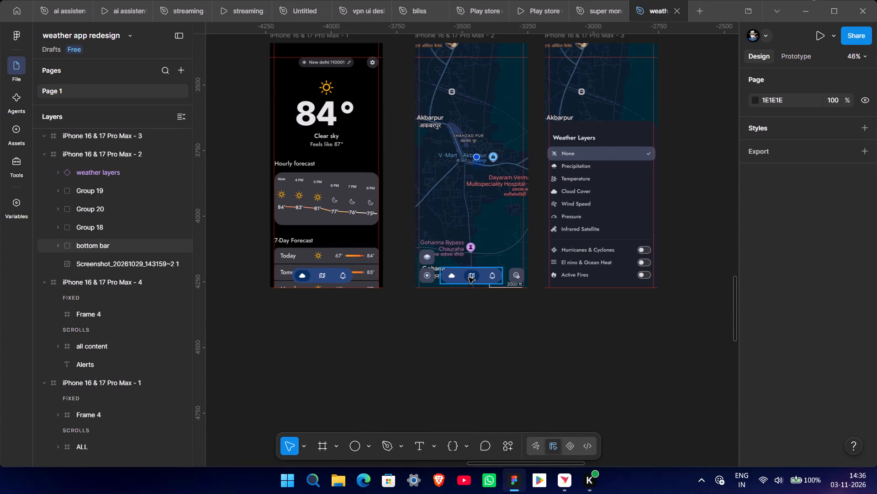
{"action": "middle_click_drag", "start_coordinate": [457, 319], "coordinate": [510, 312]}
{"action": "scroll", "coordinate": [483, 304], "scroll_direction": "up", "scroll_amount": 4, "text": "ctrl"}
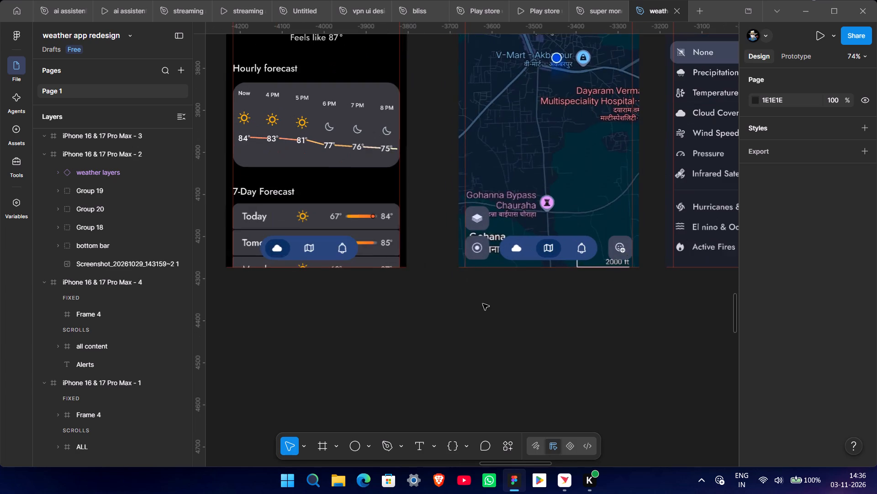
{"action": "middle_click_drag", "start_coordinate": [483, 307], "coordinate": [536, 271]}
{"action": "left_click", "coordinate": [589, 213]}
{"action": "left_click_drag", "start_coordinate": [581, 212], "coordinate": [395, 348], "text": "alt"}
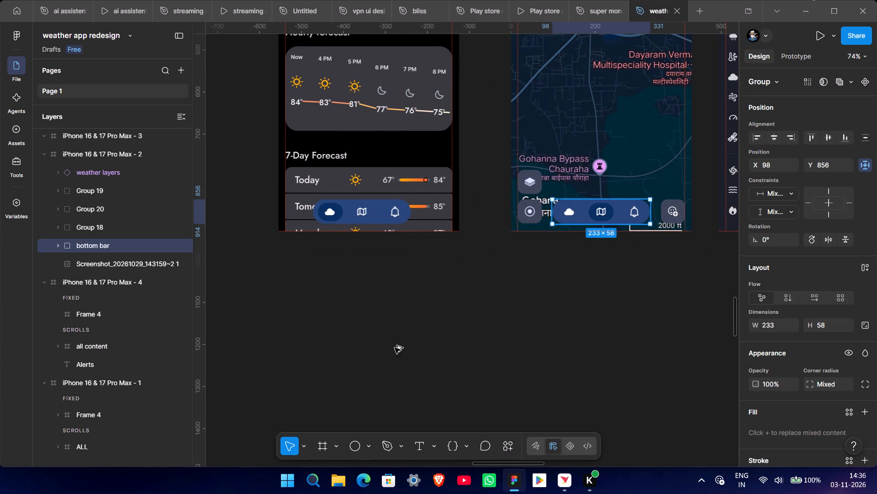
{"action": "left_click_drag", "start_coordinate": [395, 348], "coordinate": [282, 354], "text": "alt"}
Move the Alerts screen frame across the canvas to the left of the 84° weather screen, level with the redesigned row.
{"action": "middle_click_drag", "start_coordinate": [337, 415], "coordinate": [451, 386]}
{"action": "scroll", "coordinate": [446, 387], "scroll_direction": "up", "scroll_amount": 4, "text": "ctrl"}
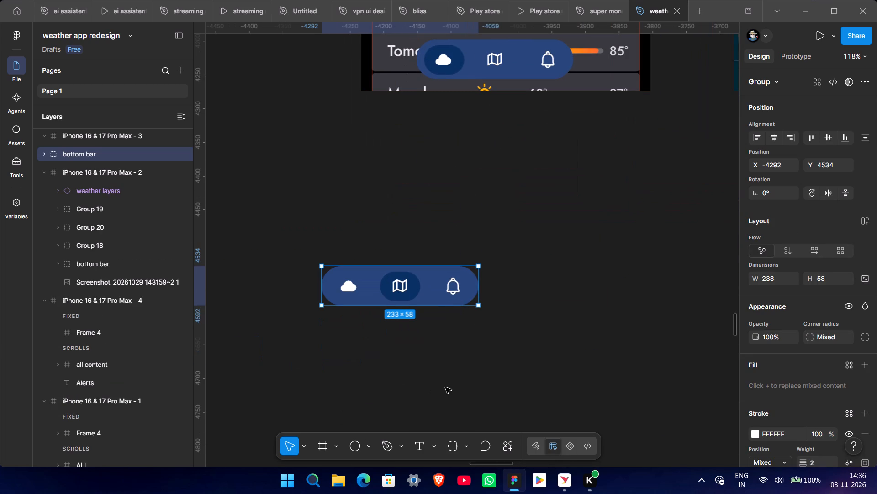
{"action": "scroll", "coordinate": [429, 364], "scroll_direction": "down", "scroll_amount": 18, "text": "ctrl"}
{"action": "middle_click_drag", "start_coordinate": [309, 335], "coordinate": [384, 292]}
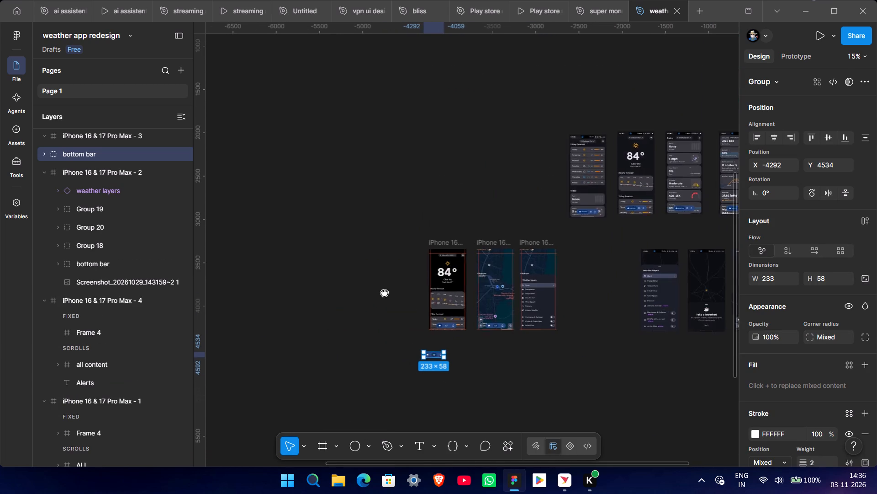
{"action": "middle_click_drag", "start_coordinate": [384, 292], "coordinate": [509, 242]}
{"action": "scroll", "coordinate": [510, 242], "scroll_direction": "down", "scroll_amount": 4, "text": "ctrl"}
{"action": "left_click_drag", "start_coordinate": [319, 344], "coordinate": [463, 214]}
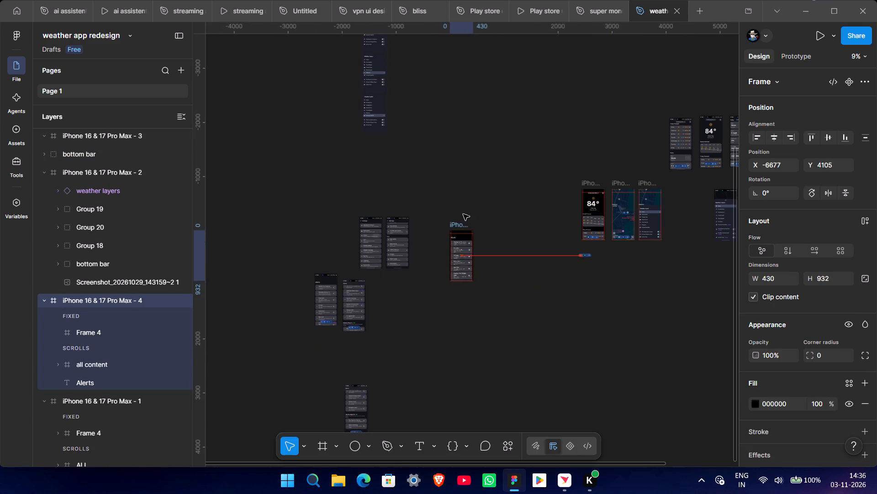
{"action": "left_click_drag", "start_coordinate": [463, 214], "coordinate": [552, 184]}
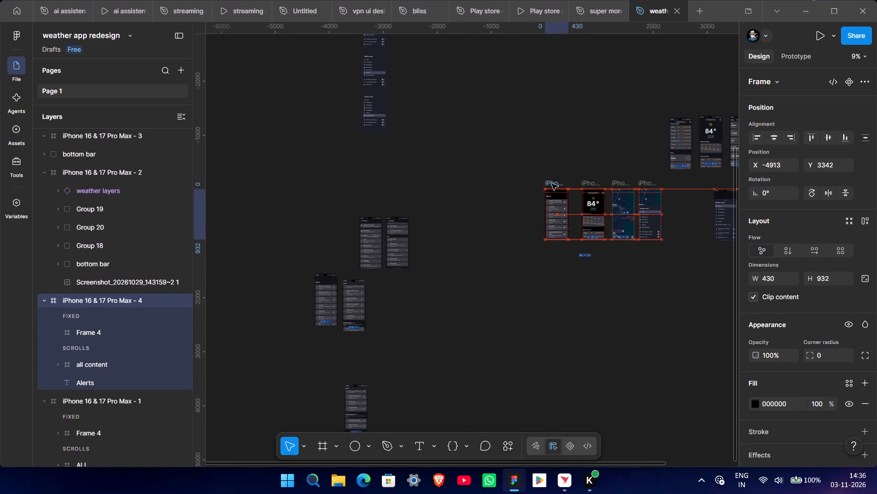
{"action": "left_click_drag", "start_coordinate": [552, 184], "coordinate": [555, 184]}
{"action": "scroll", "coordinate": [560, 252], "scroll_direction": "up", "scroll_amount": 12, "text": "ctrl"}
{"action": "middle_click_drag", "start_coordinate": [565, 251], "coordinate": [561, 303]}
{"action": "scroll", "coordinate": [561, 303], "scroll_direction": "up", "scroll_amount": 1}
{"action": "middle_click_drag", "start_coordinate": [561, 303], "coordinate": [559, 298]}
{"action": "scroll", "coordinate": [560, 305], "scroll_direction": "up", "scroll_amount": 3, "text": "ctrl"}
{"action": "middle_click_drag", "start_coordinate": [579, 314], "coordinate": [363, 340]}
{"action": "scroll", "coordinate": [364, 343], "scroll_direction": "up", "scroll_amount": 1}
{"action": "scroll", "coordinate": [362, 338], "scroll_direction": "down", "scroll_amount": 5, "text": "ctrl"}
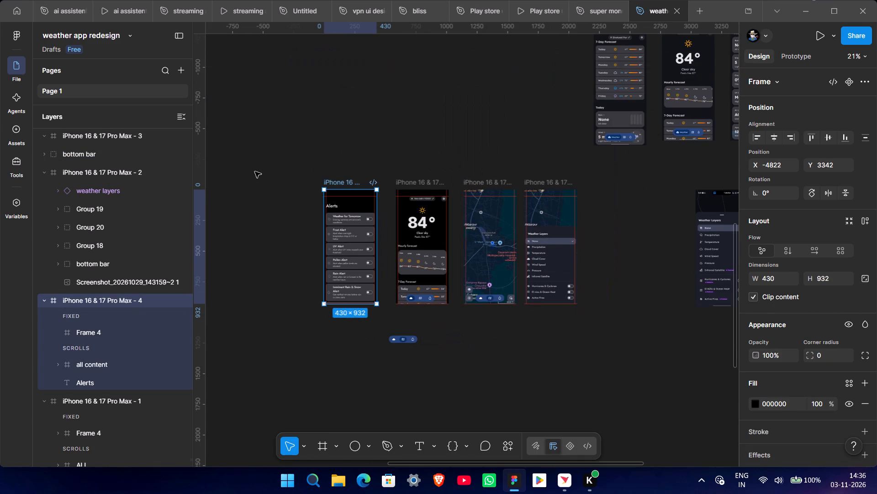
Move the Alerts screen to the other end of the row, right after the Weather Layers screen and level with it.
{"action": "left_click_drag", "start_coordinate": [324, 181], "coordinate": [593, 182]}
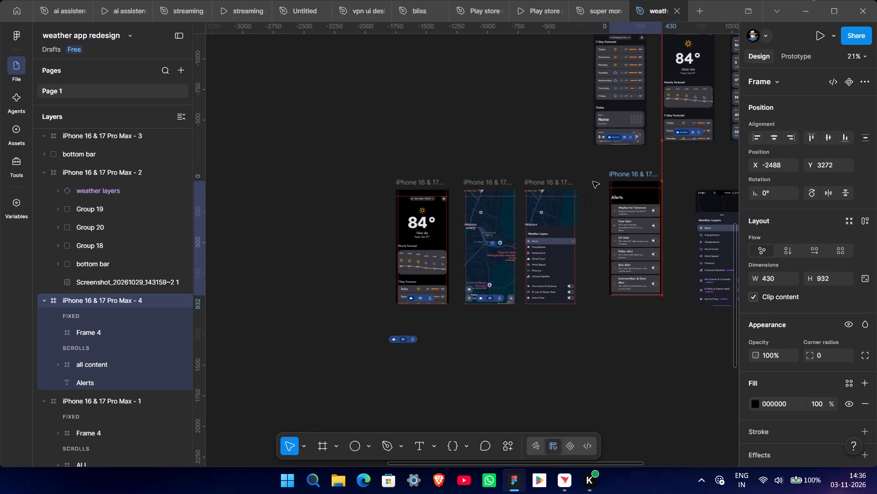
{"action": "left_click_drag", "start_coordinate": [593, 182], "coordinate": [593, 180]}
Move the Weather Layers screen, iPhone 16 & 17 Pro Max - 3, out of the row to directly above the map screen.
{"action": "left_click_drag", "start_coordinate": [541, 177], "coordinate": [470, 81]}
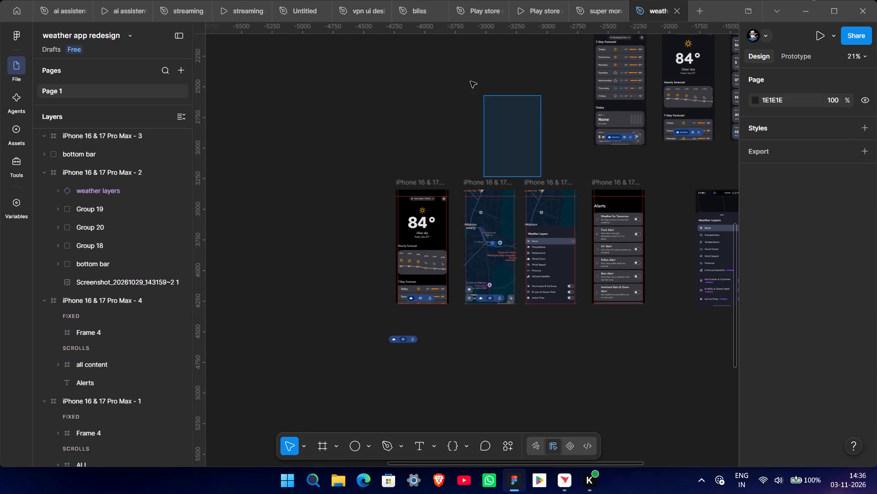
{"action": "left_click_drag", "start_coordinate": [470, 81], "coordinate": [471, 81]}
{"action": "left_click", "coordinate": [494, 93]}
{"action": "left_click_drag", "start_coordinate": [548, 183], "coordinate": [487, 79]}
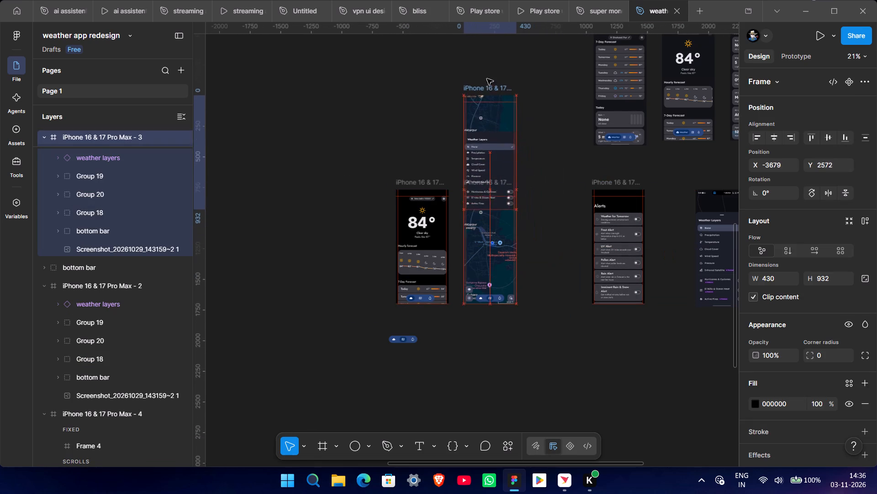
{"action": "left_click_drag", "start_coordinate": [487, 79], "coordinate": [486, 49]}
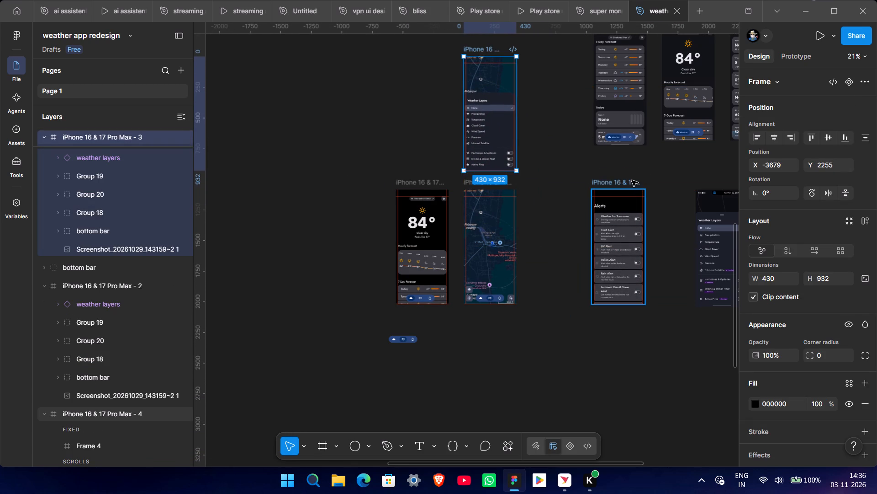
Move the Alerts screen into the freed space to the right of the map screen, level with the row.
{"action": "left_click_drag", "start_coordinate": [631, 181], "coordinate": [574, 181]}
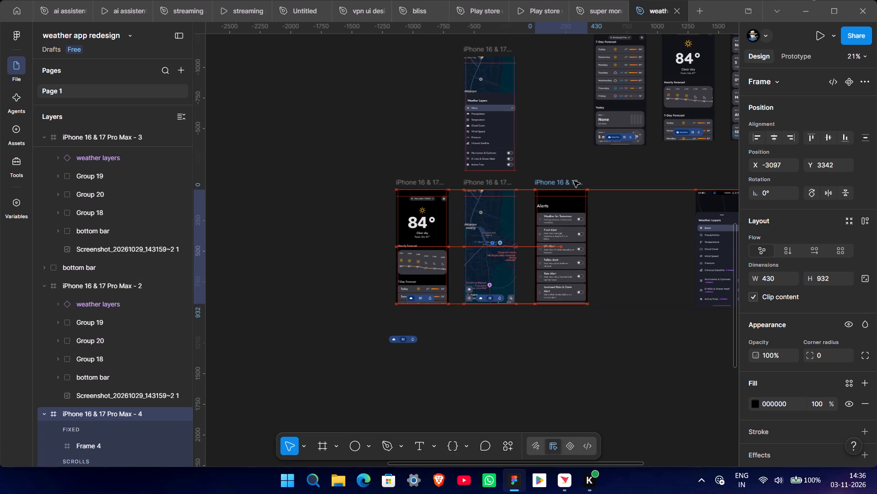
{"action": "left_click_drag", "start_coordinate": [574, 181], "coordinate": [574, 180]}
{"action": "left_click", "coordinate": [545, 339], "text": "ctrl"}
Align the map screen and the Alerts screen on their vertical centers.
{"action": "scroll", "coordinate": [546, 347], "scroll_direction": "up", "scroll_amount": 4, "text": "ctrl"}
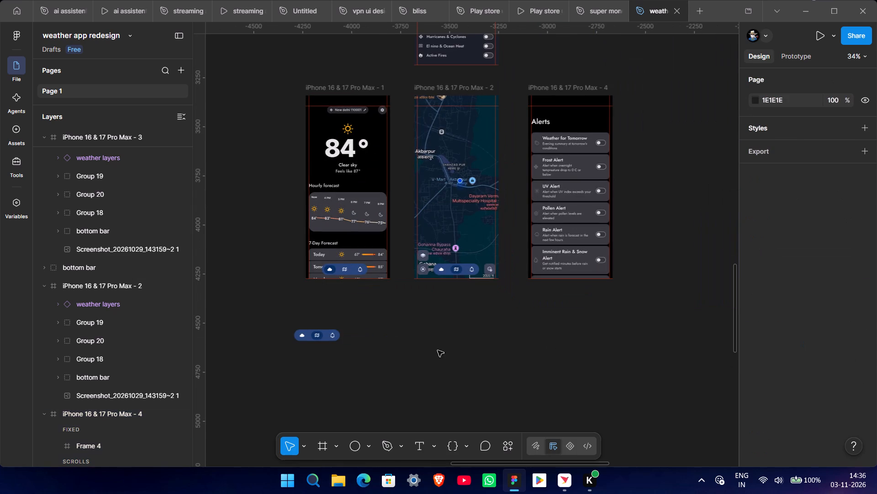
{"action": "scroll", "coordinate": [483, 293], "scroll_direction": "up", "scroll_amount": 4, "text": "ctrl"}
{"action": "middle_click_drag", "start_coordinate": [496, 308], "coordinate": [492, 408]}
{"action": "scroll", "coordinate": [490, 373], "scroll_direction": "up", "scroll_amount": 1}
{"action": "left_click", "coordinate": [586, 65], "text": "shift"}
{"action": "left_click", "coordinate": [420, 68], "text": "shift"}
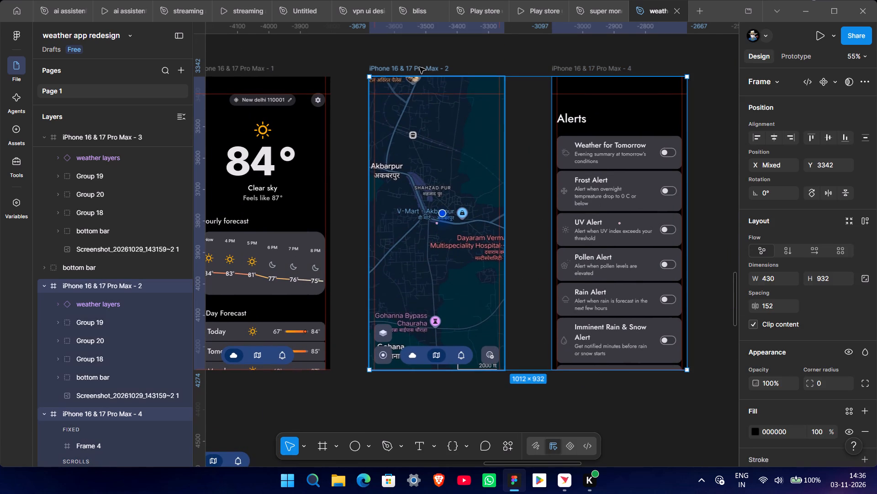
{"action": "left_click", "coordinate": [827, 137]}
{"action": "left_click", "coordinate": [724, 203]}
Move the loose bottom bar copy directly below the map screen, lined up with that screen's own bottom bar.
{"action": "scroll", "coordinate": [689, 294], "scroll_direction": "down", "scroll_amount": 4, "text": "ctrl"}
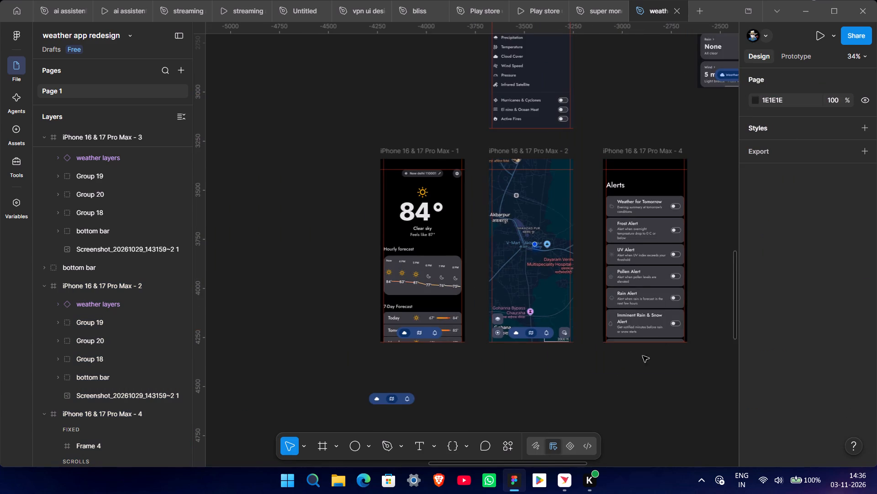
{"action": "middle_click_drag", "start_coordinate": [550, 347], "coordinate": [523, 324]}
{"action": "left_click_drag", "start_coordinate": [371, 374], "coordinate": [610, 333]}
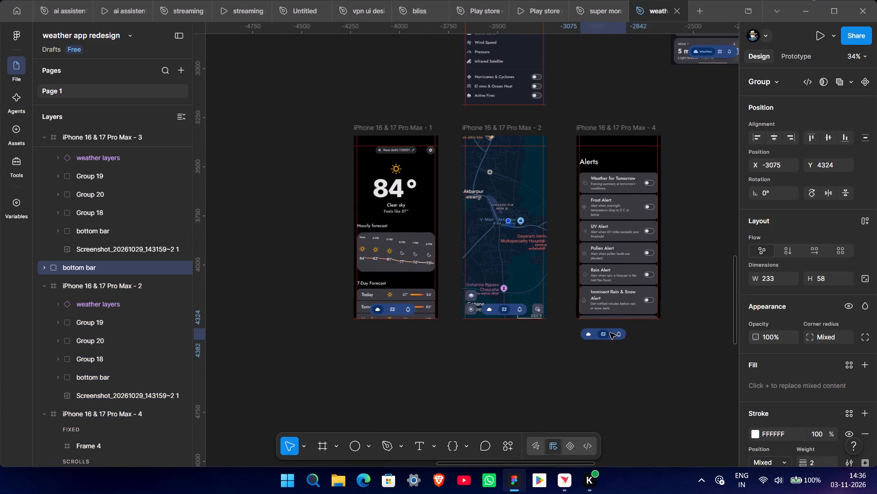
{"action": "left_click_drag", "start_coordinate": [610, 333], "coordinate": [613, 334]}
{"action": "scroll", "coordinate": [567, 347], "scroll_direction": "up", "scroll_amount": 10, "text": "ctrl"}
{"action": "left_click_drag", "start_coordinate": [652, 333], "coordinate": [507, 333]}
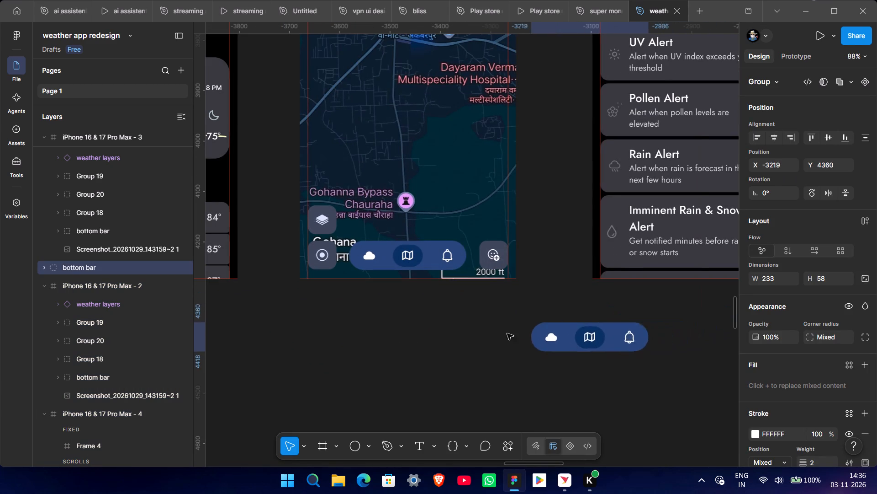
{"action": "left_click_drag", "start_coordinate": [507, 333], "coordinate": [388, 317]}
{"action": "left_click", "coordinate": [398, 338]}
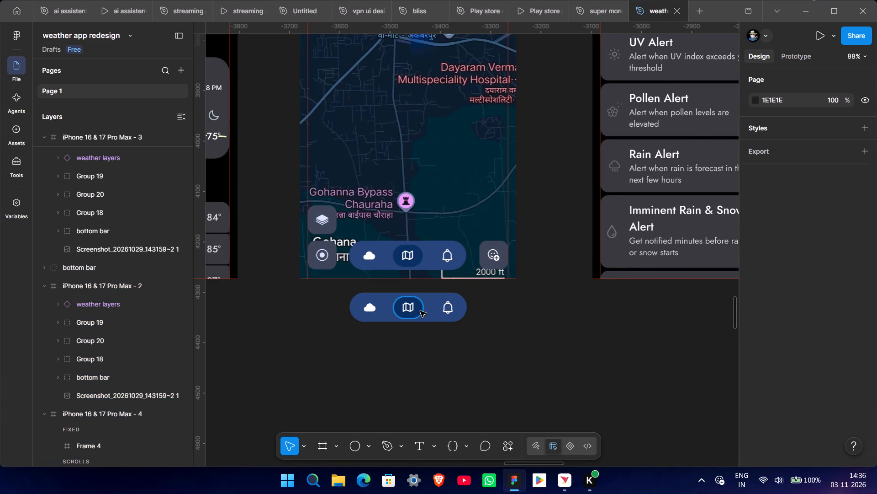
Shift the dark highlight in the bottom bar copy from the map icon to sit centered behind the bell icon.
{"action": "left_click", "coordinate": [420, 311], "text": "ctrl"}
{"action": "key", "text": "shift+Right"}
{"action": "key", "text": "shift+Right"}
{"action": "key", "text": "shift+Right"}
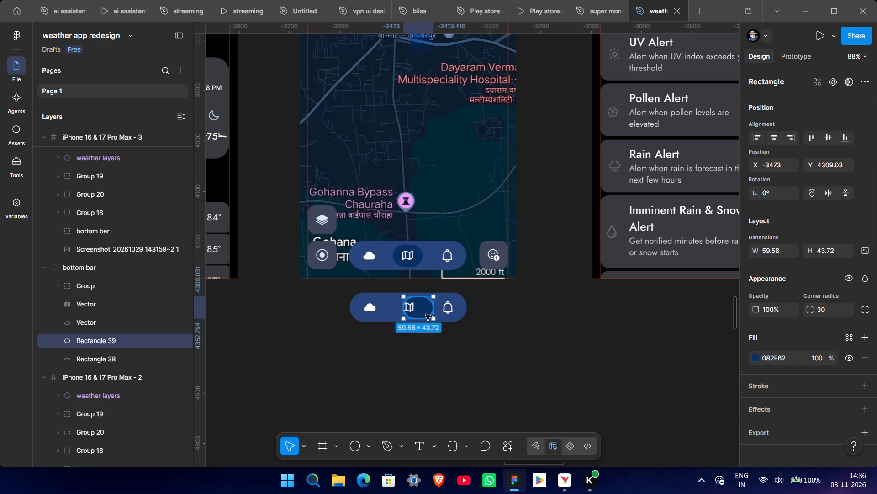
{"action": "key", "text": "shift+Right"}
{"action": "key", "text": "shift+Right"}
{"action": "key", "text": "shift+Right"}
{"action": "key", "text": "shift+Right"}
{"action": "key", "text": "shift+Right"}
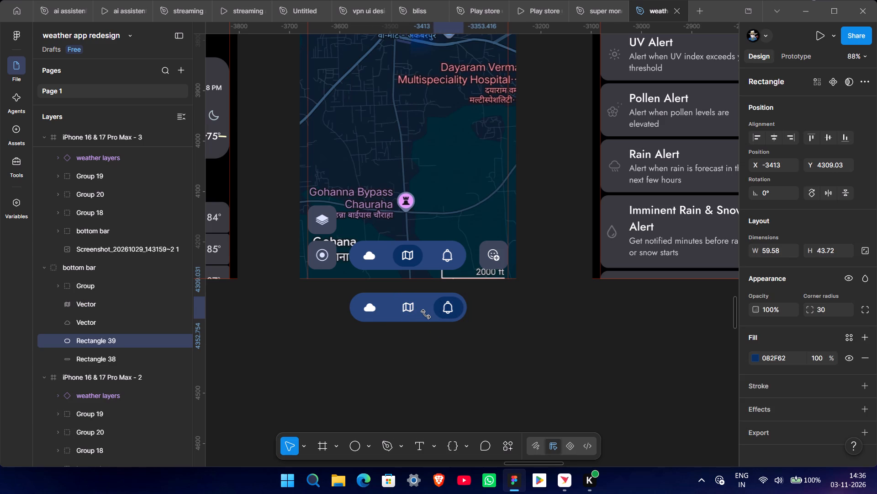
{"action": "key", "text": "shift+Down"}
{"action": "key", "text": "shift+Up"}
{"action": "key", "text": "shift+Left"}
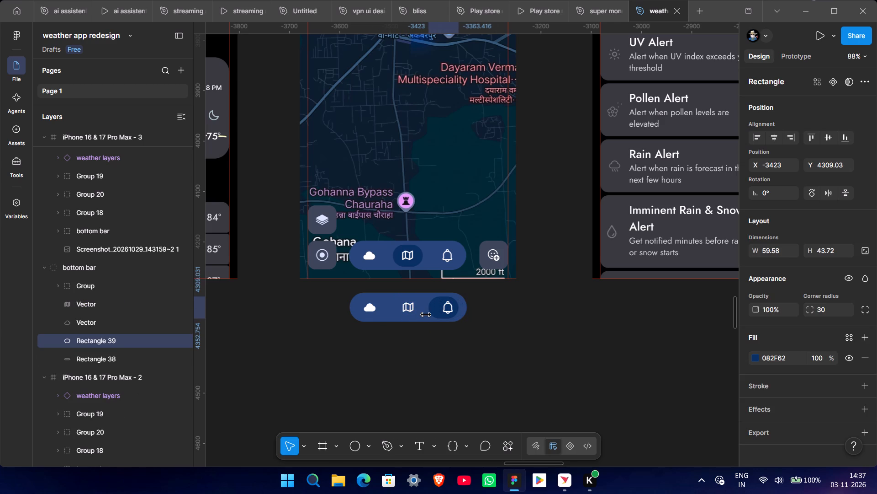
{"action": "key", "text": "shift+Right"}
{"action": "scroll", "coordinate": [441, 311], "scroll_direction": "up", "scroll_amount": 5, "text": "ctrl"}
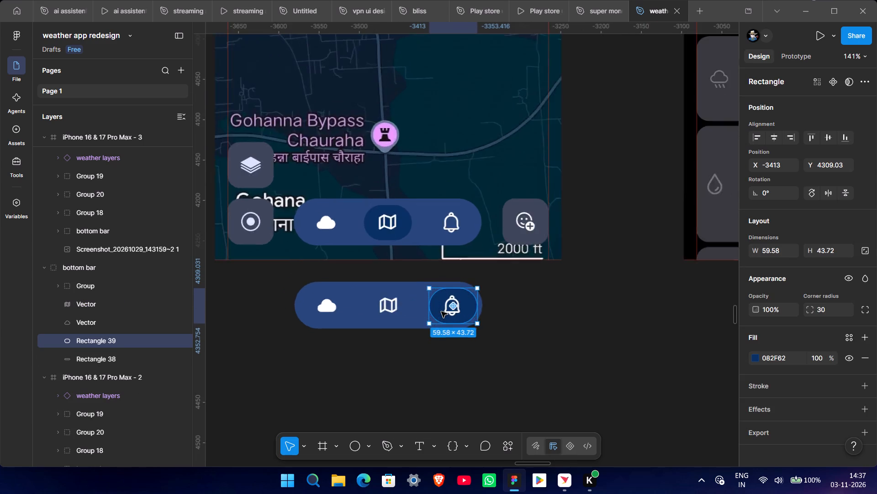
{"action": "scroll", "coordinate": [441, 311], "scroll_direction": "up", "scroll_amount": 7, "text": "ctrl"}
{"action": "left_click", "coordinate": [435, 299]}
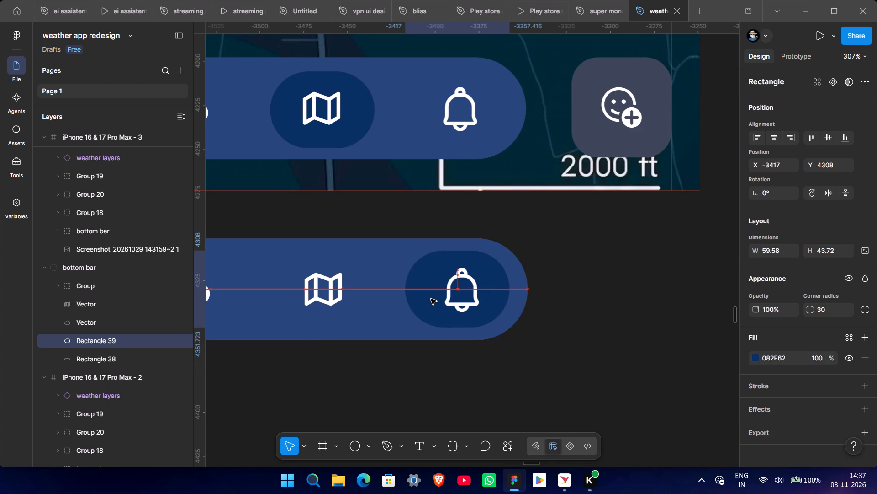
{"action": "scroll", "coordinate": [594, 306], "scroll_direction": "down", "scroll_amount": 8, "text": "ctrl"}
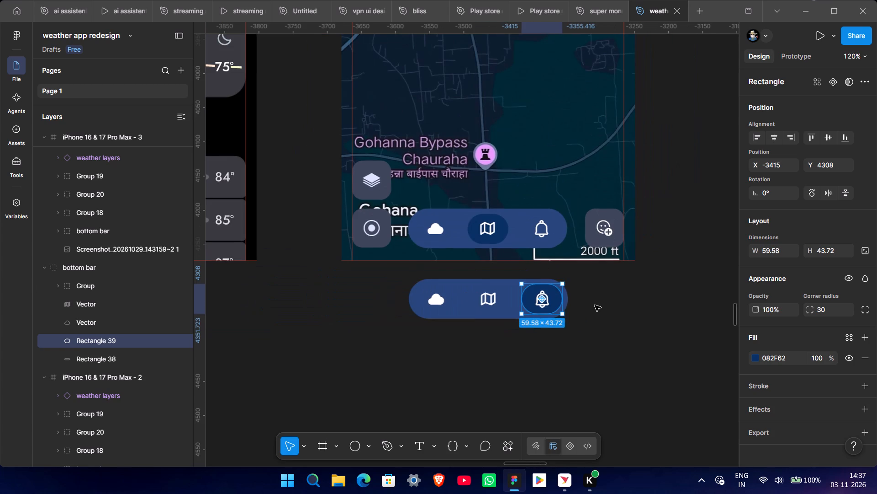
Move the bell-highlighted bottom bar onto the empty canvas just below the Alerts screen.
{"action": "left_click", "coordinate": [603, 312], "text": "ctrl"}
{"action": "scroll", "coordinate": [603, 312], "scroll_direction": "down", "scroll_amount": 5, "text": "ctrl"}
{"action": "middle_click_drag", "start_coordinate": [610, 361], "coordinate": [427, 359]}
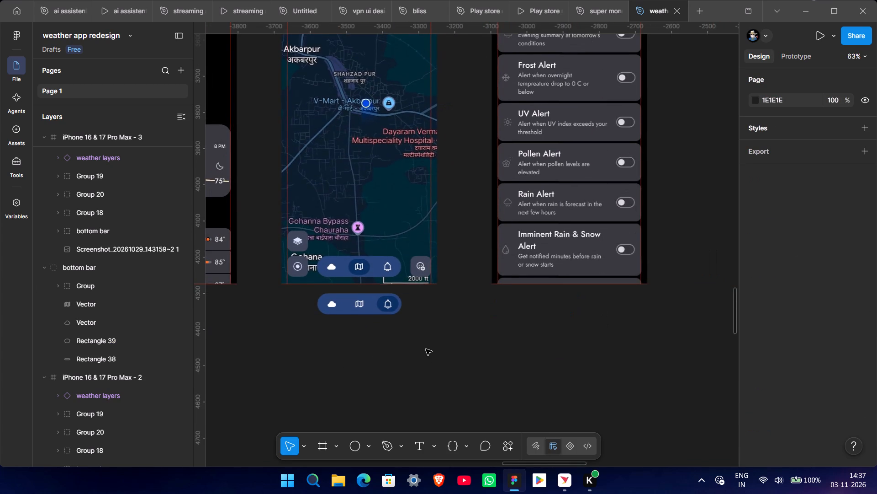
{"action": "scroll", "coordinate": [426, 349], "scroll_direction": "down", "scroll_amount": 2, "text": "ctrl"}
{"action": "left_click", "coordinate": [360, 315]}
{"action": "left_click_drag", "start_coordinate": [361, 312], "coordinate": [543, 281]}
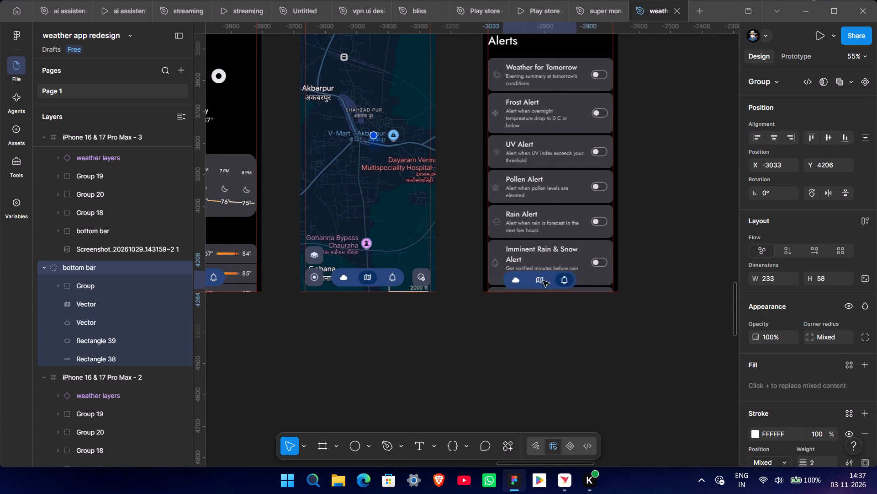
{"action": "left_click_drag", "start_coordinate": [543, 281], "coordinate": [549, 333]}
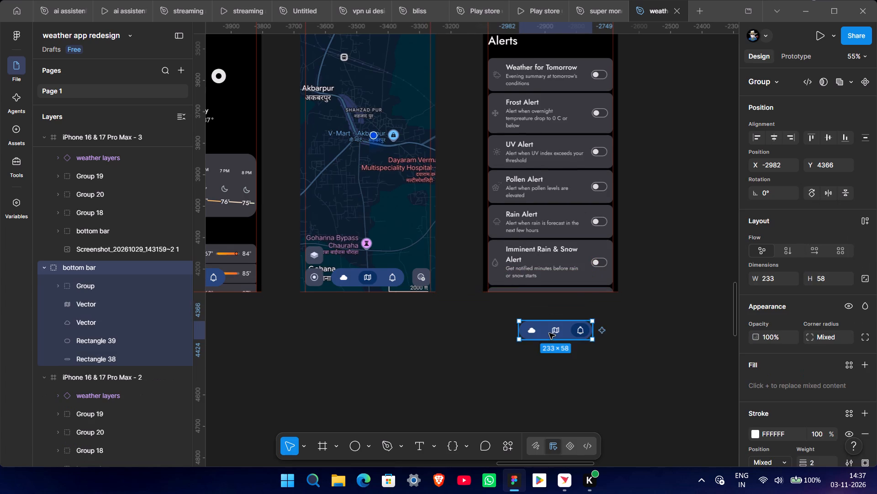
Lock the all content frame in the Alerts screen.
{"action": "scroll", "coordinate": [546, 324], "scroll_direction": "down", "scroll_amount": 5, "text": "ctrl"}
{"action": "left_click", "coordinate": [551, 268]}
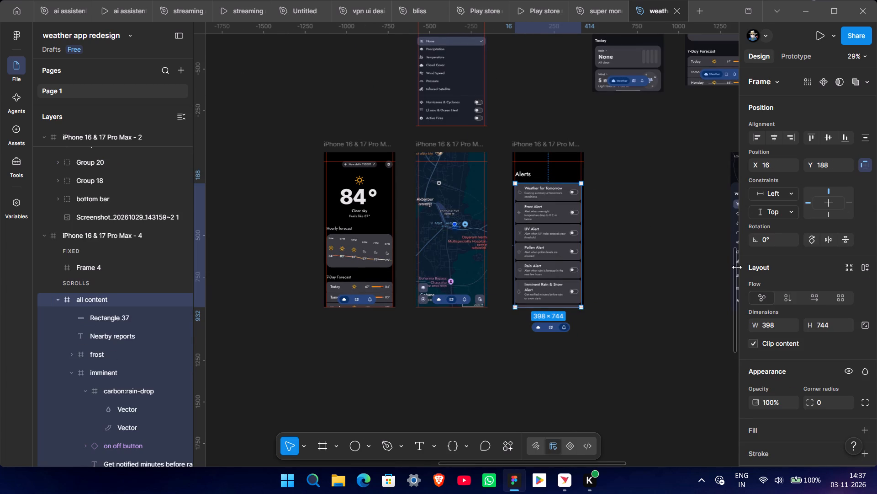
{"action": "left_click", "coordinate": [169, 298]}
Place the bell-highlighted bottom bar inside the Alerts frame over the Imminent card, at about Y 846, and center it horizontally.
{"action": "scroll", "coordinate": [482, 320], "scroll_direction": "up", "scroll_amount": 8, "text": "ctrl"}
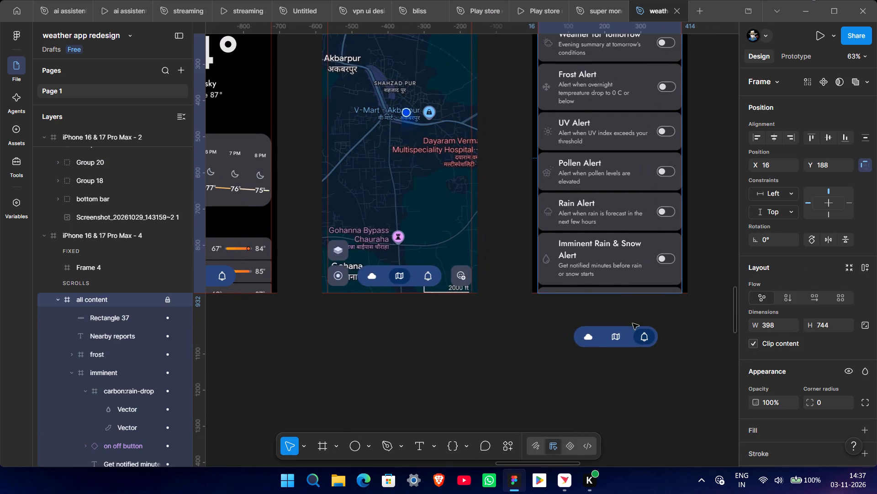
{"action": "left_click", "coordinate": [609, 336]}
{"action": "left_click_drag", "start_coordinate": [611, 341], "coordinate": [607, 276]}
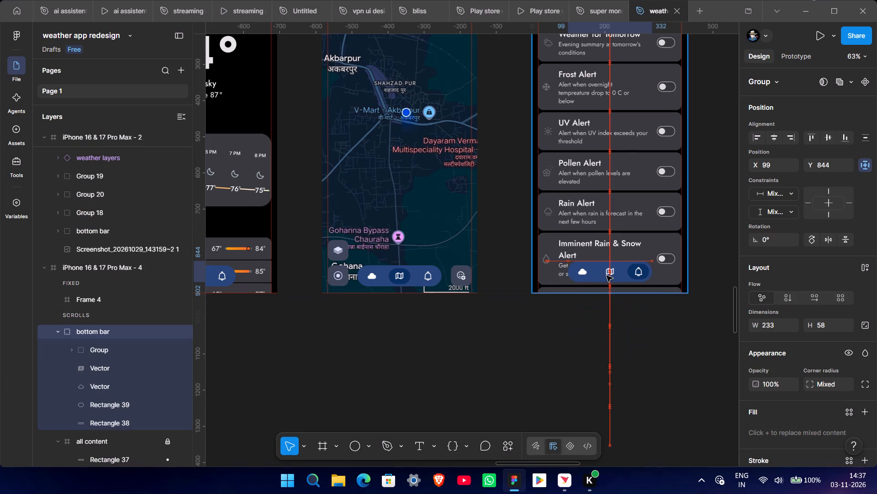
{"action": "left_click_drag", "start_coordinate": [607, 276], "coordinate": [606, 276]}
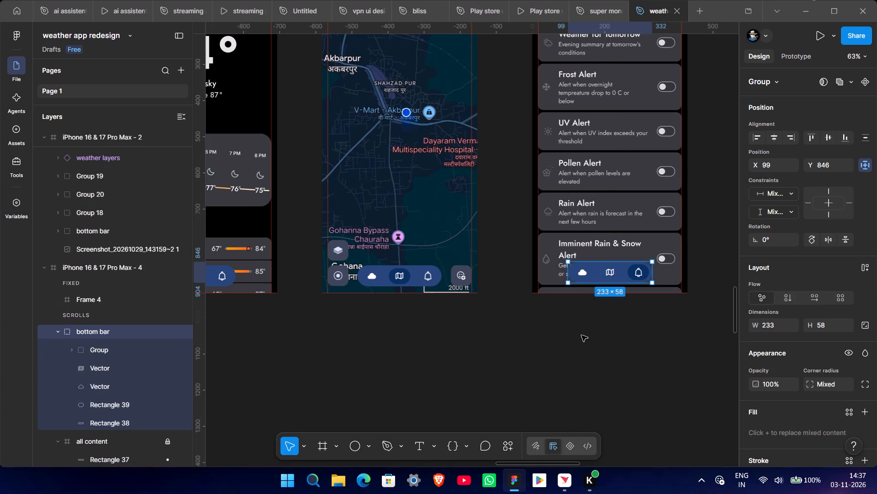
{"action": "middle_click_drag", "start_coordinate": [523, 344], "coordinate": [583, 344]}
{"action": "scroll", "coordinate": [583, 343], "scroll_direction": "down", "scroll_amount": 2, "text": "ctrl"}
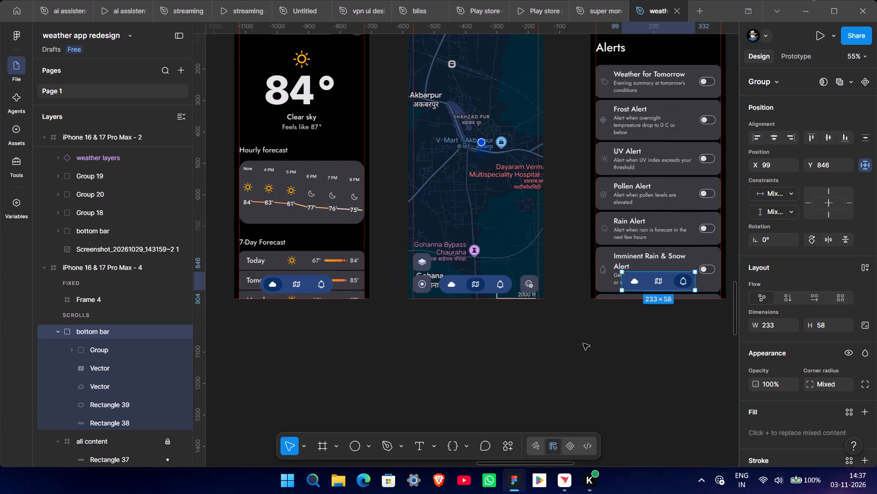
{"action": "left_click", "coordinate": [773, 133]}
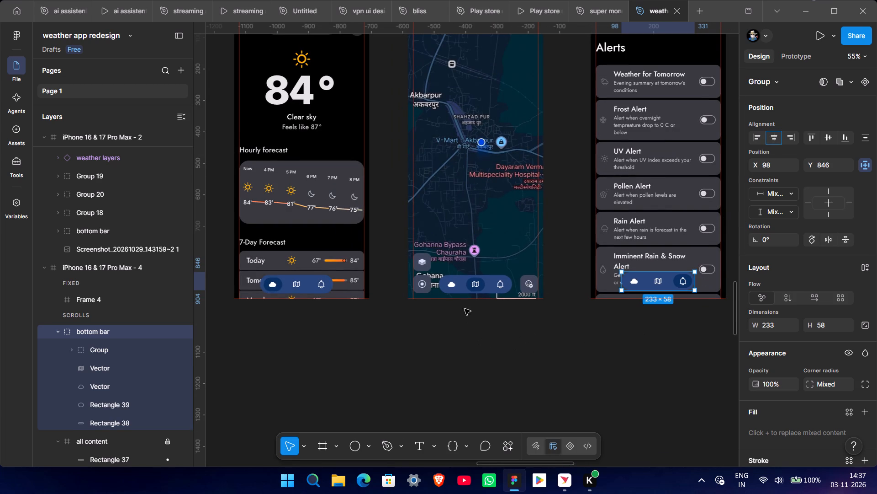
Align the bottom bars of the weather, map and Alerts screens with each other by their vertical centers.
{"action": "left_click", "coordinate": [465, 285], "text": "shift"}
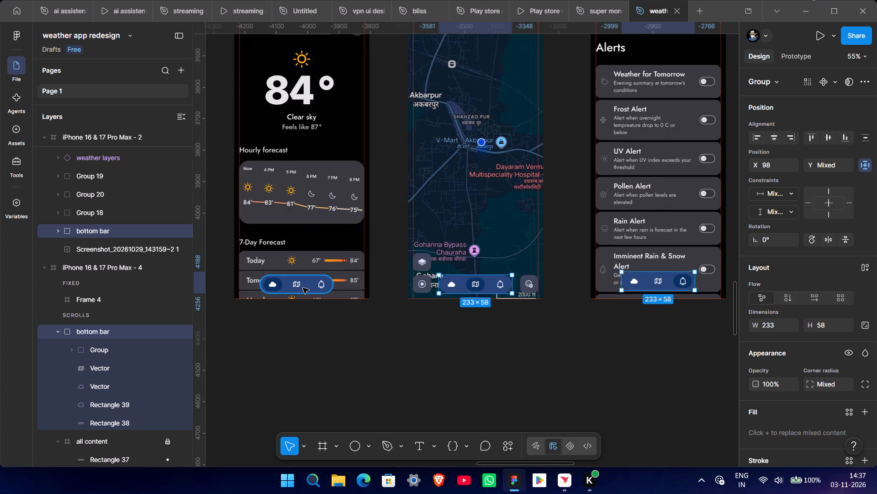
{"action": "left_click", "coordinate": [302, 286], "text": "shift"}
{"action": "double_click", "coordinate": [302, 286], "text": "shift"}
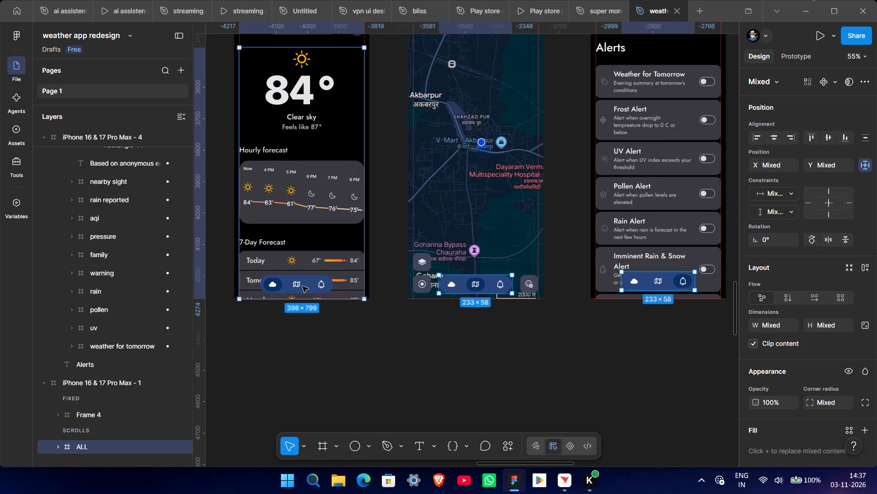
{"action": "double_click", "coordinate": [302, 286], "text": "shift"}
{"action": "triple_click", "coordinate": [304, 283]}
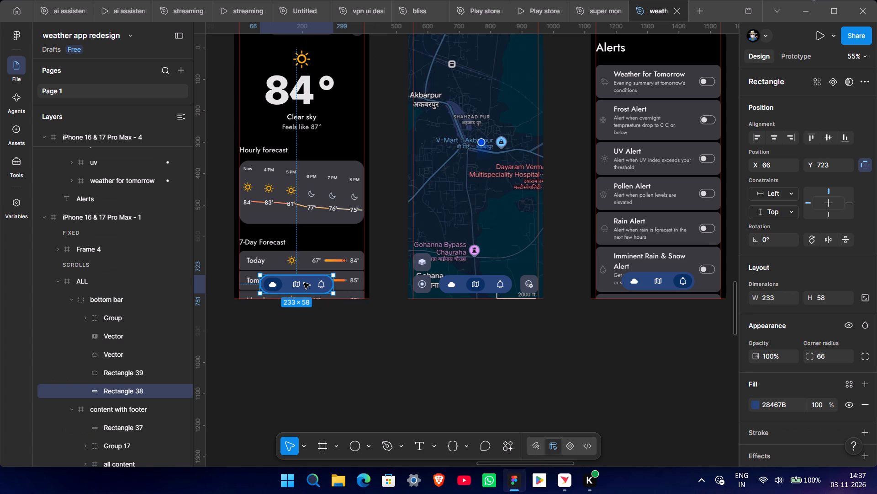
{"action": "left_click", "coordinate": [112, 297]}
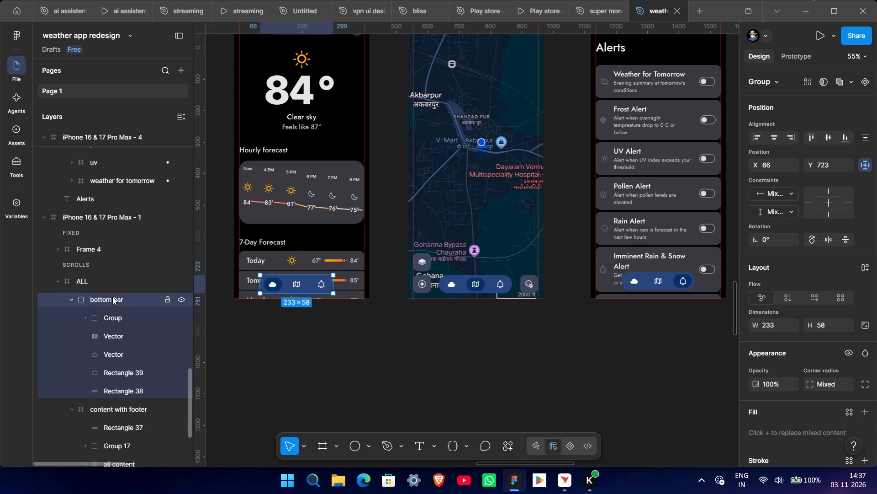
{"action": "left_click", "coordinate": [112, 297]}
{"action": "left_click", "coordinate": [106, 285]}
{"action": "left_click", "coordinate": [107, 298]}
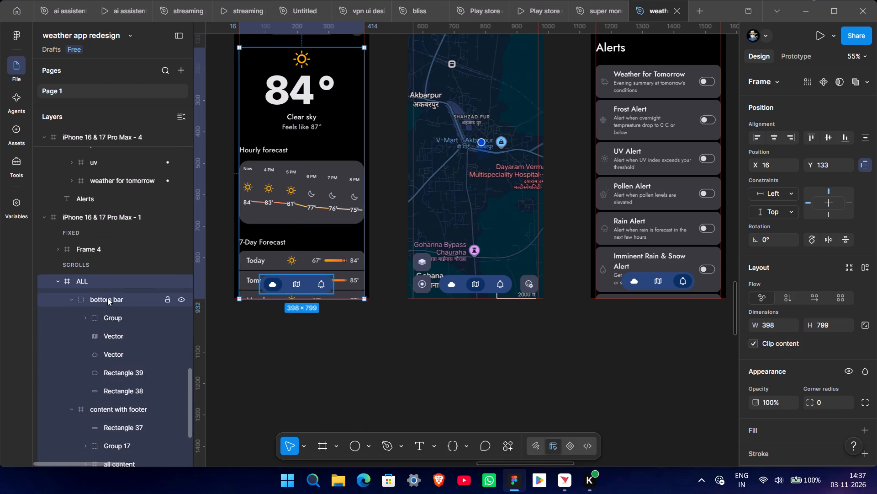
{"action": "left_click", "coordinate": [488, 282], "text": "shift"}
{"action": "left_click", "coordinate": [666, 281], "text": "shift"}
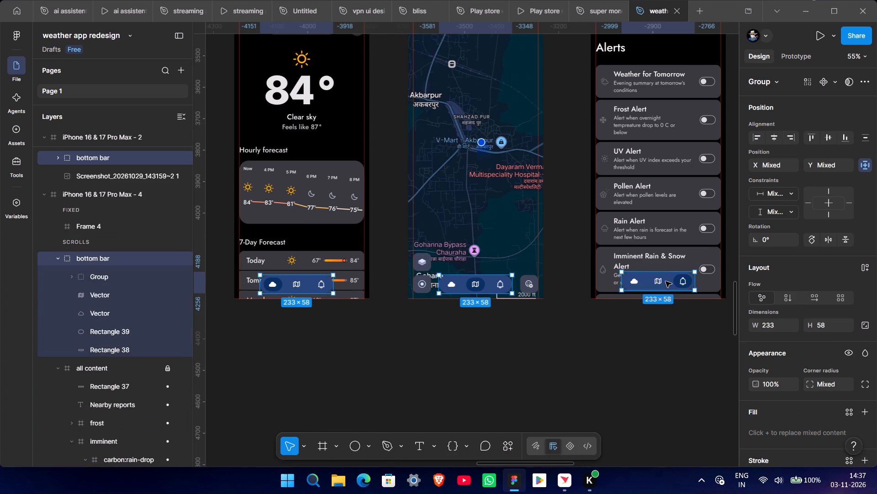
{"action": "left_click", "coordinate": [829, 139]}
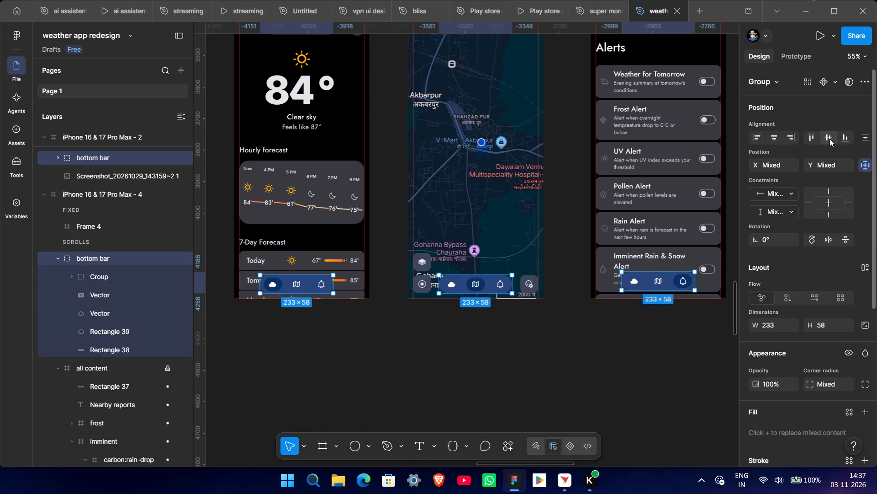
Move the three bottom bars down together to about Y 857, level with the map screen's location and emoji buttons.
{"action": "scroll", "coordinate": [463, 341], "scroll_direction": "up", "scroll_amount": 5, "text": "ctrl"}
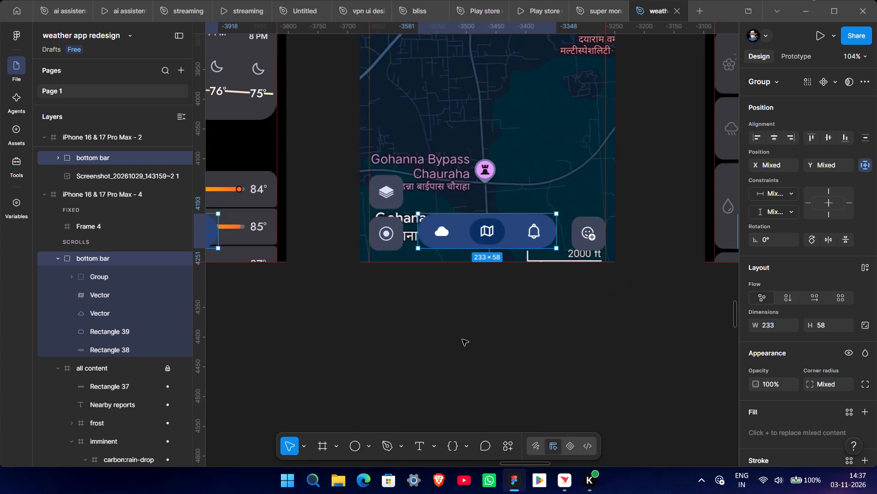
{"action": "left_click", "coordinate": [484, 239]}
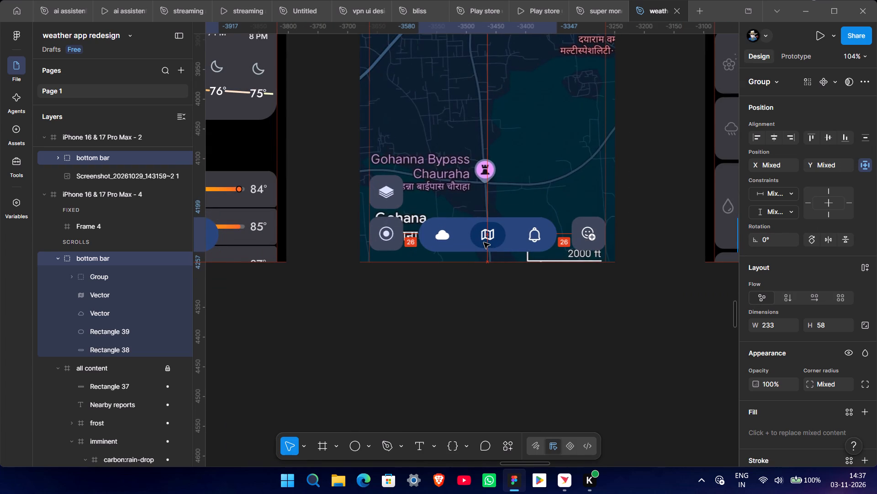
{"action": "scroll", "coordinate": [483, 242], "scroll_direction": "down", "scroll_amount": 8, "text": "ctrl"}
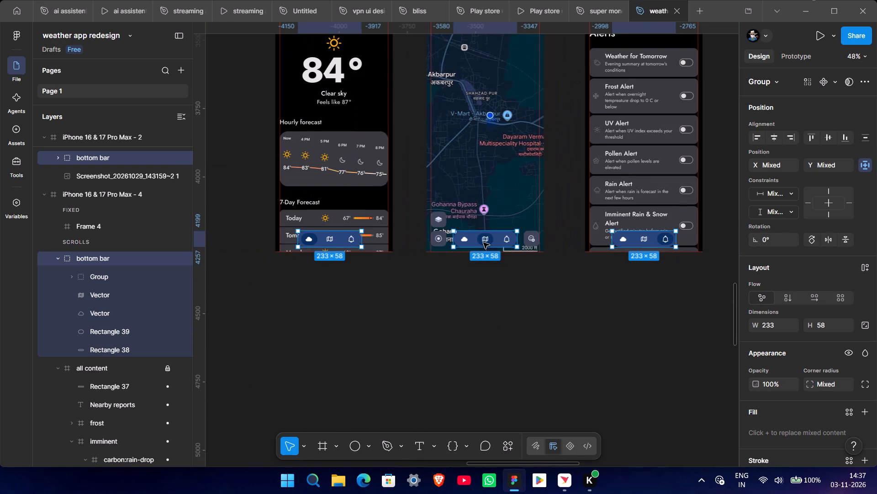
{"action": "left_click", "coordinate": [523, 327]}
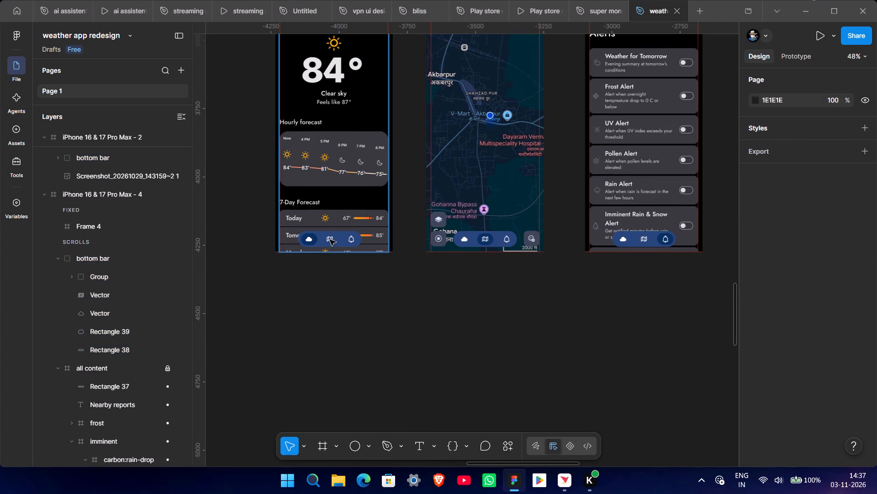
Center each of the three bottom bars horizontally, one at a time, on the weather, map and Alerts screens.
{"action": "double_click", "coordinate": [338, 237]}
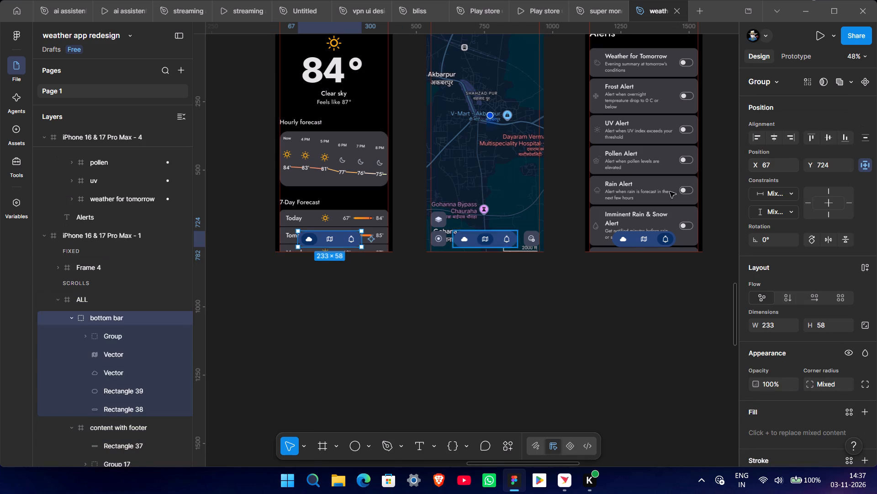
{"action": "left_click", "coordinate": [772, 136]}
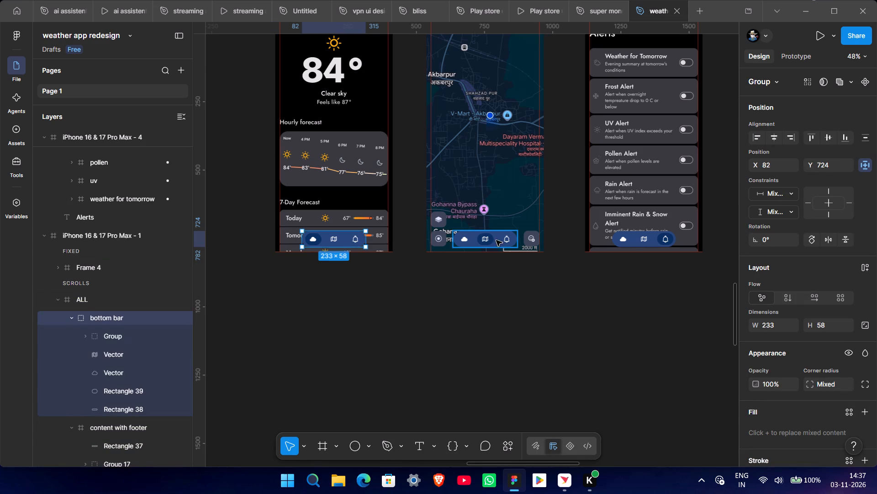
{"action": "left_click", "coordinate": [504, 240]}
{"action": "left_click", "coordinate": [774, 134]}
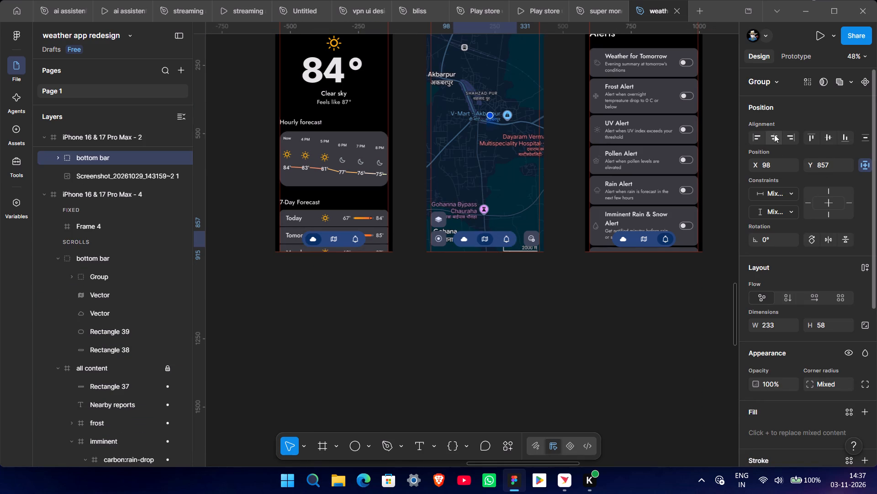
{"action": "left_click", "coordinate": [647, 242]}
{"action": "left_click", "coordinate": [774, 136]}
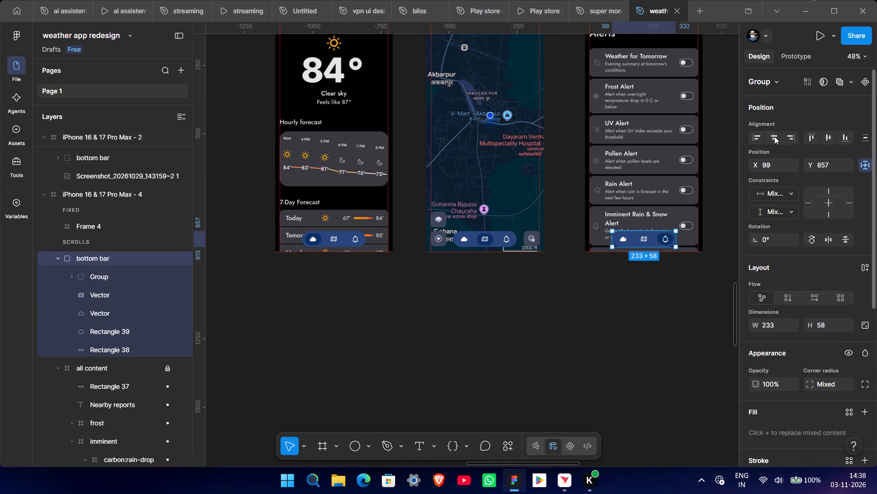
{"action": "left_click", "coordinate": [652, 313]}
Review the three redesigned screens and compare them with the original Settings and Alerts reference screenshots on the canvas.
{"action": "scroll", "coordinate": [650, 303], "scroll_direction": "down", "scroll_amount": 2, "text": "ctrl"}
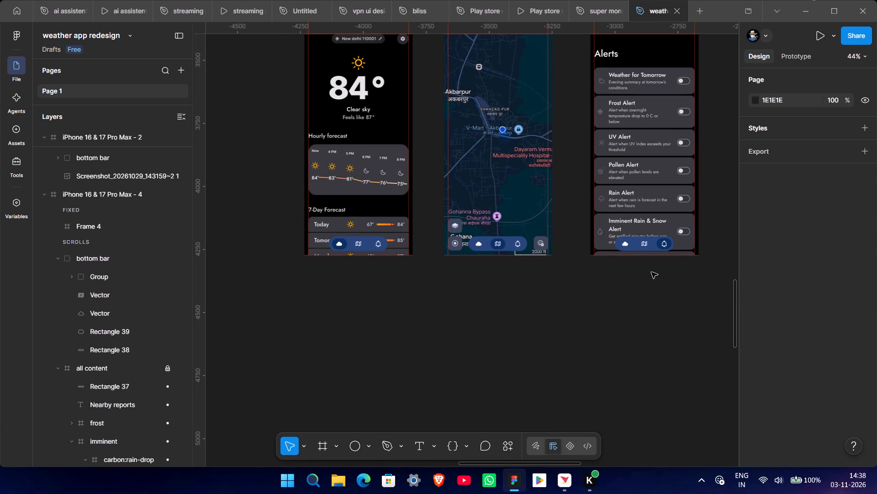
{"action": "scroll", "coordinate": [650, 272], "scroll_direction": "up", "scroll_amount": 5, "text": "ctrl"}
{"action": "scroll", "coordinate": [650, 272], "scroll_direction": "down", "scroll_amount": 10, "text": "ctrl"}
{"action": "scroll", "coordinate": [653, 278], "scroll_direction": "up", "scroll_amount": 9, "text": "ctrl"}
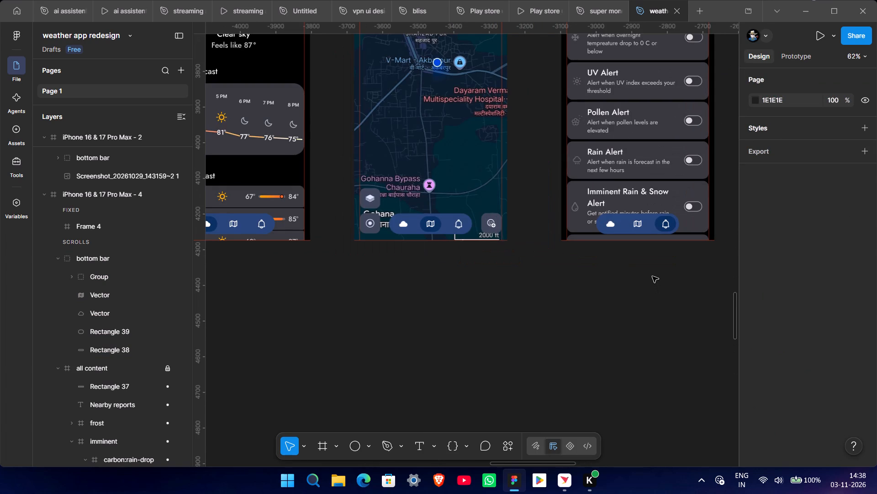
{"action": "scroll", "coordinate": [645, 282], "scroll_direction": "up", "scroll_amount": 5}
{"action": "scroll", "coordinate": [538, 329], "scroll_direction": "down", "scroll_amount": 5, "text": "ctrl"}
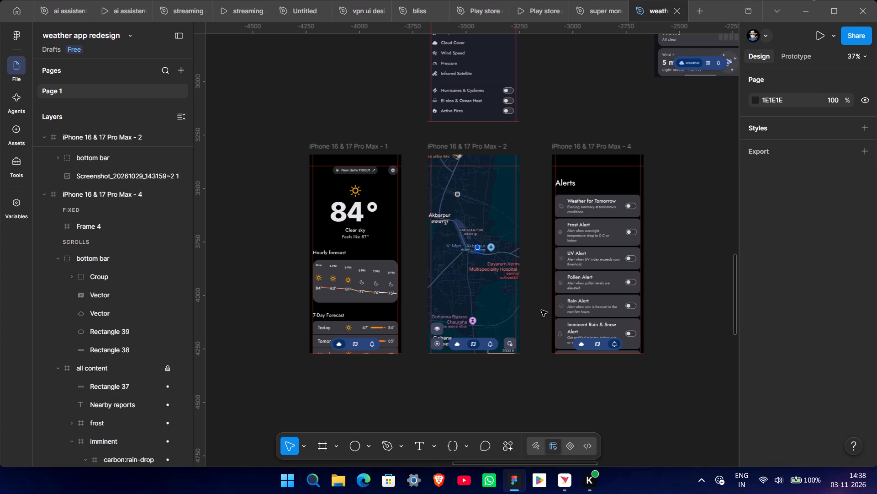
{"action": "scroll", "coordinate": [542, 299], "scroll_direction": "up", "scroll_amount": 4}
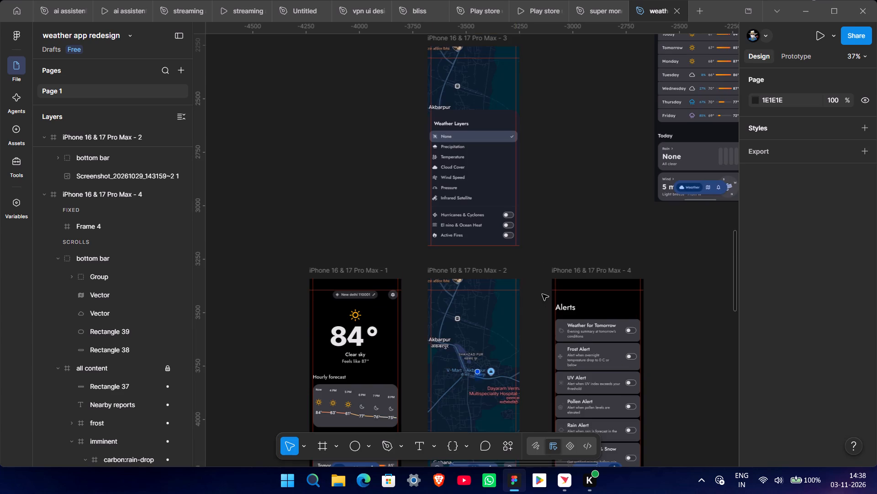
{"action": "scroll", "coordinate": [542, 283], "scroll_direction": "down", "scroll_amount": 7, "text": "ctrl"}
{"action": "middle_click_drag", "start_coordinate": [386, 244], "coordinate": [721, 242]}
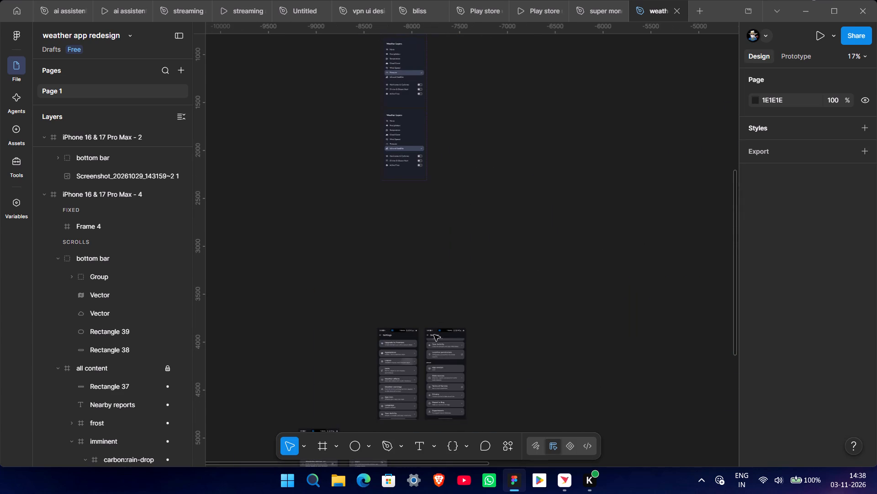
{"action": "scroll", "coordinate": [487, 346], "scroll_direction": "up", "scroll_amount": 7, "text": "ctrl"}
{"action": "middle_click_drag", "start_coordinate": [491, 346], "coordinate": [623, 113]}
{"action": "scroll", "coordinate": [570, 319], "scroll_direction": "up", "scroll_amount": 6, "text": "ctrl"}
{"action": "middle_click_drag", "start_coordinate": [479, 319], "coordinate": [761, 226]}
{"action": "scroll", "coordinate": [743, 229], "scroll_direction": "down", "scroll_amount": 6, "text": "ctrl"}
{"action": "scroll", "coordinate": [499, 314], "scroll_direction": "down", "scroll_amount": 13}
{"action": "middle_click_drag", "start_coordinate": [620, 259], "coordinate": [605, 304], "text": "ctrl"}
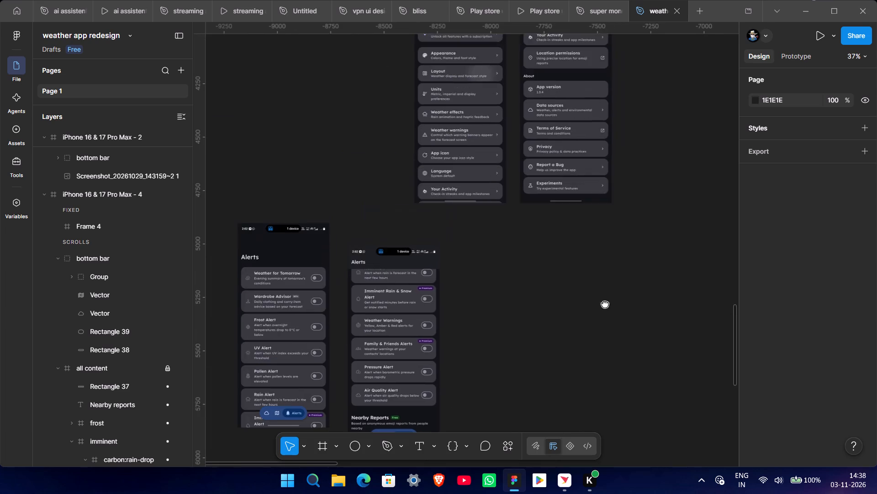
{"action": "middle_click_drag", "start_coordinate": [605, 304], "coordinate": [377, 220], "text": "ctrl"}
{"action": "scroll", "coordinate": [565, 205], "scroll_direction": "down", "scroll_amount": 7, "text": "ctrl"}
{"action": "middle_click_drag", "start_coordinate": [511, 185], "coordinate": [321, 244]}
{"action": "scroll", "coordinate": [609, 202], "scroll_direction": "up", "scroll_amount": 6, "text": "ctrl"}
{"action": "middle_click_drag", "start_coordinate": [697, 167], "coordinate": [555, 238]}
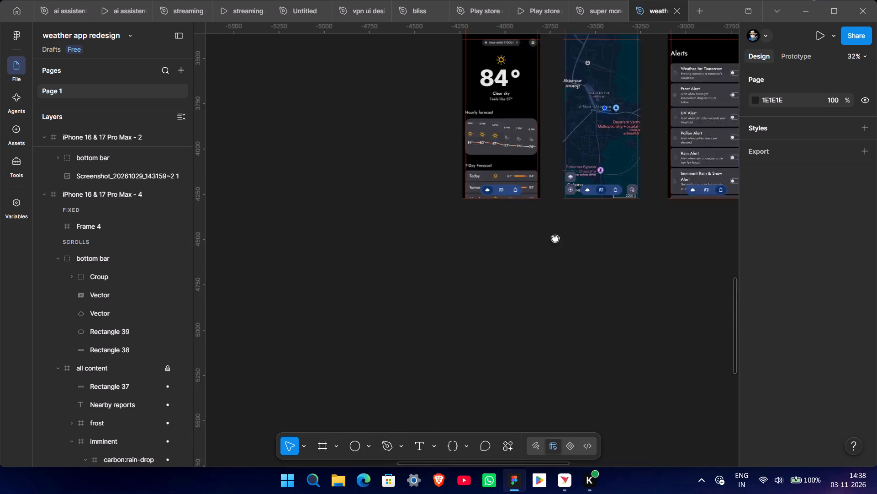
{"action": "middle_click_drag", "start_coordinate": [555, 238], "coordinate": [460, 302]}
{"action": "scroll", "coordinate": [471, 297], "scroll_direction": "up", "scroll_amount": 5, "text": "ctrl"}
{"action": "scroll", "coordinate": [487, 292], "scroll_direction": "down", "scroll_amount": 3, "text": "ctrl"}
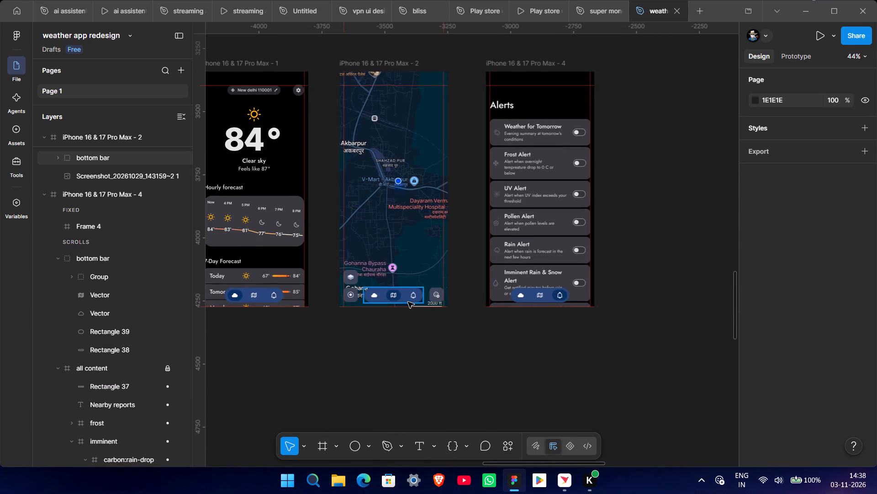
Link the bell icon on the map screen to the Alerts screen: On tap, Navigate to, Smart animate, Slow easing, 400ms.
{"action": "double_click", "coordinate": [413, 296]}
{"action": "left_click", "coordinate": [797, 54]}
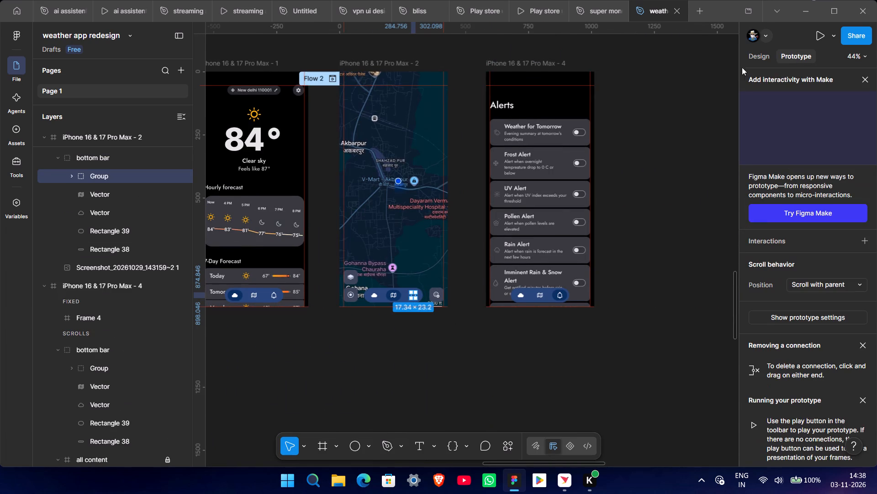
{"action": "scroll", "coordinate": [336, 341], "scroll_direction": "up", "scroll_amount": 8, "text": "ctrl"}
{"action": "left_click_drag", "start_coordinate": [528, 284], "coordinate": [532, 284]}
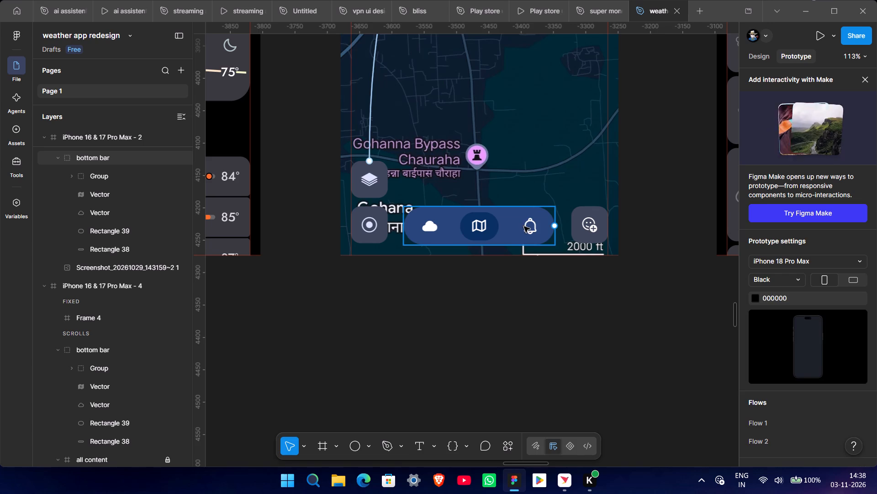
{"action": "double_click", "coordinate": [524, 226]}
{"action": "middle_click_drag", "start_coordinate": [489, 285], "coordinate": [337, 321]}
{"action": "scroll", "coordinate": [334, 320], "scroll_direction": "down", "scroll_amount": 5, "text": "ctrl"}
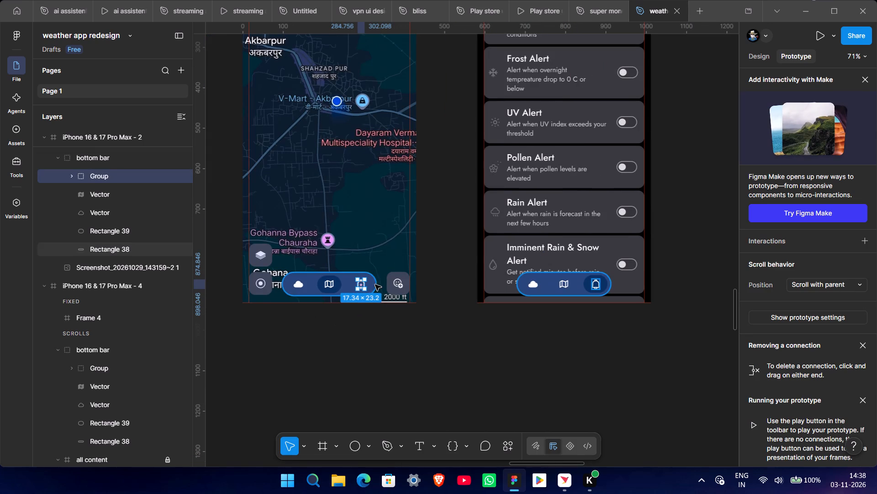
{"action": "left_click_drag", "start_coordinate": [365, 284], "coordinate": [492, 243]}
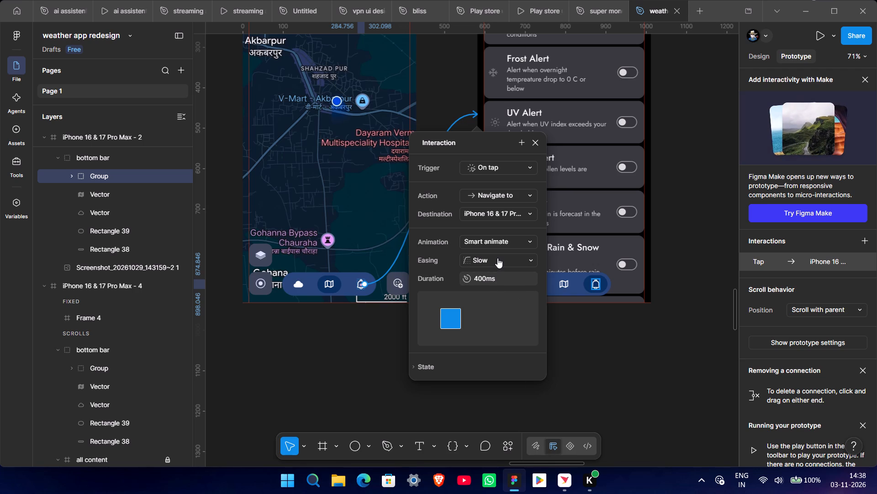
{"action": "left_click_drag", "start_coordinate": [486, 145], "coordinate": [558, 300]}
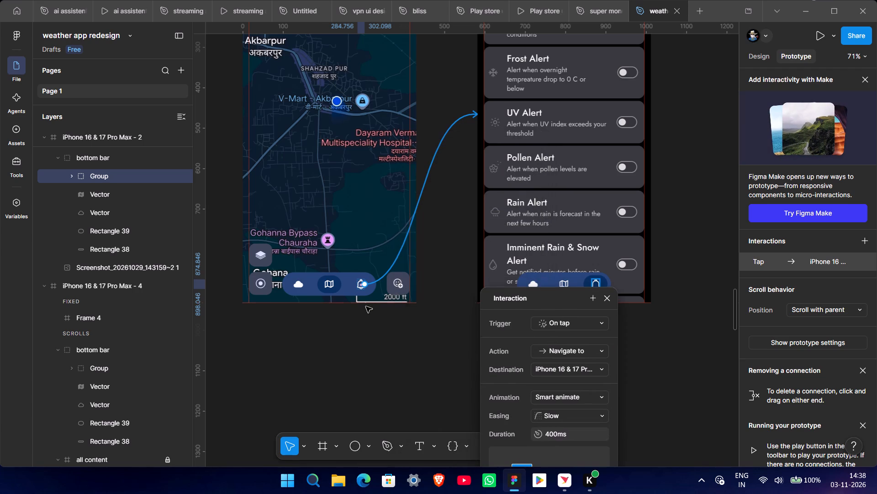
Preview Flow 1 and test the map icon in the weather screen's bottom bar.
{"action": "scroll", "coordinate": [363, 306], "scroll_direction": "down", "scroll_amount": 8, "text": "ctrl"}
{"action": "middle_click_drag", "start_coordinate": [325, 329], "coordinate": [398, 337]}
{"action": "left_click", "coordinate": [295, 175]}
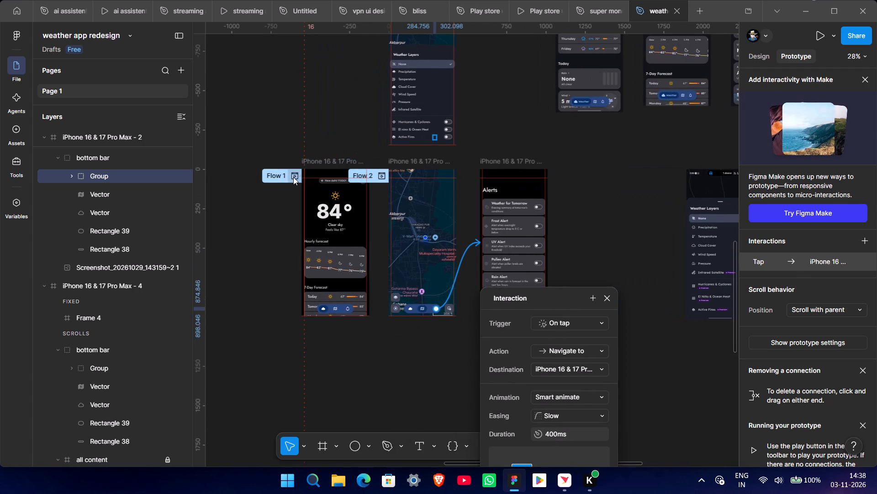
{"action": "left_click", "coordinate": [205, 432]}
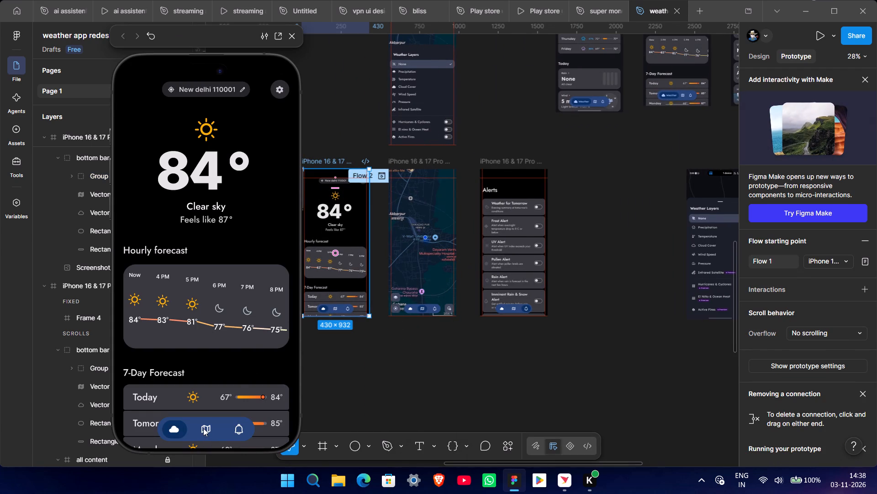
{"action": "left_click", "coordinate": [203, 428]}
{"action": "double_click", "coordinate": [207, 427]}
{"action": "left_click", "coordinate": [387, 354]}
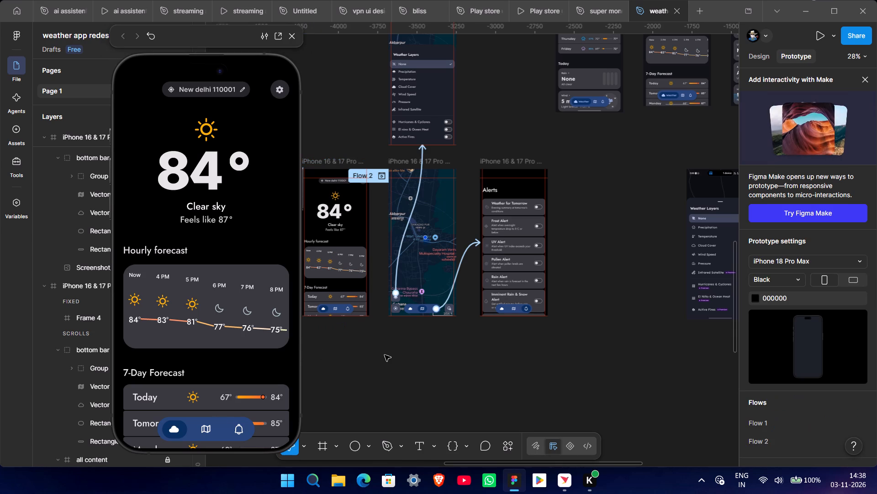
{"action": "left_click", "coordinate": [293, 34]}
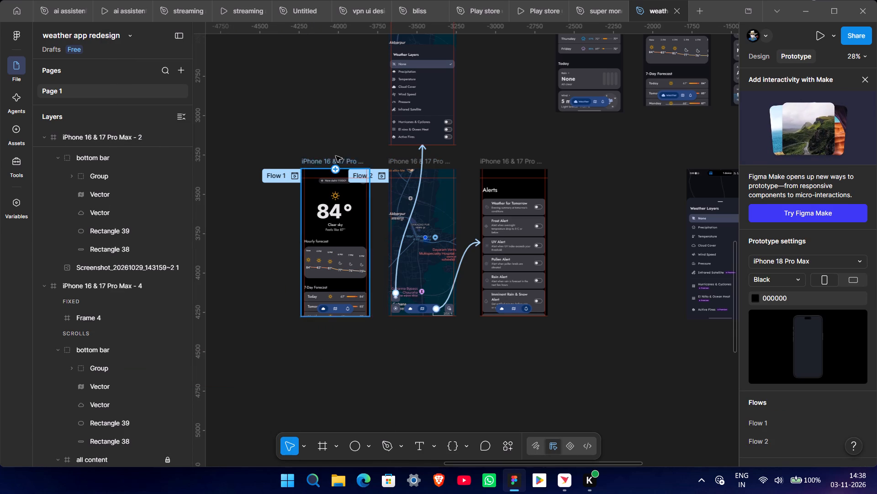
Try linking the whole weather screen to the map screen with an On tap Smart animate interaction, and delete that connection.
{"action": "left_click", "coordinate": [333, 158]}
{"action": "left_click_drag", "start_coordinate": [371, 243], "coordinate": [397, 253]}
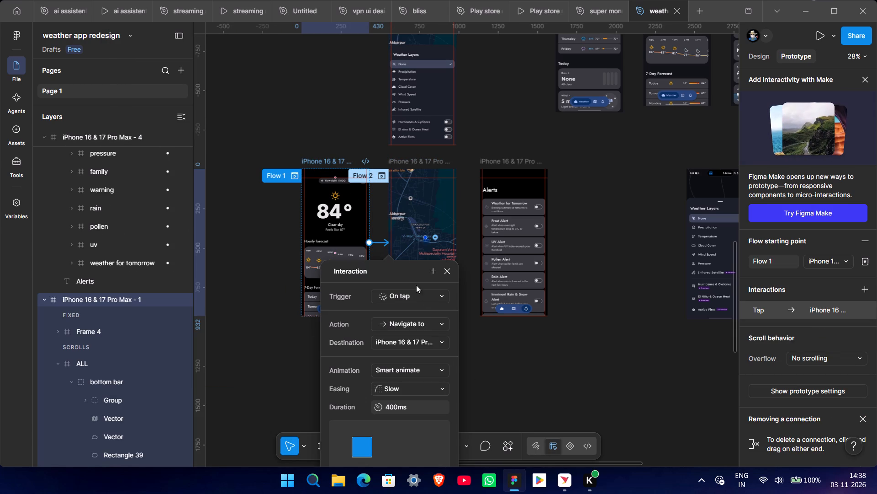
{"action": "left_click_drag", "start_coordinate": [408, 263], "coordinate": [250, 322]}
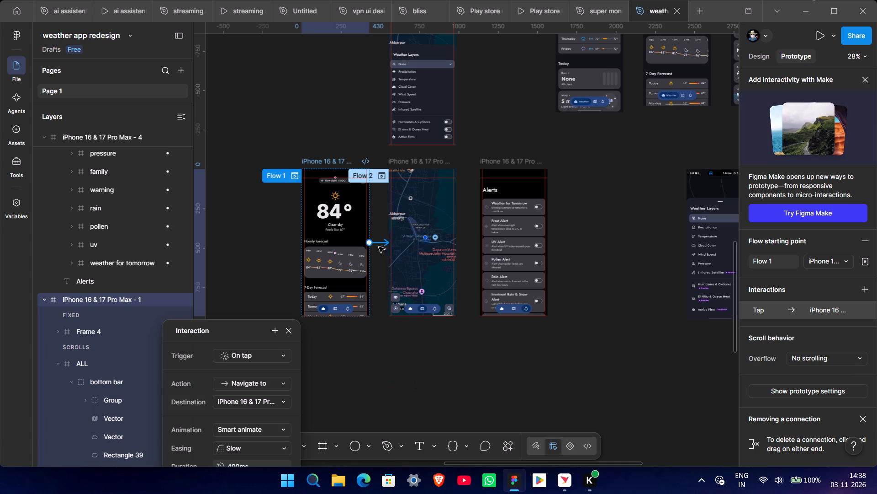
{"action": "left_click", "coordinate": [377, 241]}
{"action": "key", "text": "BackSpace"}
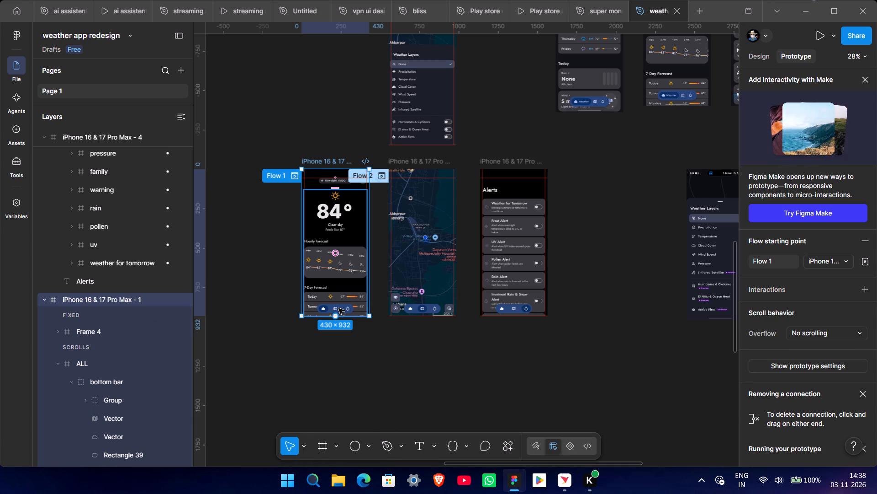
Link the map icon in the weather screen's bottom bar to the map screen: On tap, Navigate to, Smart animate, Slow easing, 400ms.
{"action": "scroll", "coordinate": [338, 309], "scroll_direction": "up", "scroll_amount": 9, "text": "ctrl"}
{"action": "left_click", "coordinate": [333, 310]}
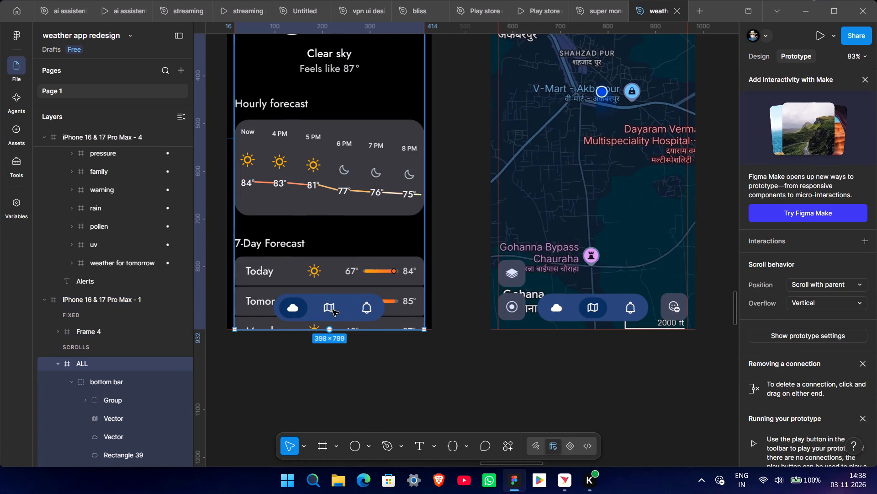
{"action": "double_click", "coordinate": [331, 310]}
{"action": "double_click", "coordinate": [329, 309]}
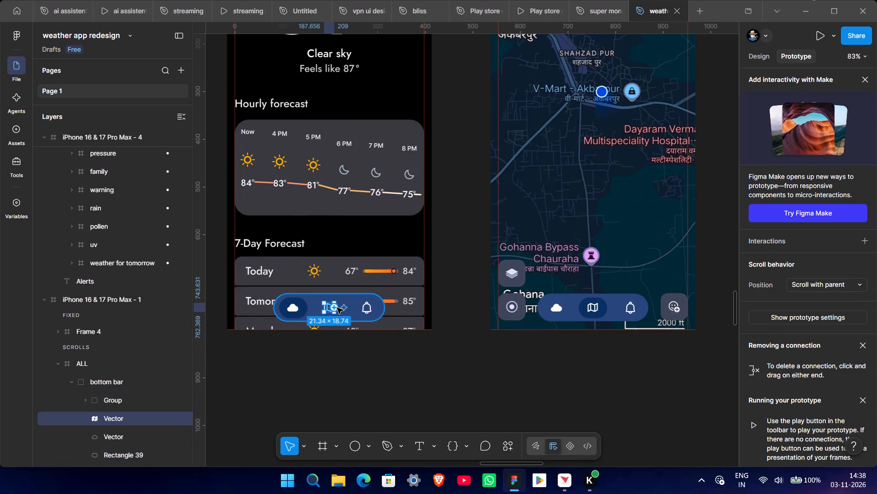
{"action": "left_click_drag", "start_coordinate": [333, 307], "coordinate": [507, 291]}
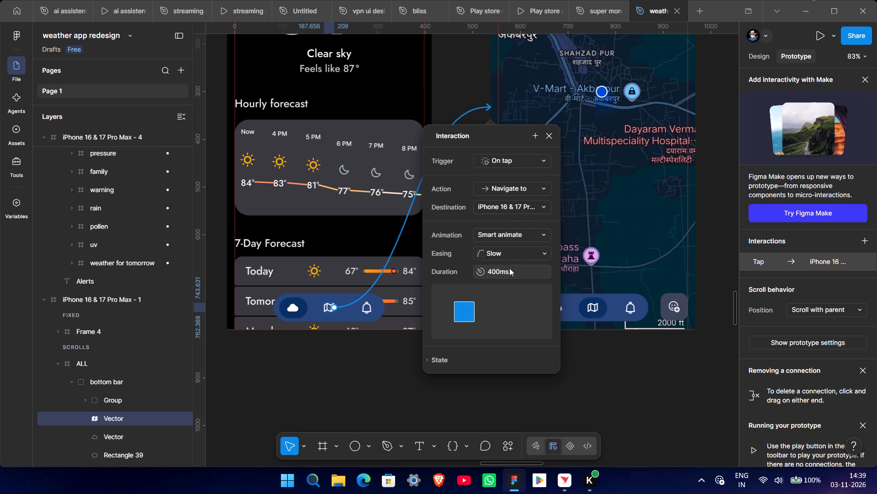
{"action": "left_click", "coordinate": [611, 385]}
{"action": "middle_click_drag", "start_coordinate": [590, 392], "coordinate": [454, 392]}
{"action": "scroll", "coordinate": [453, 392], "scroll_direction": "down", "scroll_amount": 5, "text": "ctrl"}
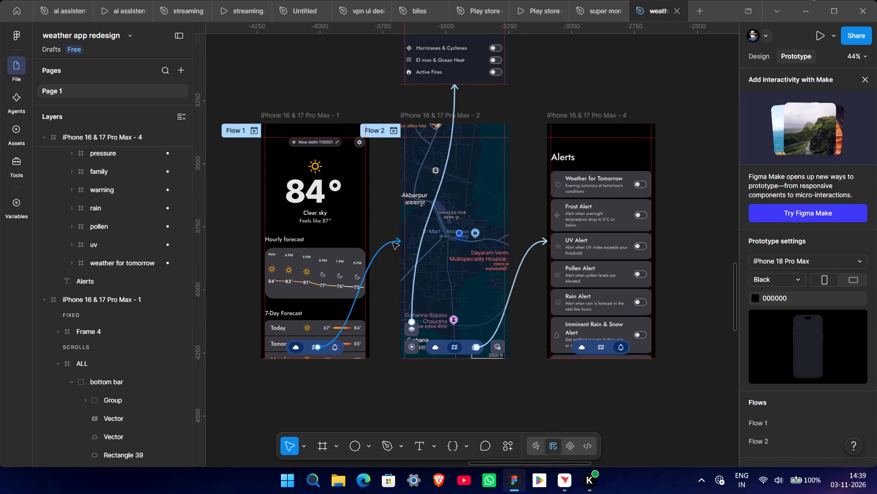
{"action": "left_click", "coordinate": [393, 243]}
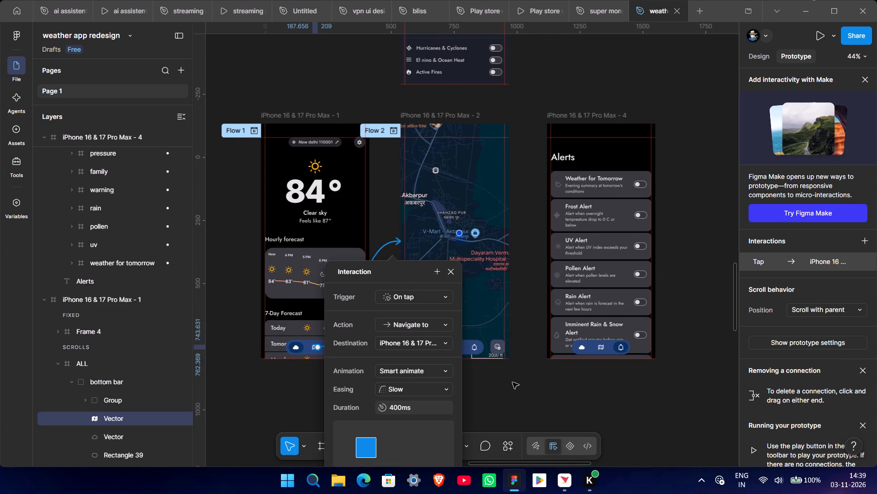
{"action": "left_click", "coordinate": [513, 382]}
Preview Flow 1 and test the bottom-bar map and bell icons across the weather, map and Alerts screens.
{"action": "left_click", "coordinate": [250, 130]}
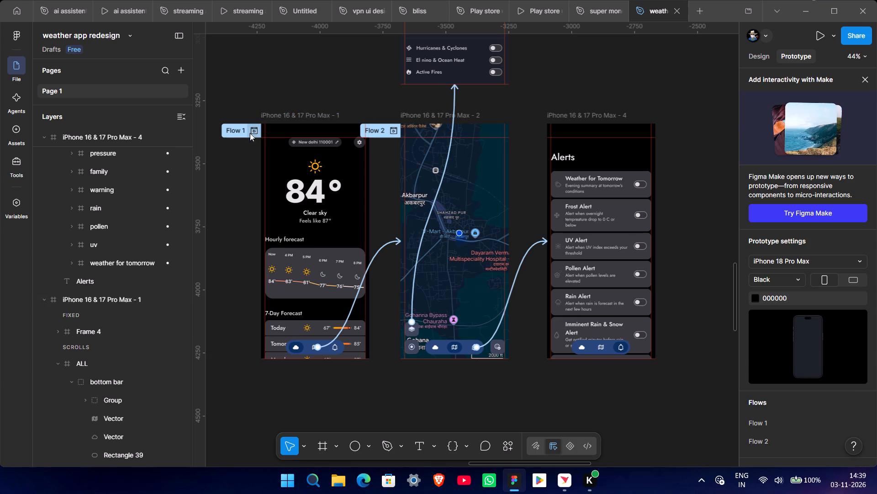
{"action": "left_click", "coordinate": [207, 428]}
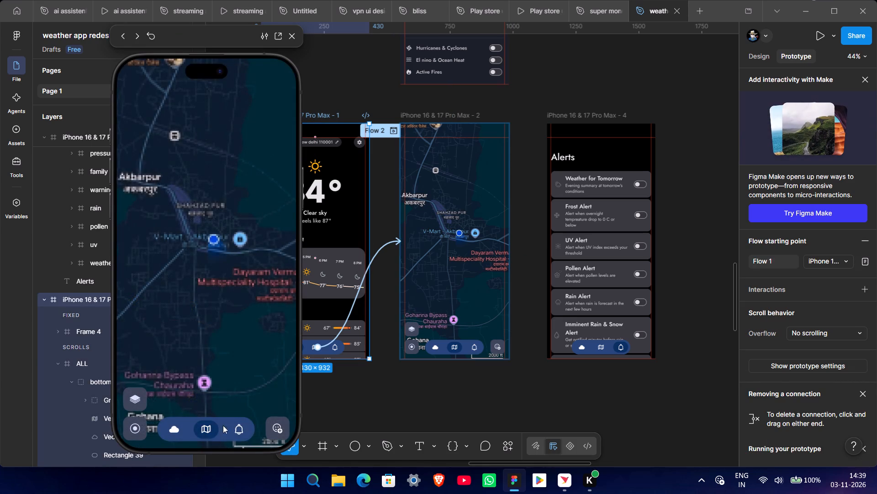
{"action": "left_click", "coordinate": [242, 429]}
{"action": "left_click", "coordinate": [209, 429]}
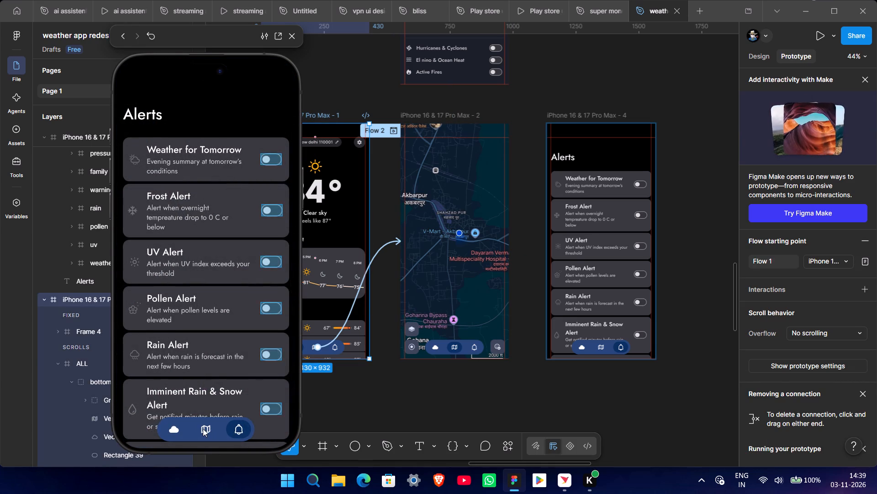
{"action": "left_click", "coordinate": [203, 429]}
{"action": "left_click", "coordinate": [290, 38]}
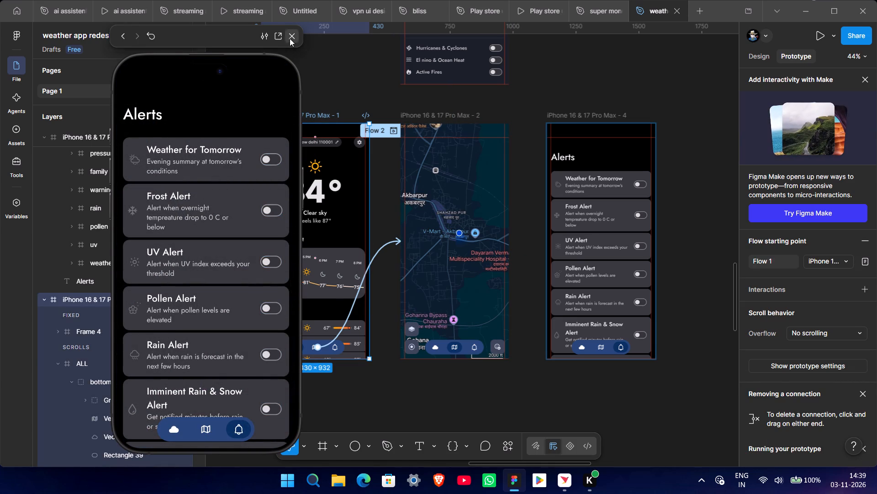
Change the weather screen map icon's transition to Move in with leftward direction, Linear easing and 300ms duration.
{"action": "left_click", "coordinate": [390, 246]}
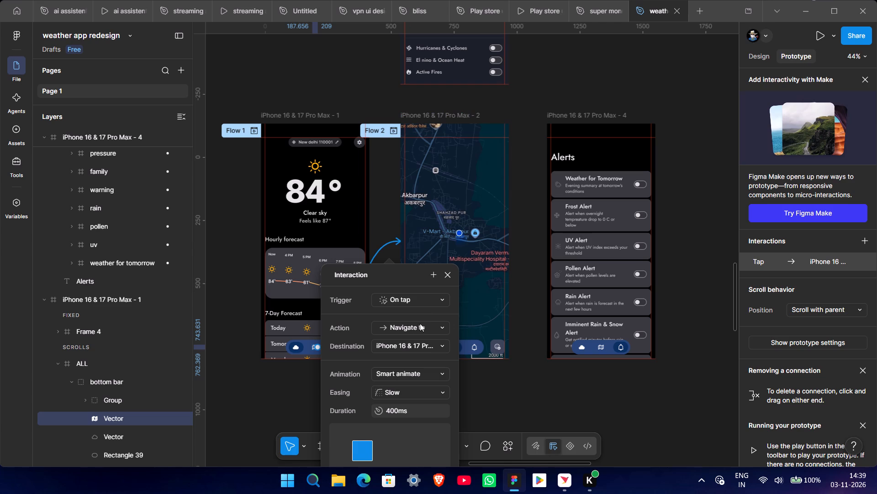
{"action": "left_click", "coordinate": [410, 379]}
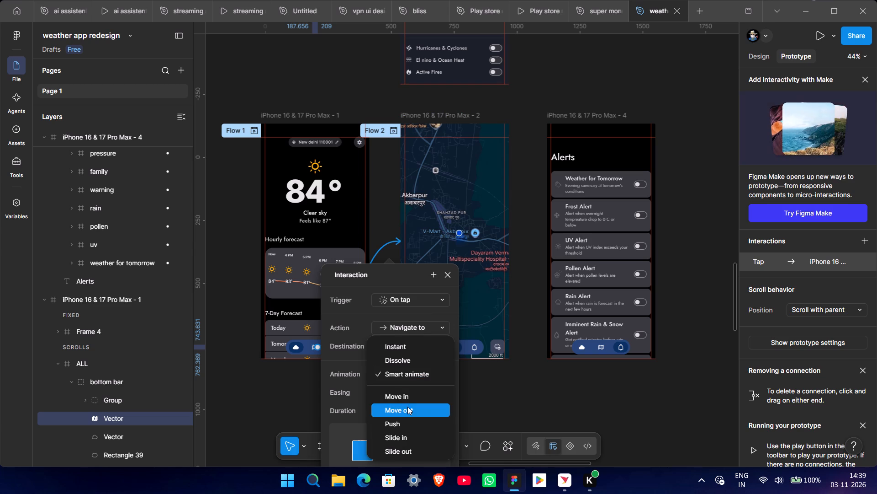
{"action": "left_click", "coordinate": [407, 397]}
{"action": "left_click_drag", "start_coordinate": [395, 270], "coordinate": [224, 172]}
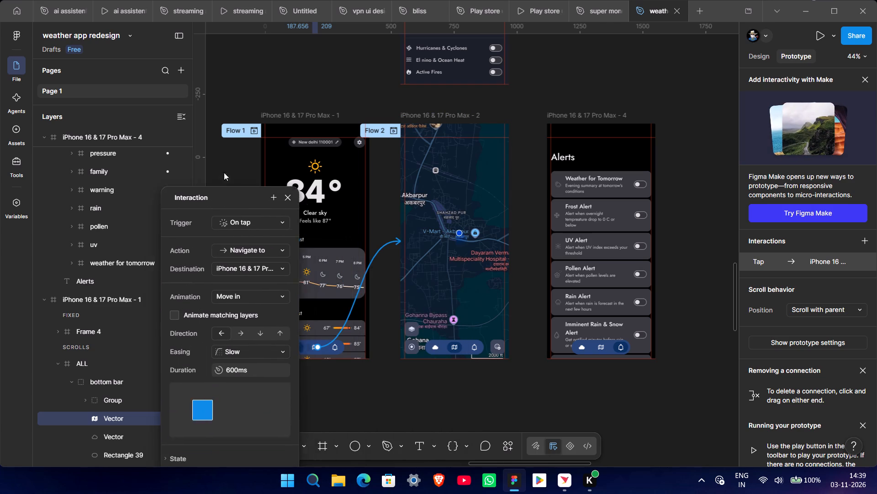
{"action": "left_click_drag", "start_coordinate": [224, 172], "coordinate": [219, 156]}
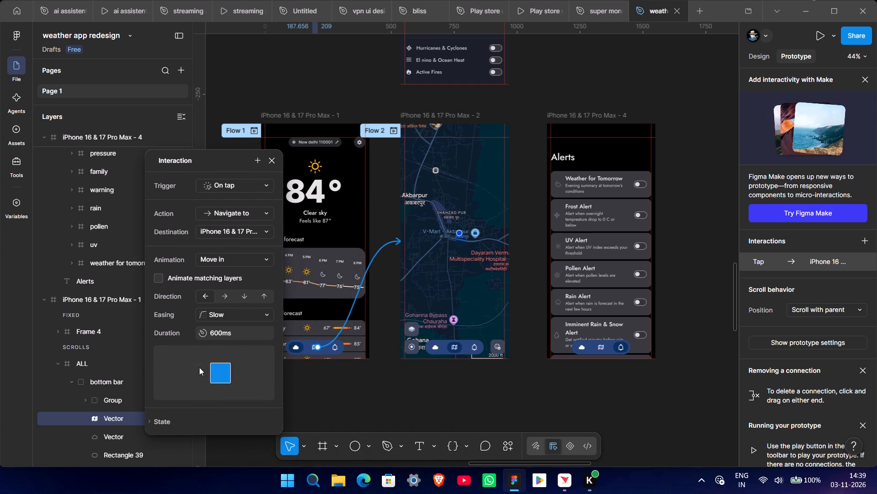
{"action": "left_click", "coordinate": [222, 292]}
{"action": "left_click", "coordinate": [210, 294]}
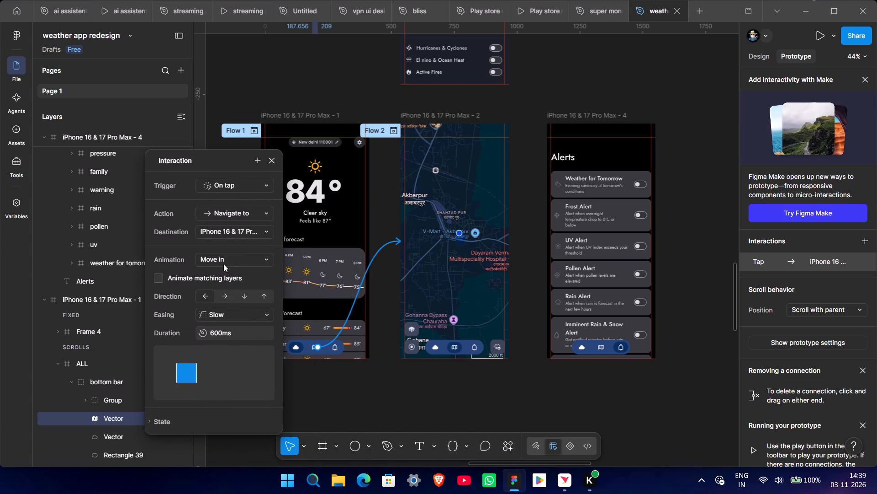
{"action": "left_click", "coordinate": [224, 259]}
{"action": "left_click", "coordinate": [232, 261]}
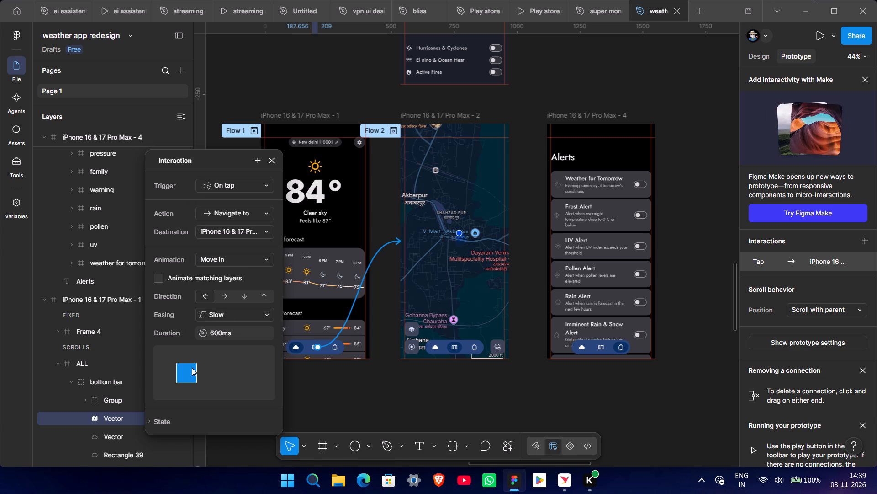
{"action": "left_click", "coordinate": [228, 303]}
{"action": "left_click", "coordinate": [232, 314]}
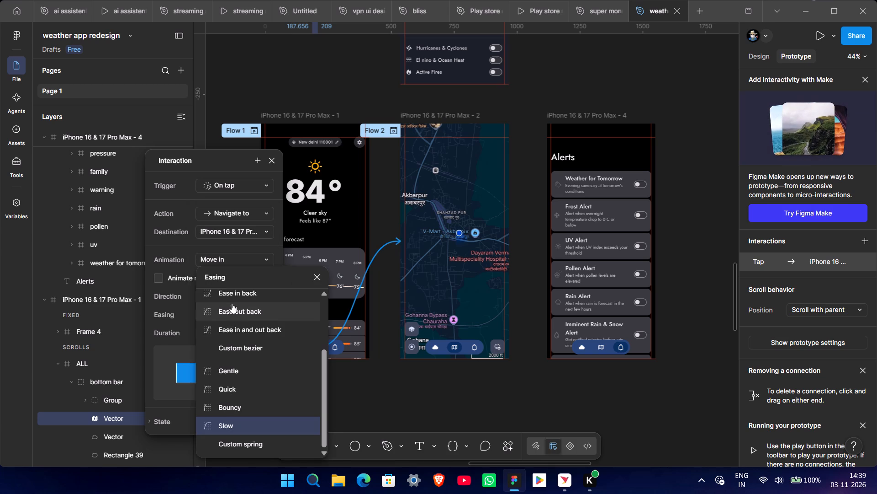
{"action": "scroll", "coordinate": [274, 383], "scroll_direction": "up", "scroll_amount": 13}
{"action": "left_click", "coordinate": [248, 298]}
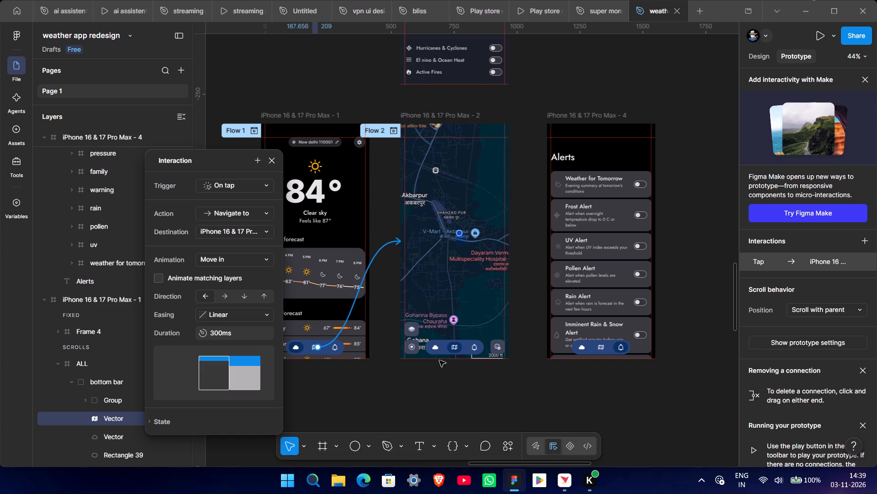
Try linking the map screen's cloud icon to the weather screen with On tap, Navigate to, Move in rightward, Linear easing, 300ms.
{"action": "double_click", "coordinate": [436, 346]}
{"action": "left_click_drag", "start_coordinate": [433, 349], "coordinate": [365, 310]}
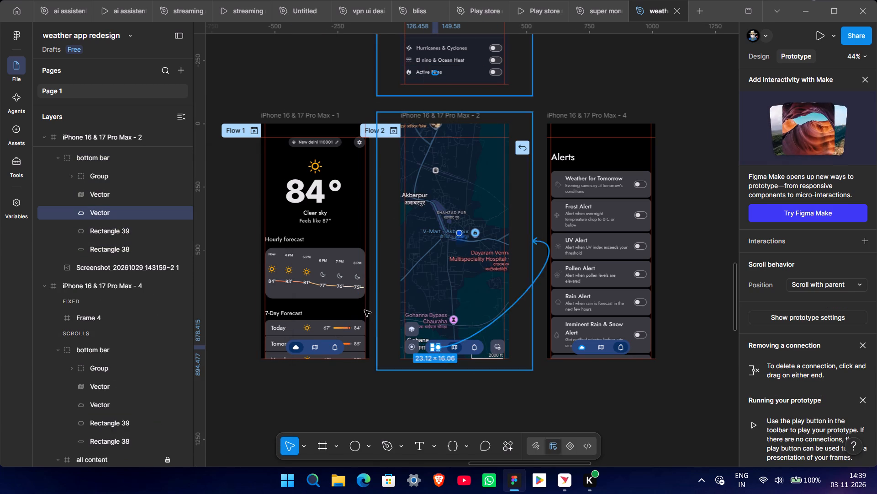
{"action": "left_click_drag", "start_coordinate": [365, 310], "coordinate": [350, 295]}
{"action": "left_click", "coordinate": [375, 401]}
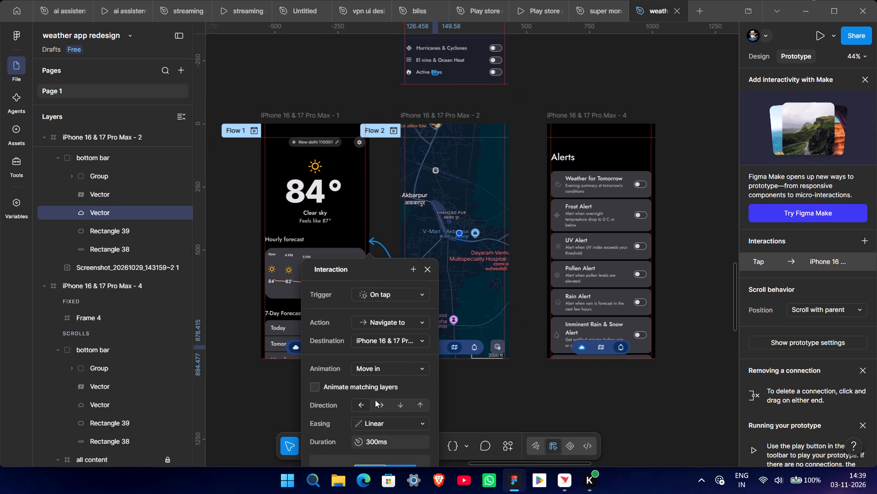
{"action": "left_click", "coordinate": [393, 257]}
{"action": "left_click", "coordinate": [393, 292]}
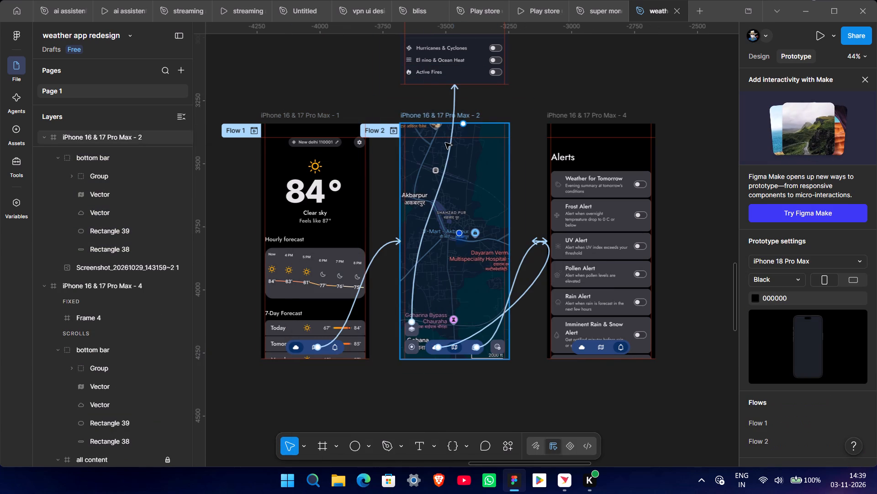
Link the weather screen's bell icon to the Alerts screen: On tap, Navigate to, Move in rightward, Linear easing, 300ms.
{"action": "double_click", "coordinate": [335, 347]}
{"action": "double_click", "coordinate": [336, 346]}
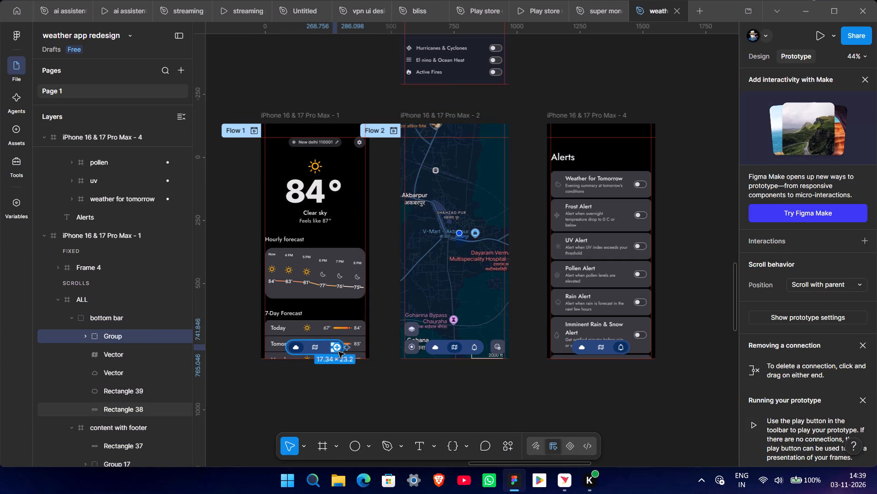
{"action": "left_click_drag", "start_coordinate": [338, 349], "coordinate": [555, 311]}
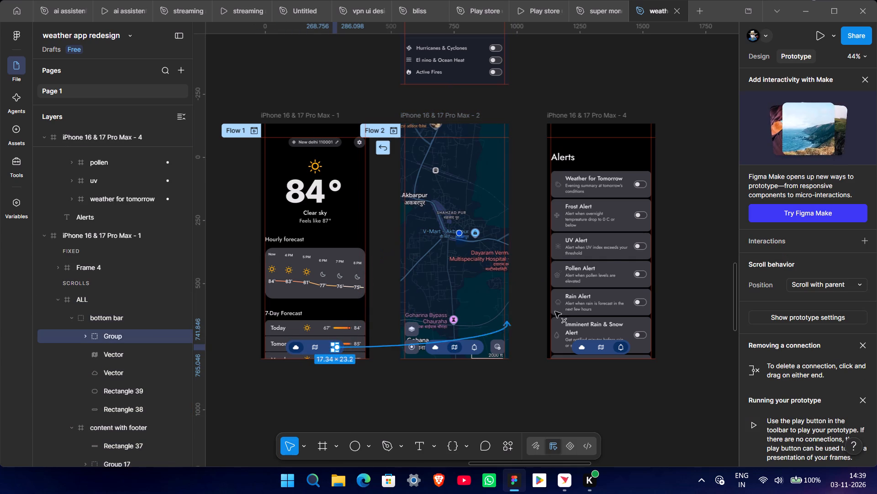
{"action": "left_click_drag", "start_coordinate": [555, 311], "coordinate": [582, 310]}
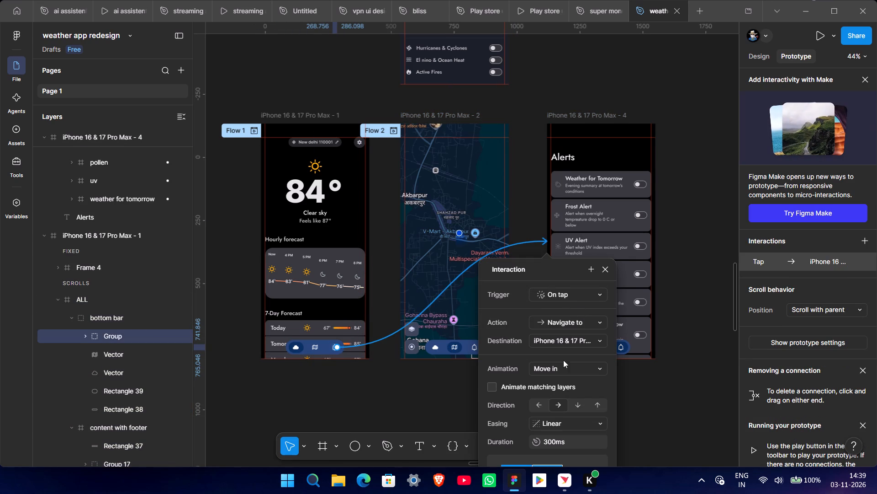
{"action": "left_click_drag", "start_coordinate": [554, 275], "coordinate": [306, 393]}
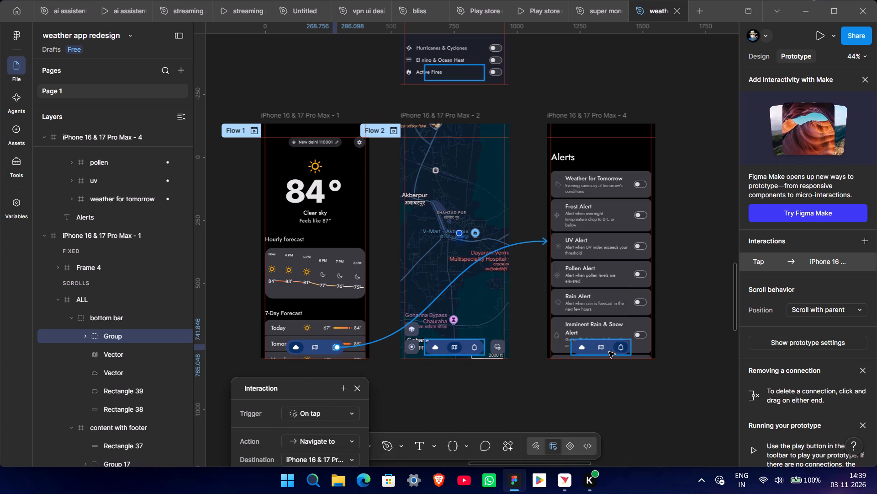
Link the Alerts screen's map icon to the map screen: On tap, Navigate to, Move in rightward, Linear easing, 300ms.
{"action": "double_click", "coordinate": [604, 344]}
{"action": "double_click", "coordinate": [604, 346]}
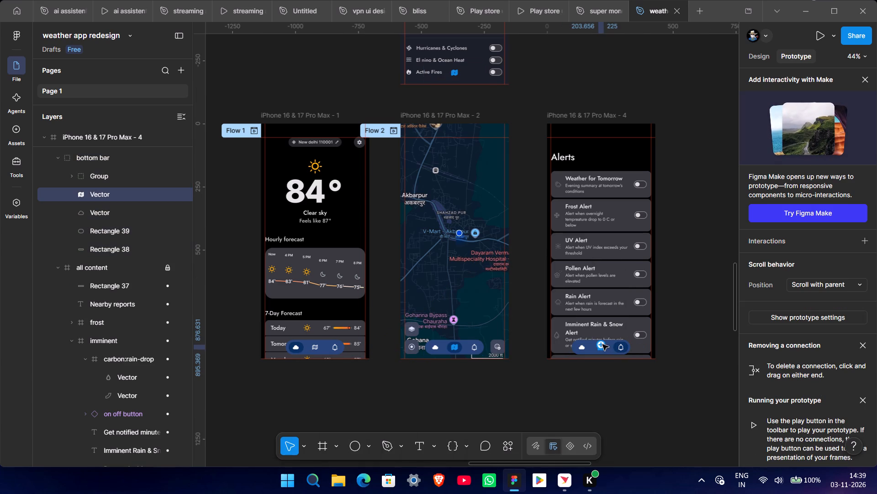
{"action": "left_click_drag", "start_coordinate": [602, 345], "coordinate": [506, 317]}
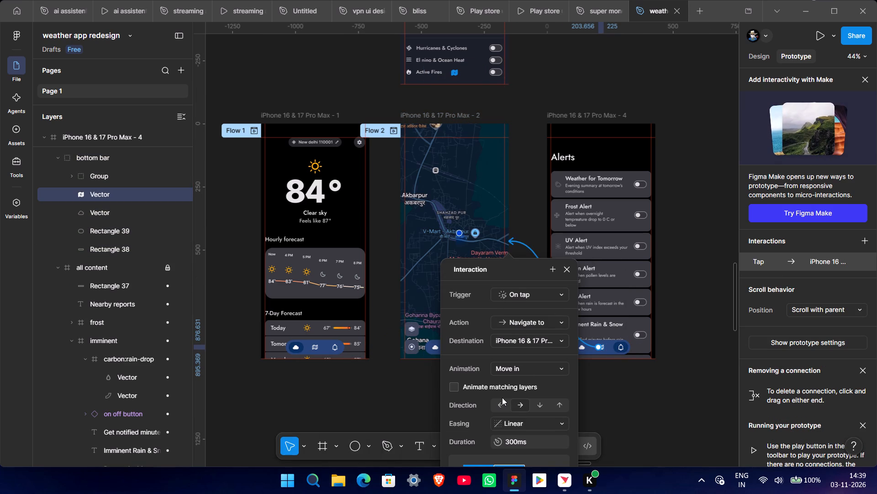
{"action": "left_click", "coordinate": [500, 398]}
{"action": "left_click_drag", "start_coordinate": [527, 263], "coordinate": [307, 217]}
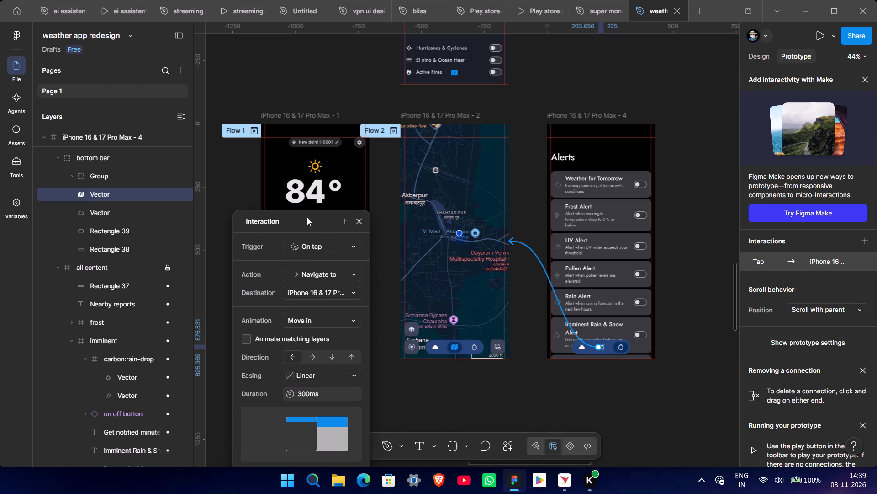
{"action": "left_click_drag", "start_coordinate": [307, 217], "coordinate": [301, 217]}
{"action": "left_click", "coordinate": [299, 357]}
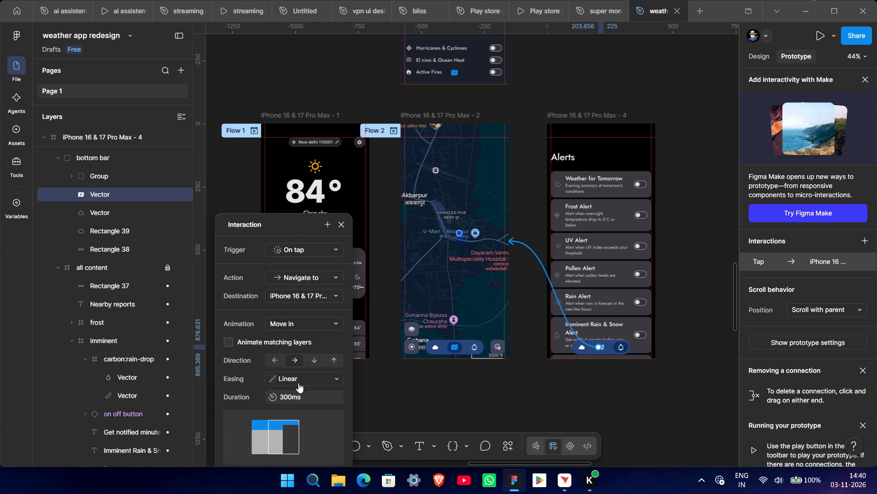
{"action": "left_click", "coordinate": [535, 328]}
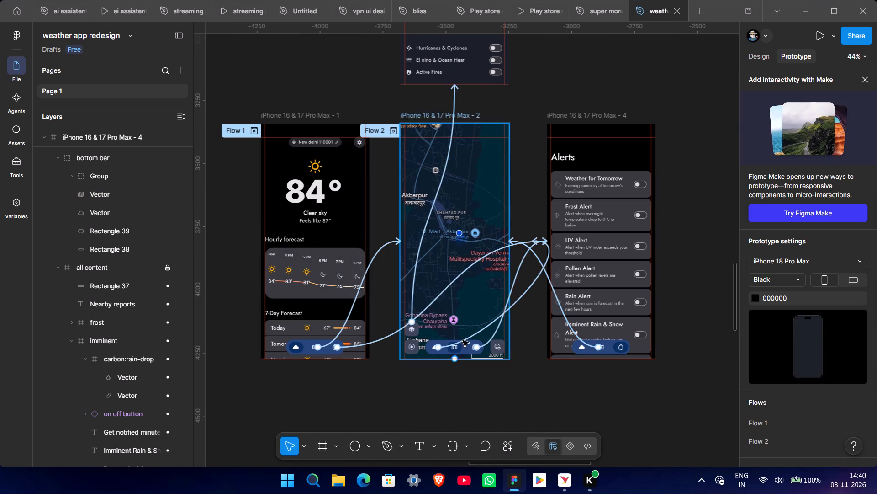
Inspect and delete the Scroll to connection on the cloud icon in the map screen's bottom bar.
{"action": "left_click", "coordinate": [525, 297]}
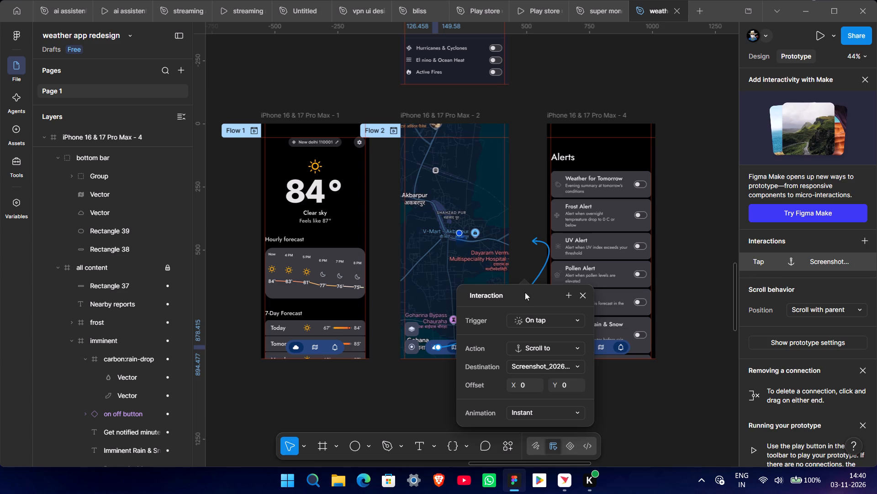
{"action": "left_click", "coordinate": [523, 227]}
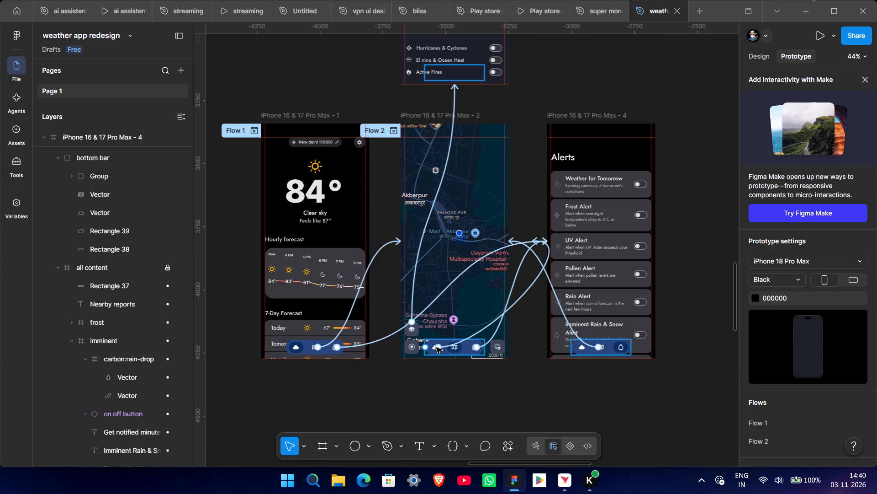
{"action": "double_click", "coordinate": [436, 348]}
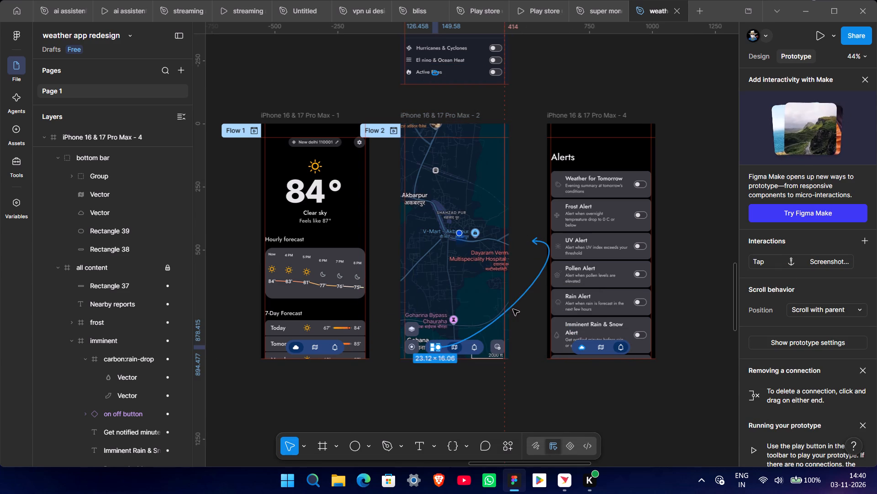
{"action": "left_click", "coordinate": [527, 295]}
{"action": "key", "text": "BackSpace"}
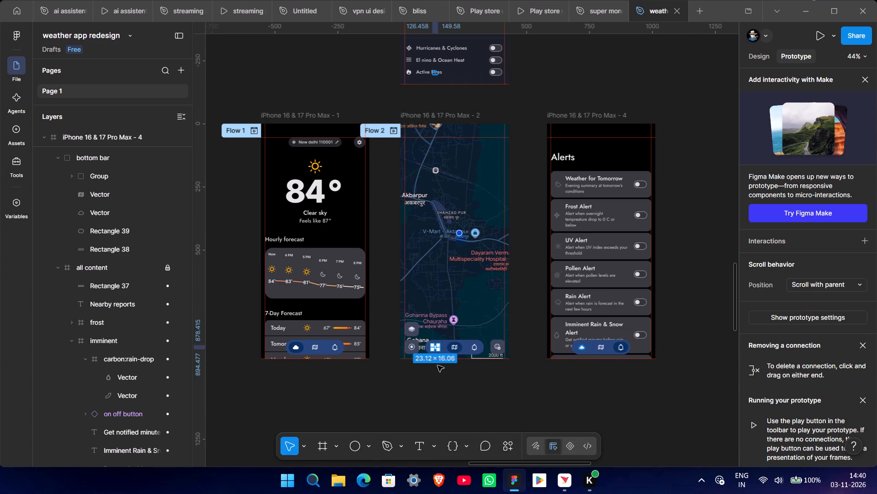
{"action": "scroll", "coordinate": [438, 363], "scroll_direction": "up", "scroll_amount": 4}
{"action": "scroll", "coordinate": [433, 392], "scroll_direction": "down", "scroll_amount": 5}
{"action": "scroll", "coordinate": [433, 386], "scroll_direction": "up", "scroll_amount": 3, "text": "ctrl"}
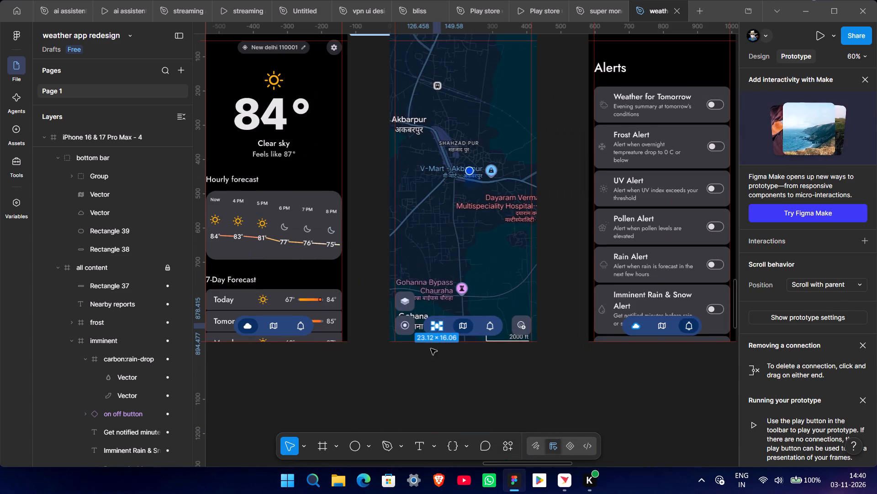
Link the map screen's cloud icon to the weather screen: On tap, Navigate to, Move in rightward, Linear easing, 300ms.
{"action": "left_click_drag", "start_coordinate": [437, 331], "coordinate": [341, 275]}
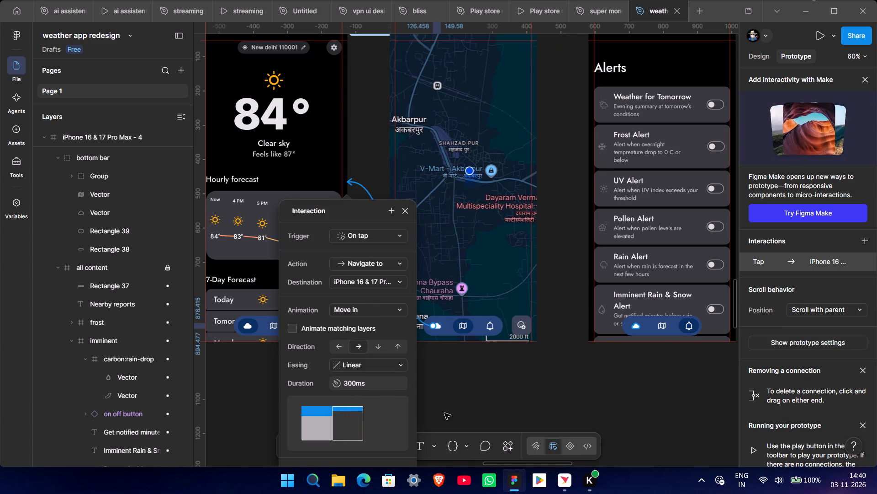
{"action": "left_click", "coordinate": [444, 385]}
Set the map screen's bell icon connection to the Alerts screen to a Move in animation with Linear easing.
{"action": "double_click", "coordinate": [490, 323]}
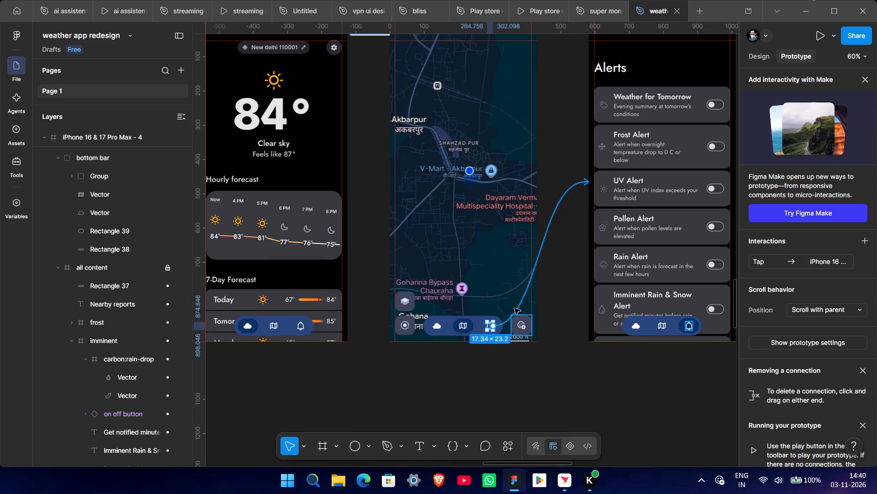
{"action": "left_click", "coordinate": [518, 307]}
{"action": "scroll", "coordinate": [504, 428], "scroll_direction": "down", "scroll_amount": 2}
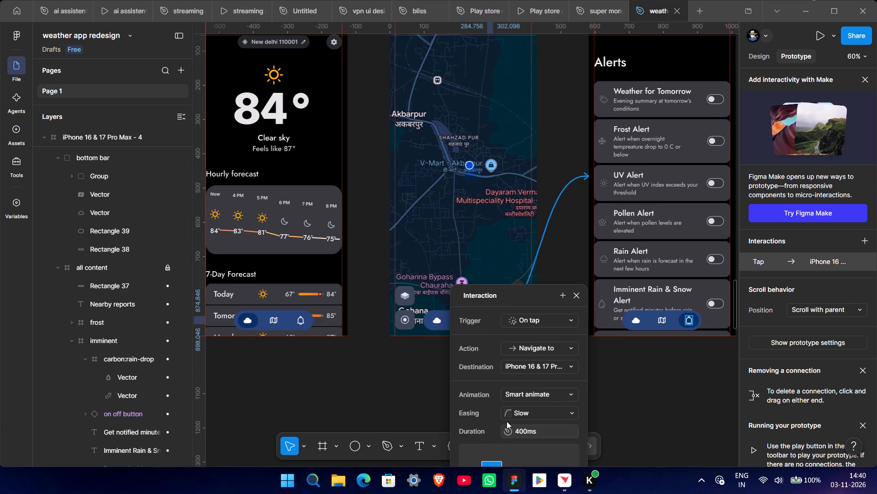
{"action": "left_click_drag", "start_coordinate": [538, 299], "coordinate": [531, 263]}
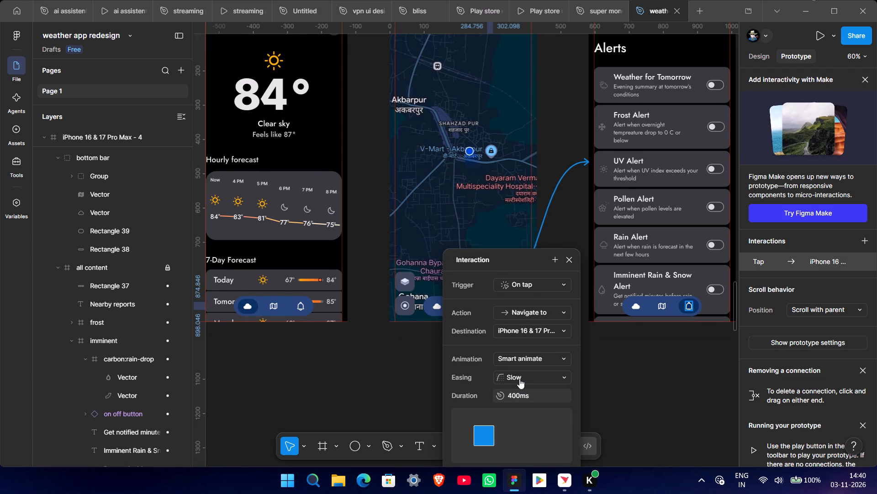
{"action": "left_click", "coordinate": [529, 359]}
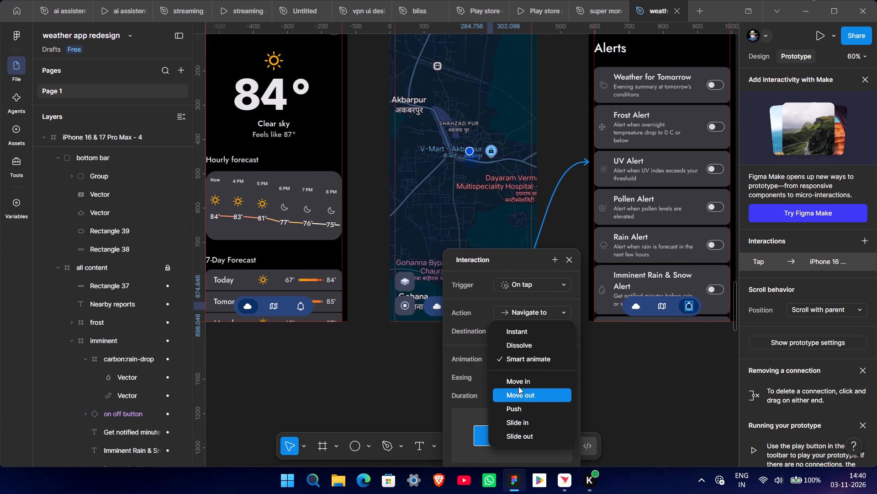
{"action": "left_click", "coordinate": [518, 384]}
{"action": "left_click_drag", "start_coordinate": [516, 267], "coordinate": [399, 207]}
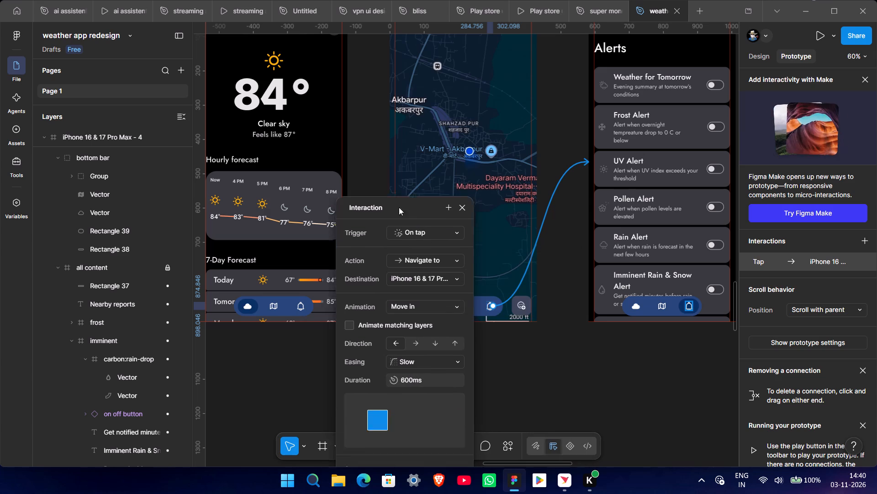
{"action": "left_click_drag", "start_coordinate": [399, 207], "coordinate": [396, 204]}
{"action": "left_click", "coordinate": [400, 298]}
{"action": "left_click", "coordinate": [401, 296]}
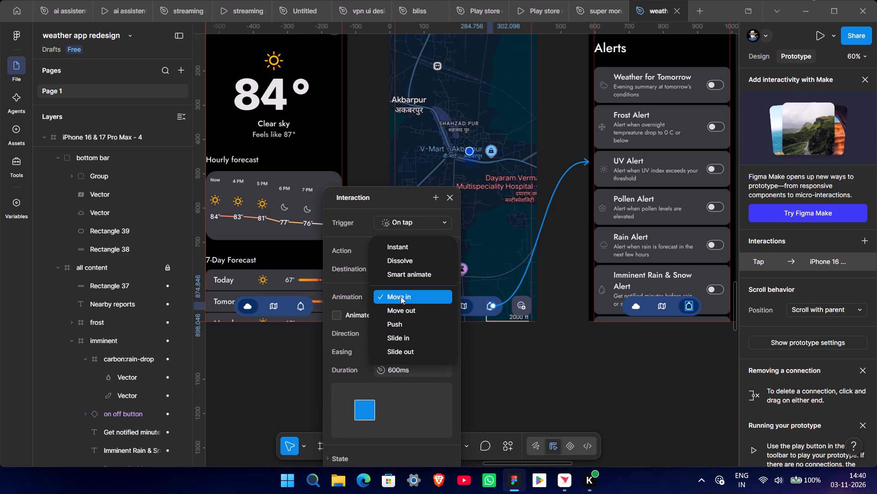
{"action": "left_click", "coordinate": [406, 355]}
{"action": "scroll", "coordinate": [432, 358], "scroll_direction": "up", "scroll_amount": 7}
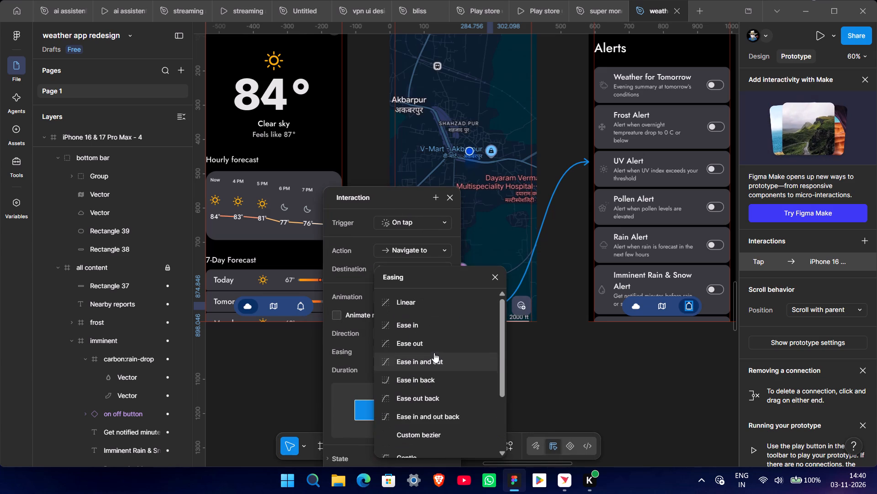
{"action": "left_click", "coordinate": [439, 305]}
{"action": "left_click", "coordinate": [518, 404]}
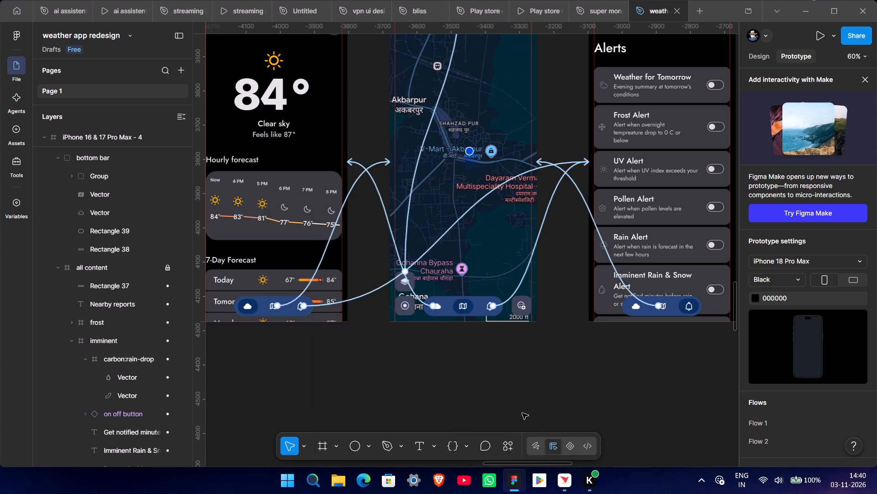
Link the Alerts screen's cloud icon to the weather screen: On tap, Navigate to, Move in rightward, Linear easing, 300ms.
{"action": "left_click", "coordinate": [621, 280]}
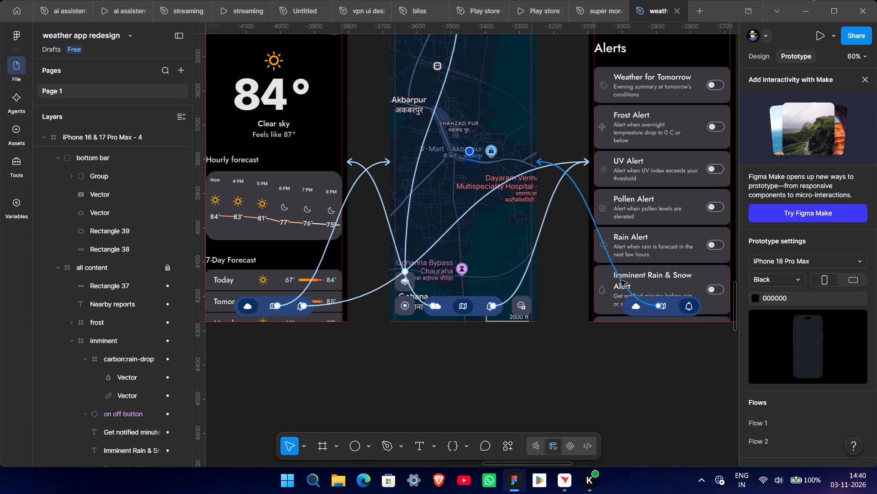
{"action": "left_click_drag", "start_coordinate": [611, 291], "coordinate": [267, 183]}
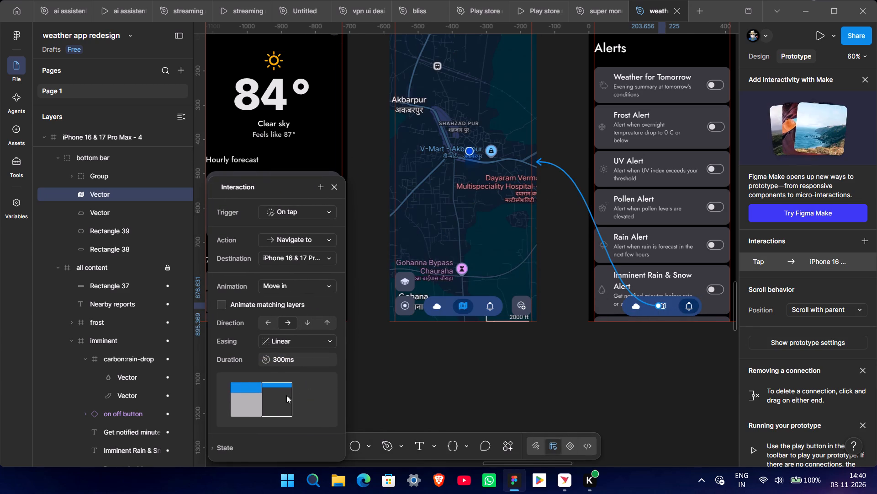
{"action": "left_click", "coordinate": [544, 377]}
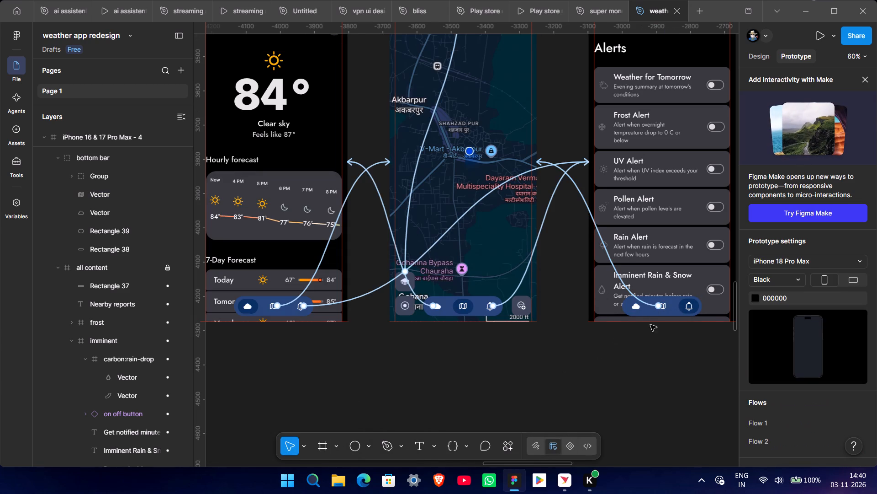
{"action": "double_click", "coordinate": [636, 307]}
{"action": "middle_click_drag", "start_coordinate": [634, 371], "coordinate": [665, 386]}
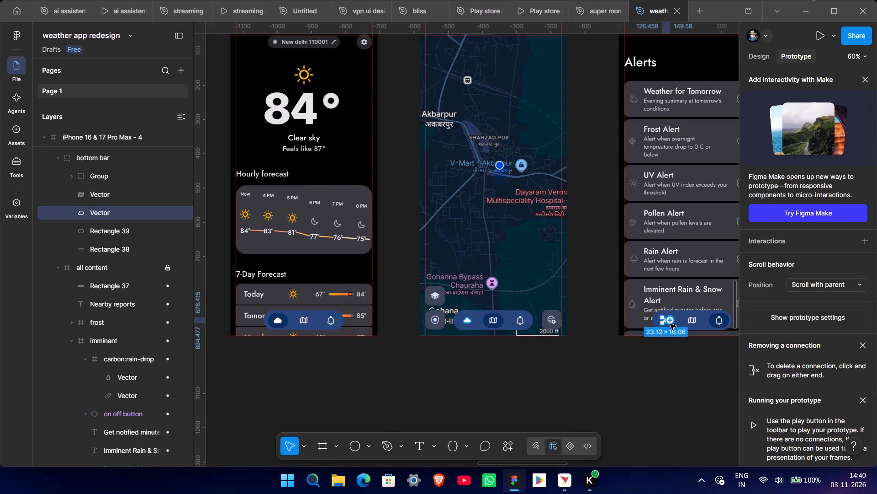
{"action": "left_click_drag", "start_coordinate": [668, 323], "coordinate": [372, 269]}
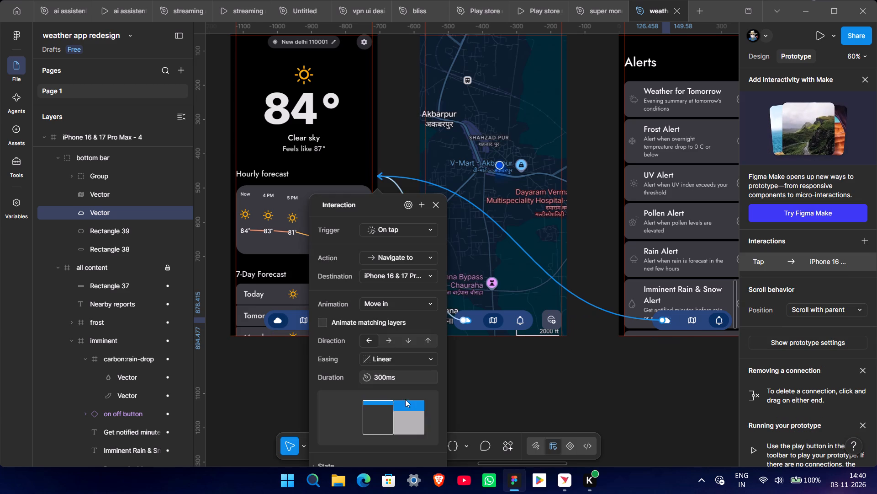
{"action": "left_click", "coordinate": [388, 343]}
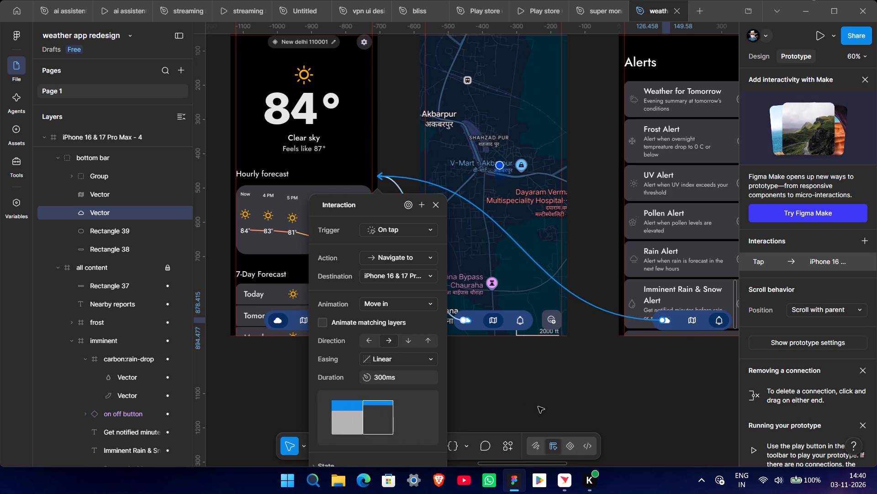
{"action": "left_click", "coordinate": [538, 407]}
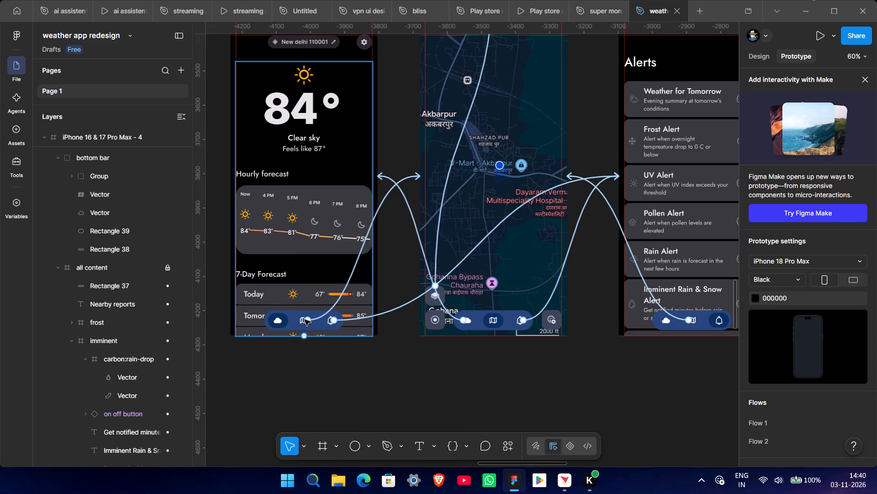
Set the Move in direction of the weather screen's bell icon connection to leftward, after reviewing its map icon connection.
{"action": "left_click", "coordinate": [327, 314]}
{"action": "left_click_drag", "start_coordinate": [344, 294], "coordinate": [340, 243]}
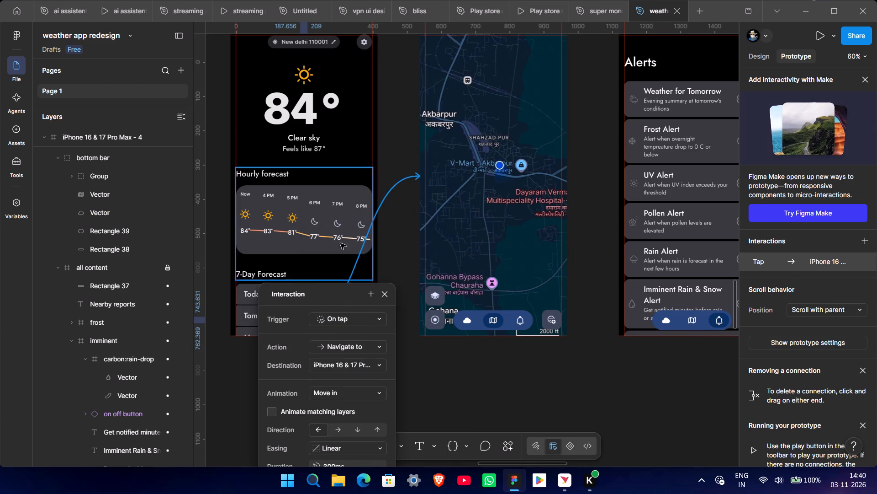
{"action": "left_click_drag", "start_coordinate": [340, 243], "coordinate": [337, 228]}
{"action": "left_click_drag", "start_coordinate": [338, 231], "coordinate": [271, 355]}
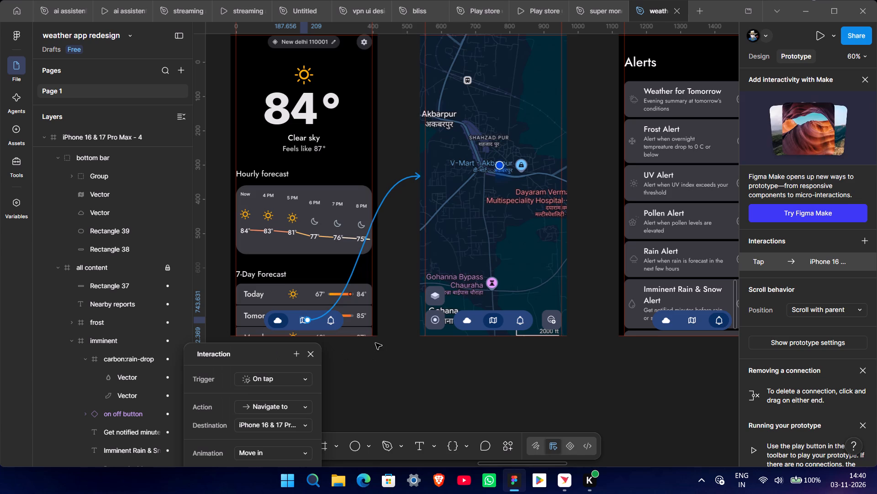
{"action": "left_click", "coordinate": [330, 320]}
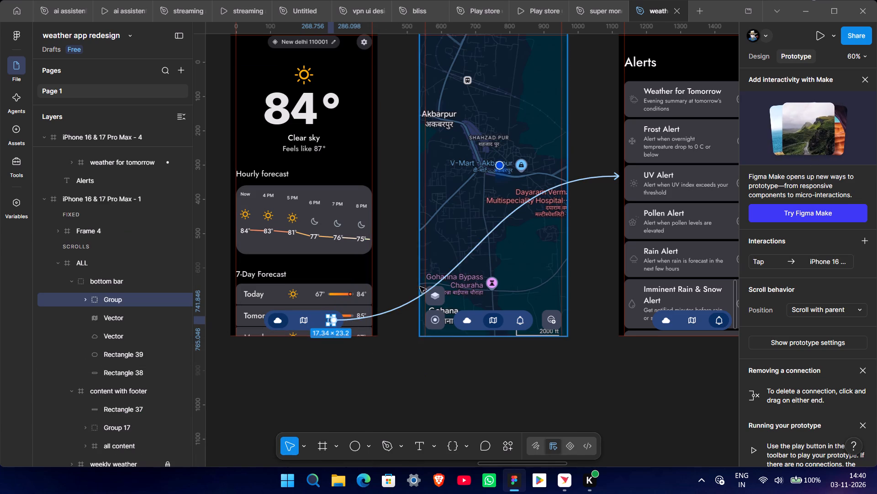
{"action": "left_click", "coordinate": [395, 308]}
{"action": "left_click_drag", "start_coordinate": [396, 287], "coordinate": [306, 158]}
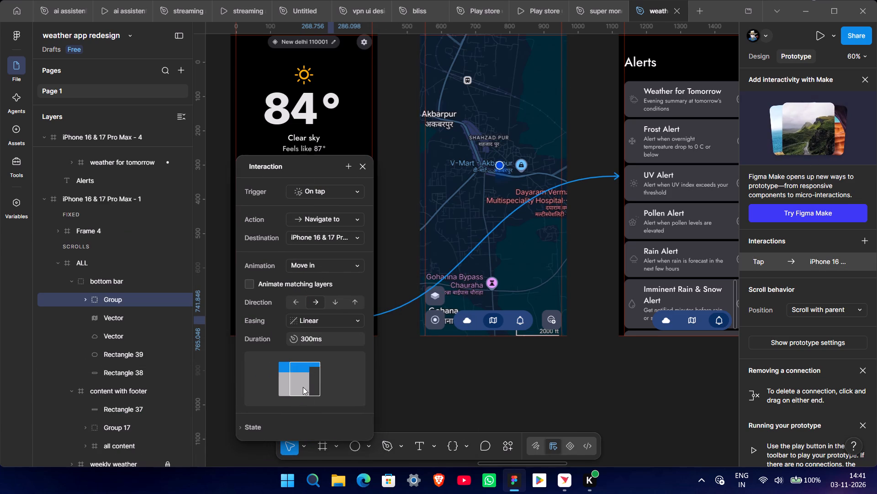
{"action": "left_click", "coordinate": [298, 306]}
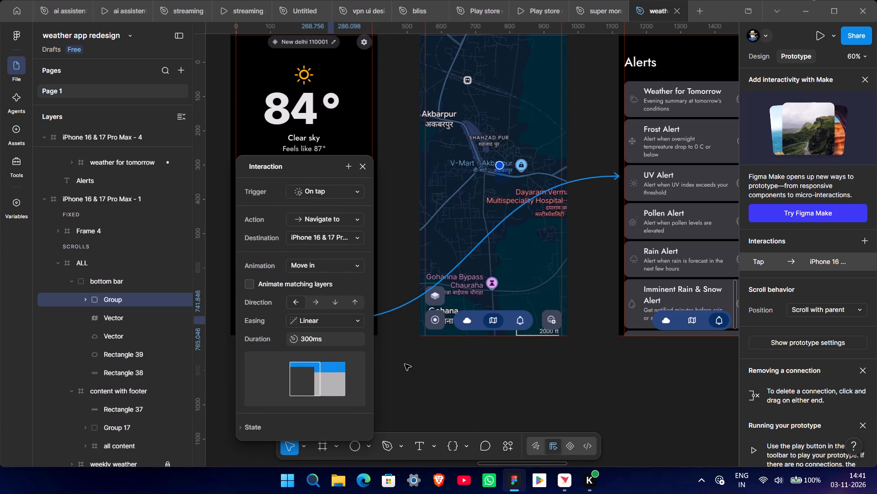
{"action": "left_click", "coordinate": [405, 364]}
{"action": "left_click", "coordinate": [413, 366]}
Preview Flow 1 and test the bottom-bar navigation between the weather, map and Alerts screens.
{"action": "scroll", "coordinate": [414, 440], "scroll_direction": "down", "scroll_amount": 3, "text": "ctrl"}
{"action": "scroll", "coordinate": [437, 395], "scroll_direction": "down", "scroll_amount": 6, "text": "ctrl"}
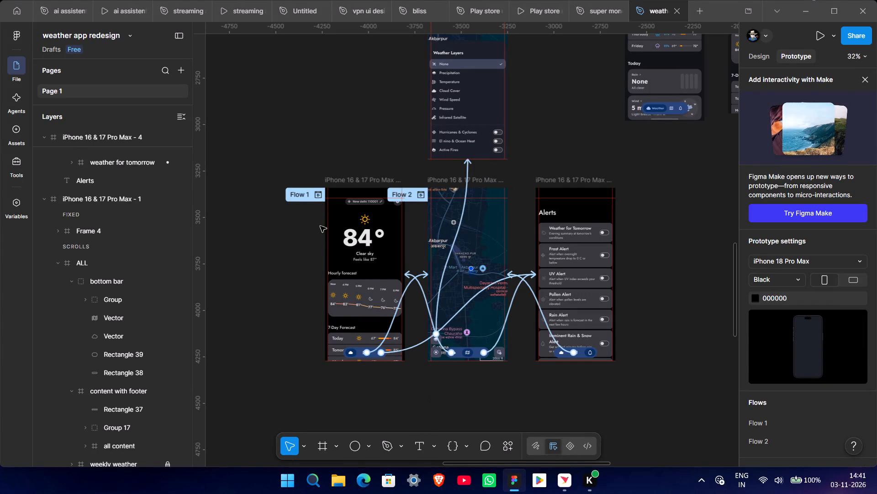
{"action": "left_click", "coordinate": [319, 197]}
{"action": "left_click", "coordinate": [204, 424]}
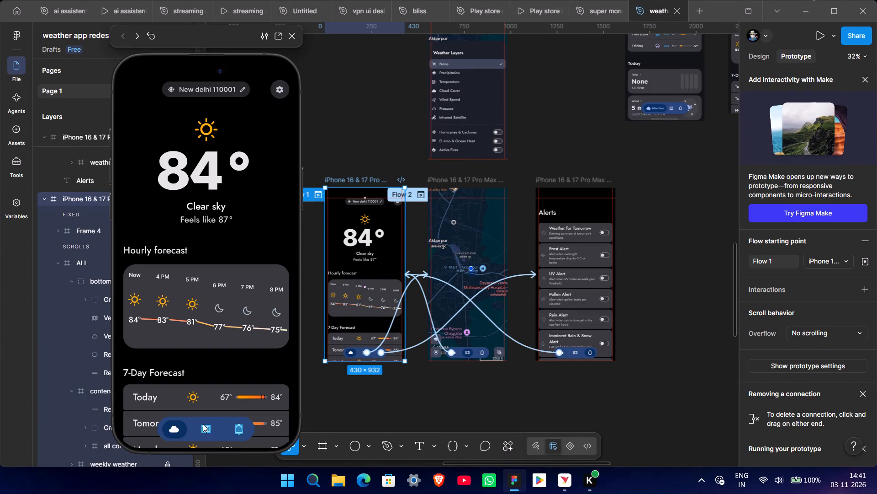
{"action": "left_click", "coordinate": [209, 430]}
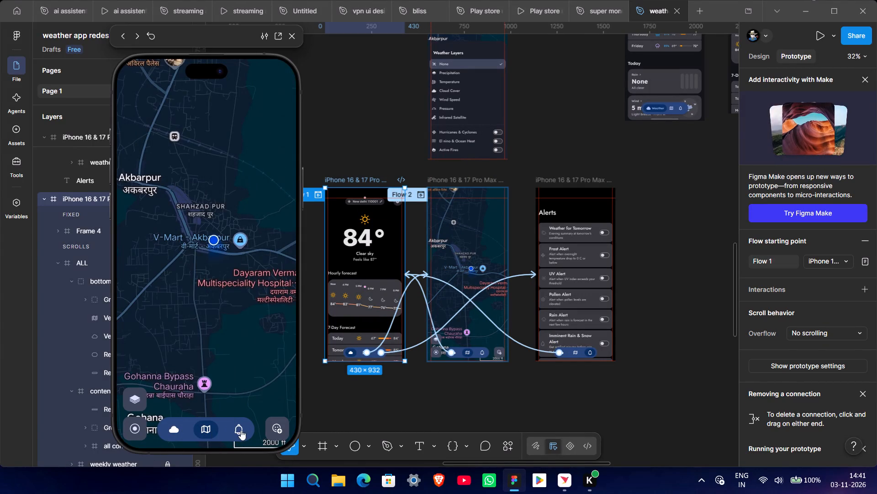
{"action": "left_click", "coordinate": [240, 428]}
{"action": "left_click", "coordinate": [204, 433]}
{"action": "left_click", "coordinate": [205, 424]}
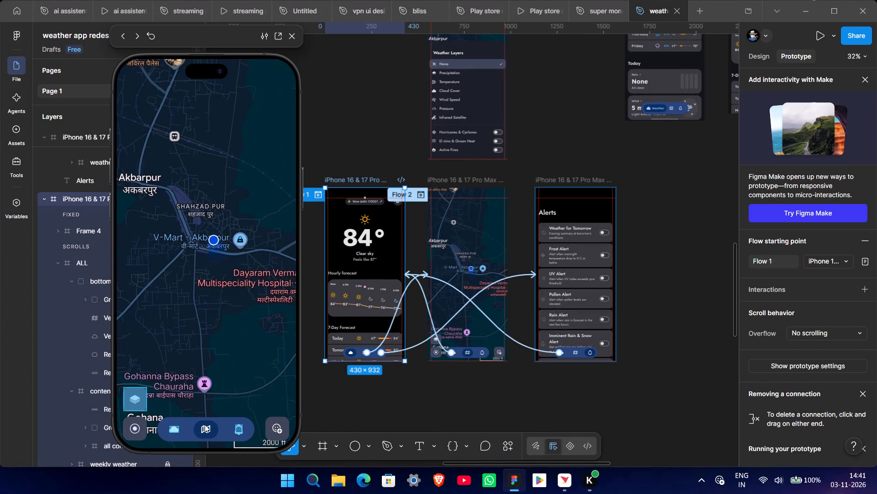
{"action": "left_click", "coordinate": [180, 434]}
{"action": "left_click", "coordinate": [174, 428]}
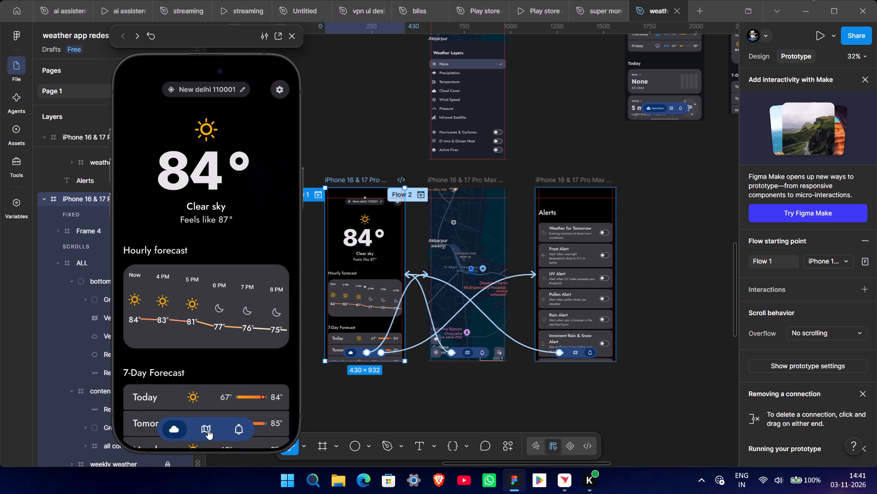
{"action": "left_click", "coordinate": [206, 429]}
{"action": "left_click", "coordinate": [242, 424]}
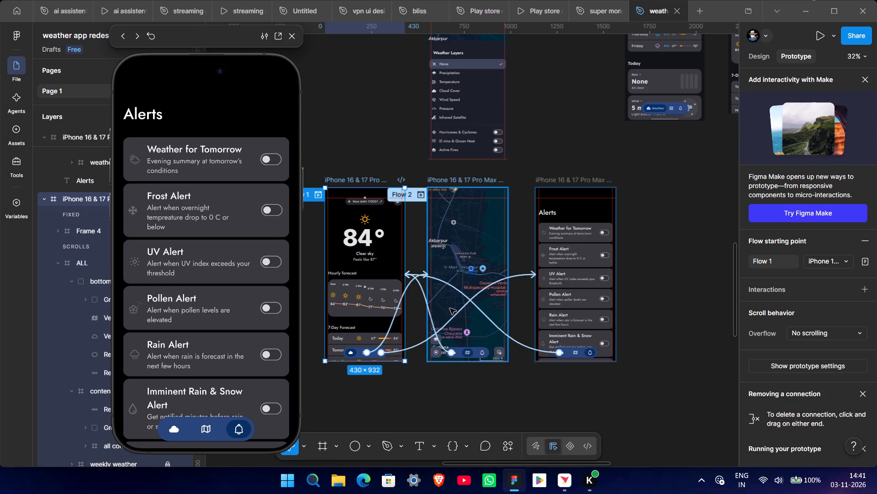
Set the animation of the weather screen's map icon connection to Dissolve, trying Instant first.
{"action": "middle_click_drag", "start_coordinate": [418, 317], "coordinate": [455, 238]}
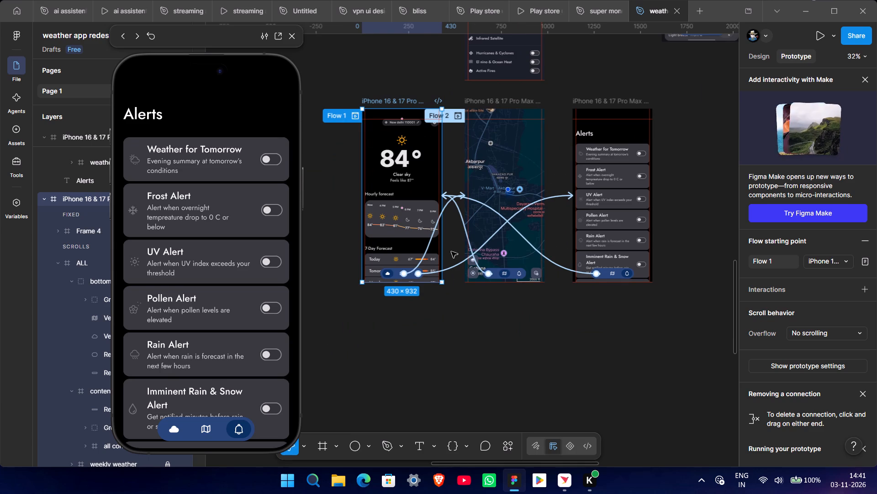
{"action": "scroll", "coordinate": [446, 271], "scroll_direction": "up", "scroll_amount": 4, "text": "ctrl"}
{"action": "middle_click_drag", "start_coordinate": [436, 344], "coordinate": [491, 342]}
{"action": "left_click", "coordinate": [466, 249]}
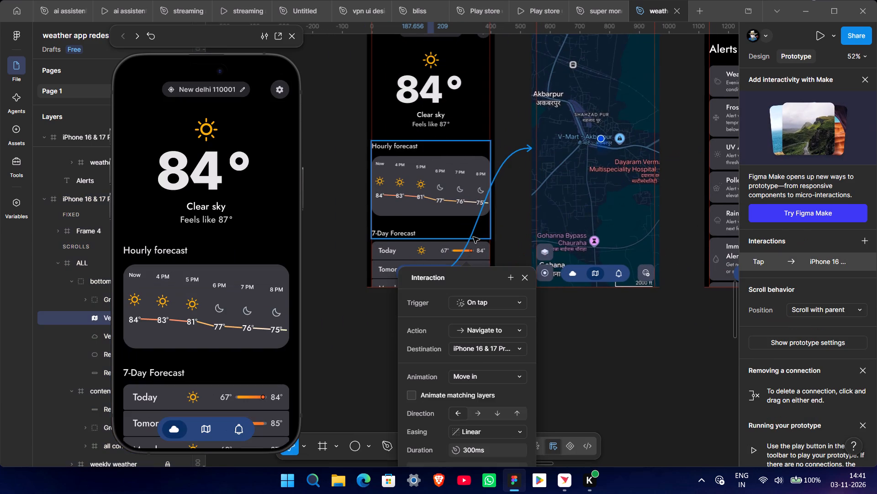
{"action": "left_click_drag", "start_coordinate": [432, 277], "coordinate": [315, 197]}
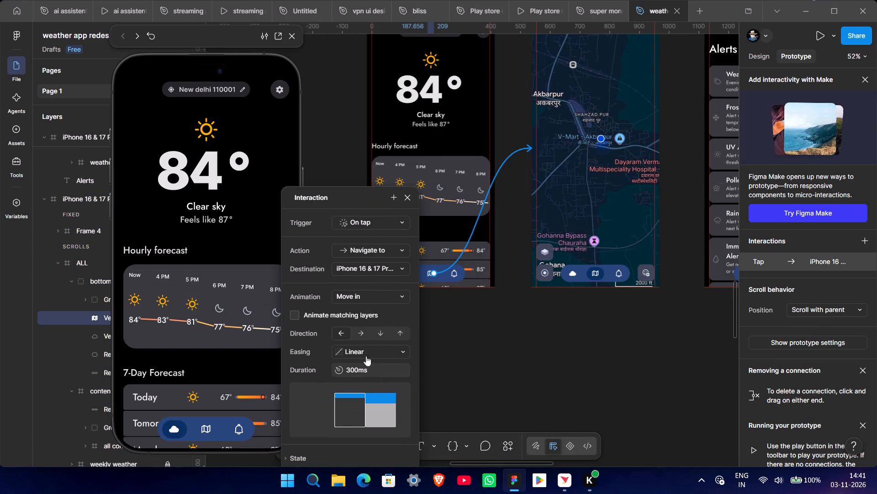
{"action": "left_click", "coordinate": [361, 294]}
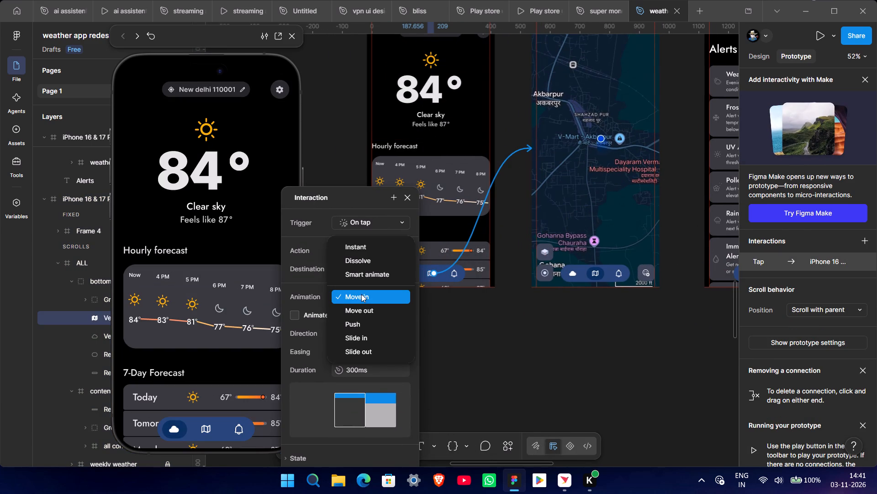
{"action": "double_click", "coordinate": [361, 294]}
{"action": "left_click", "coordinate": [360, 249]}
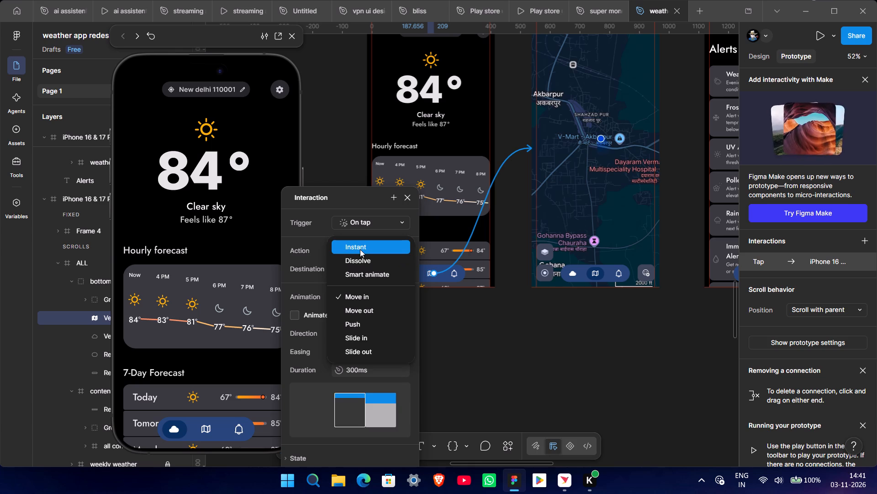
{"action": "left_click", "coordinate": [370, 294]}
{"action": "left_click", "coordinate": [364, 309]}
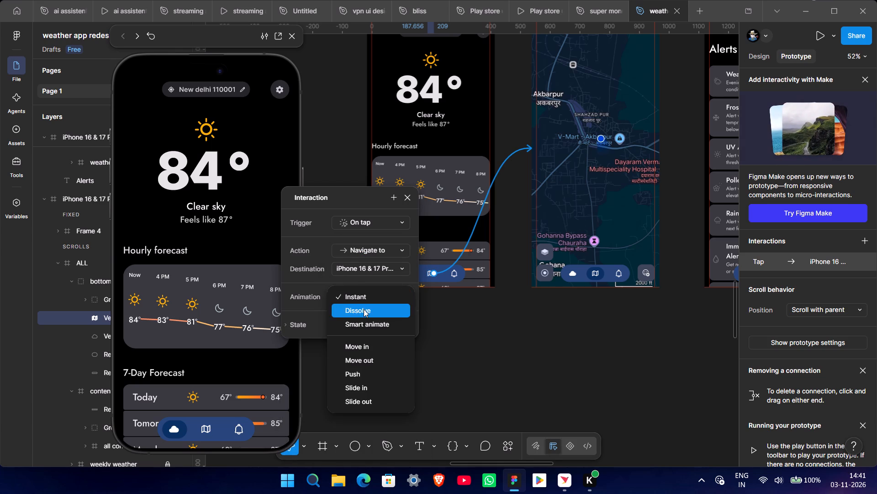
Test the weather screen's map icon transition in the preview, keeping the interaction settings clear of it.
{"action": "left_click_drag", "start_coordinate": [342, 193], "coordinate": [238, 263]}
{"action": "scroll", "coordinate": [344, 217], "scroll_direction": "up", "scroll_amount": 2}
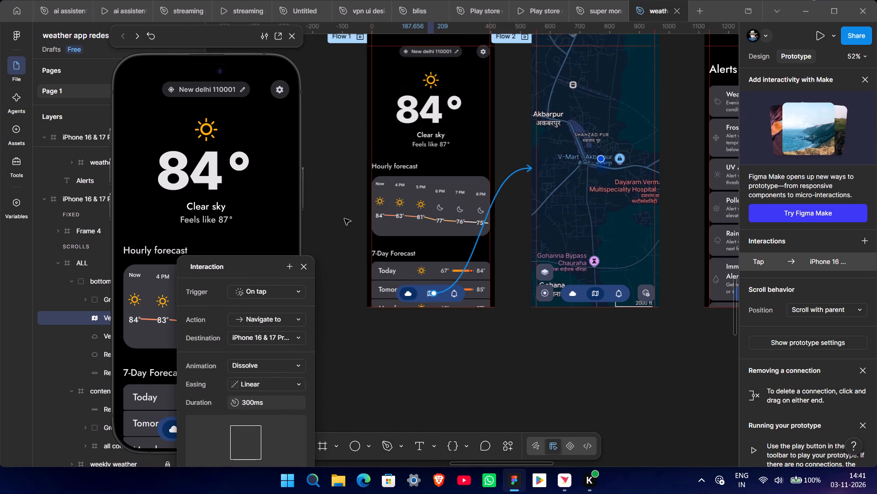
{"action": "left_click_drag", "start_coordinate": [262, 265], "coordinate": [393, 188]}
{"action": "left_click", "coordinate": [206, 426]}
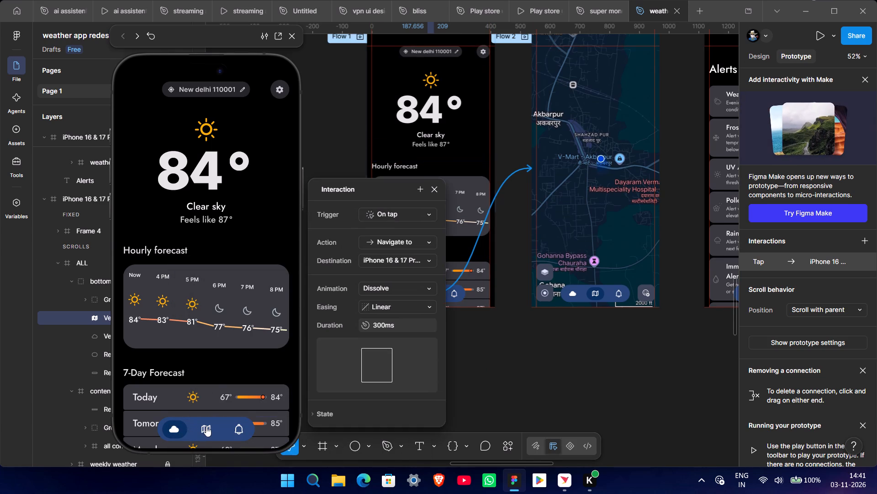
{"action": "left_click_drag", "start_coordinate": [381, 189], "coordinate": [350, 250]}
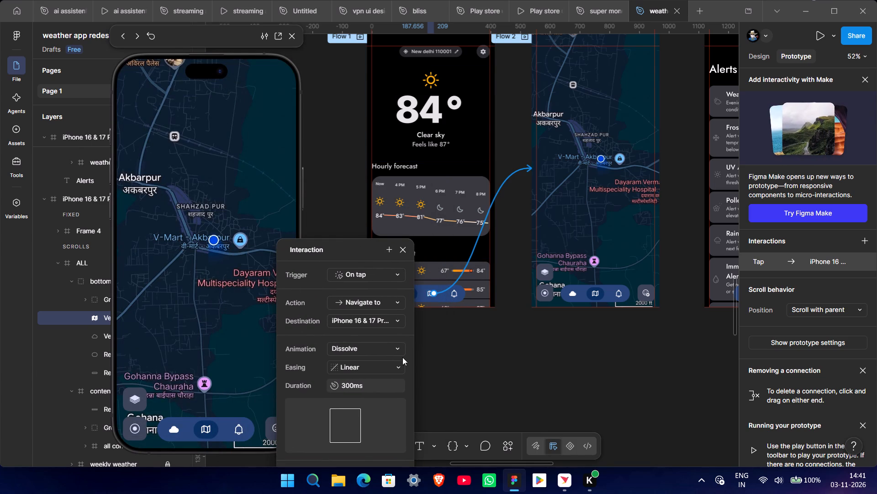
Set the animation of the weather screen's bell icon connection to Dissolve.
{"action": "left_click", "coordinate": [452, 293]}
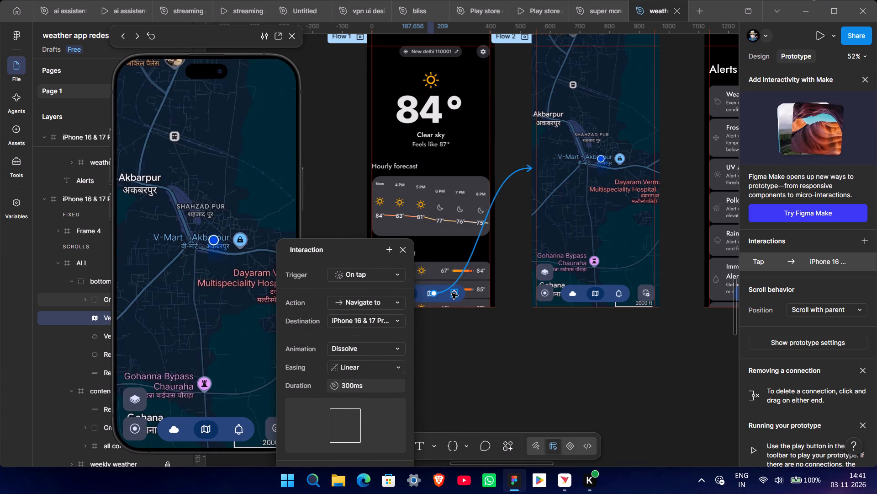
{"action": "left_click", "coordinate": [483, 288]}
{"action": "left_click", "coordinate": [484, 292]}
{"action": "left_click", "coordinate": [501, 324]}
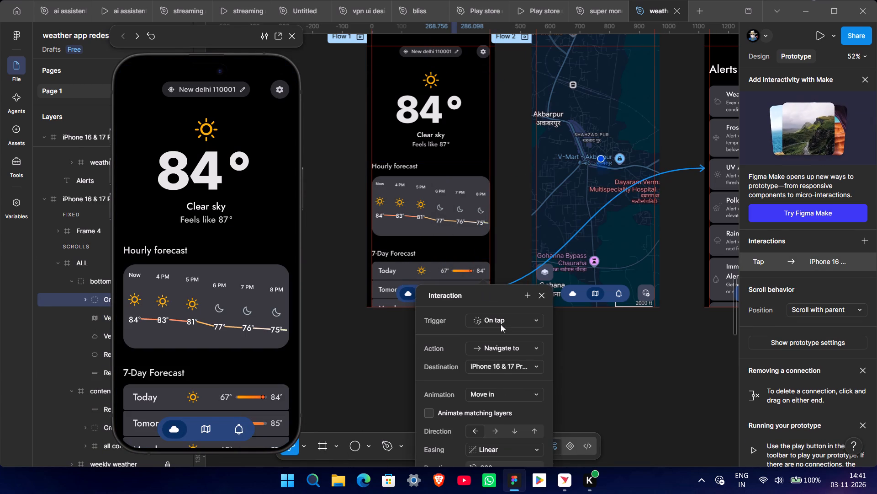
{"action": "left_click", "coordinate": [602, 338]}
{"action": "scroll", "coordinate": [509, 407], "scroll_direction": "down", "scroll_amount": 1}
{"action": "left_click", "coordinate": [507, 392]}
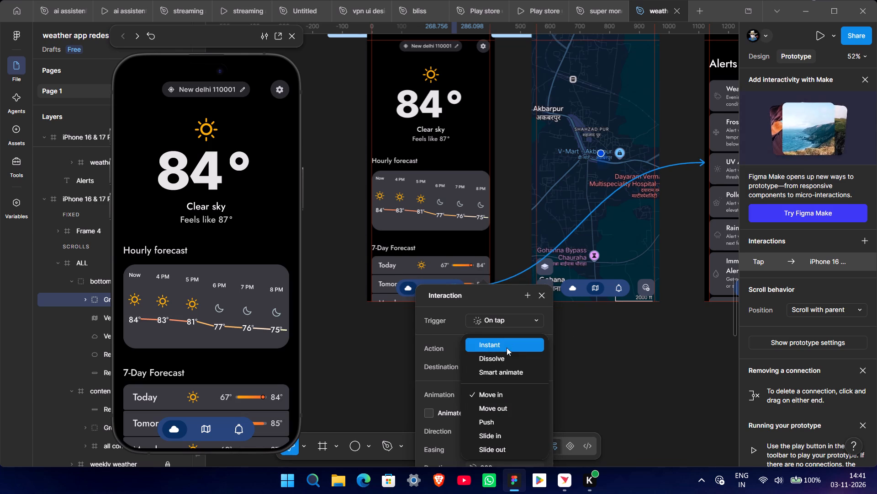
{"action": "left_click", "coordinate": [507, 354]}
{"action": "left_click", "coordinate": [609, 378]}
Set the animation of the map screen's cloud icon connection to Dissolve.
{"action": "middle_click_drag", "start_coordinate": [638, 371], "coordinate": [639, 371]}
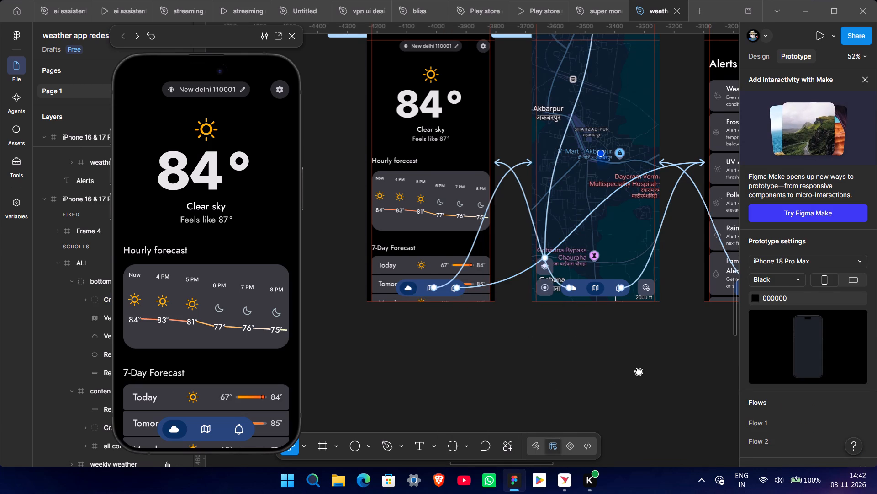
{"action": "middle_click_drag", "start_coordinate": [639, 371], "coordinate": [618, 409]}
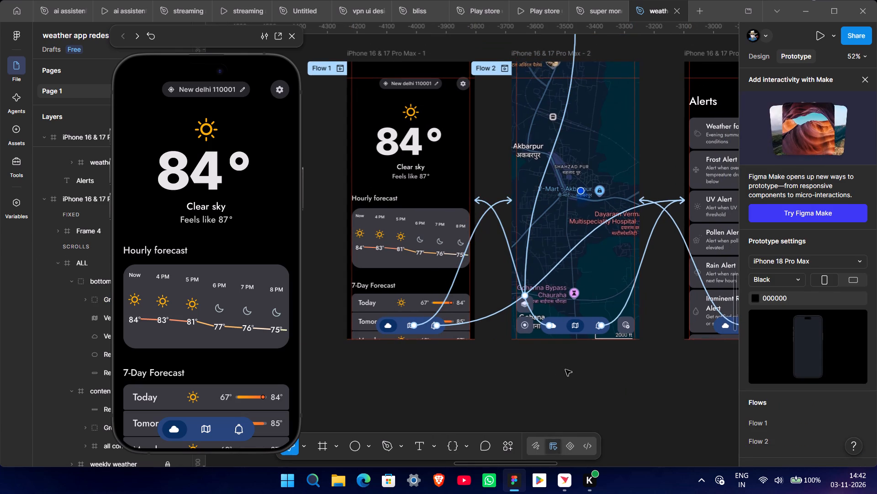
{"action": "left_click", "coordinate": [568, 376]}
{"action": "left_click", "coordinate": [538, 91]}
{"action": "left_click", "coordinate": [543, 53]}
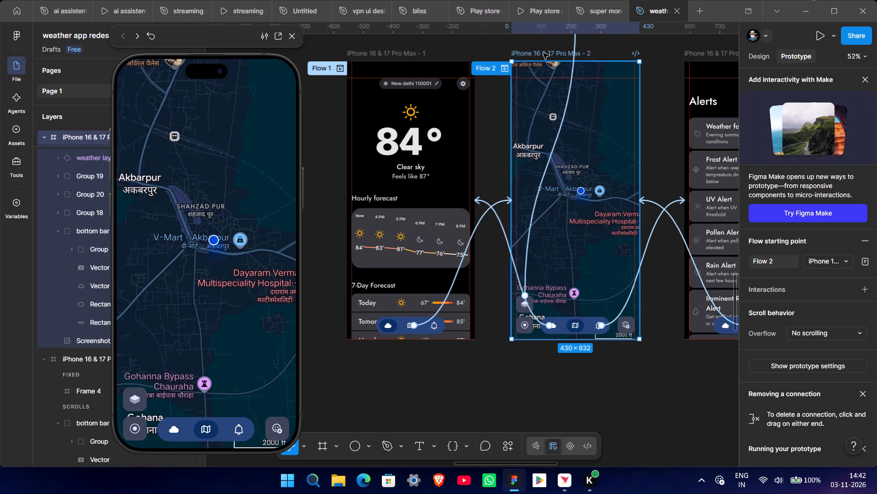
{"action": "left_click", "coordinate": [511, 249]}
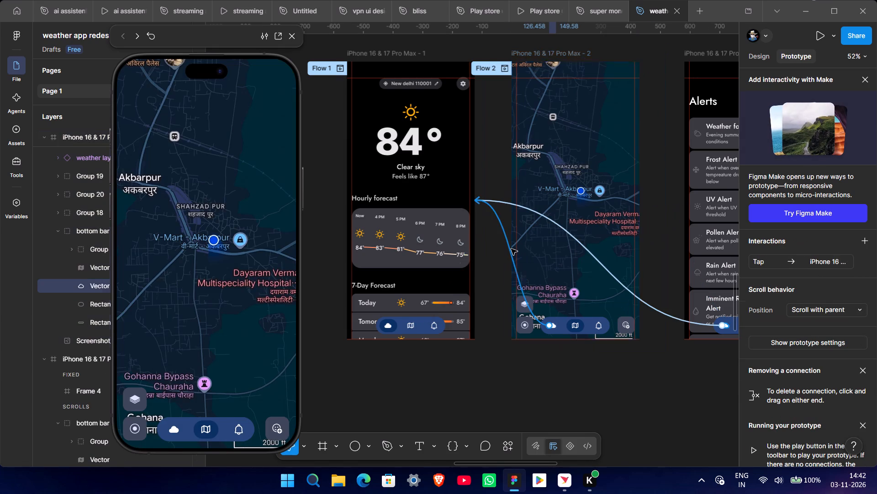
{"action": "left_click", "coordinate": [528, 380]}
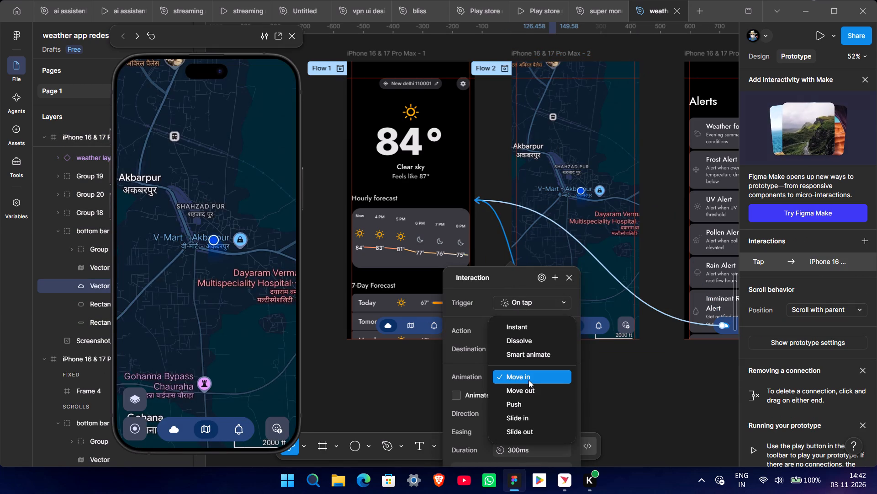
{"action": "left_click", "coordinate": [521, 342]}
{"action": "left_click", "coordinate": [623, 371]}
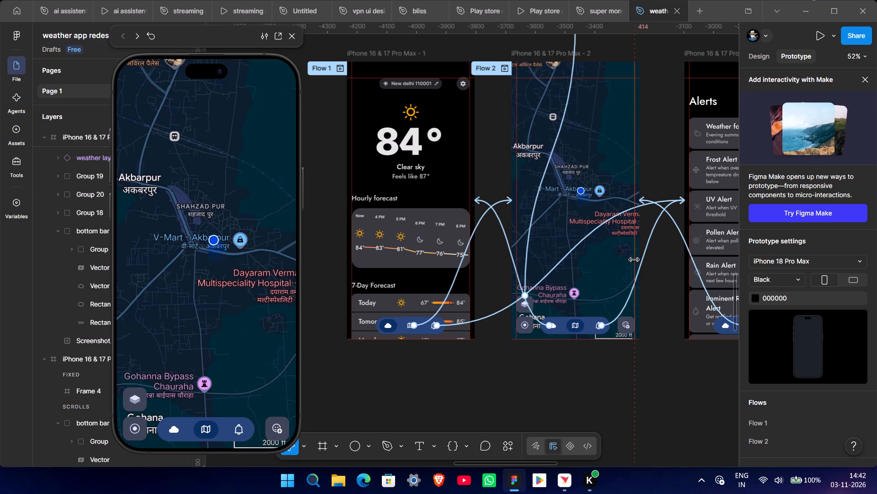
Set the animation of the map screen's bell icon connection to Dissolve.
{"action": "left_click", "coordinate": [649, 247]}
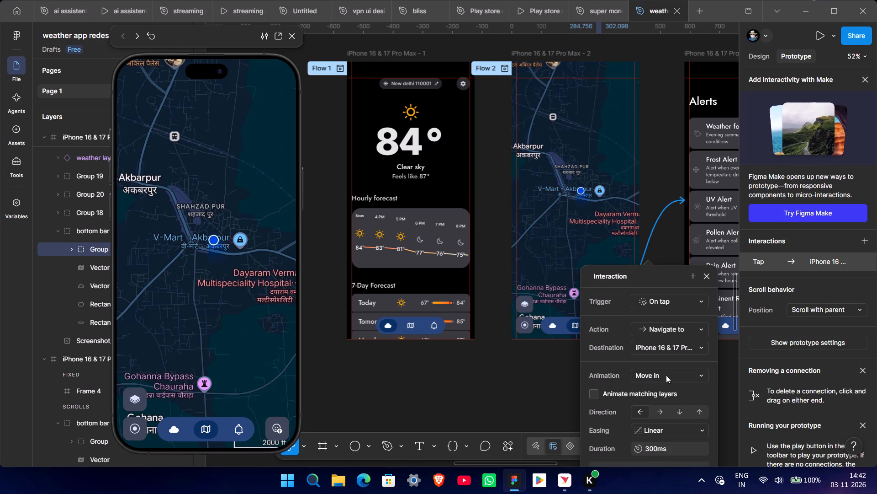
{"action": "left_click", "coordinate": [666, 377]}
{"action": "left_click", "coordinate": [666, 338]}
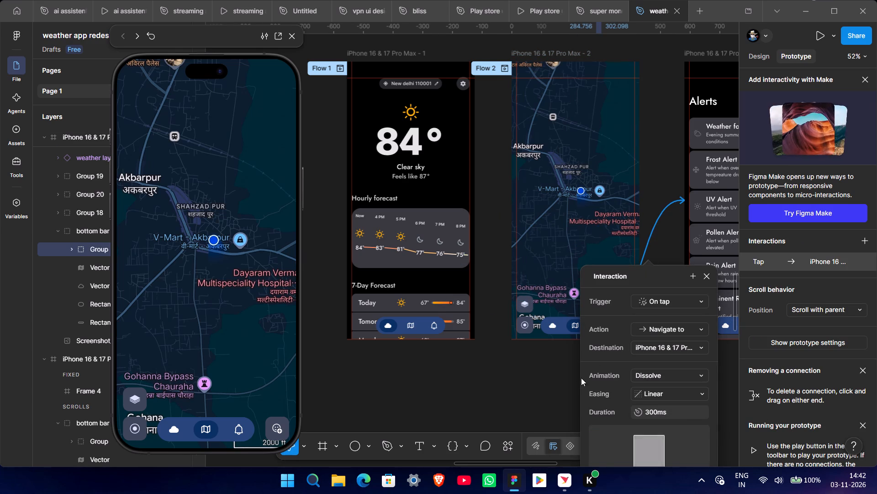
{"action": "left_click", "coordinate": [563, 376]}
Set the animation of the Alerts screen's cloud icon connection to Dissolve.
{"action": "middle_click_drag", "start_coordinate": [646, 387], "coordinate": [509, 400]}
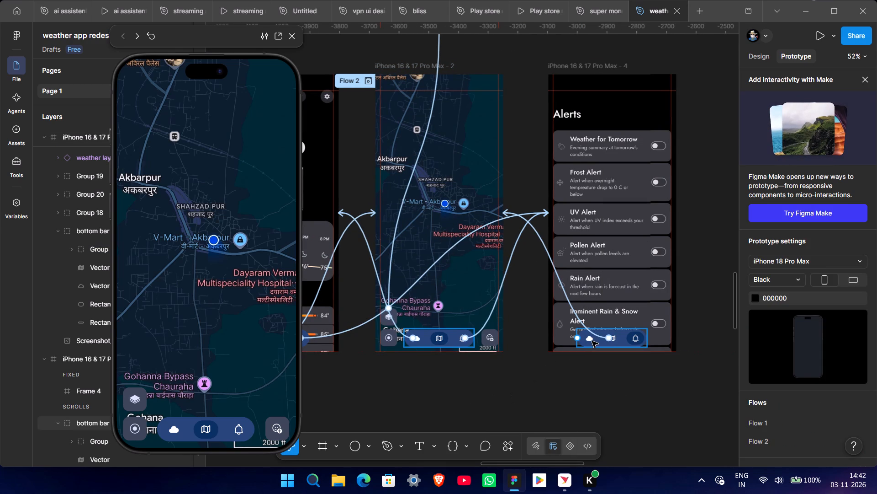
{"action": "double_click", "coordinate": [592, 338]}
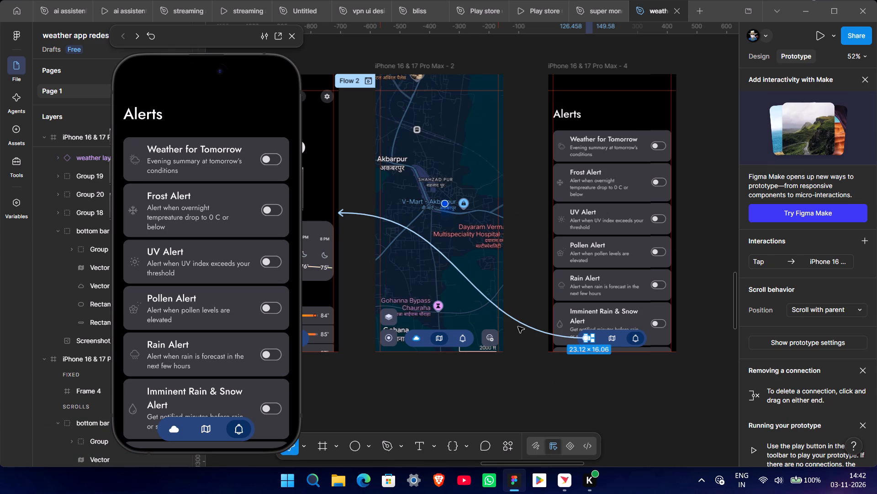
{"action": "left_click", "coordinate": [518, 325]}
{"action": "left_click", "coordinate": [534, 319]}
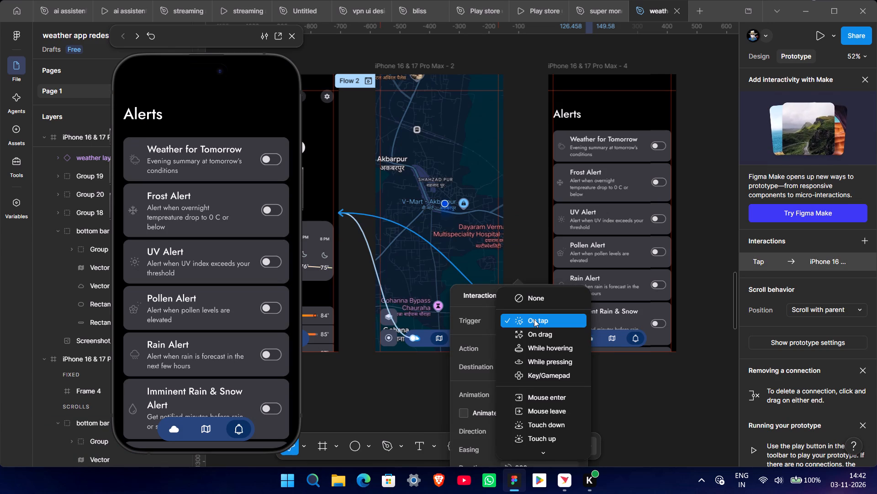
{"action": "left_click", "coordinate": [486, 350]}
{"action": "left_click", "coordinate": [512, 397]}
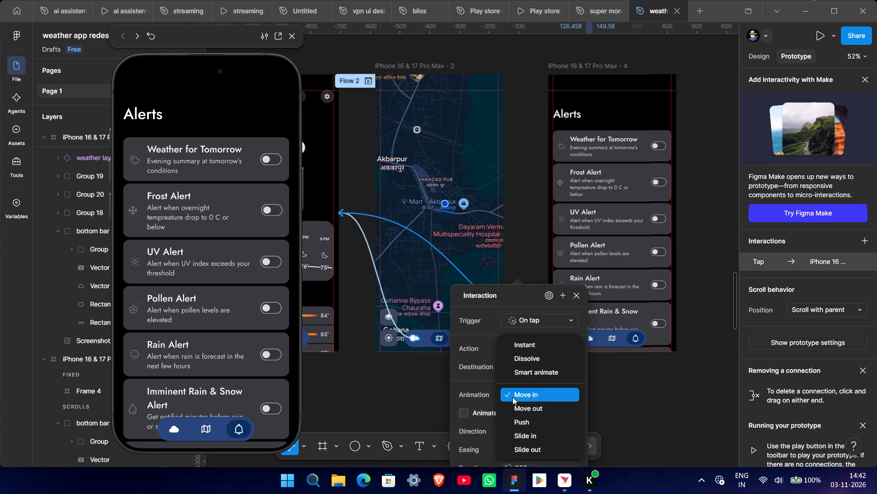
{"action": "left_click", "coordinate": [519, 361]}
{"action": "left_click", "coordinate": [607, 393]}
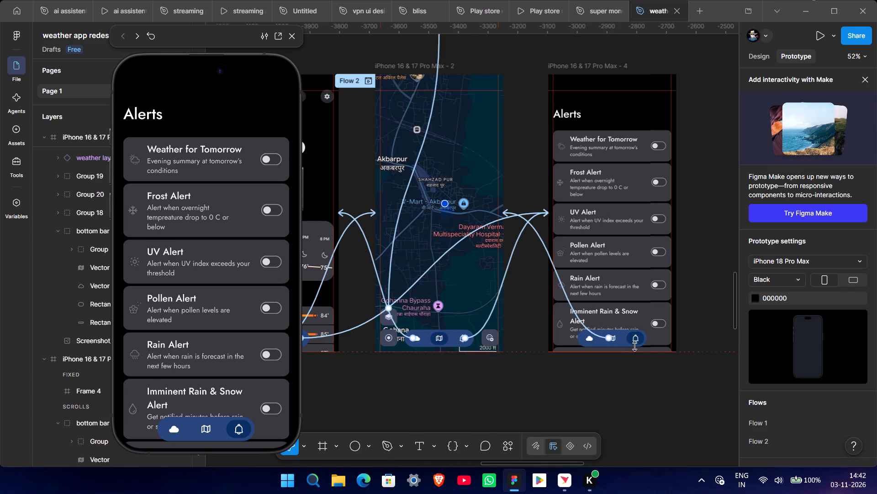
Set the animation of the Alerts screen's map icon connection to Dissolve.
{"action": "left_click", "coordinate": [608, 338]}
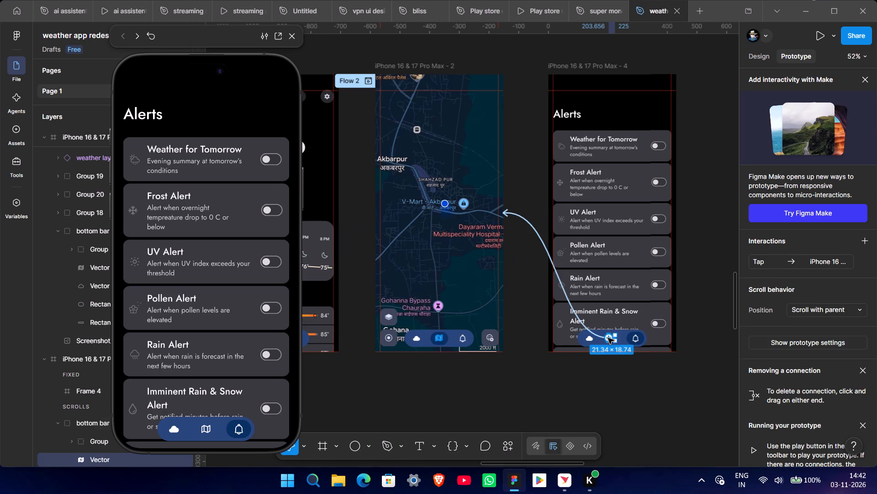
{"action": "left_click", "coordinate": [586, 340]}
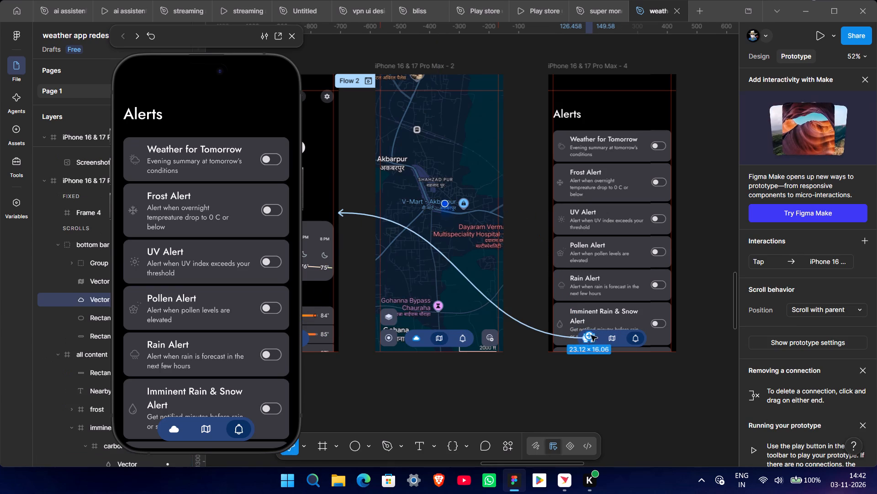
{"action": "left_click", "coordinate": [613, 339]}
{"action": "left_click", "coordinate": [575, 311]}
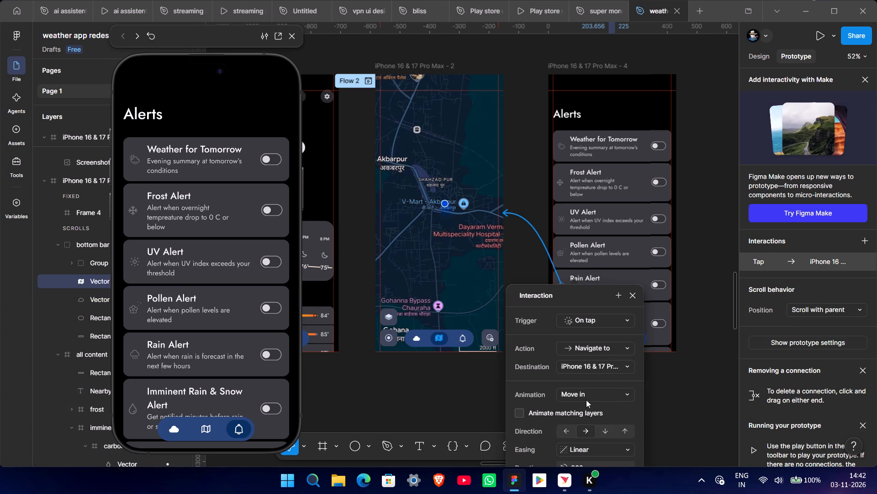
{"action": "scroll", "coordinate": [588, 406], "scroll_direction": "down", "scroll_amount": 2}
{"action": "left_click_drag", "start_coordinate": [555, 298], "coordinate": [550, 252]}
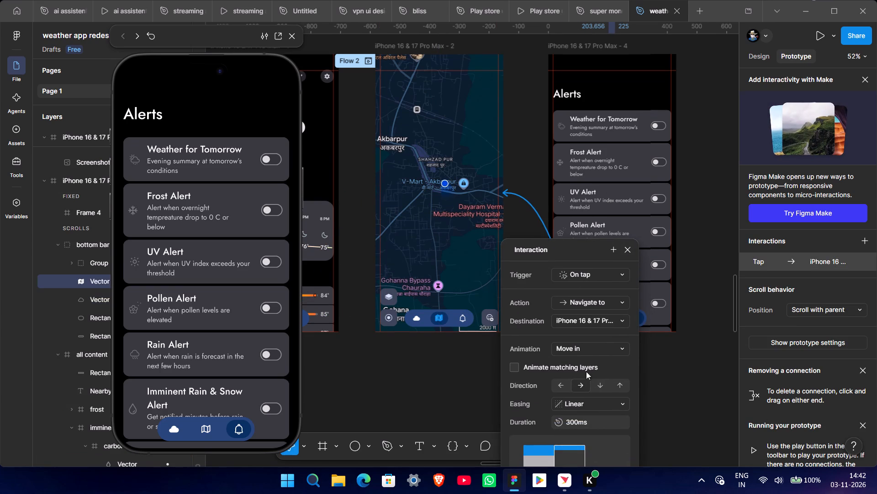
{"action": "left_click", "coordinate": [587, 349]}
{"action": "left_click", "coordinate": [584, 314]}
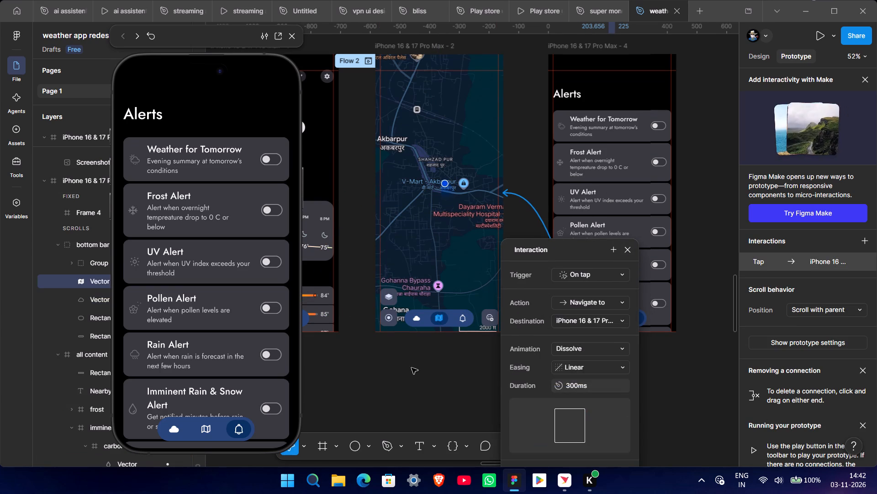
{"action": "left_click", "coordinate": [412, 368]}
Test the bottom-bar transitions between the Alerts, map and weather screens in the preview.
{"action": "scroll", "coordinate": [417, 371], "scroll_direction": "down", "scroll_amount": 3, "text": "ctrl"}
{"action": "middle_click_drag", "start_coordinate": [402, 386], "coordinate": [454, 387]}
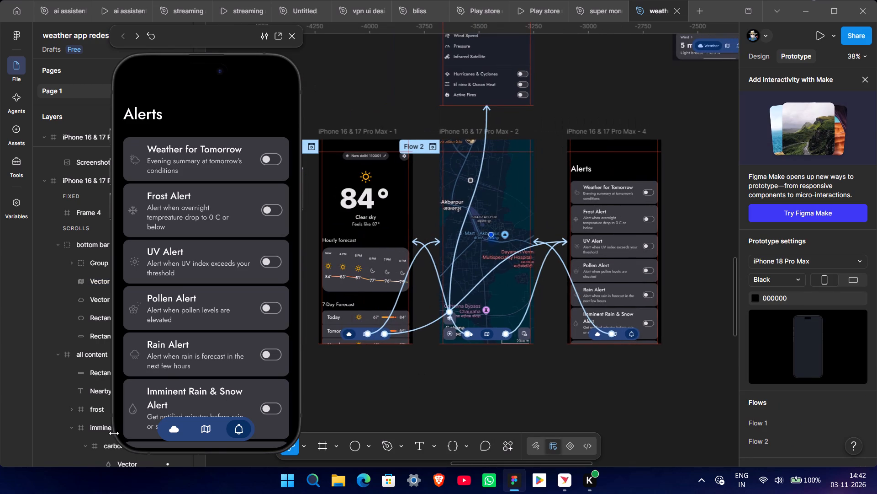
{"action": "left_click", "coordinate": [194, 430]}
{"action": "left_click", "coordinate": [201, 428]}
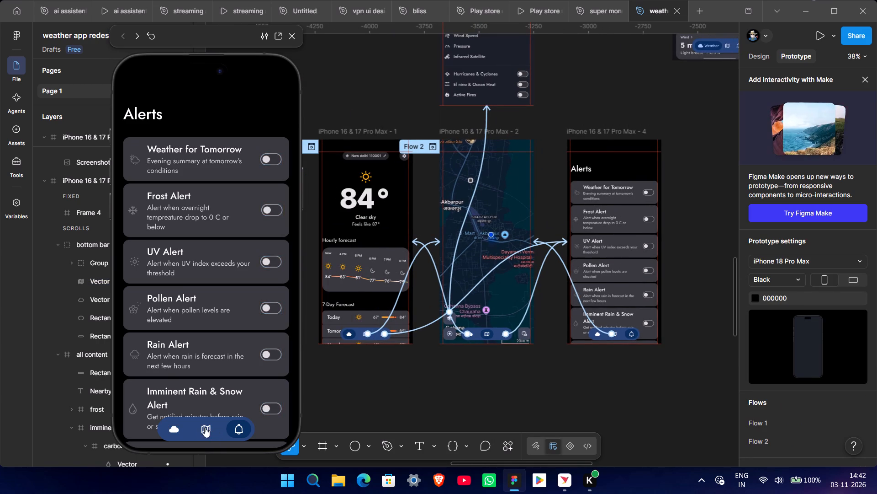
{"action": "left_click", "coordinate": [204, 427]}
{"action": "left_click", "coordinate": [167, 431]}
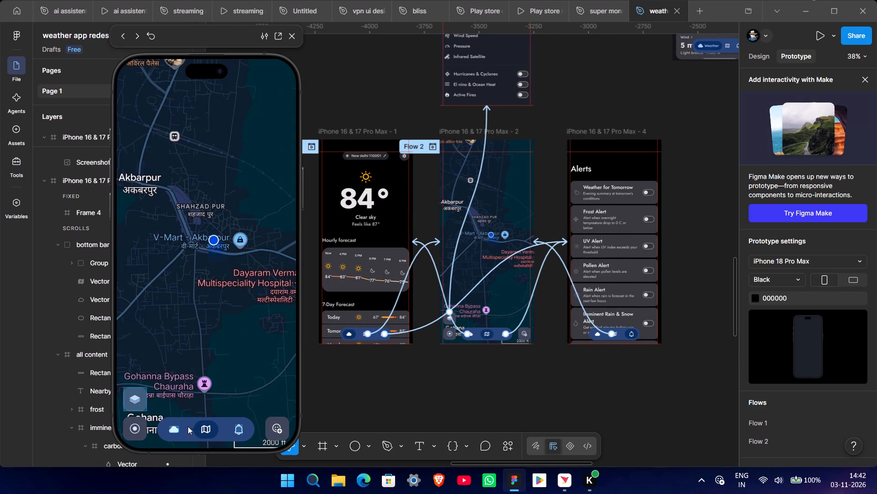
{"action": "left_click", "coordinate": [174, 430]}
{"action": "left_click", "coordinate": [202, 427]}
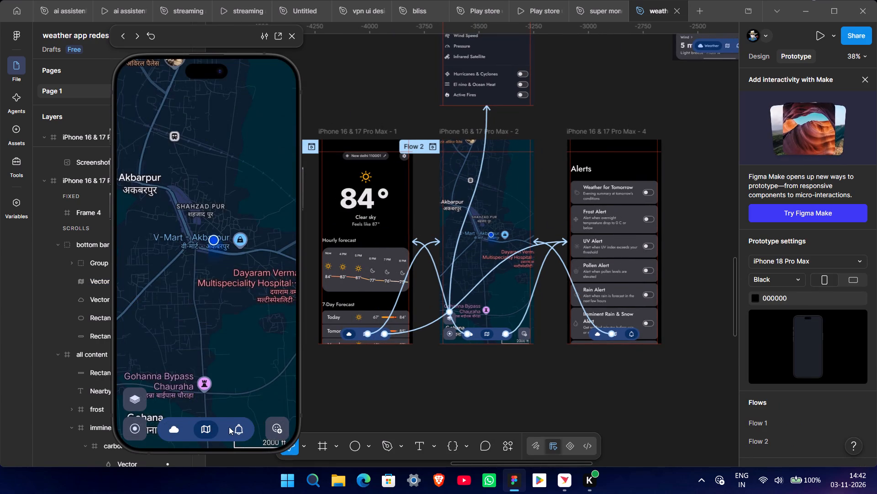
{"action": "left_click", "coordinate": [238, 429]}
Test the Rain Alert and Pollen Alert toggles in the preview and try scrolling the Alerts list.
{"action": "left_click", "coordinate": [265, 357]}
{"action": "left_click", "coordinate": [274, 353]}
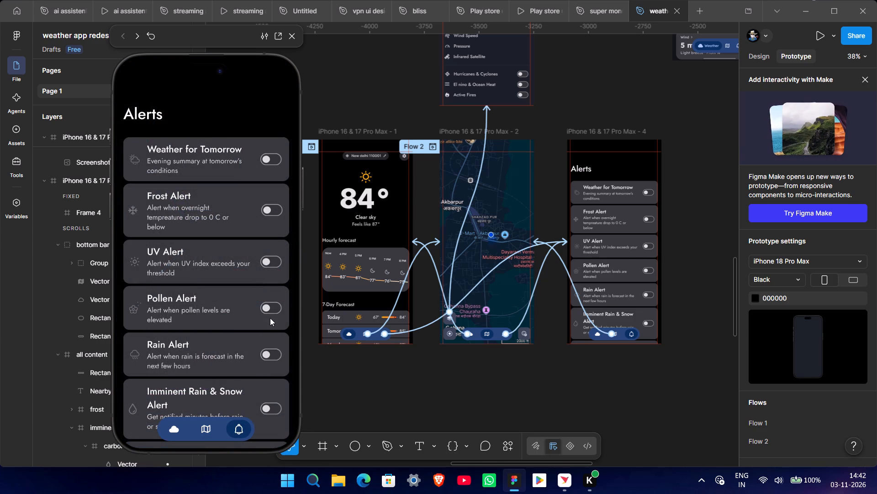
{"action": "left_click", "coordinate": [269, 316]}
{"action": "left_click", "coordinate": [269, 304]}
{"action": "left_click", "coordinate": [273, 303]}
{"action": "left_click_drag", "start_coordinate": [222, 380], "coordinate": [226, 214]}
{"action": "left_click_drag", "start_coordinate": [201, 336], "coordinate": [211, 204]}
{"action": "left_click_drag", "start_coordinate": [211, 403], "coordinate": [212, 315]}
Leave prototype editing for design editing and close the preview to work on the Alerts screen.
{"action": "left_click", "coordinate": [548, 381]}
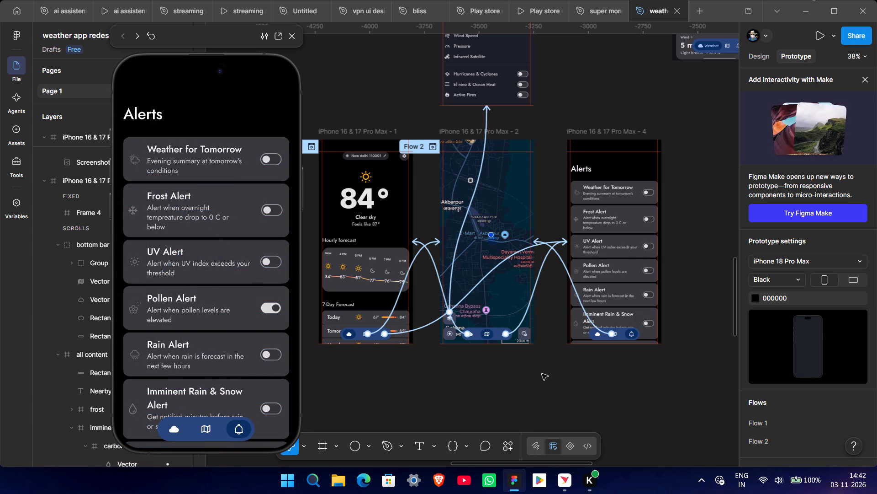
{"action": "left_click", "coordinate": [547, 378]}
{"action": "double_click", "coordinate": [603, 223]}
{"action": "left_click", "coordinate": [663, 203]}
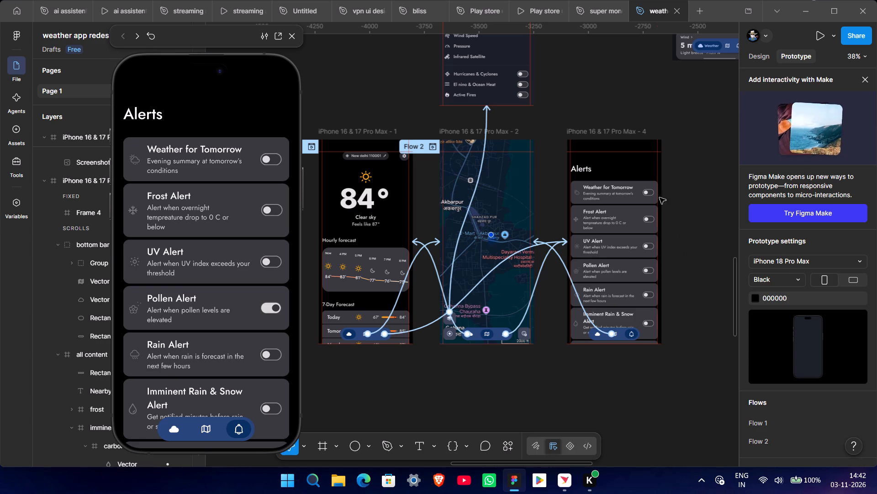
{"action": "double_click", "coordinate": [618, 187]}
{"action": "left_click", "coordinate": [612, 123]}
{"action": "left_click", "coordinate": [612, 130]}
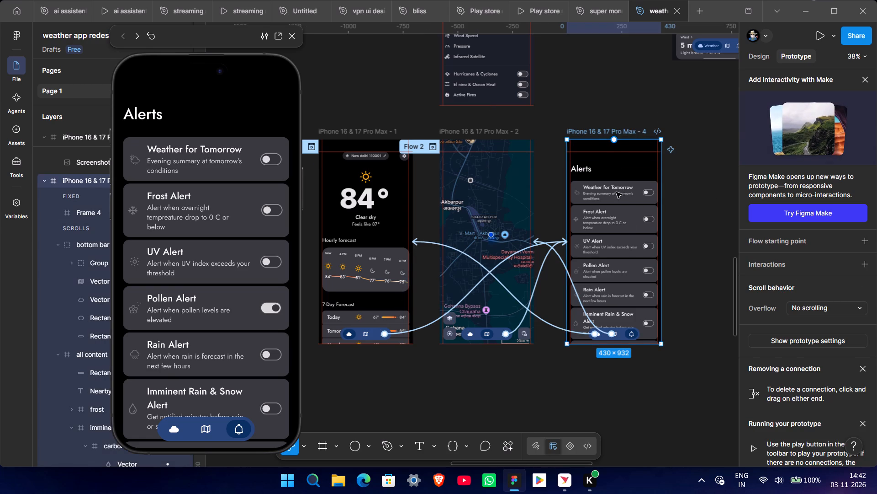
{"action": "left_click", "coordinate": [616, 203]}
{"action": "left_click", "coordinate": [752, 55]}
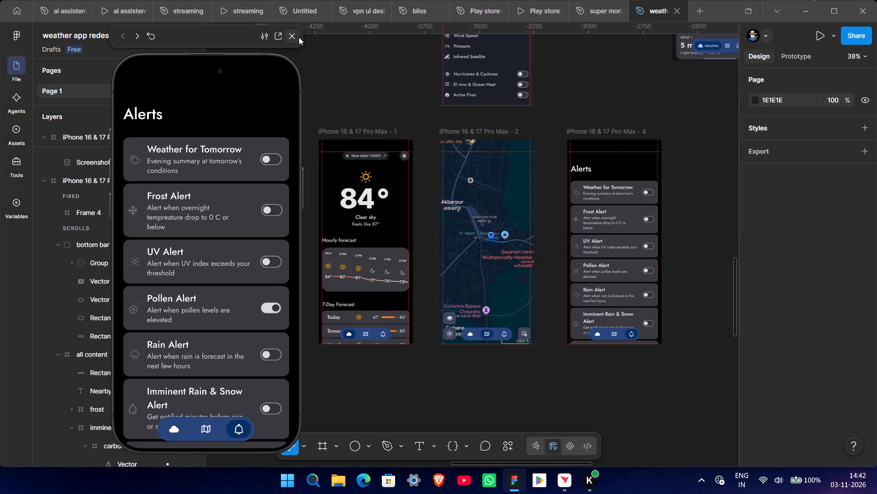
{"action": "left_click", "coordinate": [299, 34]}
{"action": "double_click", "coordinate": [618, 212]}
{"action": "scroll", "coordinate": [626, 258], "scroll_direction": "up", "scroll_amount": 3, "text": "ctrl"}
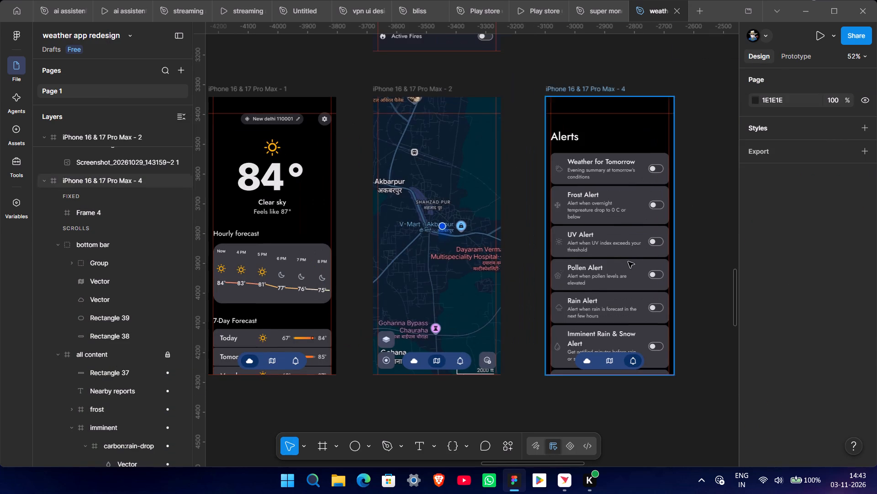
Unlock the "all content" frame on the Alerts screen and select it.
{"action": "left_click", "coordinate": [571, 79]}
{"action": "left_click", "coordinate": [571, 84]}
{"action": "left_click", "coordinate": [164, 351]}
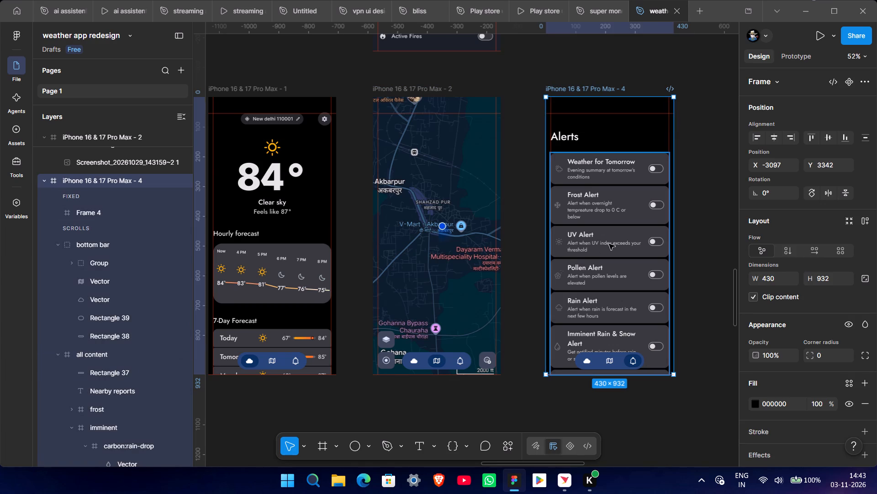
{"action": "left_click", "coordinate": [613, 238]}
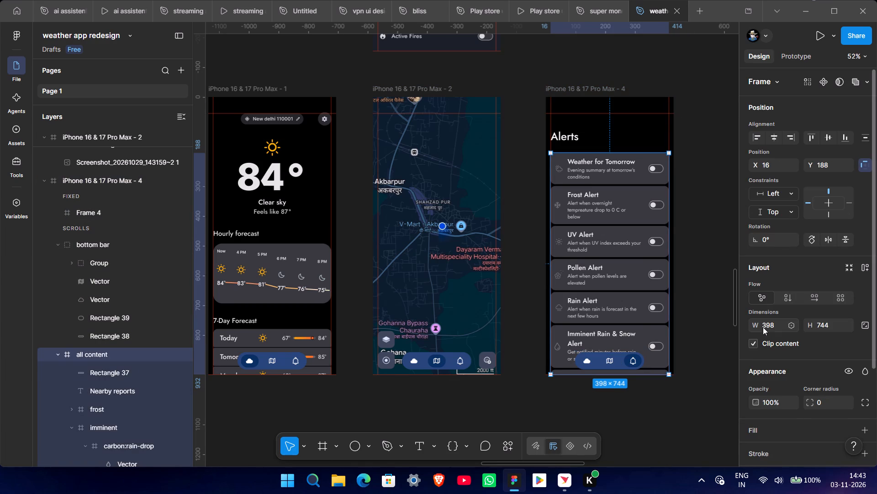
Set the scroll position of the Alerts screen's bottom bar to Fixed (stay in place) in the prototype settings.
{"action": "left_click", "coordinate": [796, 61]}
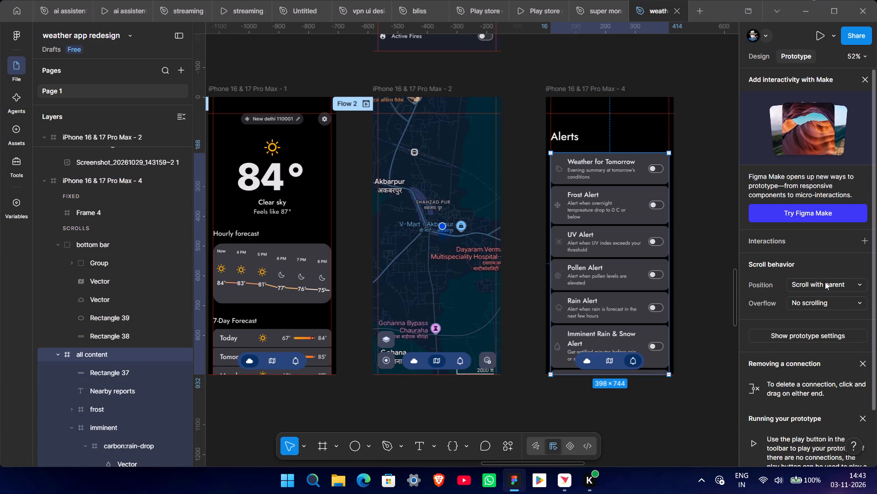
{"action": "left_click", "coordinate": [607, 367]}
{"action": "left_click", "coordinate": [795, 282]}
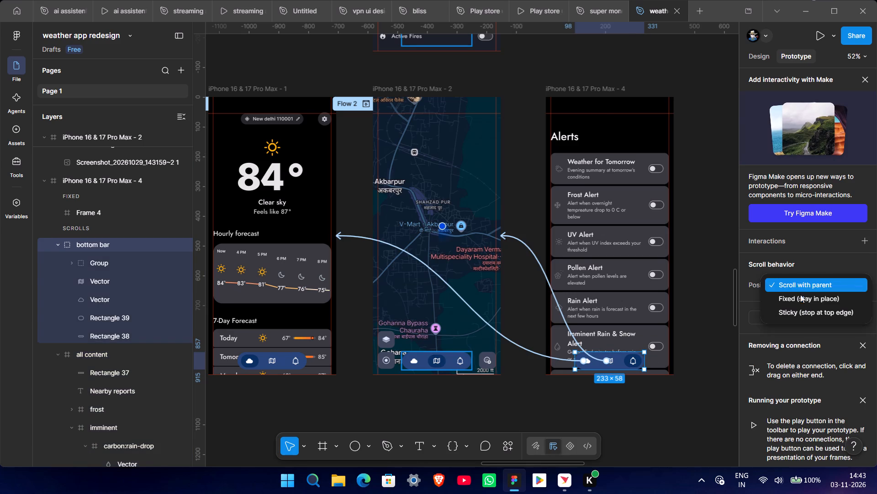
{"action": "left_click", "coordinate": [801, 298]}
Set the overflow scrolling of the Alerts screen's "all content" frame to Vertical.
{"action": "left_click", "coordinate": [644, 271]}
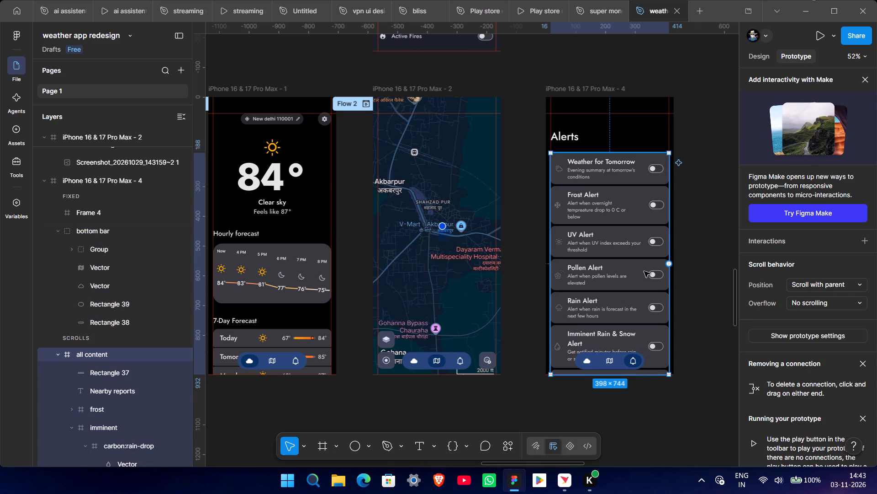
{"action": "left_click", "coordinate": [825, 301]}
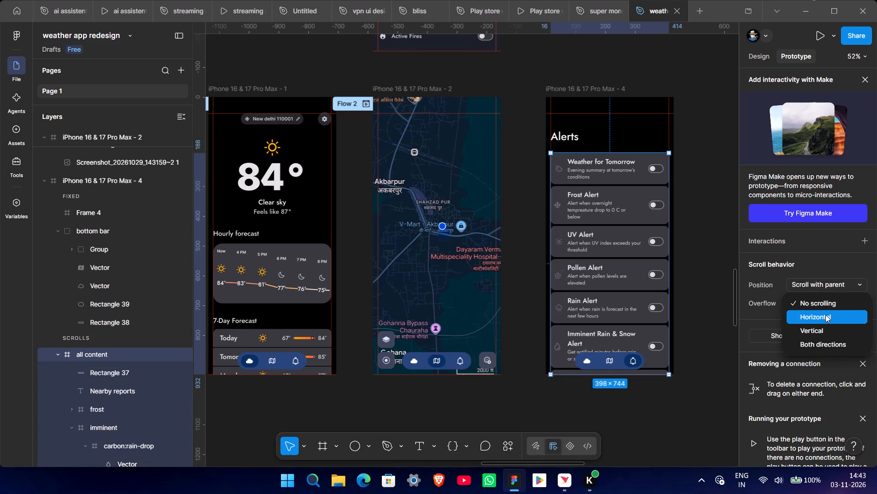
{"action": "left_click", "coordinate": [825, 315]}
{"action": "left_click", "coordinate": [825, 303]}
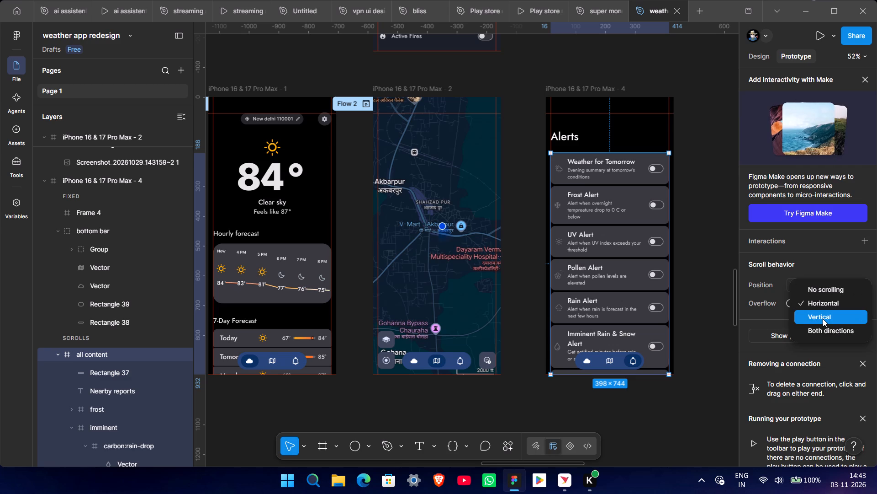
{"action": "left_click", "coordinate": [823, 319]}
{"action": "left_click", "coordinate": [691, 313]}
Preview Flow 1, go to the Alerts screen and test scrolling its list up and down.
{"action": "scroll", "coordinate": [691, 313], "scroll_direction": "down", "scroll_amount": 2, "text": "ctrl"}
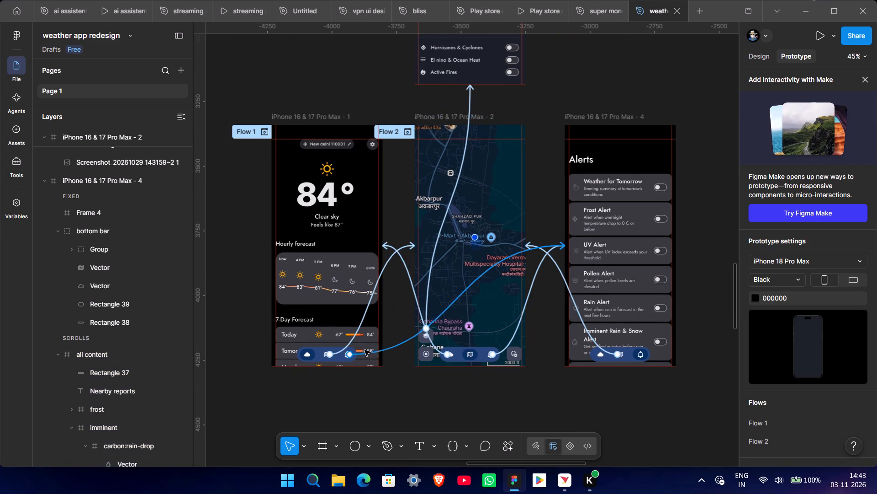
{"action": "left_click", "coordinate": [263, 135]}
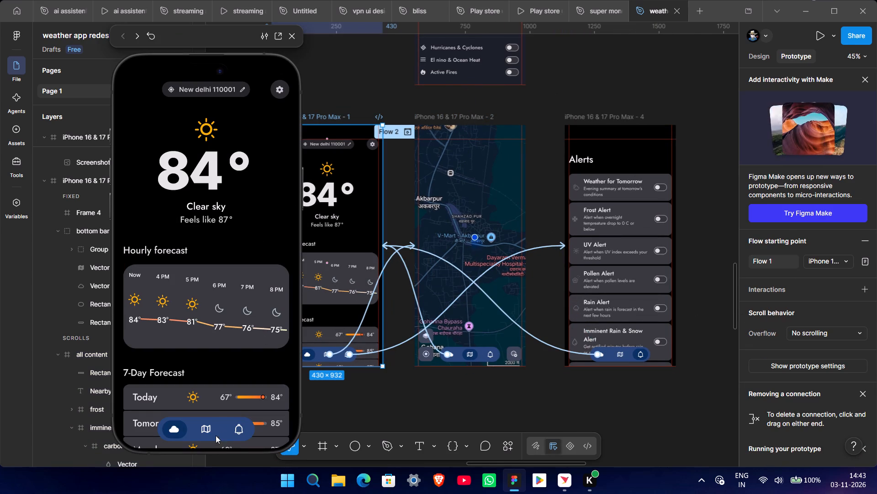
{"action": "double_click", "coordinate": [234, 431]}
{"action": "left_click", "coordinate": [239, 428]}
{"action": "left_click_drag", "start_coordinate": [226, 391], "coordinate": [206, 164]}
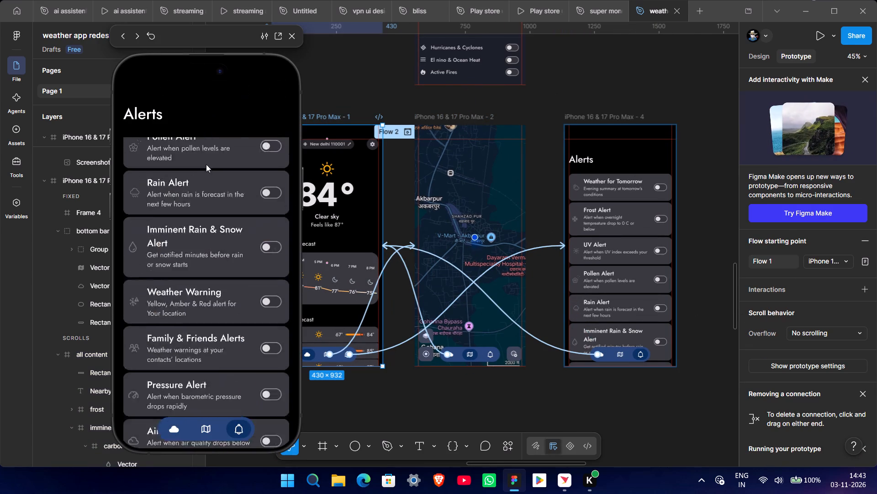
{"action": "left_click_drag", "start_coordinate": [206, 164], "coordinate": [205, 115]}
{"action": "left_click_drag", "start_coordinate": [198, 205], "coordinate": [230, 360]}
{"action": "left_click_drag", "start_coordinate": [224, 365], "coordinate": [287, 121]}
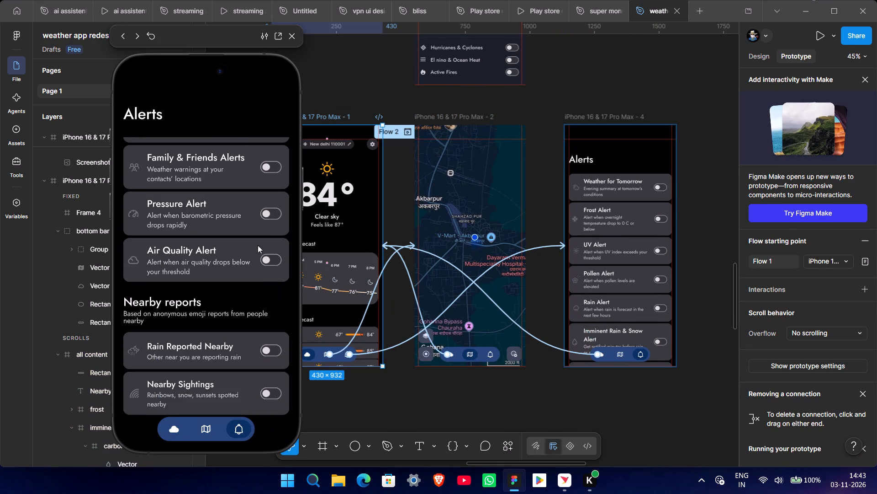
{"action": "left_click_drag", "start_coordinate": [229, 227], "coordinate": [233, 307]}
{"action": "left_click_drag", "start_coordinate": [244, 268], "coordinate": [242, 136]}
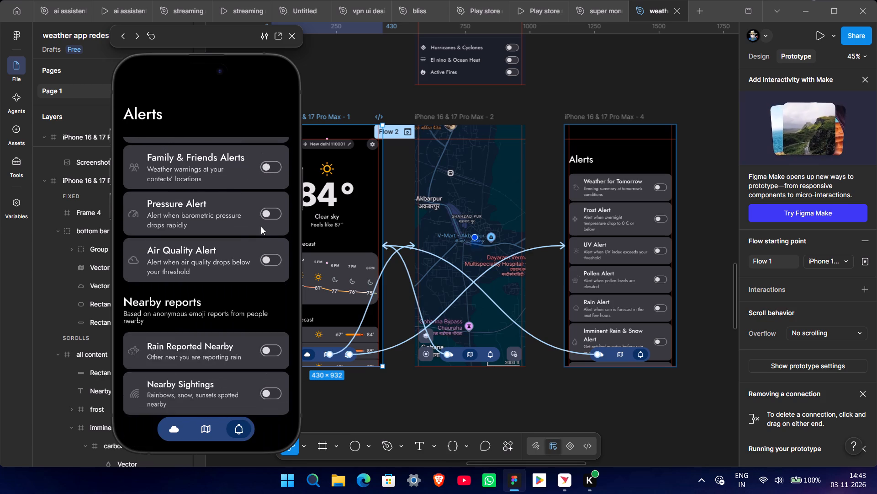
{"action": "left_click_drag", "start_coordinate": [232, 172], "coordinate": [270, 332]}
{"action": "left_click_drag", "start_coordinate": [227, 213], "coordinate": [234, 281]}
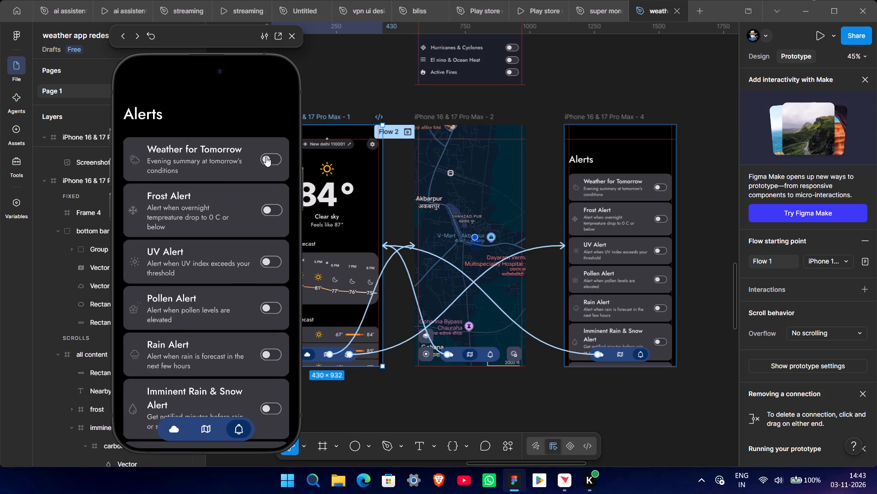
Test the Weather for Tomorrow, Frost Alert and UV Alert toggles in the preview.
{"action": "left_click", "coordinate": [266, 156]}
{"action": "left_click", "coordinate": [267, 159]}
{"action": "double_click", "coordinate": [275, 214]}
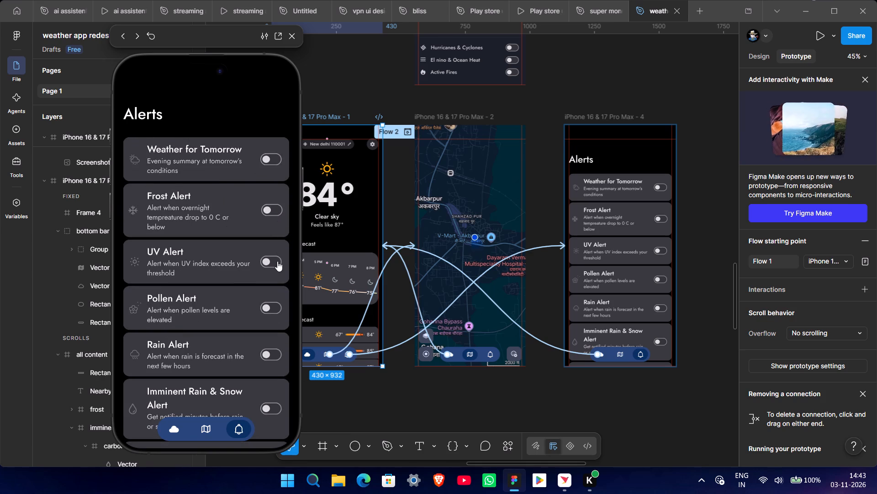
{"action": "triple_click", "coordinate": [277, 262]}
{"action": "triple_click", "coordinate": [277, 262]}
{"action": "double_click", "coordinate": [277, 262]}
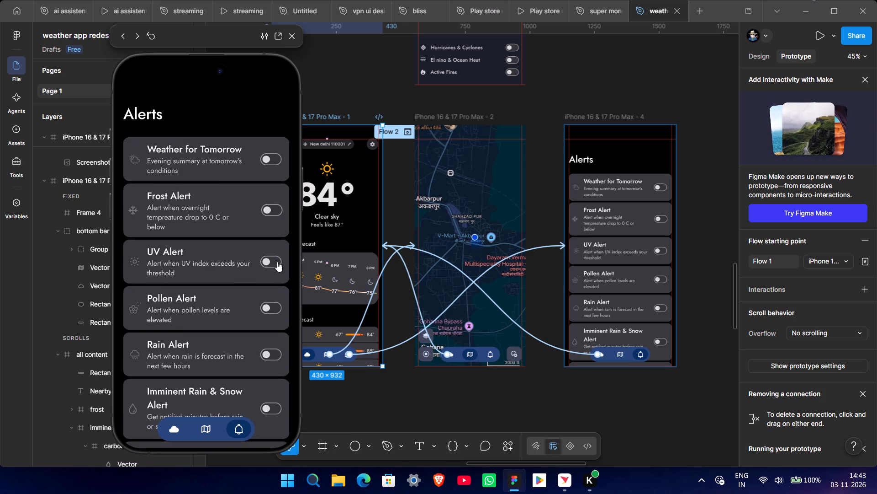
Test scrolling the Alerts list down and back to its start once more, and close the preview.
{"action": "left_click_drag", "start_coordinate": [228, 335], "coordinate": [219, 238]}
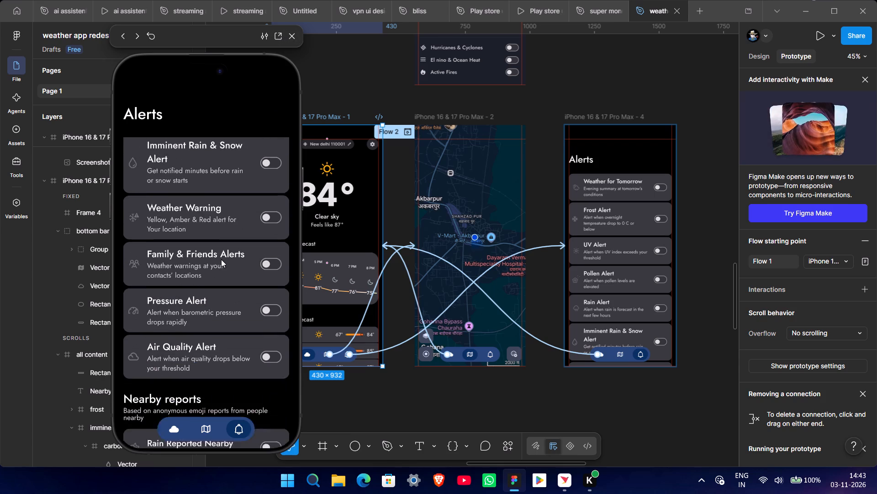
{"action": "left_click_drag", "start_coordinate": [231, 319], "coordinate": [214, 198]}
{"action": "left_click_drag", "start_coordinate": [192, 160], "coordinate": [169, 309]}
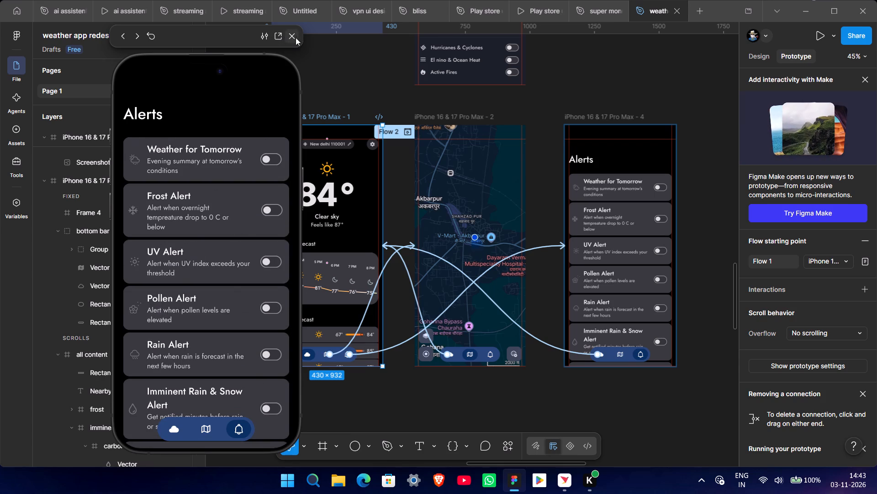
{"action": "left_click", "coordinate": [296, 36]}
{"action": "left_click", "coordinate": [603, 384]}
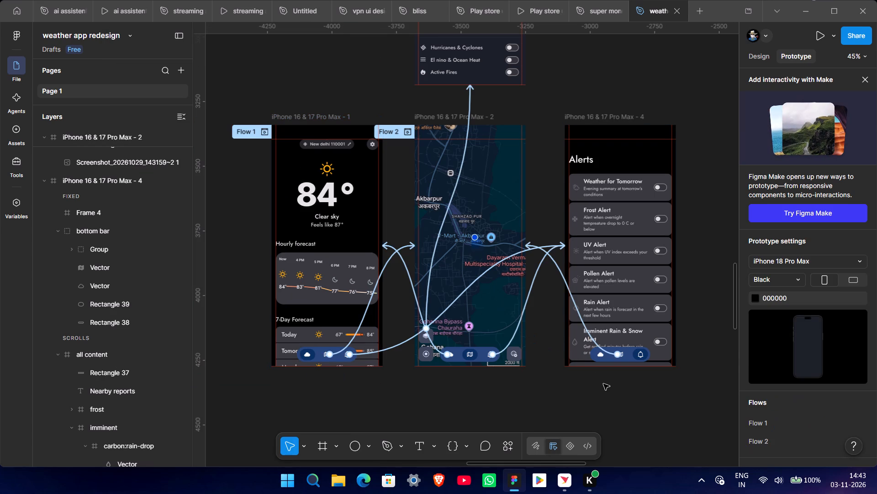
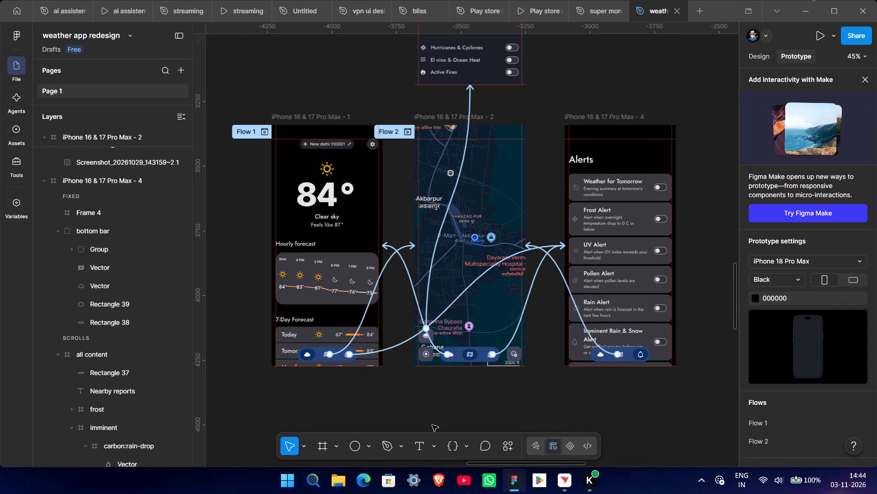
Examine the linked weather, map, layers and alerts screens of the prototype against the reference screenshots placed beside them.
{"action": "middle_click_drag", "start_coordinate": [475, 408], "coordinate": [469, 391]}
{"action": "scroll", "coordinate": [535, 411], "scroll_direction": "down", "scroll_amount": 2, "text": "ctrl"}
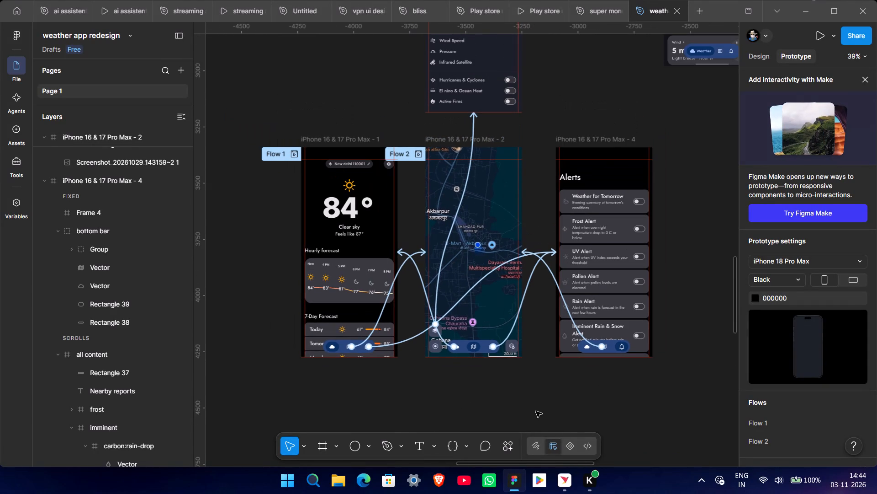
{"action": "middle_click_drag", "start_coordinate": [264, 205], "coordinate": [325, 237]}
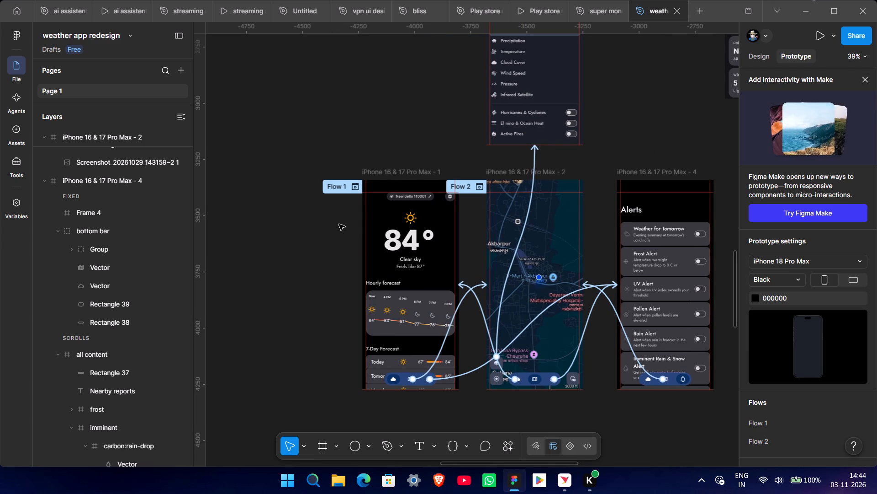
{"action": "middle_click_drag", "start_coordinate": [322, 266], "coordinate": [309, 249]}
{"action": "scroll", "coordinate": [623, 413], "scroll_direction": "down", "scroll_amount": 3, "text": "ctrl"}
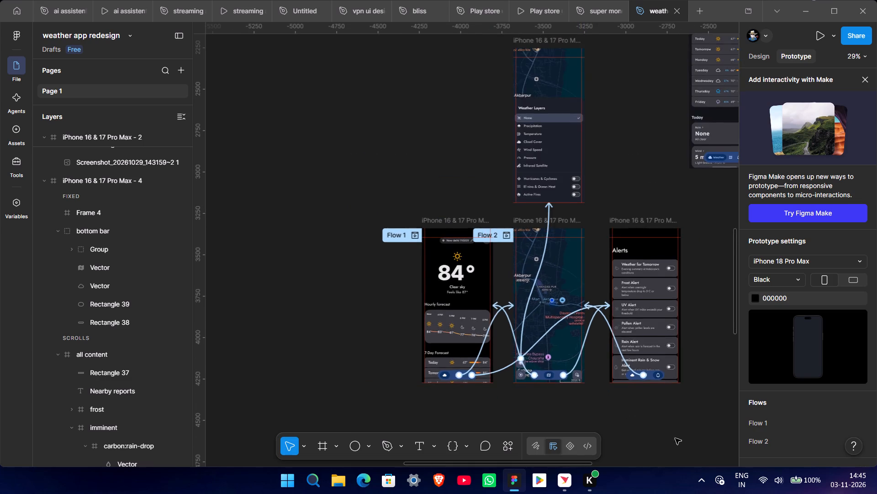
{"action": "middle_click_drag", "start_coordinate": [675, 438], "coordinate": [416, 340]}
{"action": "middle_click_drag", "start_coordinate": [564, 265], "coordinate": [599, 333]}
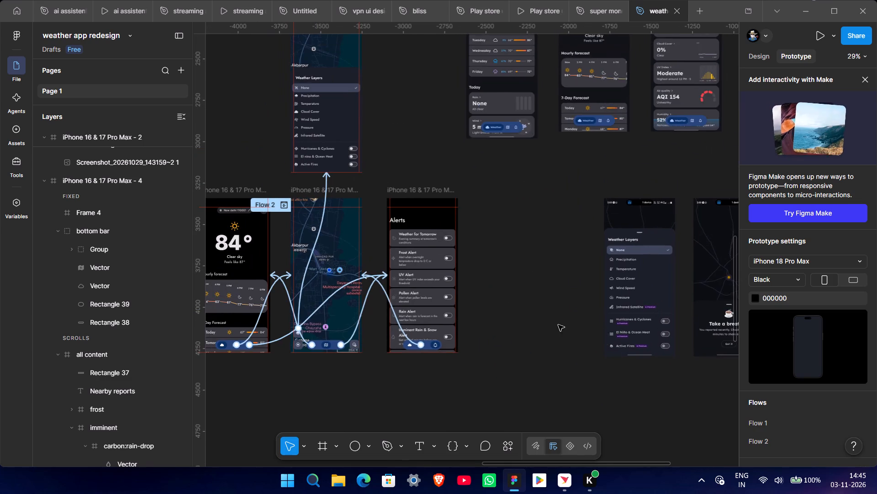
{"action": "scroll", "coordinate": [551, 323], "scroll_direction": "down", "scroll_amount": 7, "text": "ctrl"}
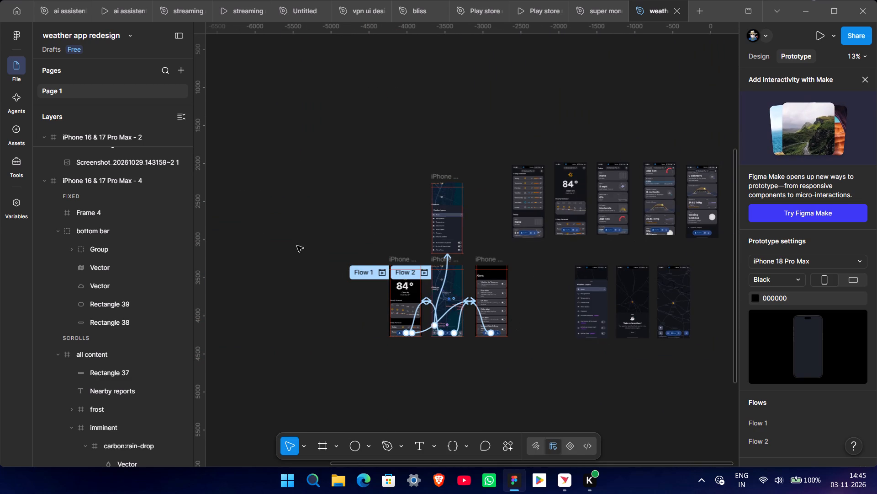
{"action": "scroll", "coordinate": [386, 353], "scroll_direction": "up", "scroll_amount": 8, "text": "ctrl"}
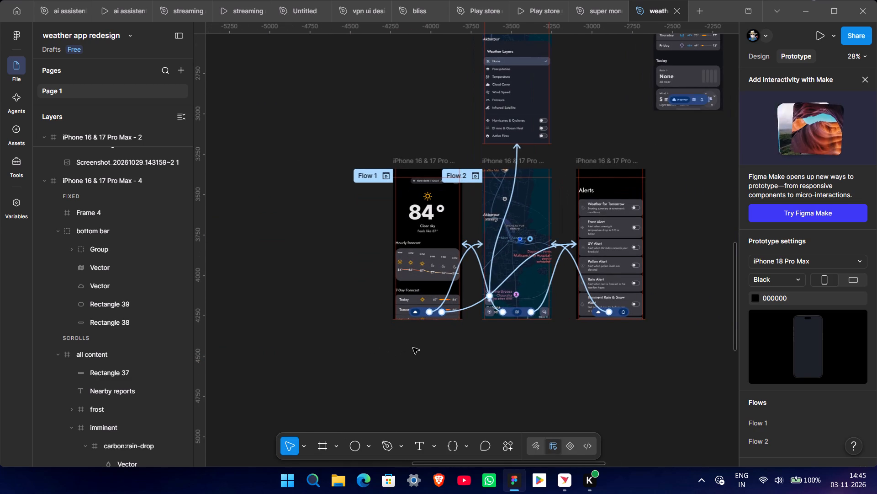
{"action": "middle_click_drag", "start_coordinate": [641, 383], "coordinate": [421, 406]}
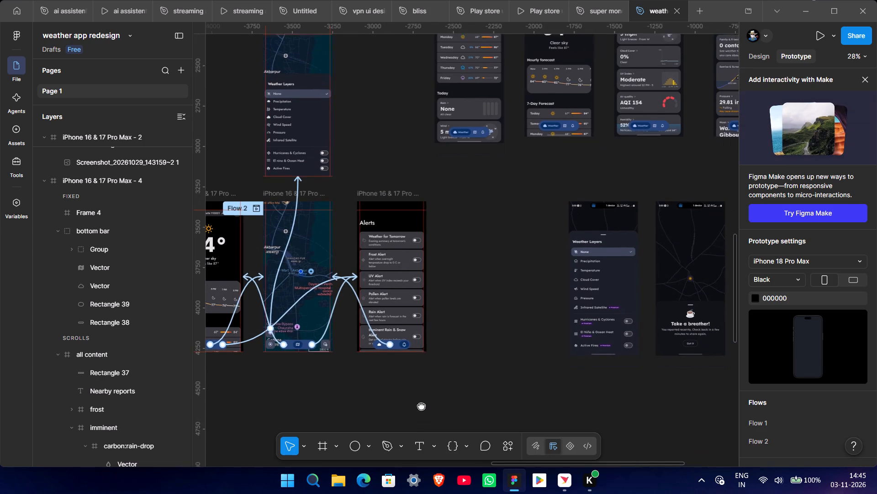
{"action": "middle_click_drag", "start_coordinate": [421, 406], "coordinate": [420, 396]}
{"action": "scroll", "coordinate": [443, 387], "scroll_direction": "down", "scroll_amount": 6, "text": "ctrl"}
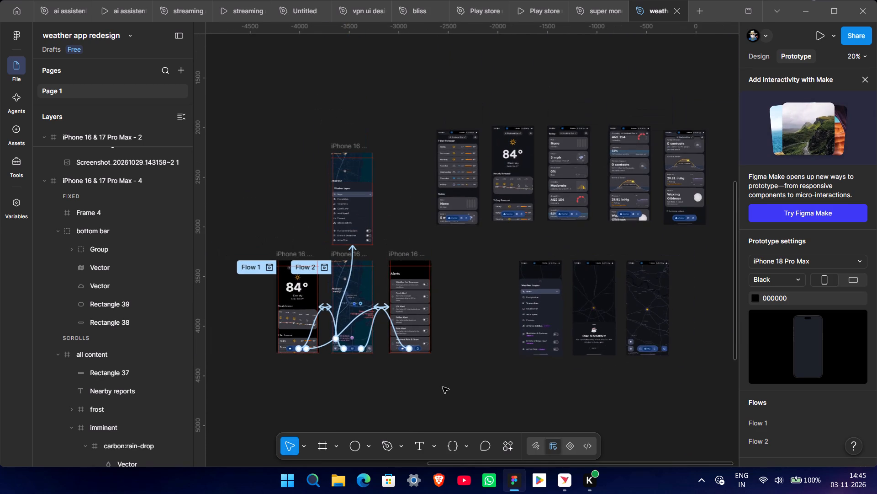
{"action": "middle_click_drag", "start_coordinate": [539, 236], "coordinate": [399, 299]}
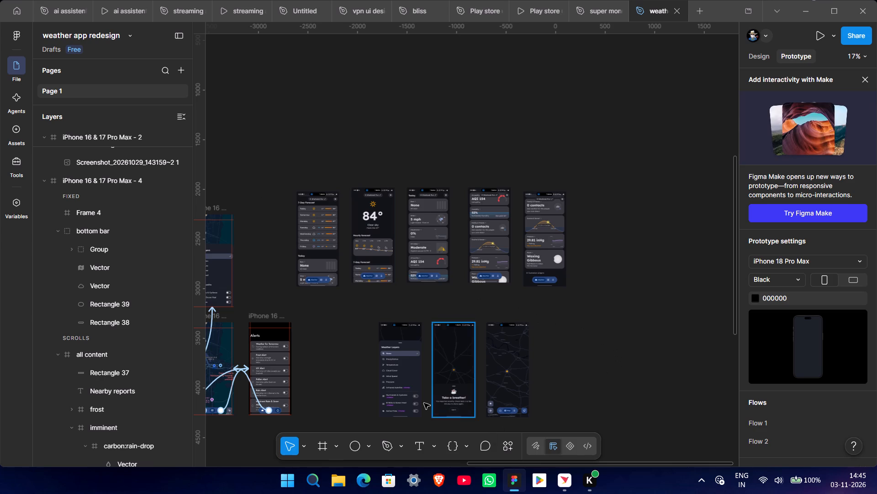
{"action": "scroll", "coordinate": [361, 416], "scroll_direction": "up", "scroll_amount": 3, "text": "ctrl"}
{"action": "middle_click_drag", "start_coordinate": [411, 376], "coordinate": [624, 330]}
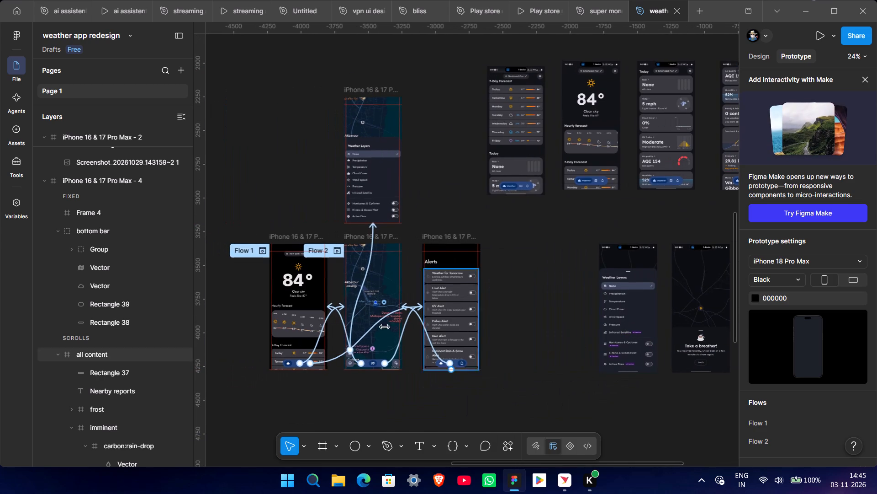
{"action": "scroll", "coordinate": [311, 263], "scroll_direction": "up", "scroll_amount": 9, "text": "ctrl"}
{"action": "scroll", "coordinate": [390, 291], "scroll_direction": "down", "scroll_amount": 6, "text": "ctrl"}
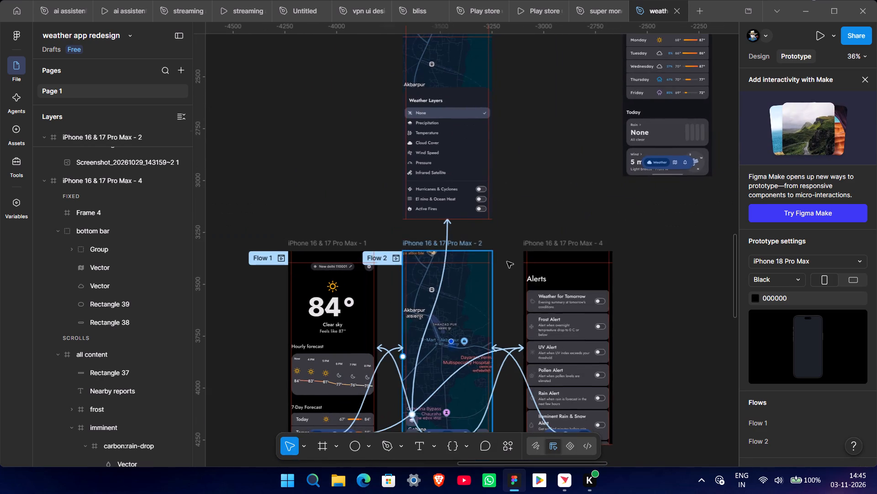
{"action": "middle_click_drag", "start_coordinate": [622, 219], "coordinate": [431, 233]}
{"action": "scroll", "coordinate": [430, 233], "scroll_direction": "down", "scroll_amount": 10, "text": "ctrl"}
Look over the Settings and Alerts reference screenshots in the far part of the canvas.
{"action": "middle_click_drag", "start_coordinate": [465, 356], "coordinate": [876, 295]}
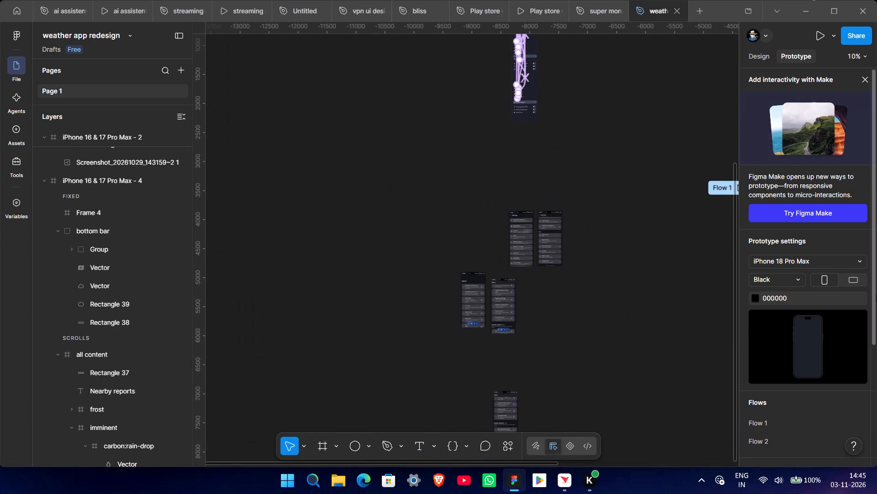
{"action": "middle_click_drag", "start_coordinate": [876, 295], "coordinate": [876, 295]}
{"action": "scroll", "coordinate": [520, 285], "scroll_direction": "up", "scroll_amount": 10, "text": "ctrl"}
{"action": "middle_click_drag", "start_coordinate": [624, 255], "coordinate": [341, 365]}
{"action": "scroll", "coordinate": [340, 351], "scroll_direction": "up", "scroll_amount": 6, "text": "ctrl"}
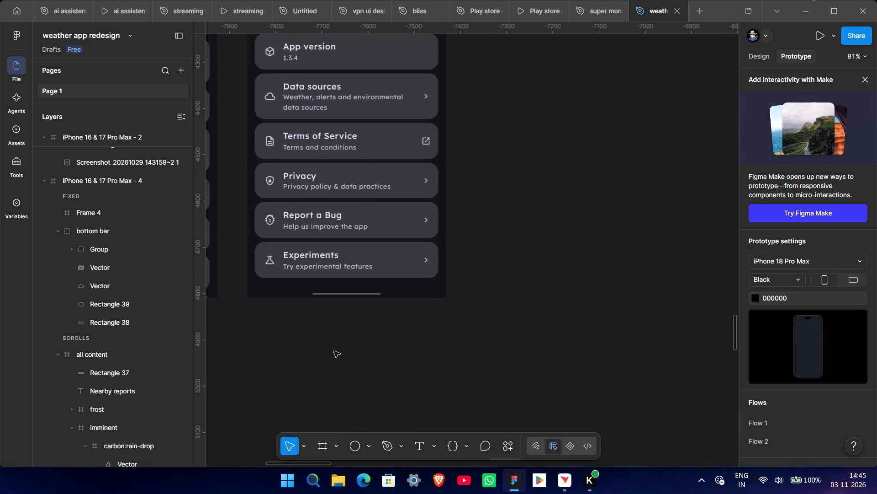
{"action": "middle_click_drag", "start_coordinate": [308, 358], "coordinate": [451, 451]}
{"action": "scroll", "coordinate": [445, 427], "scroll_direction": "down", "scroll_amount": 7, "text": "ctrl"}
{"action": "scroll", "coordinate": [596, 335], "scroll_direction": "down", "scroll_amount": 2}
{"action": "scroll", "coordinate": [596, 335], "scroll_direction": "down", "scroll_amount": 4, "text": "ctrl"}
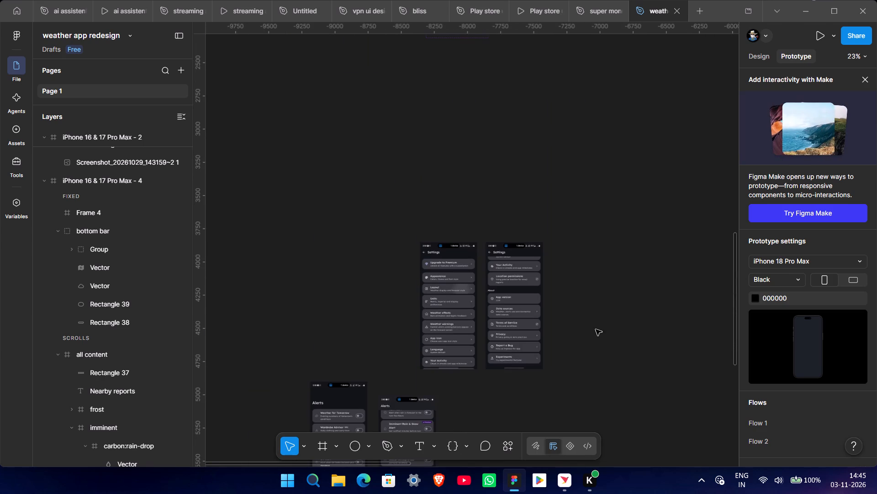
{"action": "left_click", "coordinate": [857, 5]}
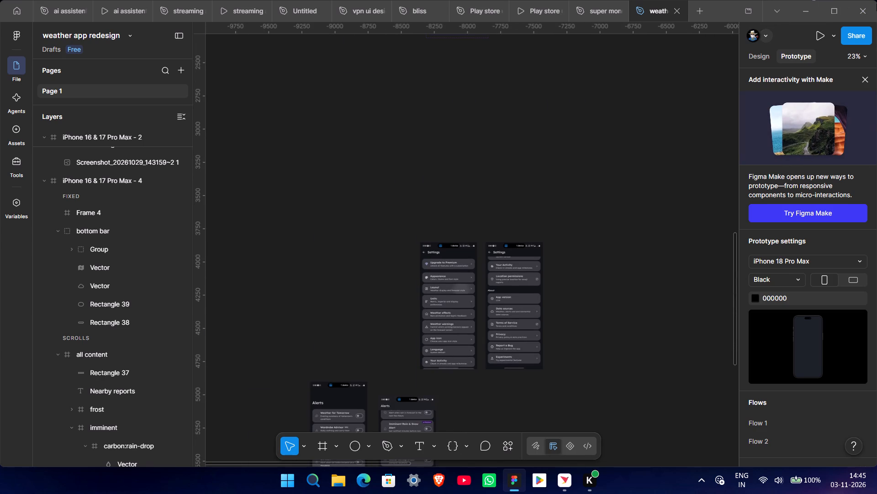